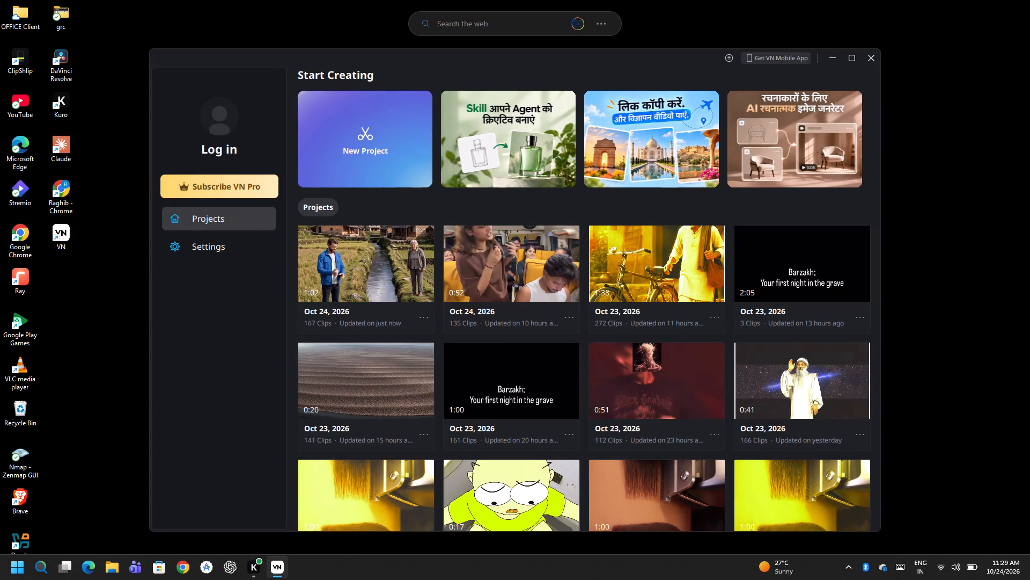
Create a new video project.
click(373, 133)
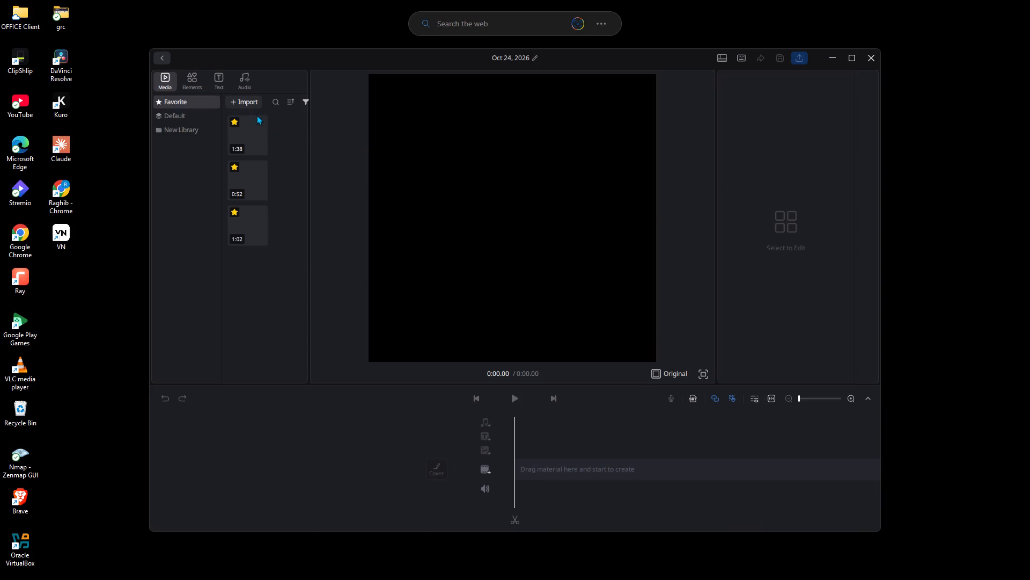
Delete the three old clips (1:38, 0:52 and 1:02) from the Favorite media library.
right_click(232, 151)
click(248, 157)
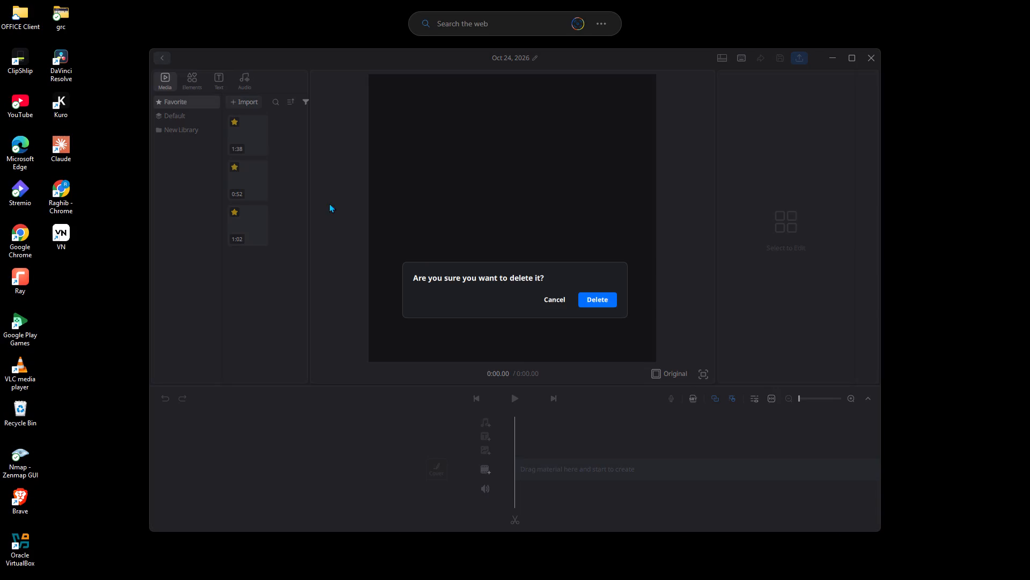
click(595, 303)
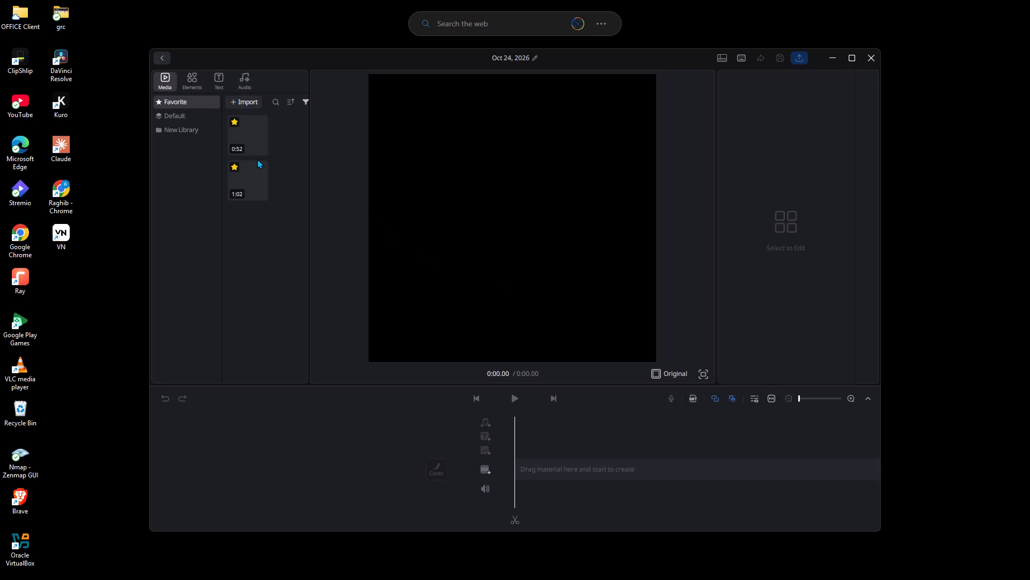
right_click(251, 153)
click(269, 154)
click(281, 158)
click(600, 301)
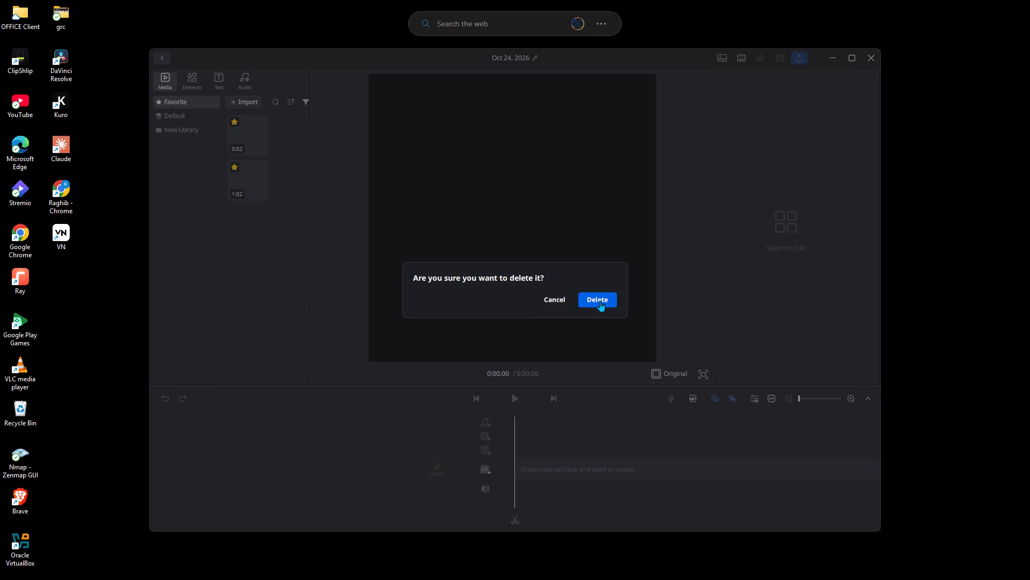
right_click(239, 134)
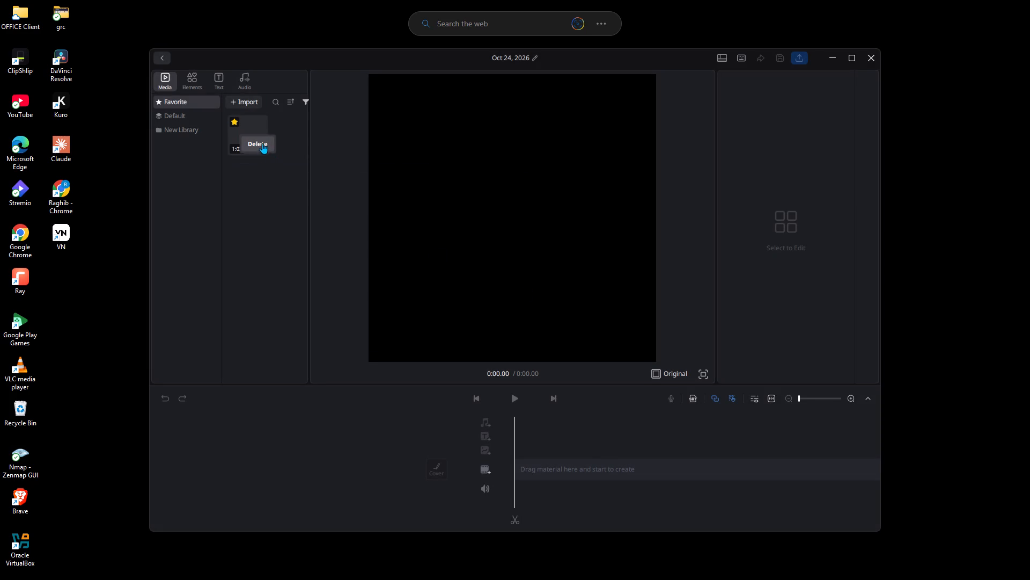
click(262, 142)
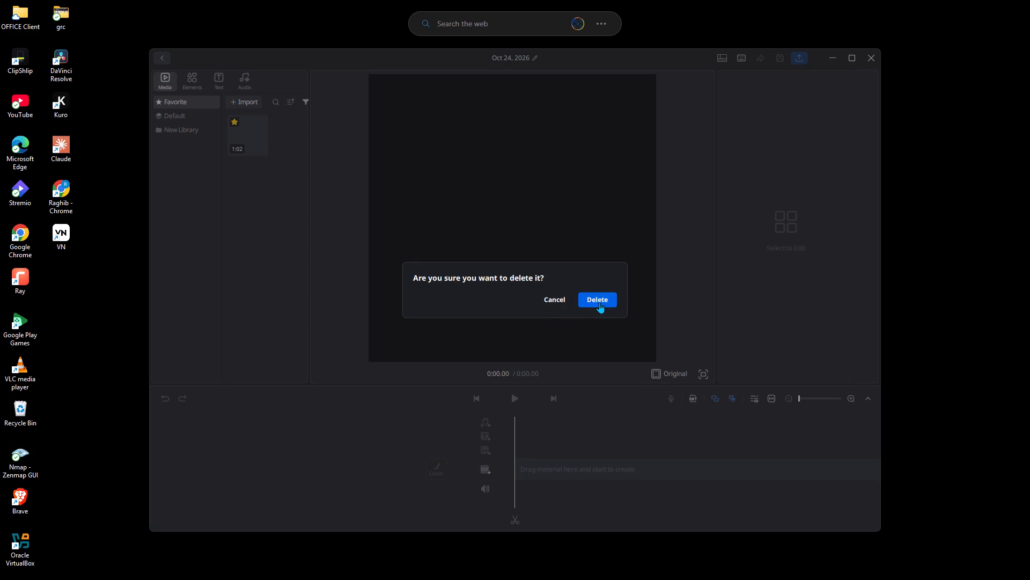
click(596, 299)
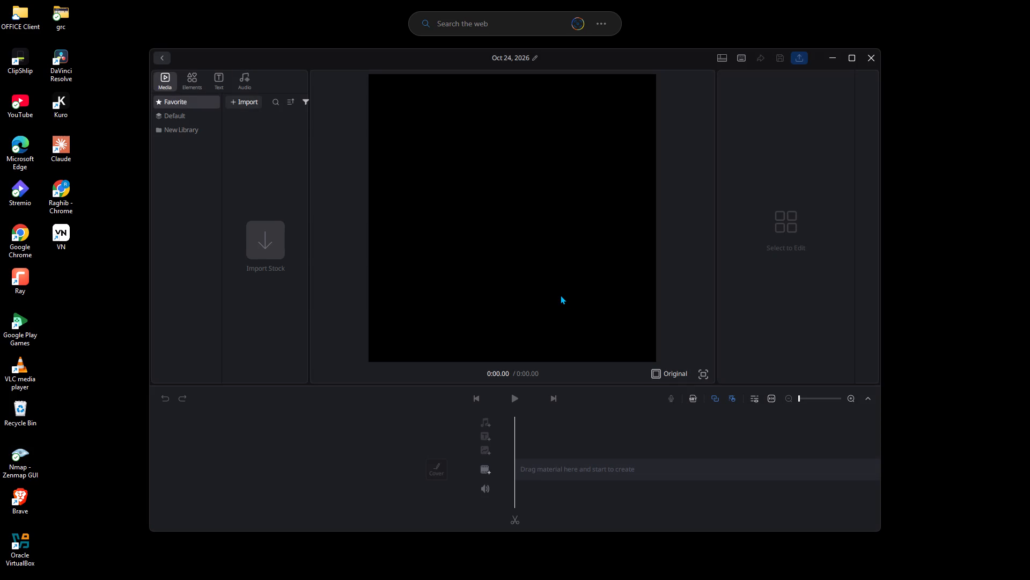
Import the MP4 video "Leaving someone without answers inflicts more pain…" from the Downloads folder.
click(251, 101)
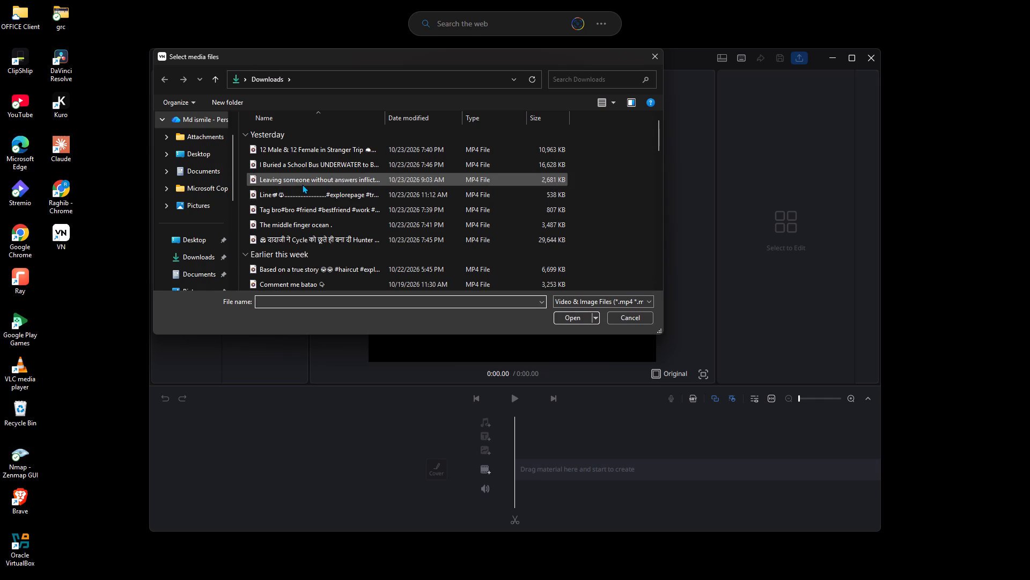
click(302, 184)
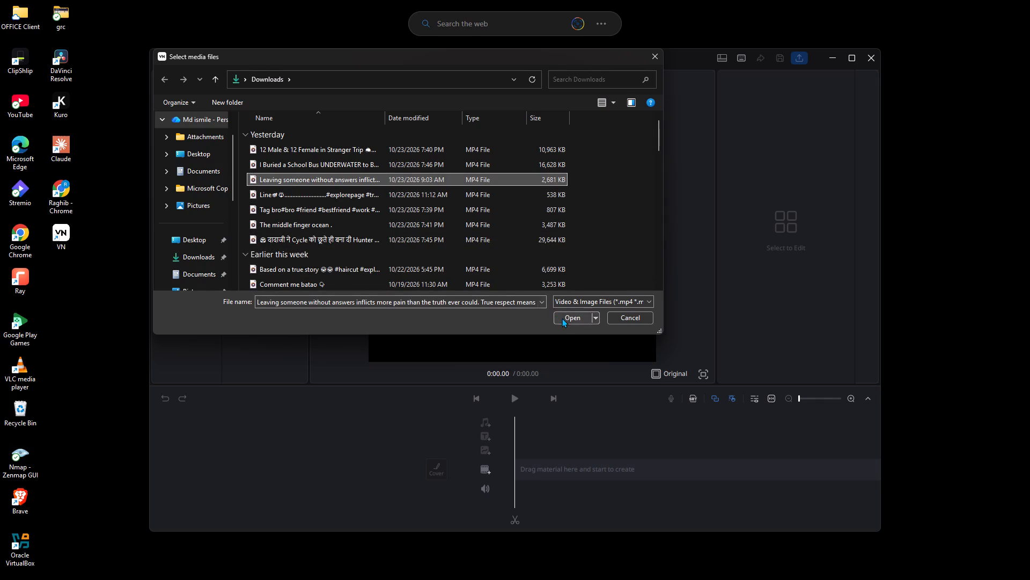
click(562, 318)
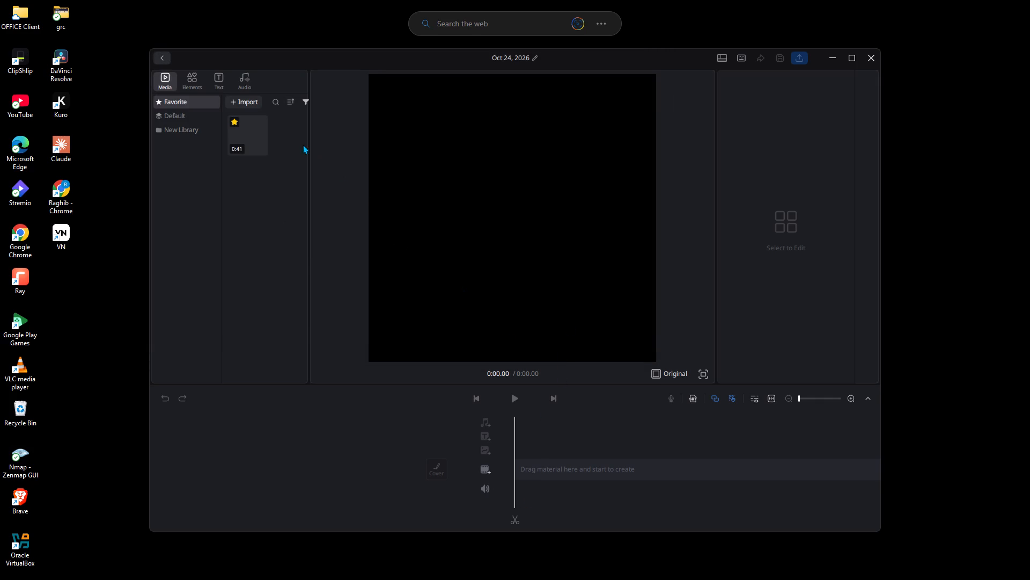
Place the imported 0:41 video on the main track at the start of the timeline.
drag(247, 134, 571, 557)
drag(562, 510, 561, 481)
drag(257, 131, 577, 491)
drag(576, 491, 551, 454)
click(603, 426)
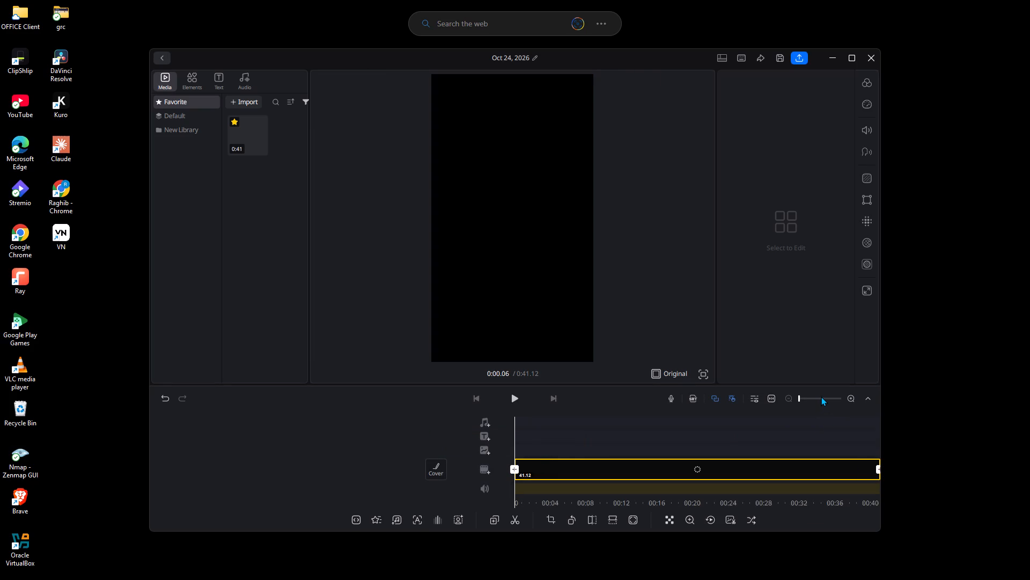
Split the video clip on the main track at 0:00.30.
click(821, 396)
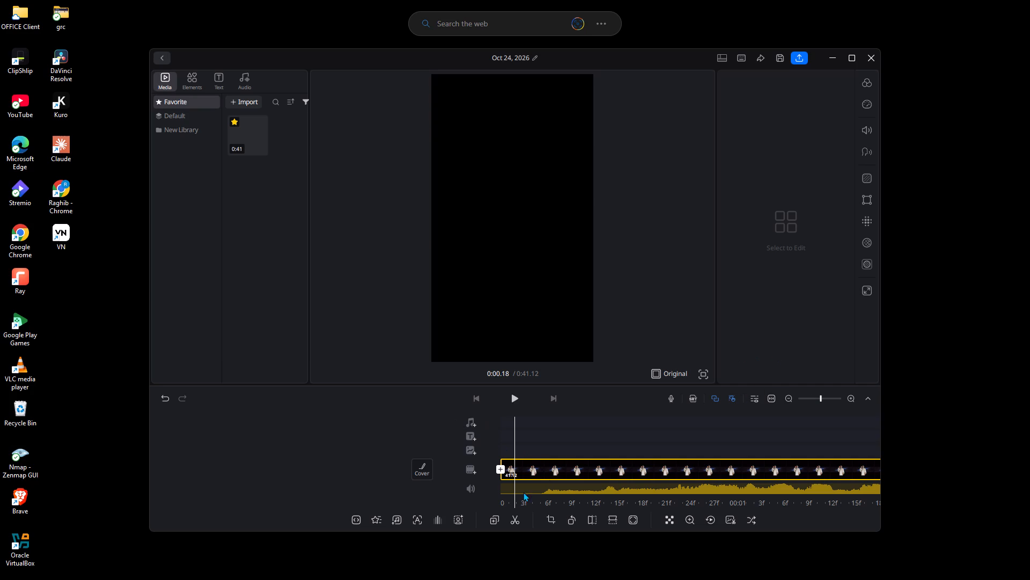
key(Right)
key(Right)
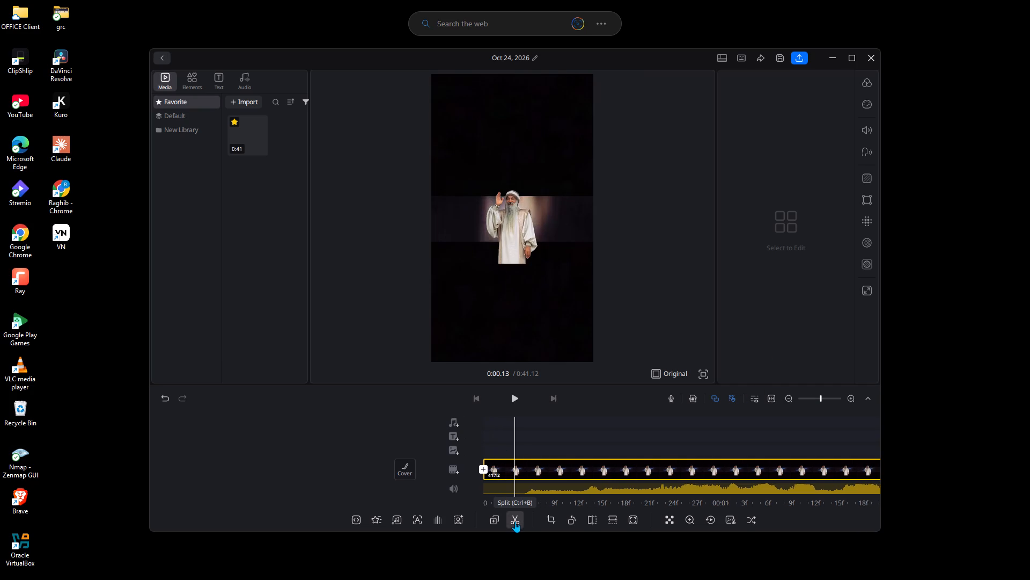
key(Right)
key(Right)
key(Right)
key(Right)
key(Right)
click(515, 521)
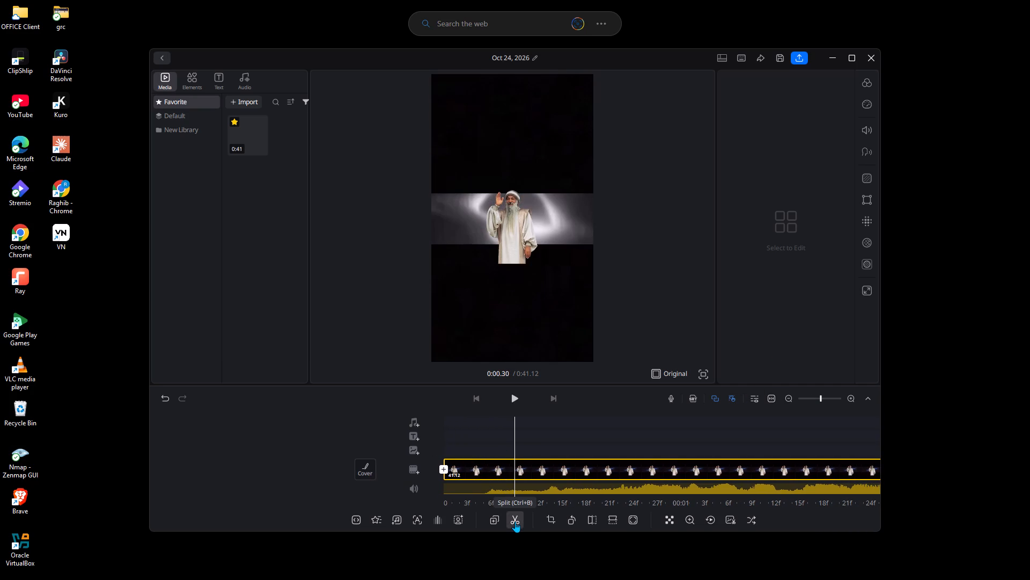
Split the remaining long clip at 0:00.60.
key(Right)
key(Right)
key(Right)
key(Right)
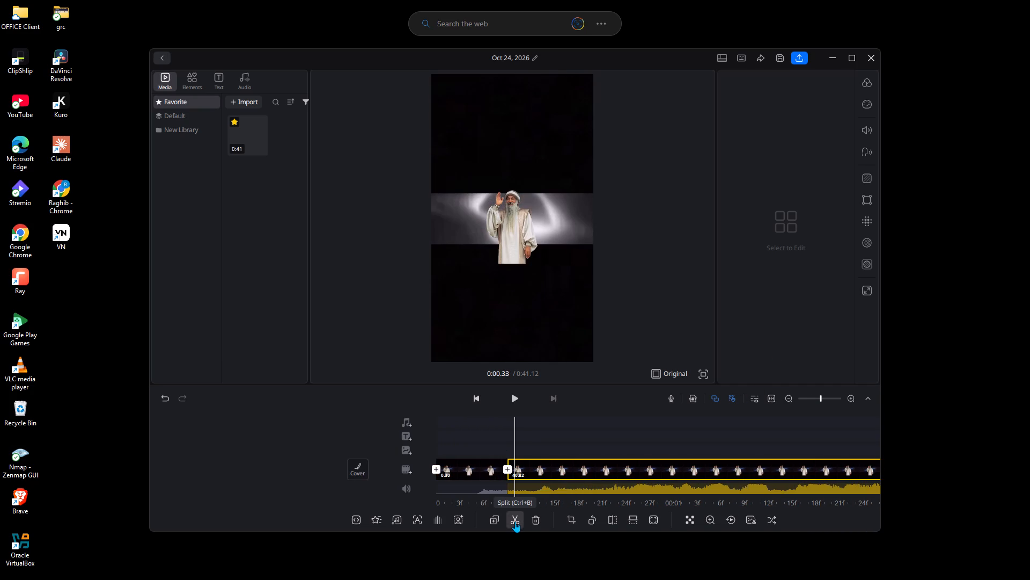
key(Right)
key(Right)
key(Right)
key(Right)
key(Right)
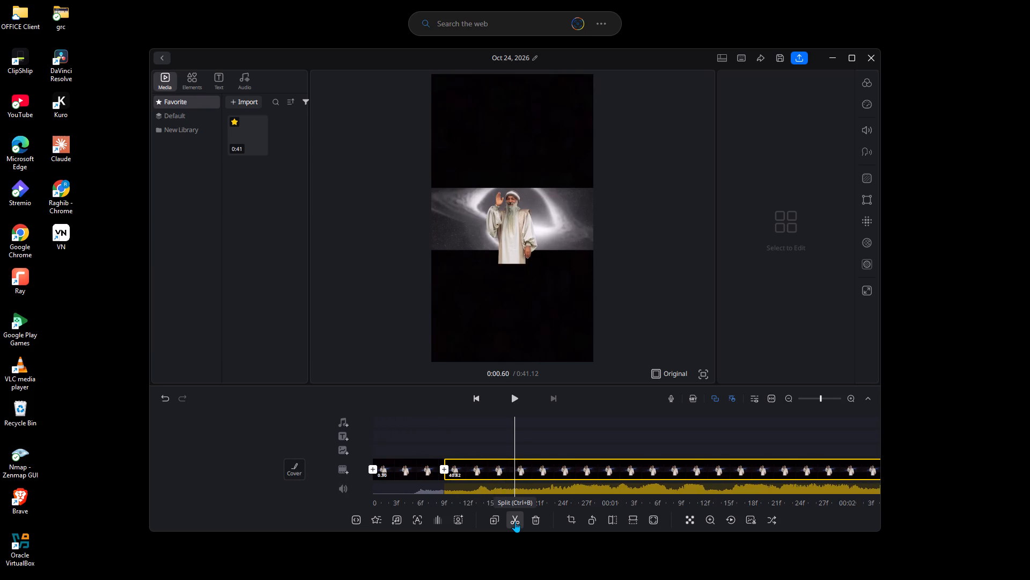
click(515, 521)
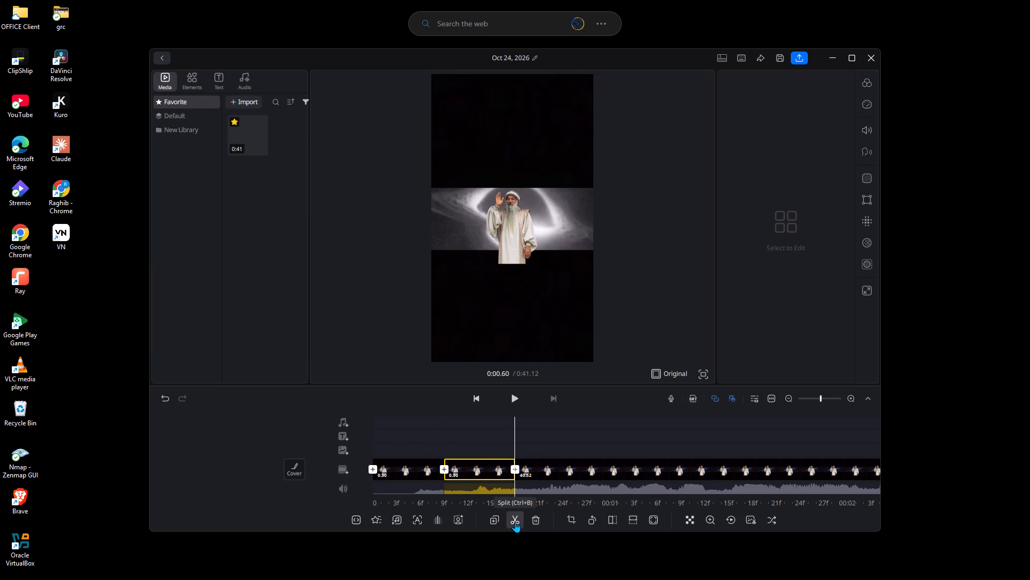
Split the remaining long clip at 0:00.90.
key(Right)
key(Right)
key(Right)
key(Right)
key(Right)
key(Right)
key(Right)
key(Right)
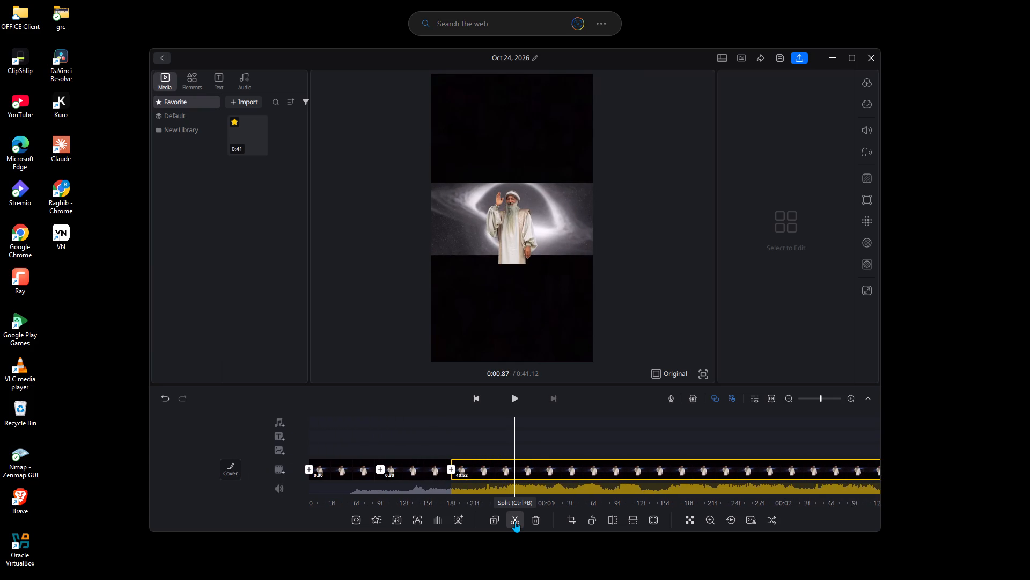
key(Right)
click(515, 521)
Split the remaining long clip at 0:01.10.
key(Right)
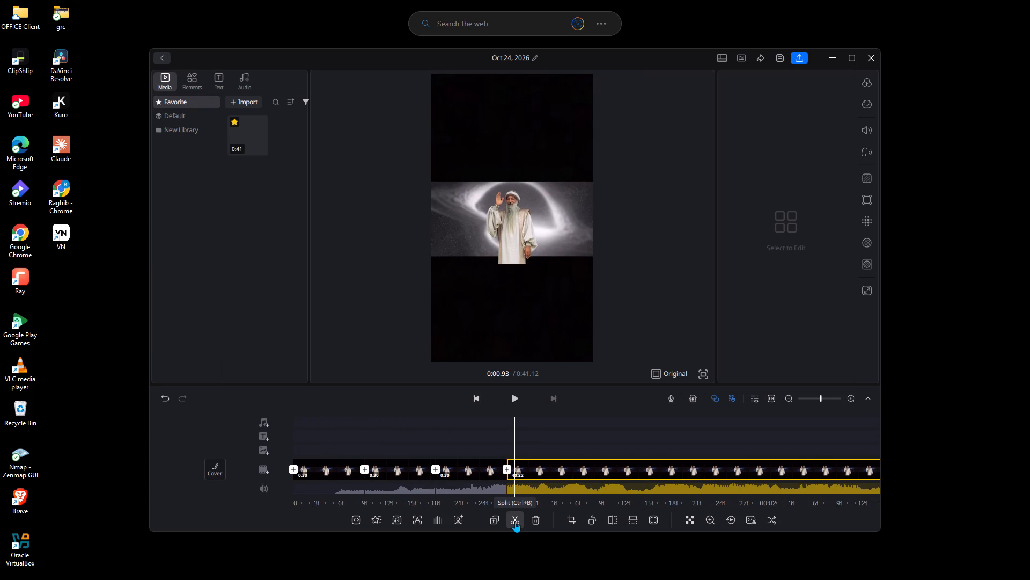
key(Right)
key(Right)
key(Right)
key(Right)
key(Right)
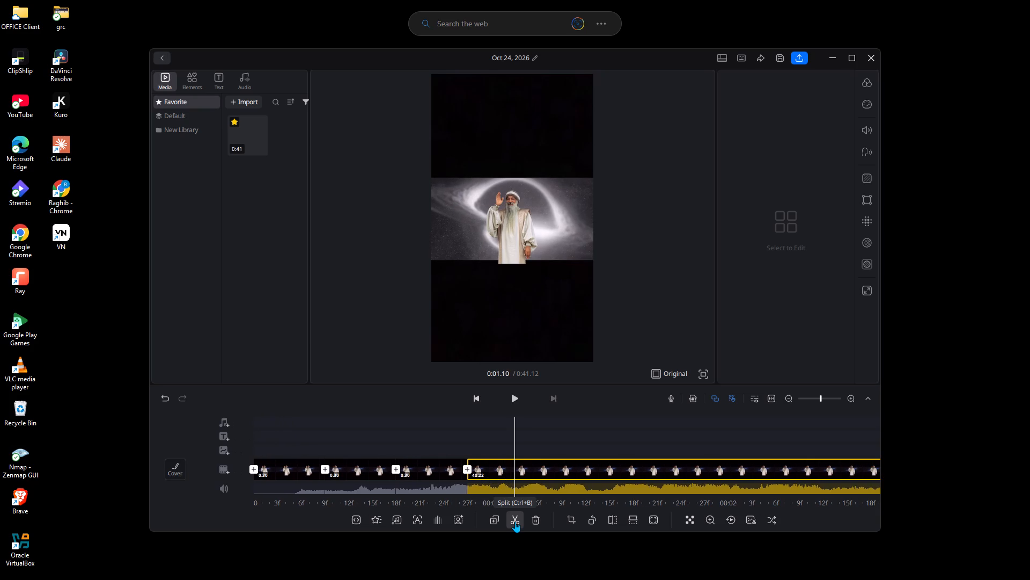
click(515, 521)
Split the remaining long clip at 0:01.40.
key(Right)
key(Right)
key(Right)
key(Right)
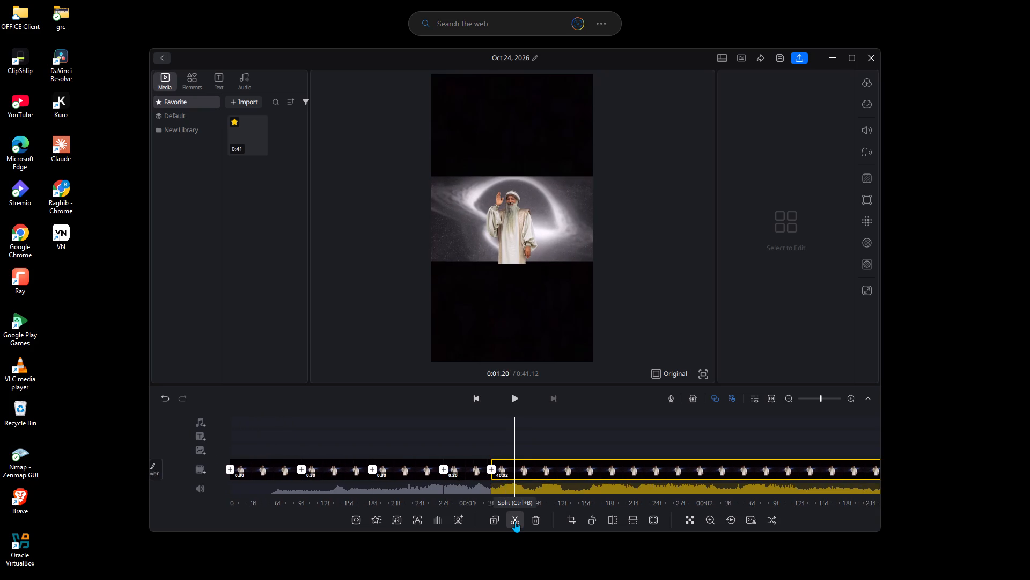
key(Right)
key(Right)
key(Right)
key(Right)
key(Right)
click(515, 521)
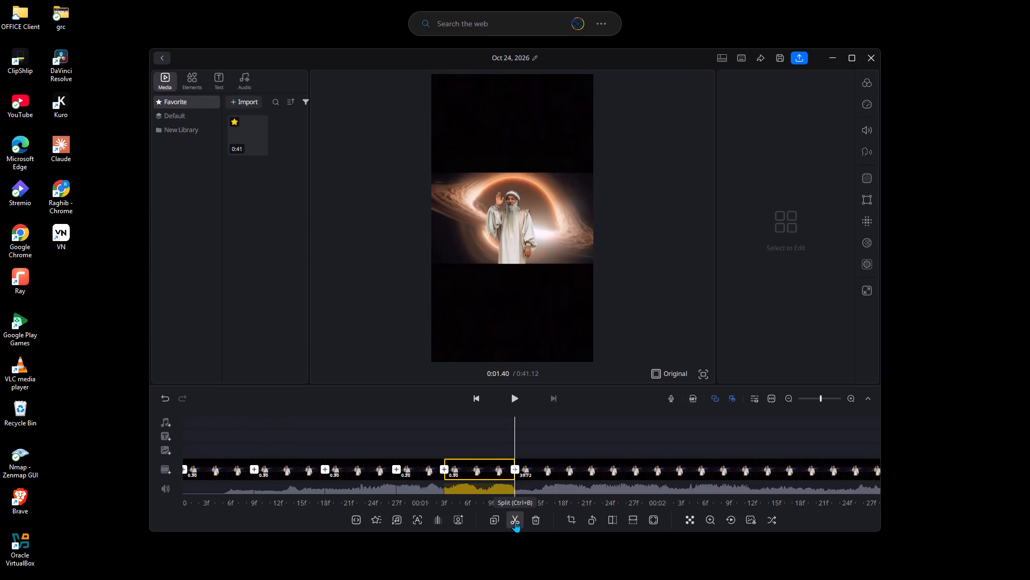
Split the remaining long clip at 0:01.67.
key(Right)
key(Right)
key(Right)
key(Right)
key(Right)
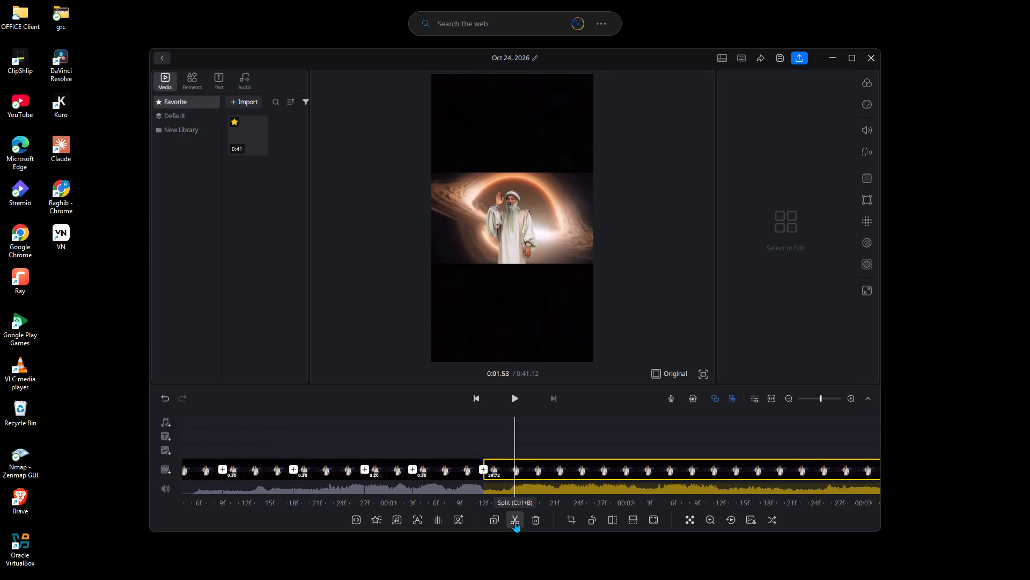
key(Right)
key(Right)
key(Right)
click(515, 521)
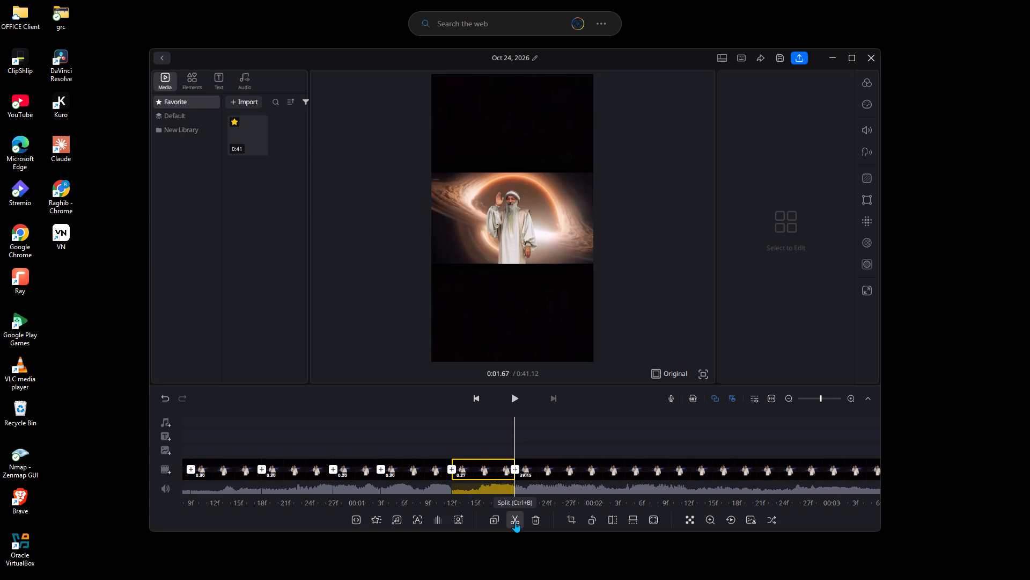
Split the remaining long clip at 0:01.93.
key(Right)
key(Right)
key(Right)
key(Right)
key(Right)
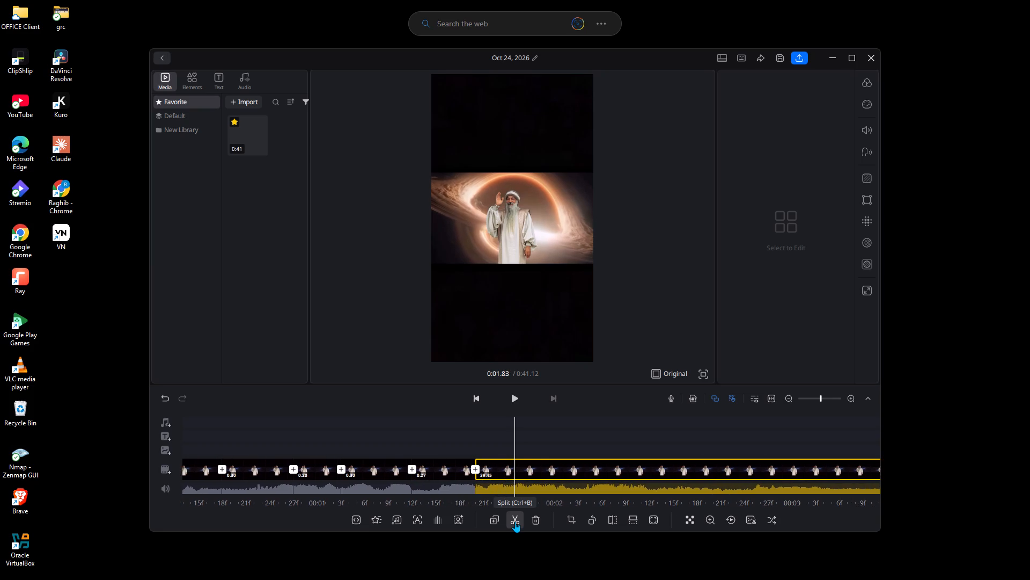
key(Right)
key(Right)
key(Right)
click(515, 521)
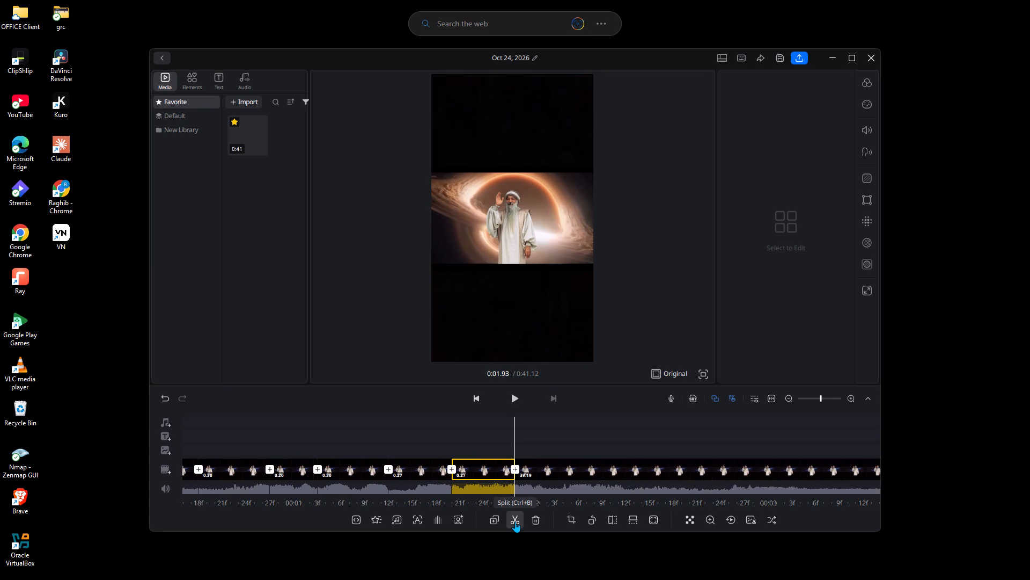
Split the remaining long clip at 0:02.23.
key(Right)
key(Right)
key(Right)
key(Right)
key(Right)
key(Right)
key(Right)
key(Right)
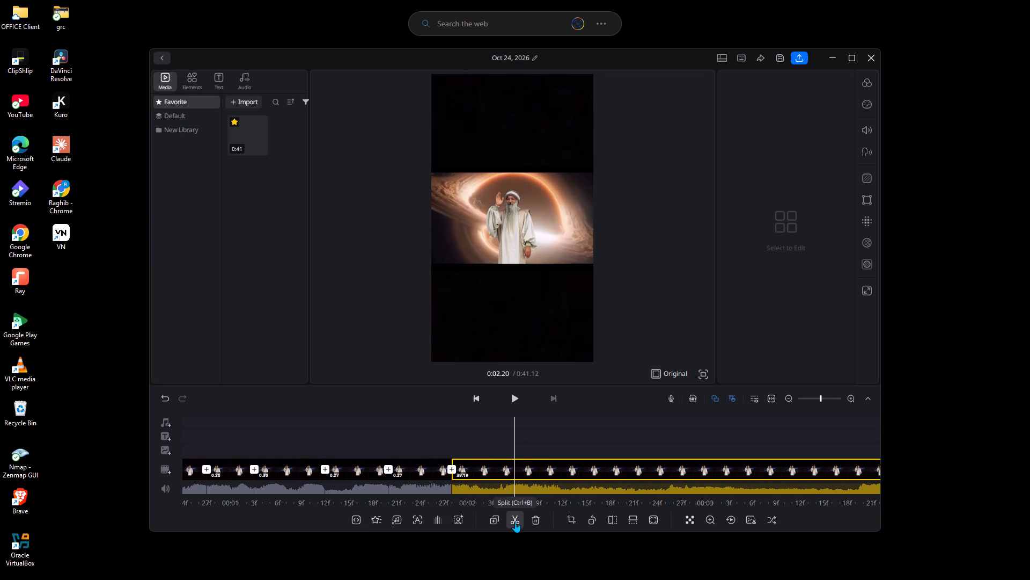
key(Right)
click(515, 521)
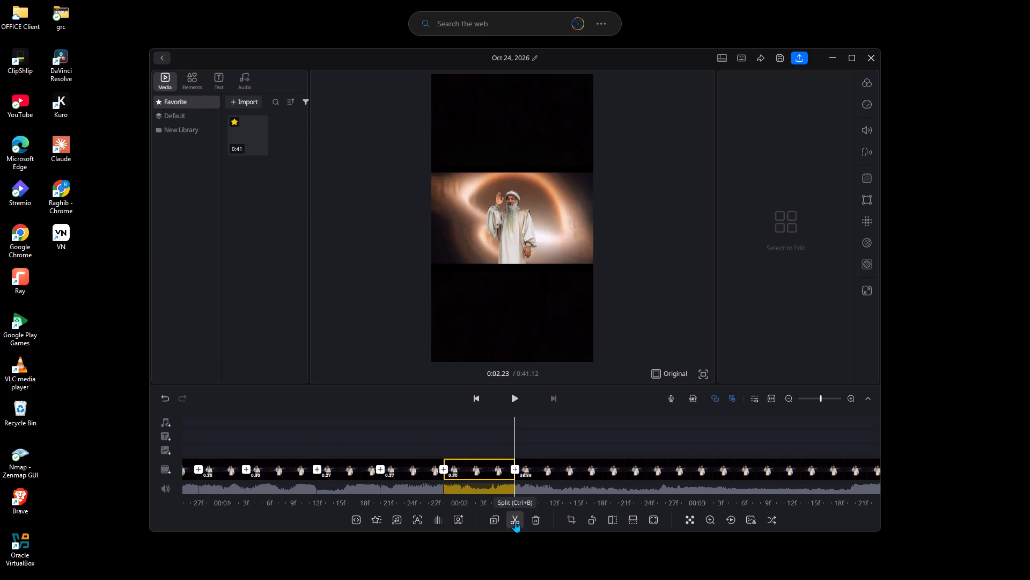
Split the remaining long clip at 0:02.50.
key(Right)
key(Right)
key(Right)
key(Right)
key(Right)
key(Right)
key(Right)
key(Right)
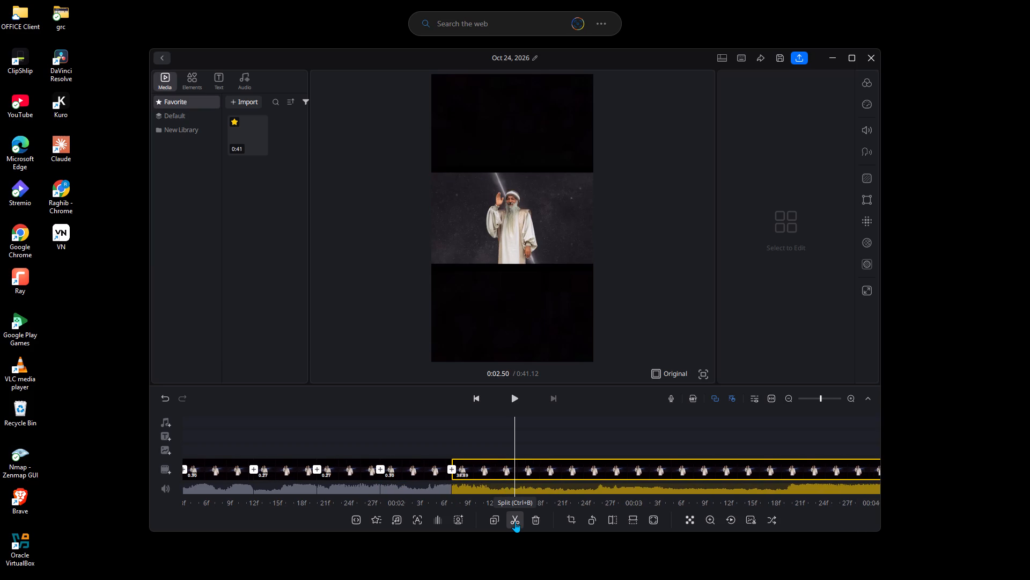
click(515, 521)
Split the remaining long clip at 0:02.83.
key(Right)
key(Right)
key(Right)
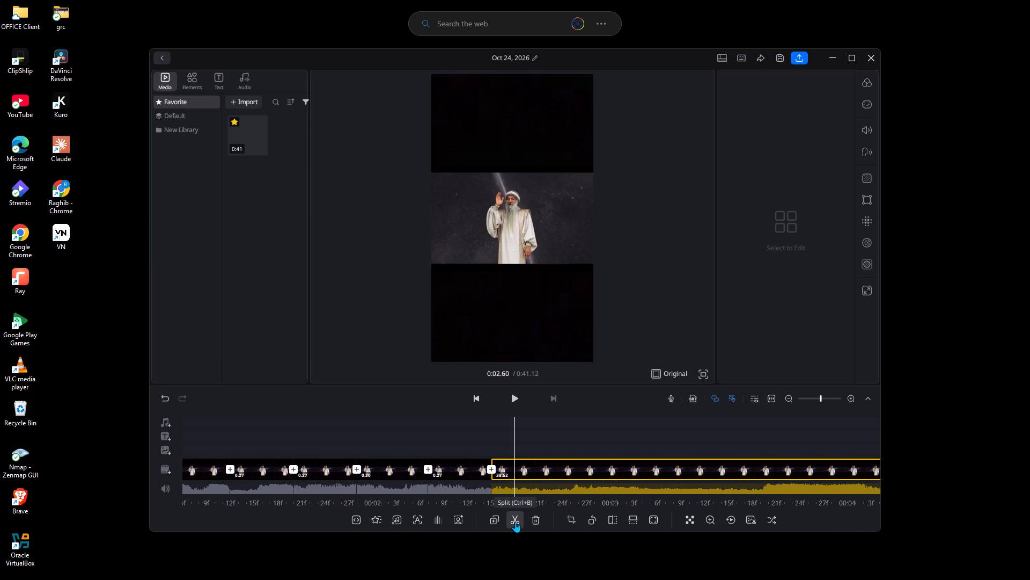
key(Right)
key(Right)
key(Right)
key(Right)
key(Right)
key(Right)
key(Right)
click(515, 521)
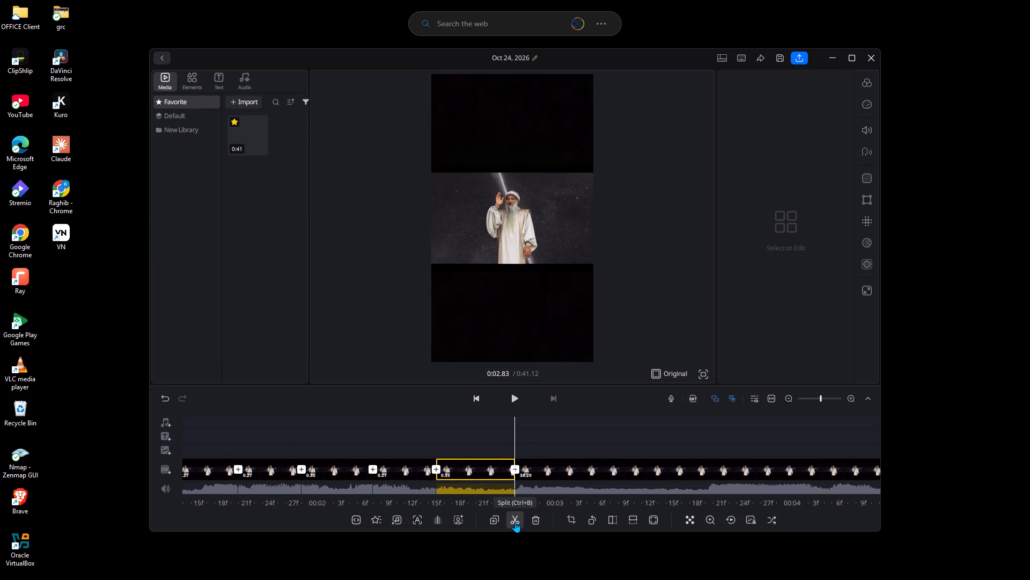
Split the remaining long clip at 0:03.13.
key(Right)
key(Right)
key(Right)
key(Right)
key(Right)
key(Right)
key(Right)
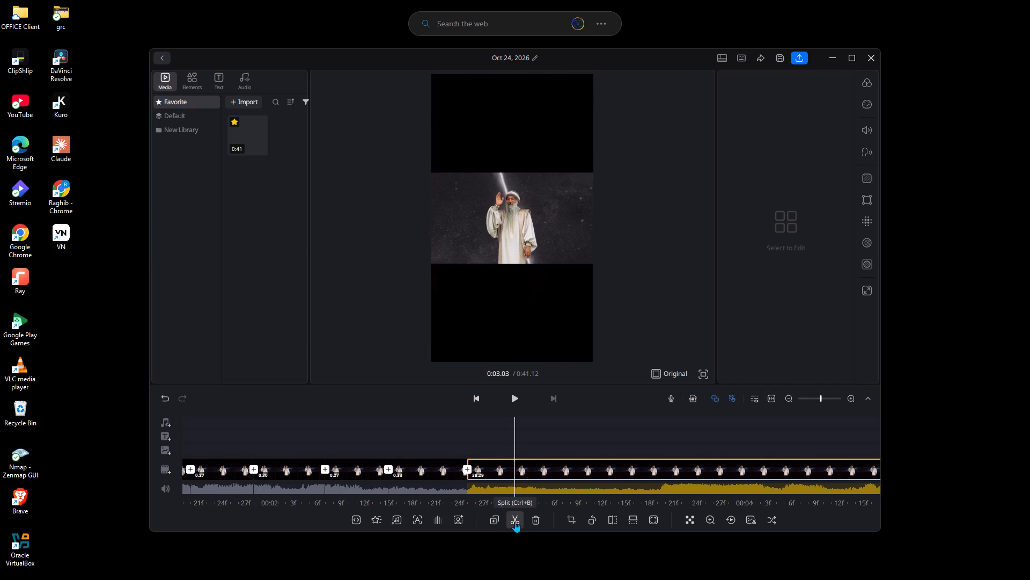
key(Right)
key(Right)
click(515, 521)
Split the remaining long clip at 0:03.43.
key(Right)
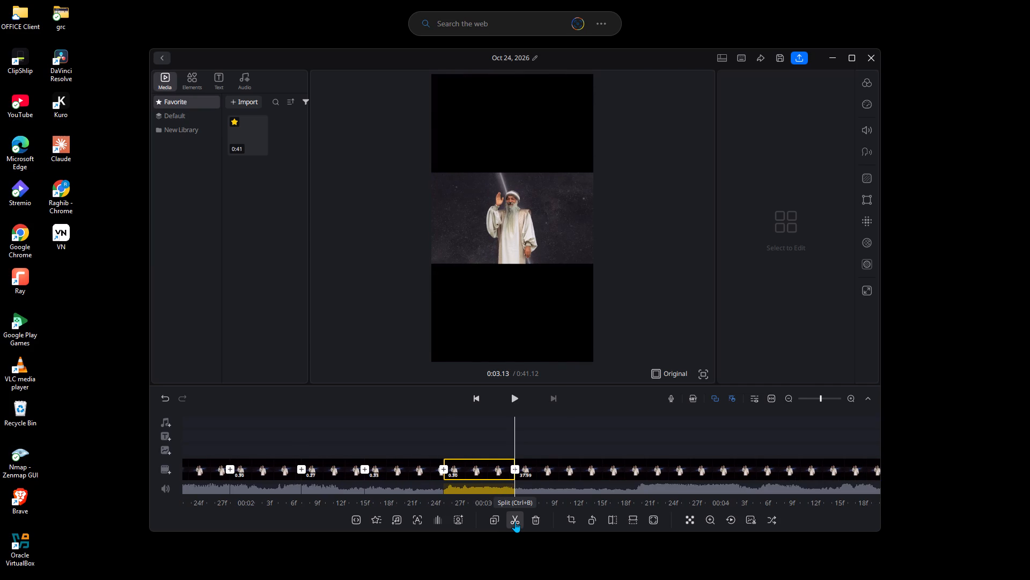
key(Right)
key(Right)
key(Right)
key(Right)
key(Right)
key(Right)
key(Right)
key(Right)
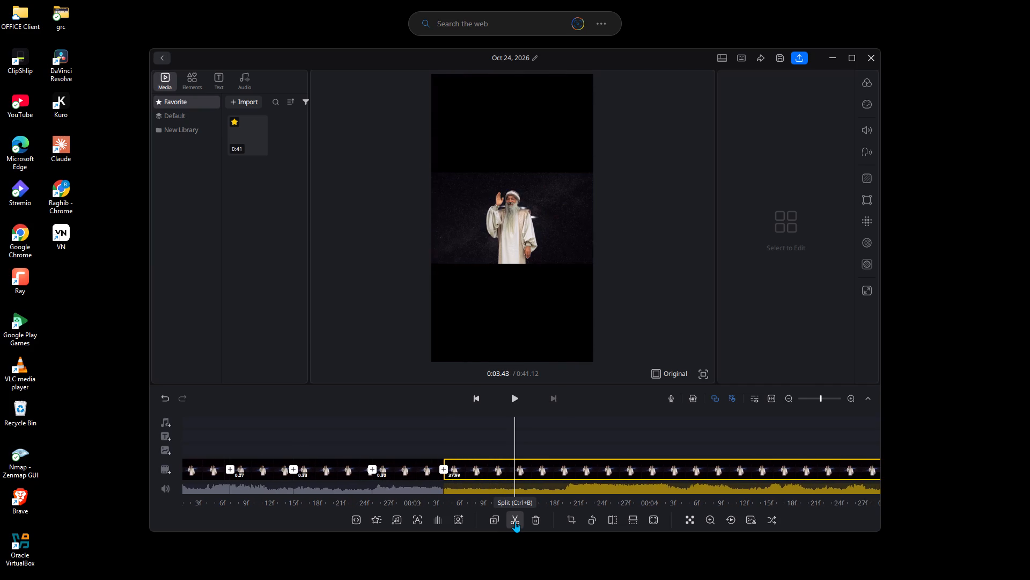
click(515, 521)
Split the remaining long clip at 0:03.77.
key(Right)
key(Right)
key(Right)
key(Right)
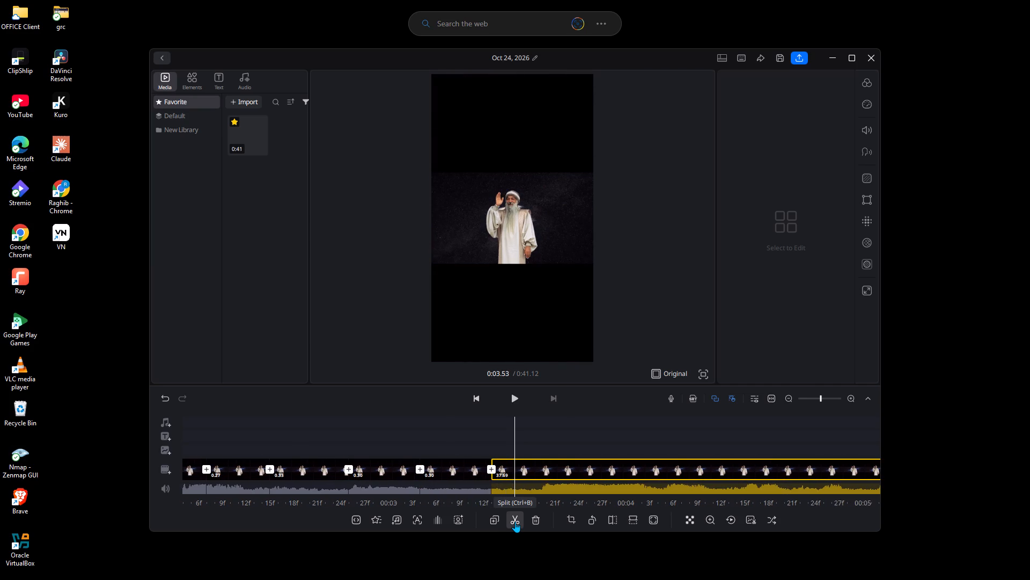
key(Right)
key(Right)
key(Right)
key(Right)
key(Right)
key(Right)
click(515, 521)
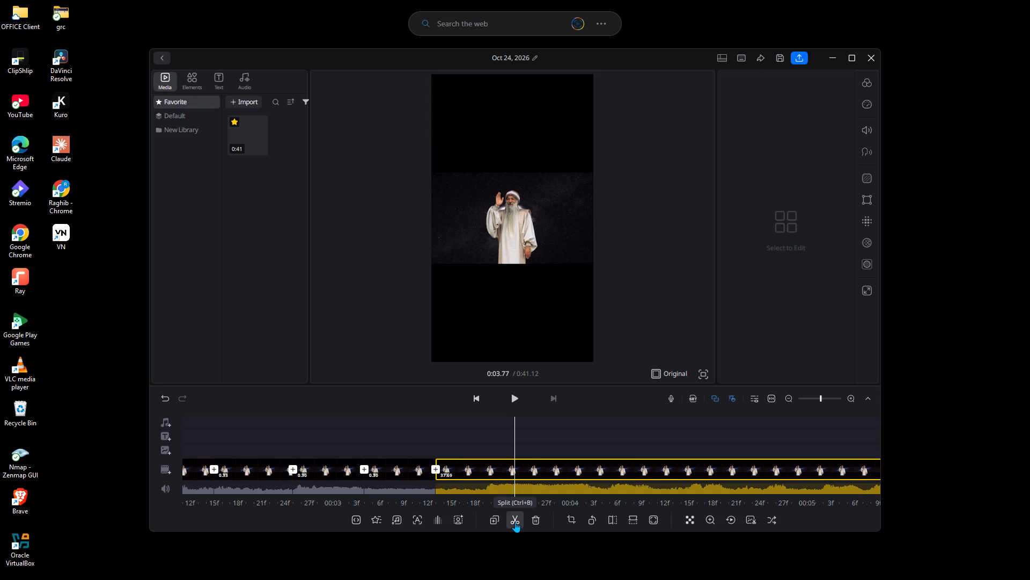
Split the remaining long clip at 0:04.07.
key(Right)
key(Right)
key(Right)
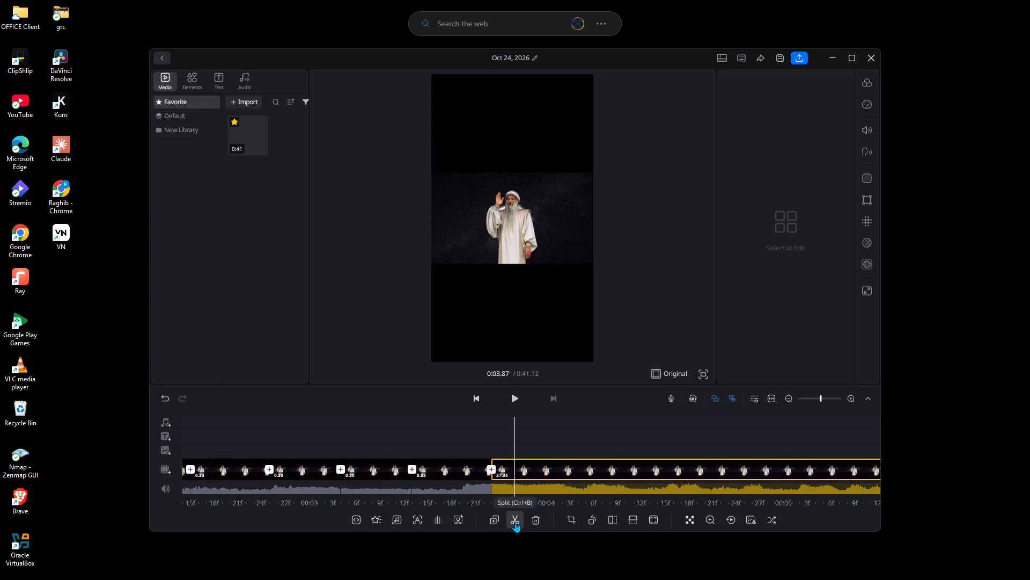
key(Right)
key(Right)
key(Right)
key(Right)
key(Right)
key(Right)
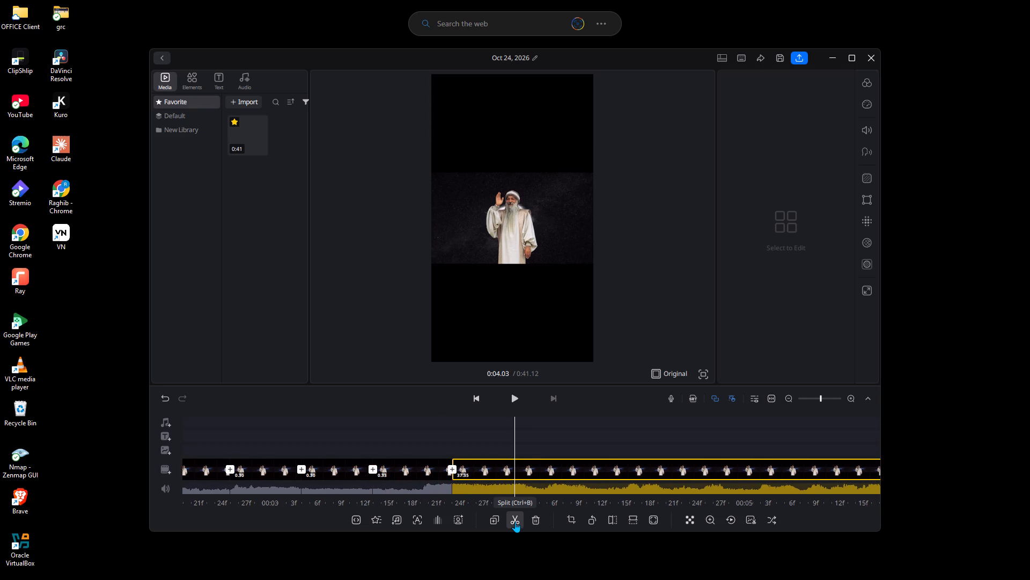
click(515, 521)
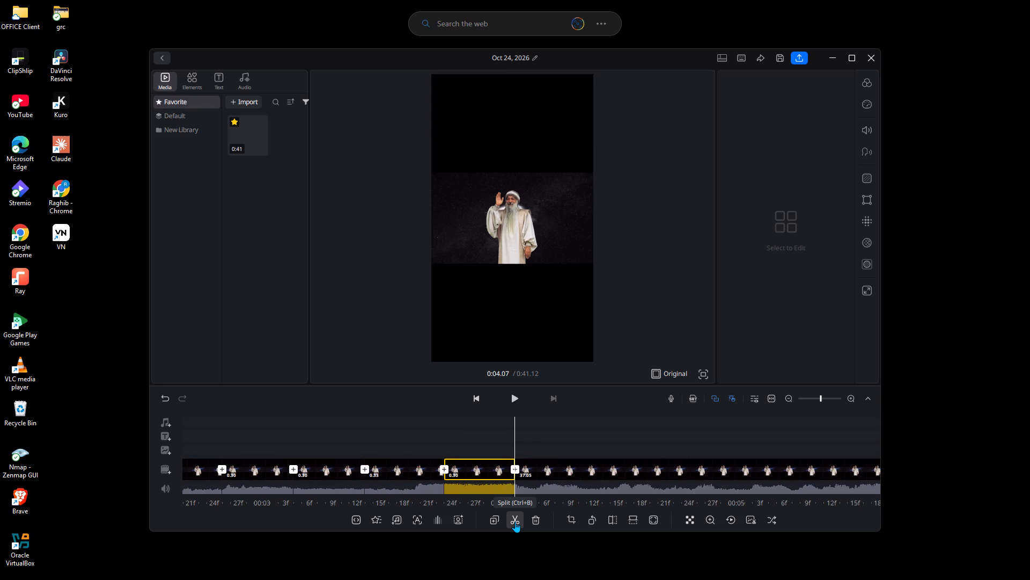
Split the remaining long clip at 0:04.37.
key(Right)
key(Right)
key(Right)
key(Right)
key(Right)
key(Right)
key(Right)
key(Right)
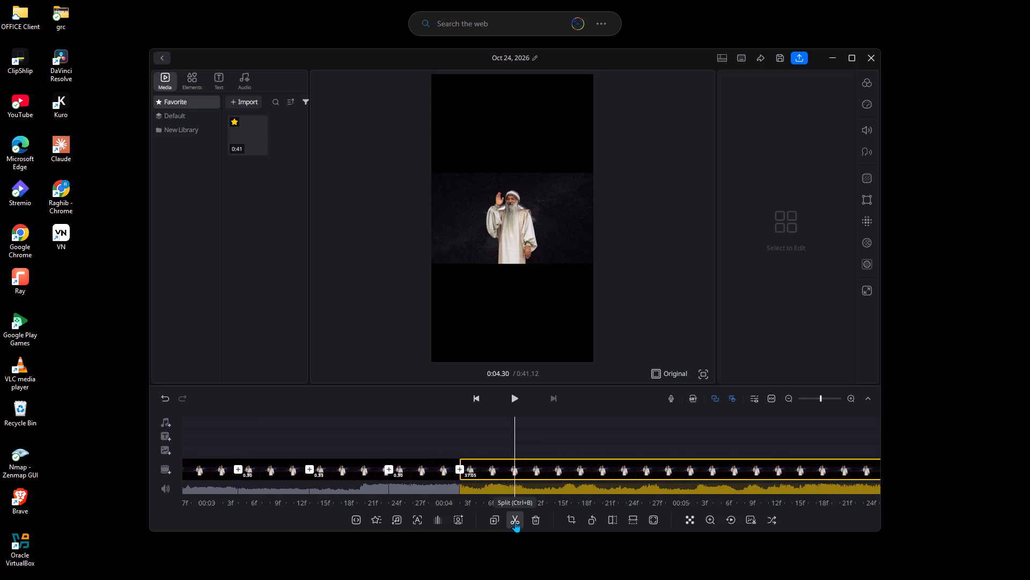
key(Right)
click(515, 521)
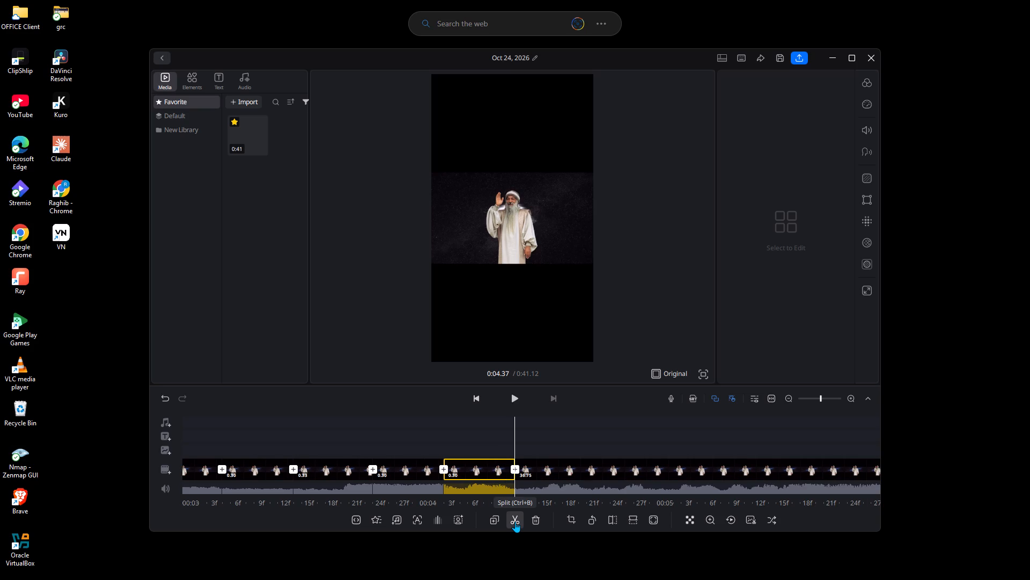
Split the remaining long clip at 0:04.70.
key(Right)
key(Right)
key(Right)
key(Right)
key(Right)
key(Right)
key(Right)
key(Right)
key(Right)
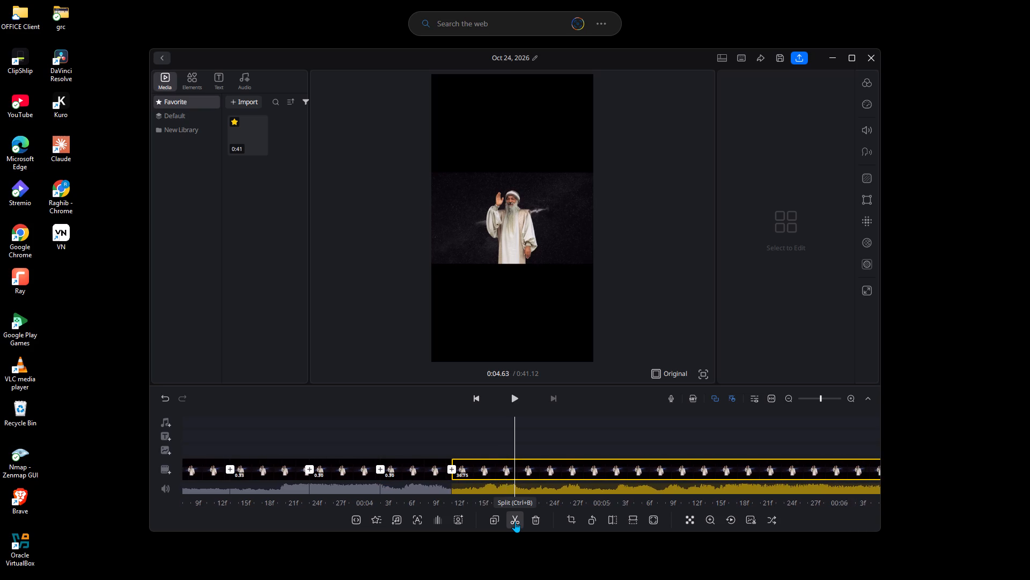
key(Right)
click(515, 521)
Split the remaining long clip at 0:05.00.
key(Right)
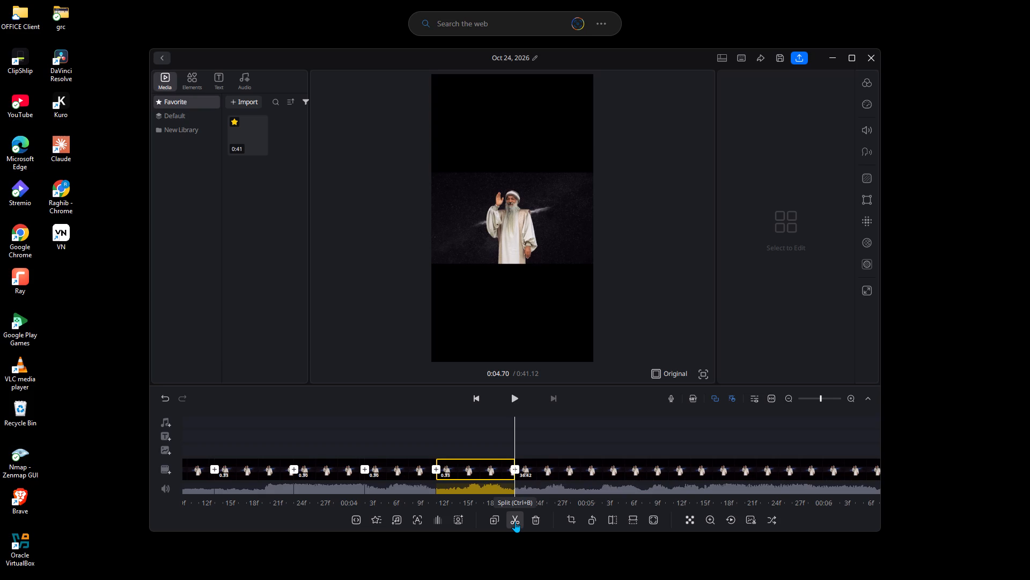
key(Right)
key(Right)
key(Right)
key(Right)
key(Right)
key(Right)
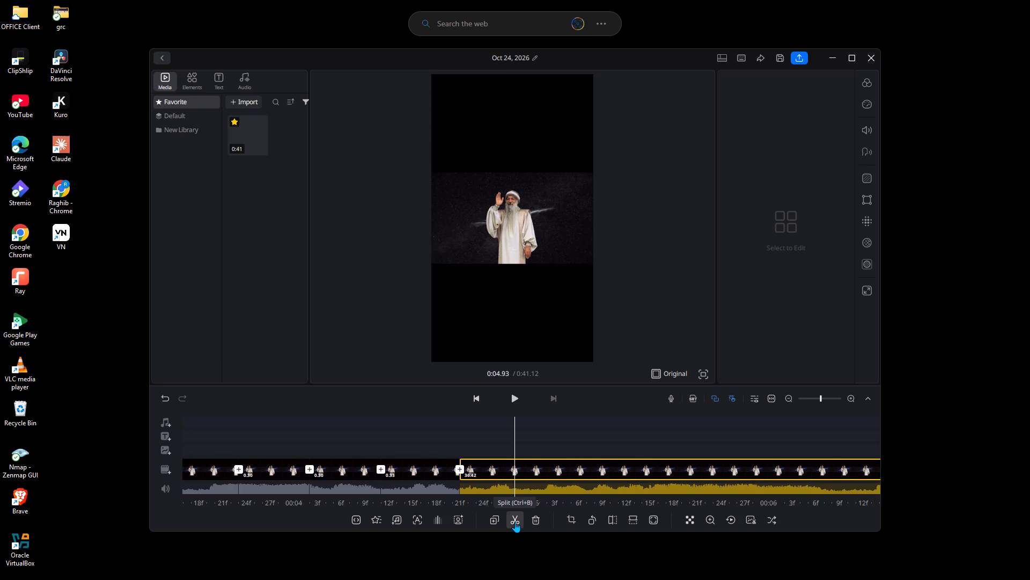
key(Right)
key(Right)
click(515, 521)
Split the remaining long clip at 0:05.33.
key(Right)
key(Right)
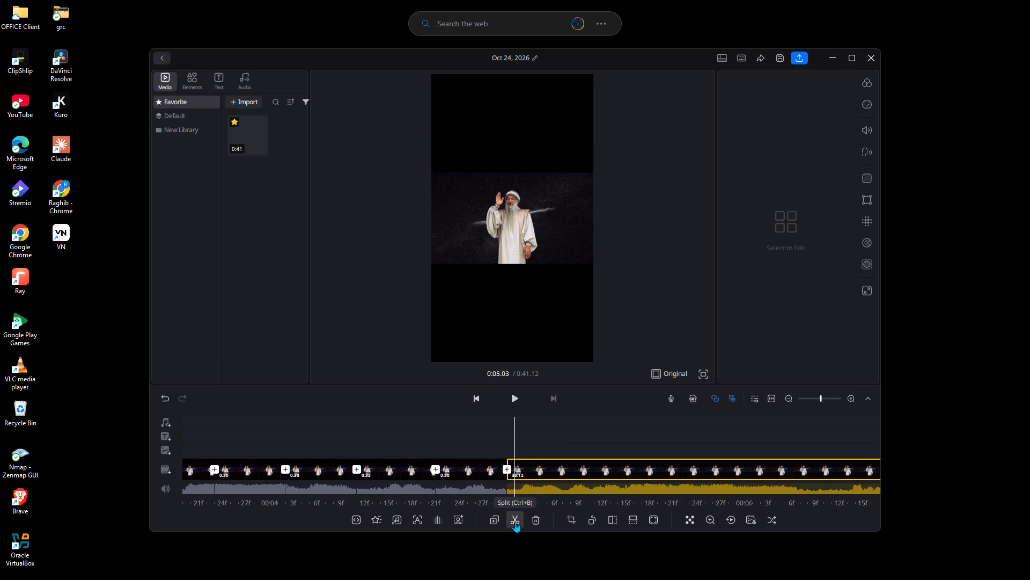
key(Right)
key(Right)
key(Right)
key(Right)
key(Right)
key(Right)
key(Right)
key(Right)
click(515, 521)
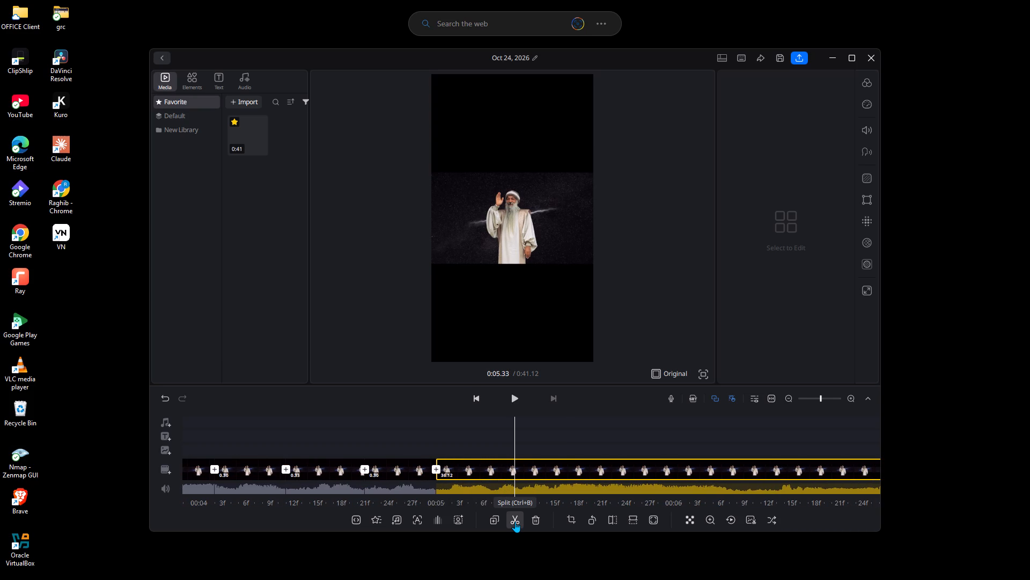
Split the remaining long clip at 0:05.67.
key(Right)
key(Right)
key(Right)
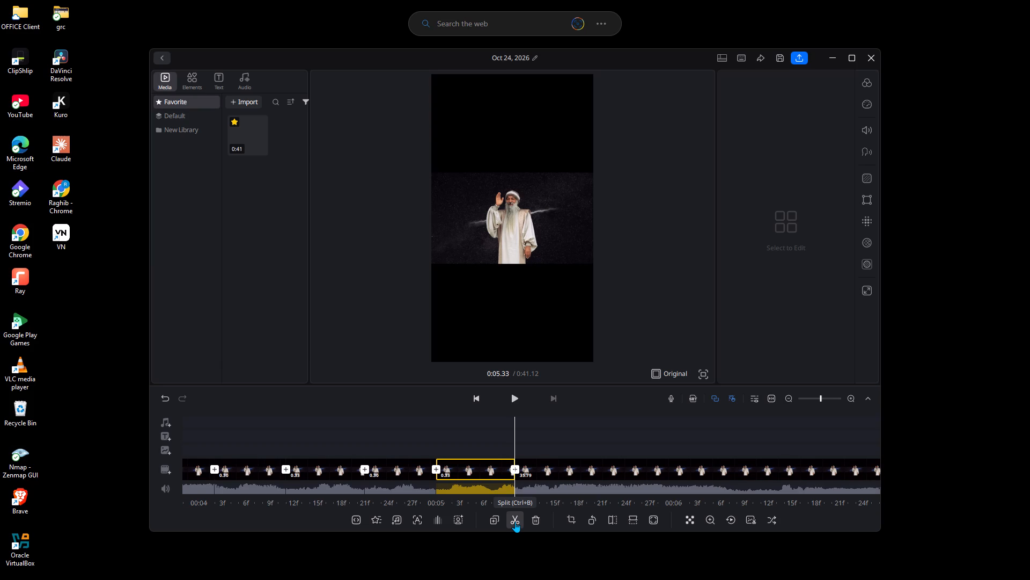
key(Right)
key(Right)
key(Right)
key(Right)
key(Right)
key(Right)
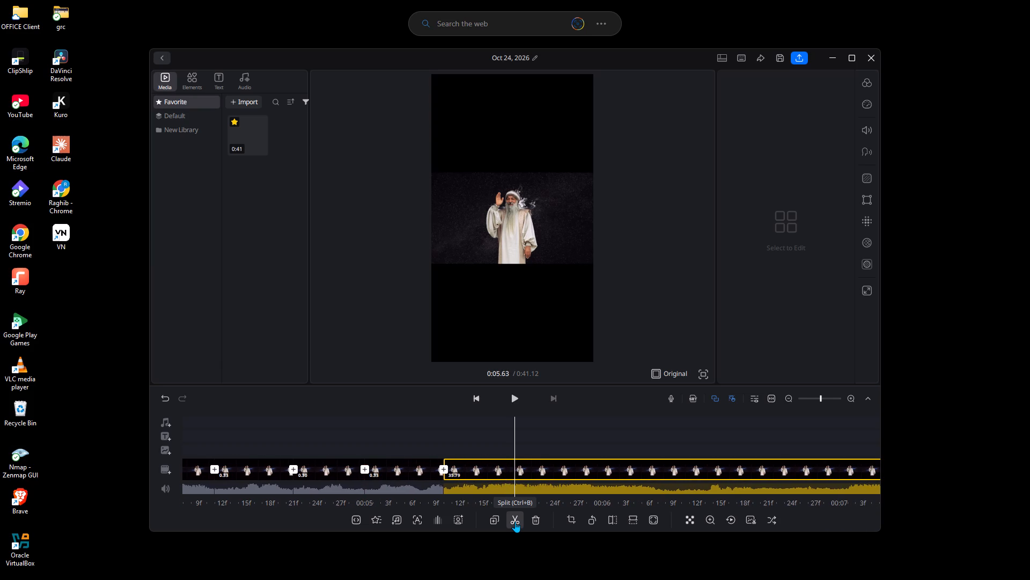
key(Right)
click(515, 521)
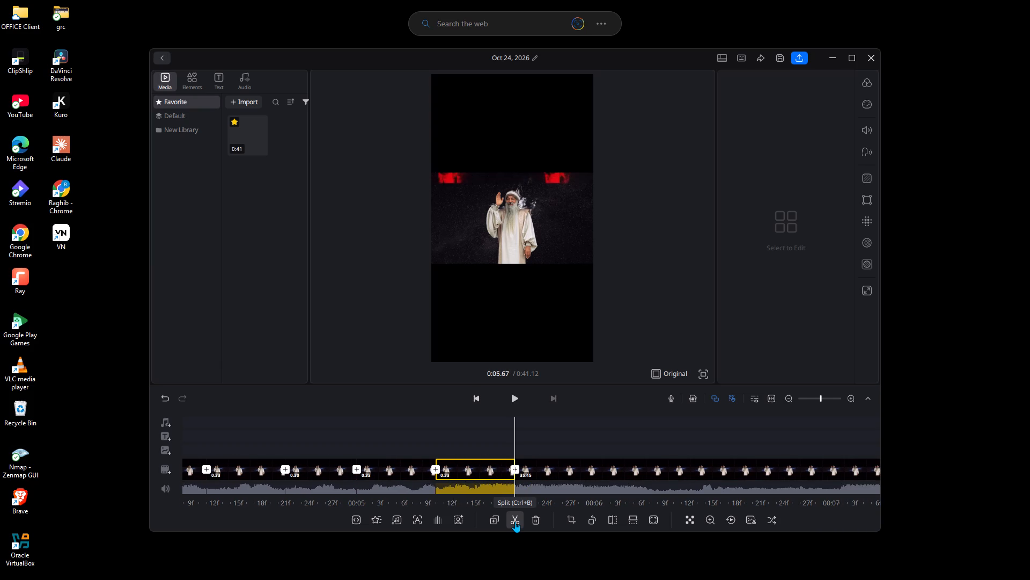
Split the remaining long clip at 0:05.97.
key(Right)
key(Right)
key(Right)
key(Right)
key(Right)
key(Right)
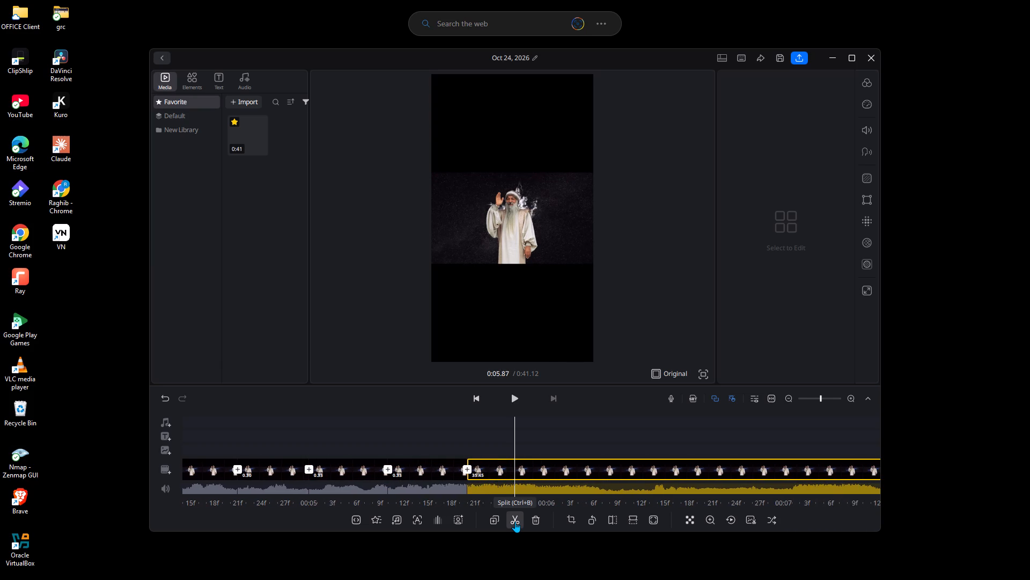
key(Right)
key(Right)
key(Right)
click(515, 521)
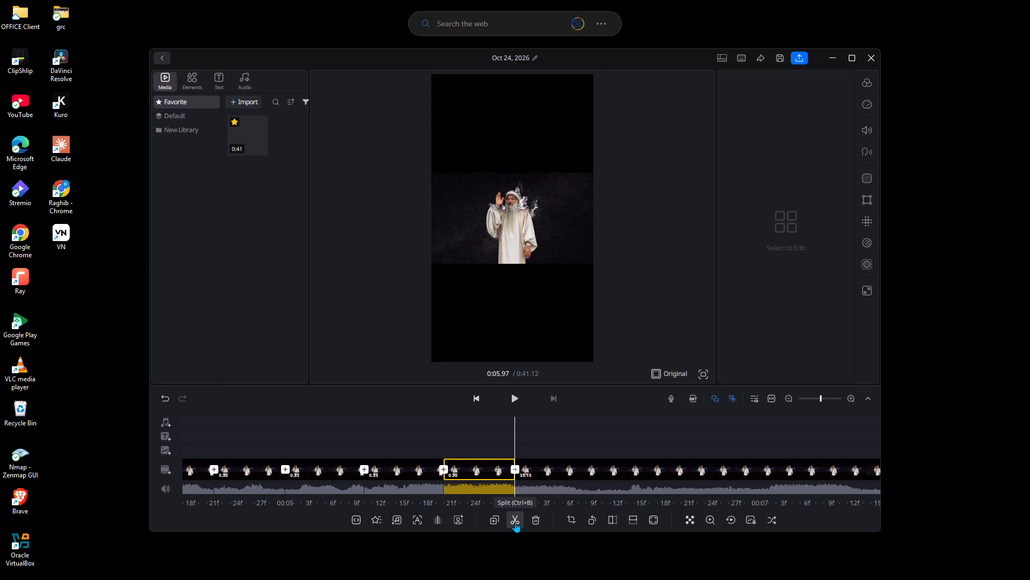
Split the remaining long clip at 0:06.27.
key(Right)
key(Right)
key(Right)
key(Right)
key(Right)
key(Right)
key(Right)
key(Right)
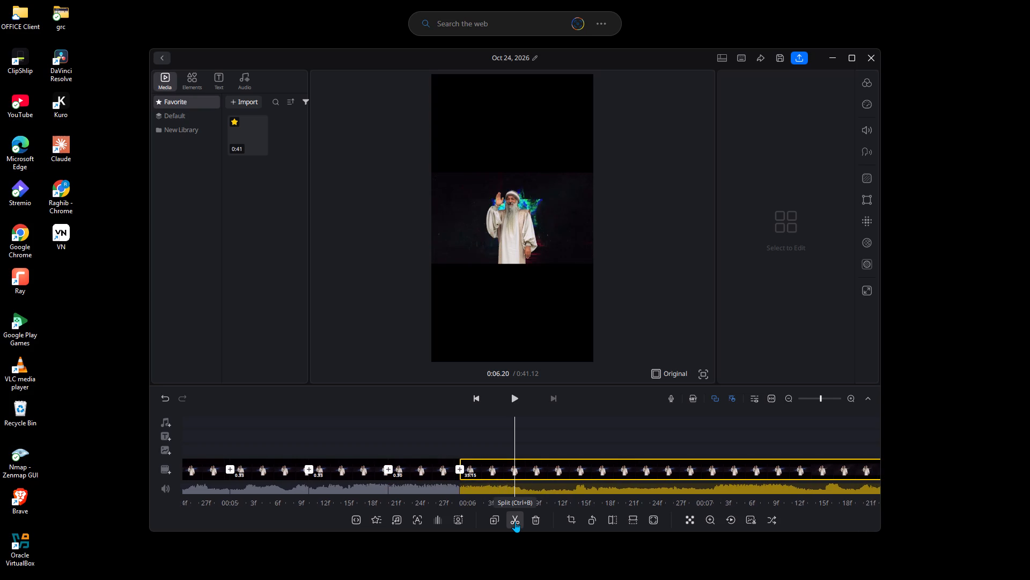
key(Right)
click(515, 521)
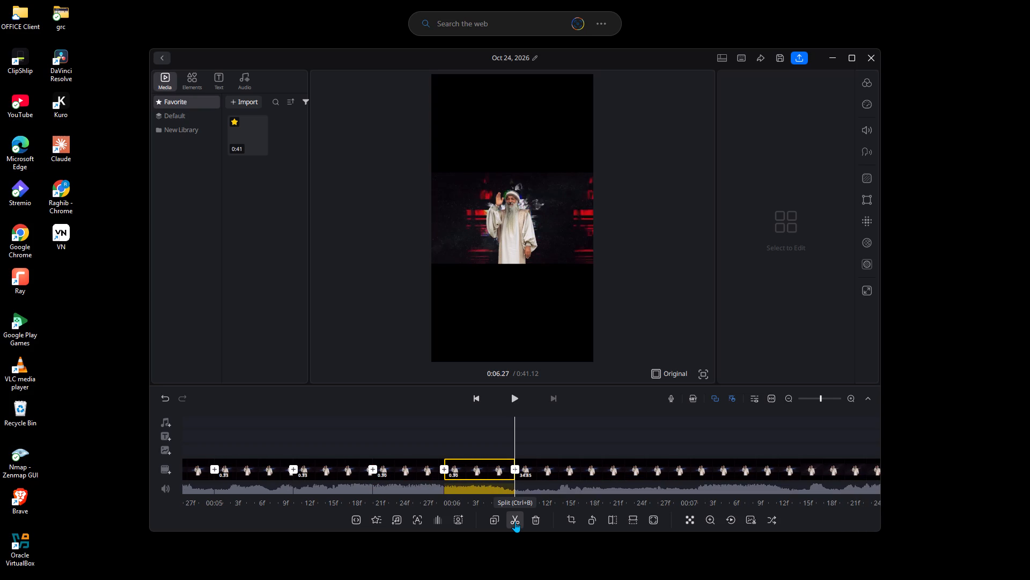
Split the remaining long clip at 0:06.57.
key(Right)
key(Right)
key(Right)
key(Right)
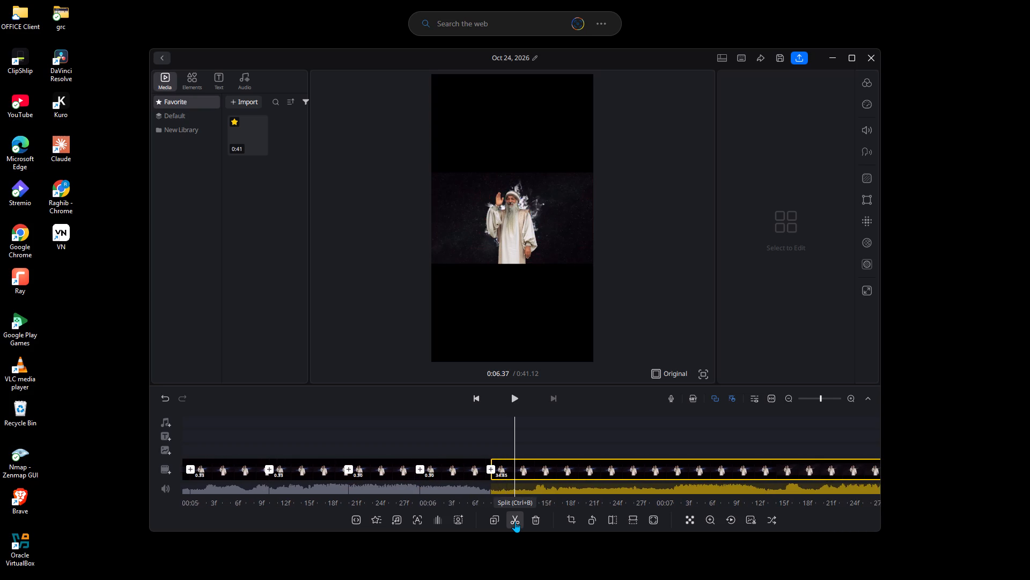
key(Right)
key(Right)
key(Right)
key(Right)
key(Right)
click(515, 521)
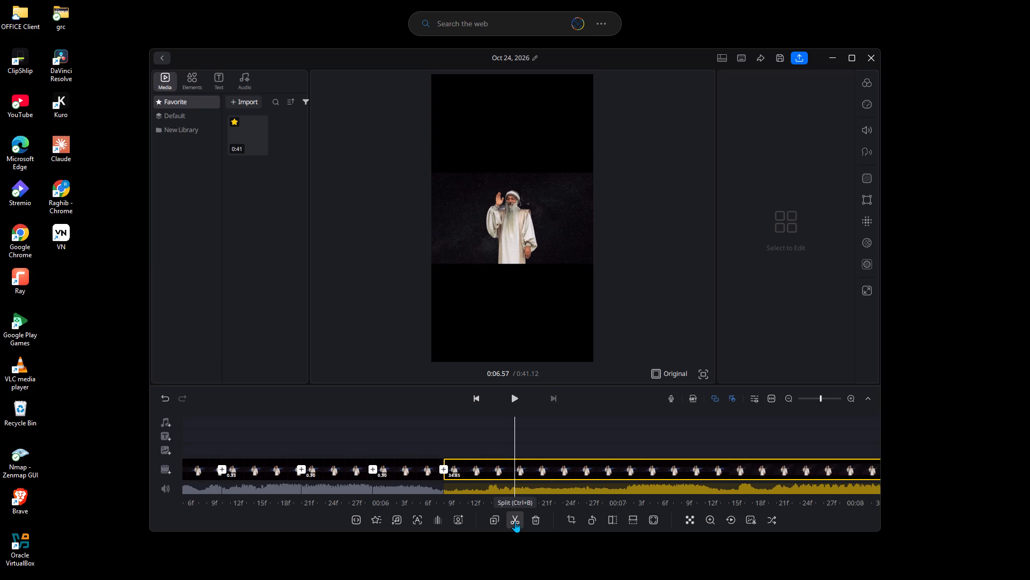
Split the remaining long clip at 0:06.87.
key(Right)
key(Right)
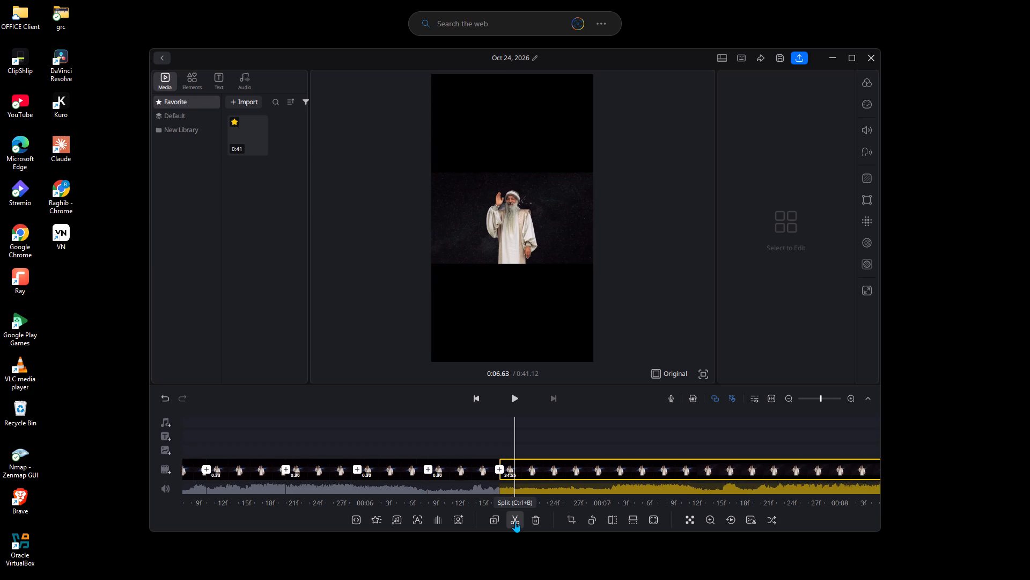
key(Right)
key(Right)
key(Right)
key(Right)
key(Right)
key(Right)
key(Right)
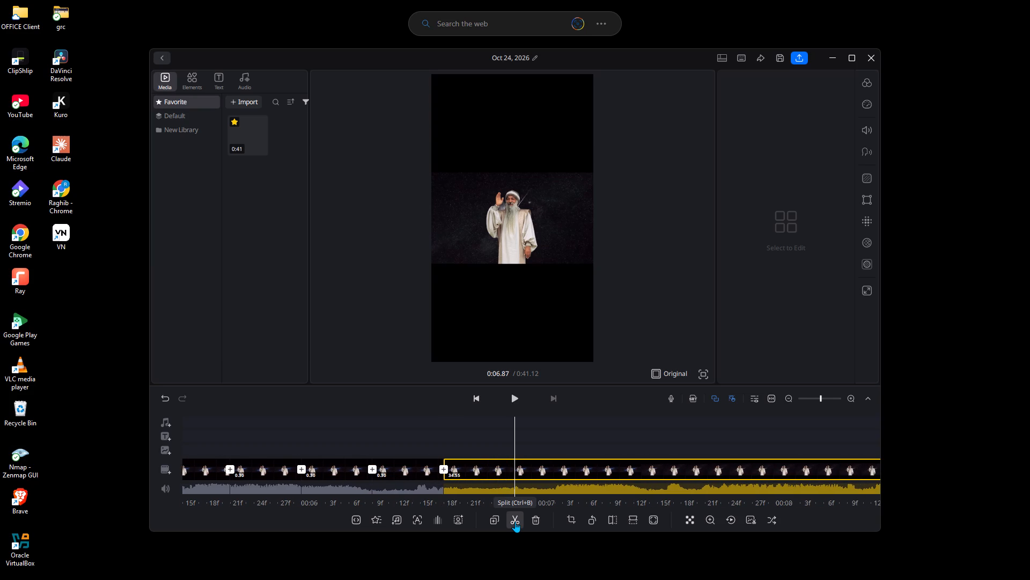
click(515, 521)
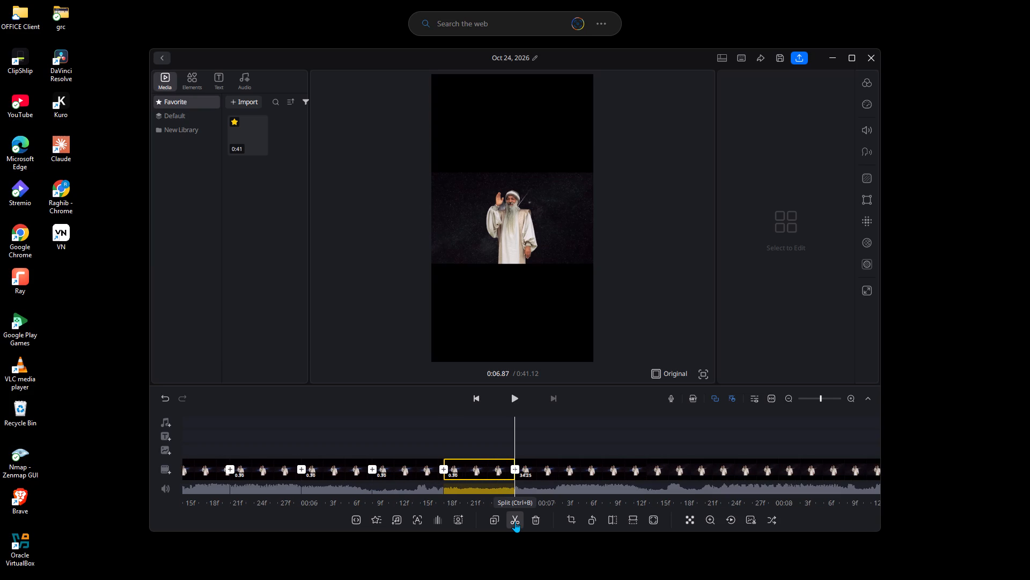
Split the remaining long clip at 0:07.17.
key(Right)
key(Right)
key(Right)
key(Right)
key(Right)
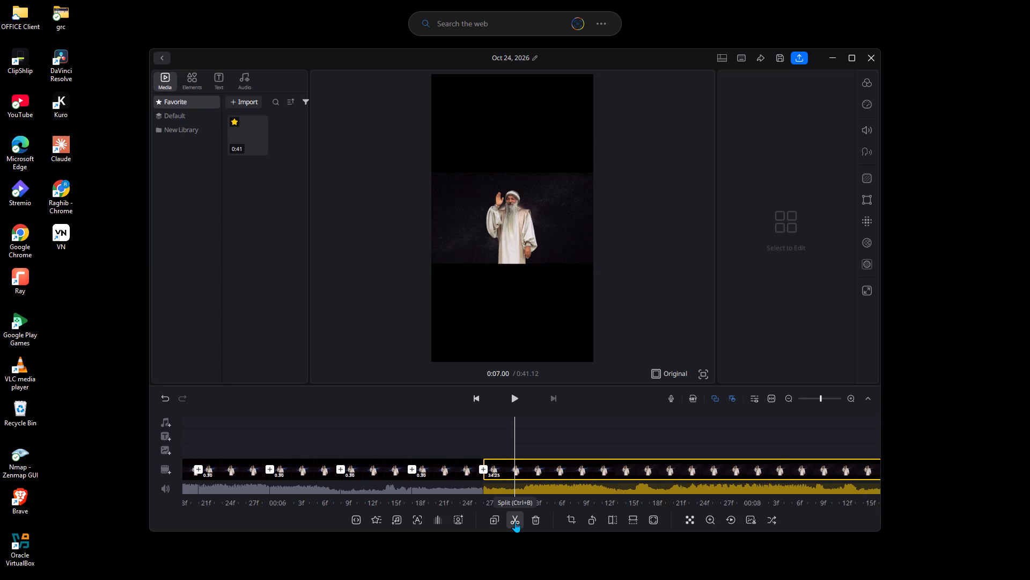
key(Right)
key(Right)
key(Right)
key(Right)
click(515, 521)
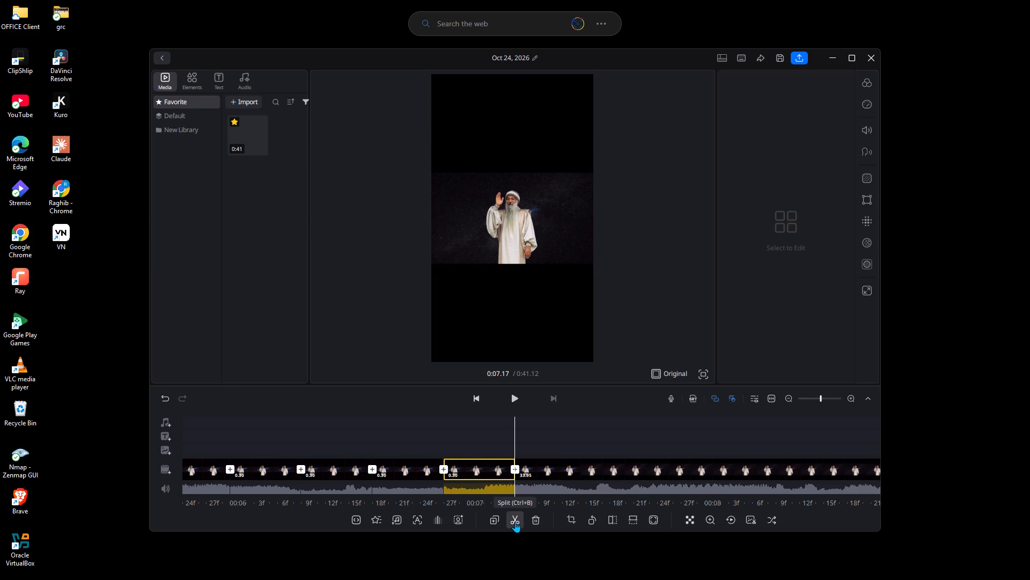
Split the remaining long clip at 0:07.47.
key(Right)
key(Right)
key(Right)
key(Right)
key(Right)
key(Right)
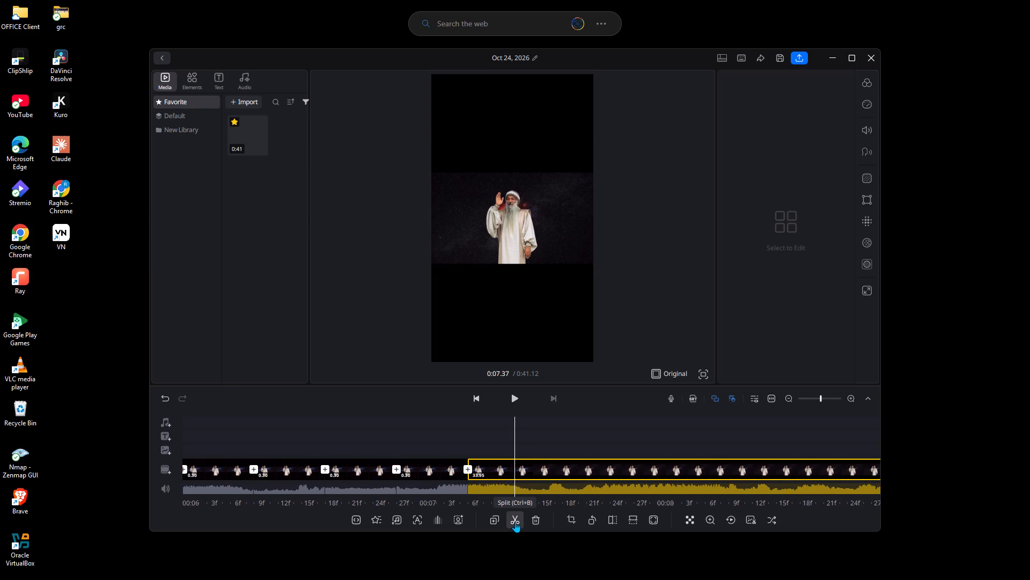
key(Right)
key(Right)
key(Right)
click(515, 521)
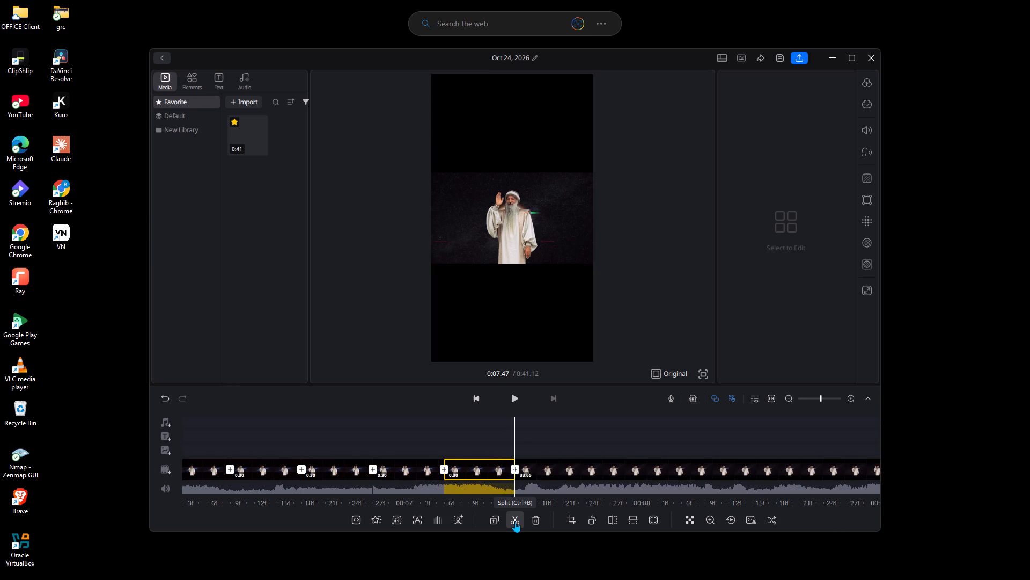
Split the remaining long clip at 0:07.77.
key(Right)
key(Right)
key(Right)
key(Right)
key(Right)
key(Right)
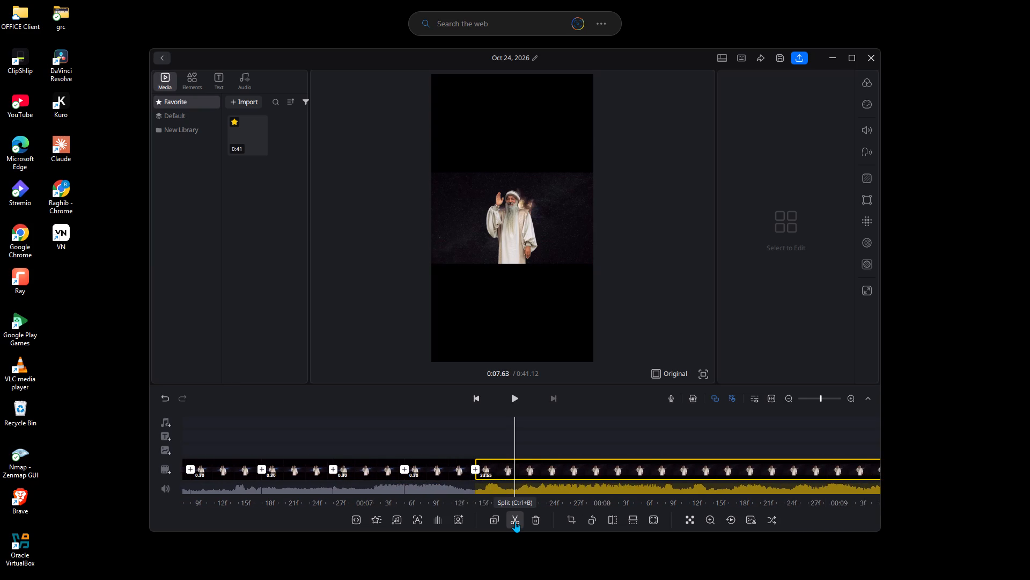
key(Right)
key(Right)
key(Right)
click(515, 521)
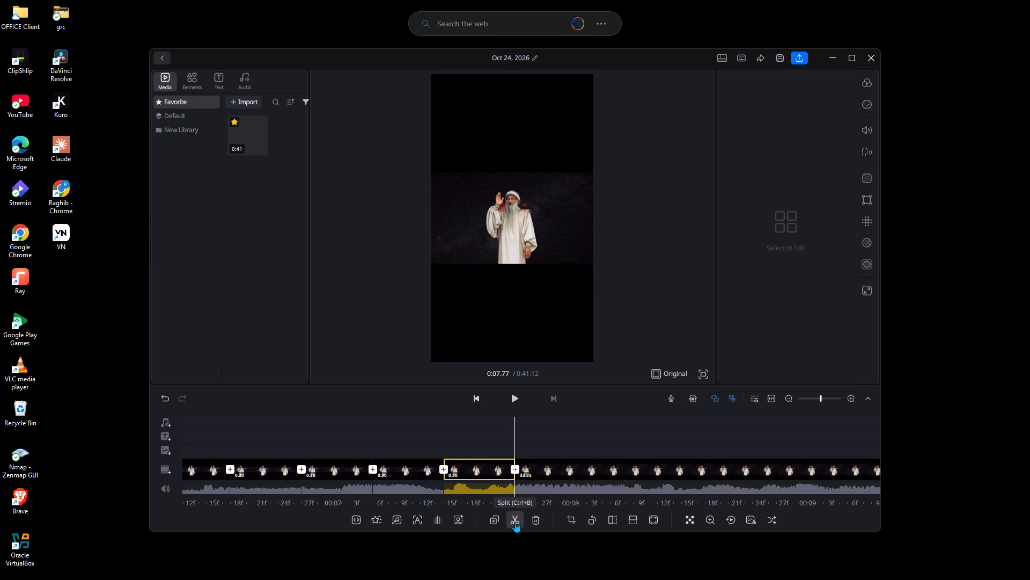
Split the remaining long clip at 0:08.07.
key(Right)
key(Right)
key(Right)
key(Right)
key(Right)
key(Right)
key(Right)
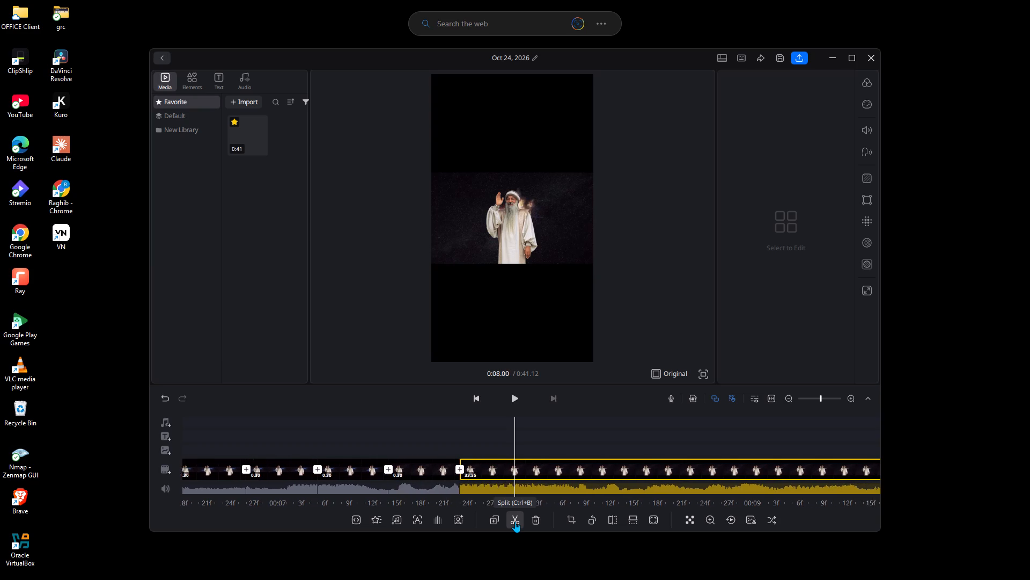
key(Right)
key(Right)
click(515, 521)
Split the remaining long clip at 0:08.37.
key(Right)
key(Right)
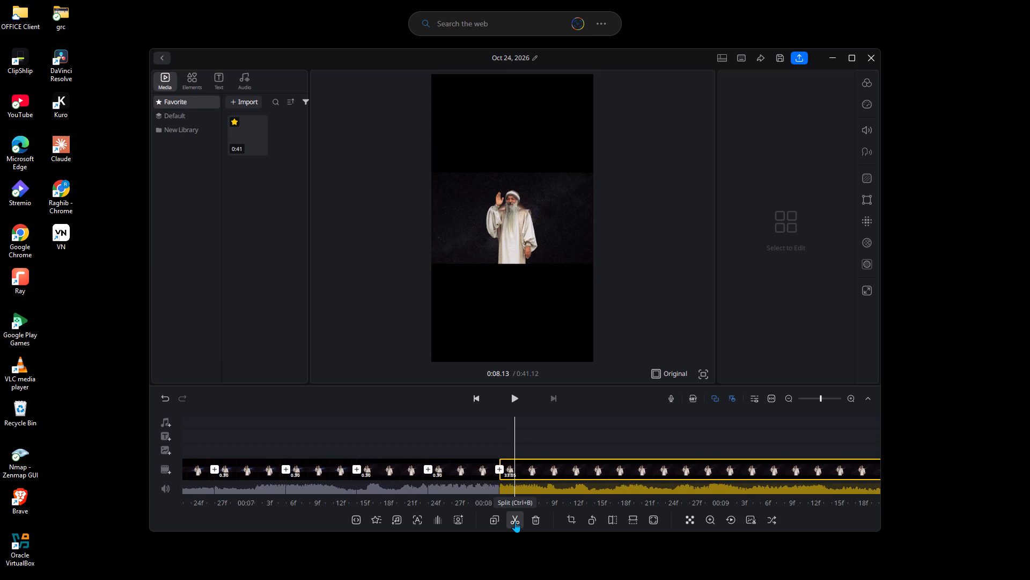
key(Right)
key(Right)
key(Right)
key(Right)
key(Right)
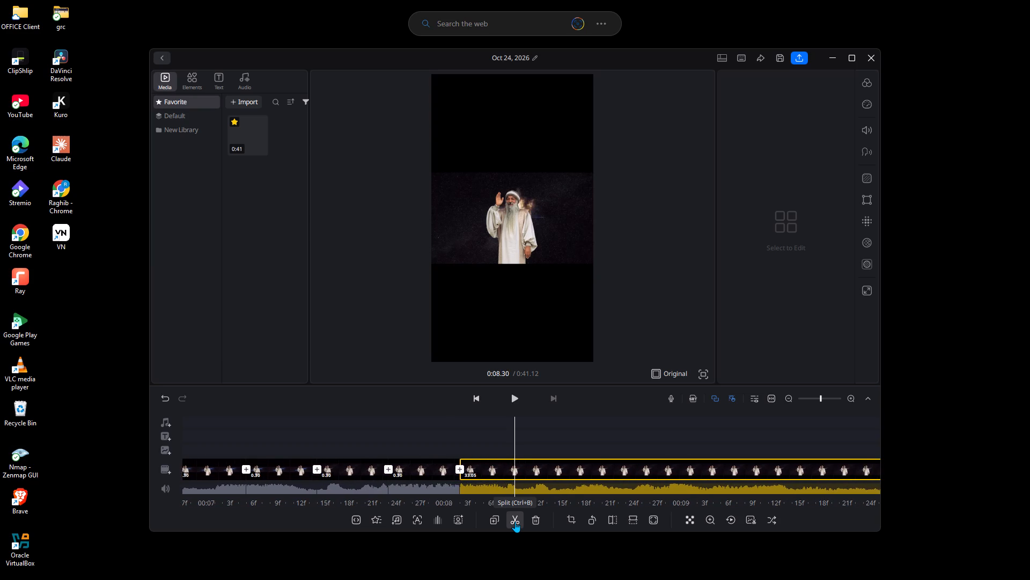
key(Right)
key(Right)
click(515, 521)
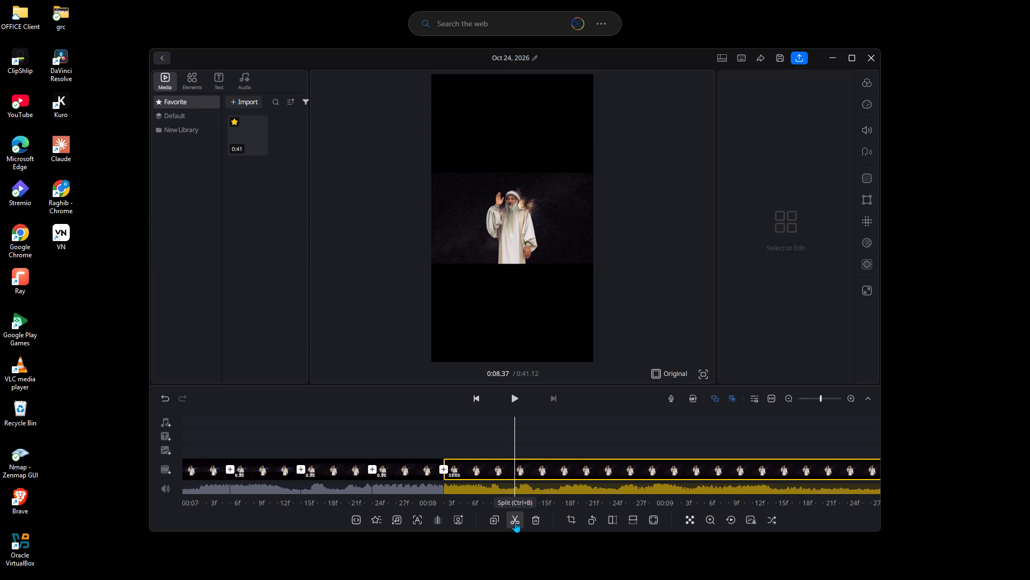
Split the remaining long clip at 0:08.63.
key(Right)
key(Right)
key(Right)
key(Right)
key(Right)
key(Right)
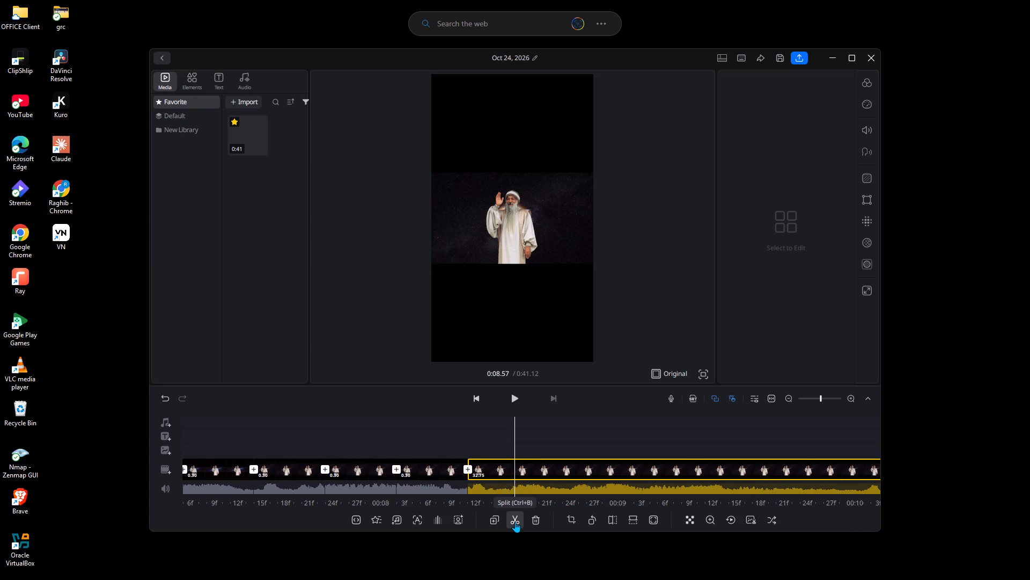
key(Right)
key(Right)
click(515, 521)
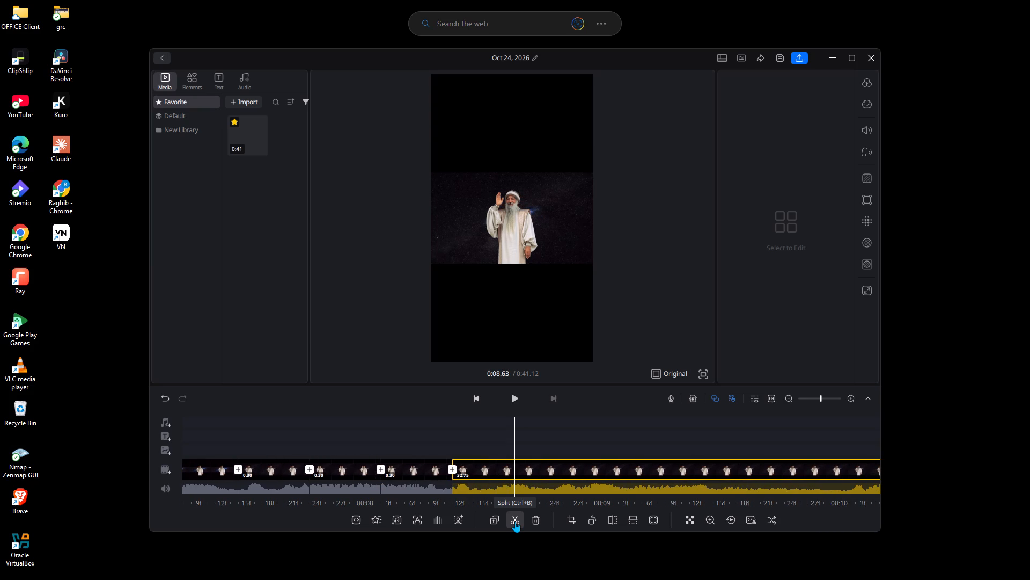
Split the remaining long clip at 0:08.93.
key(Right)
key(Right)
key(Right)
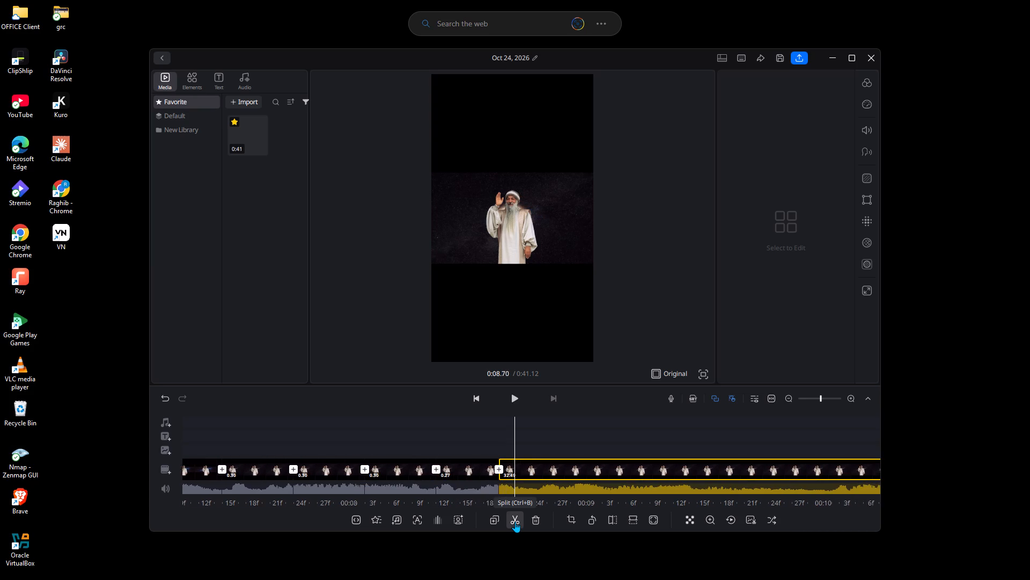
key(Right)
key(Right)
key(Right)
key(Right)
key(Right)
key(Right)
double_click(515, 521)
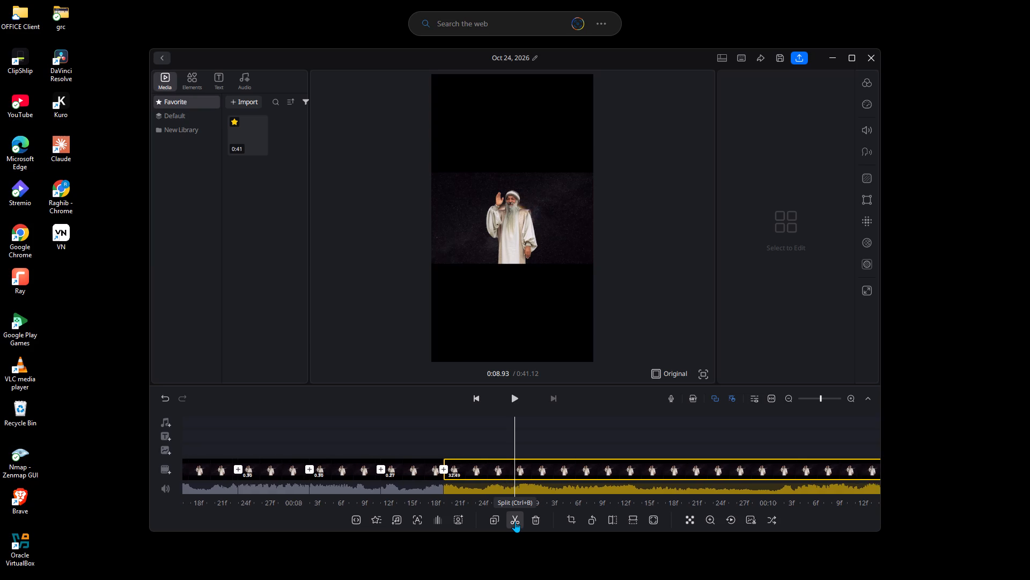
Split the remaining long clip at 0:09.20.
key(Right)
key(Right)
key(Right)
key(Right)
key(Right)
key(Right)
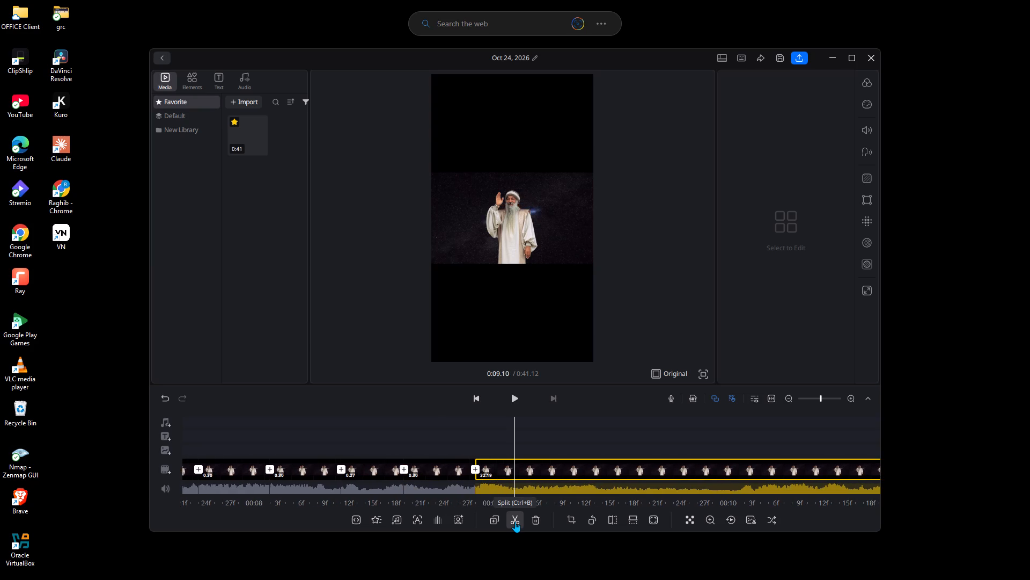
key(Right)
key(Right)
click(515, 521)
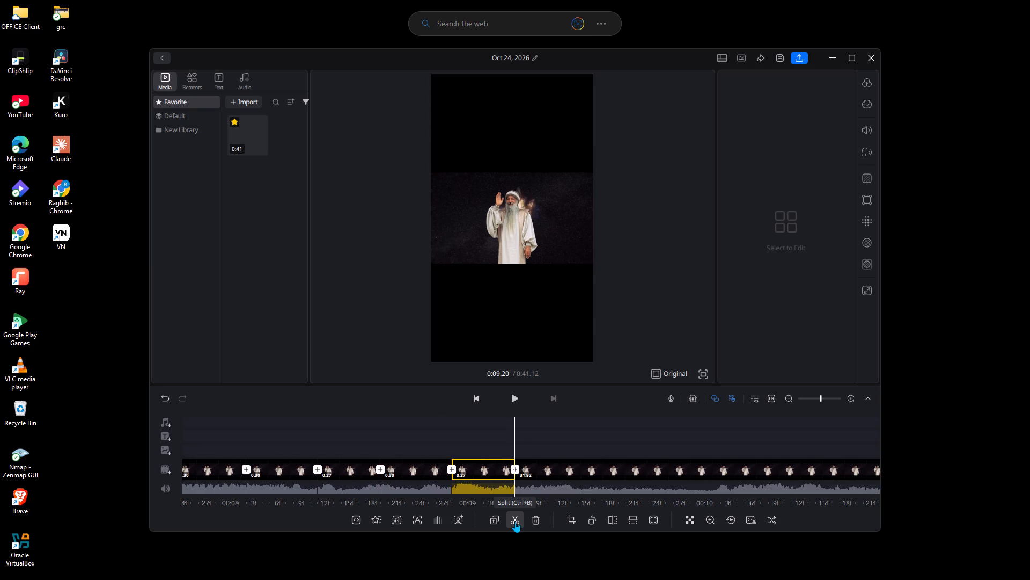
Split the remaining long clip at 0:09.47.
key(Right)
key(Right)
key(Right)
key(Right)
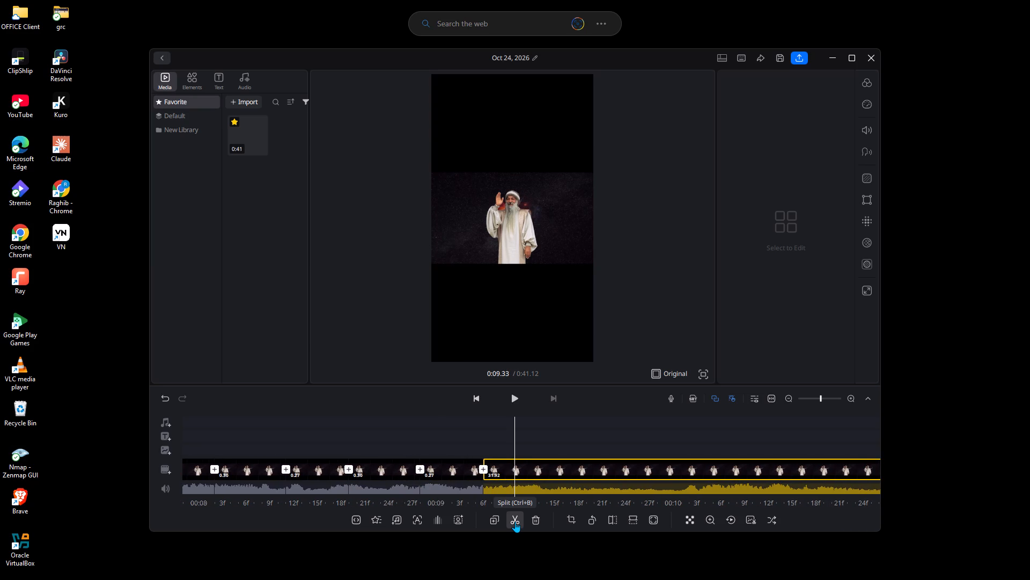
key(Right)
key(Right)
key(Right)
key(Right)
click(515, 521)
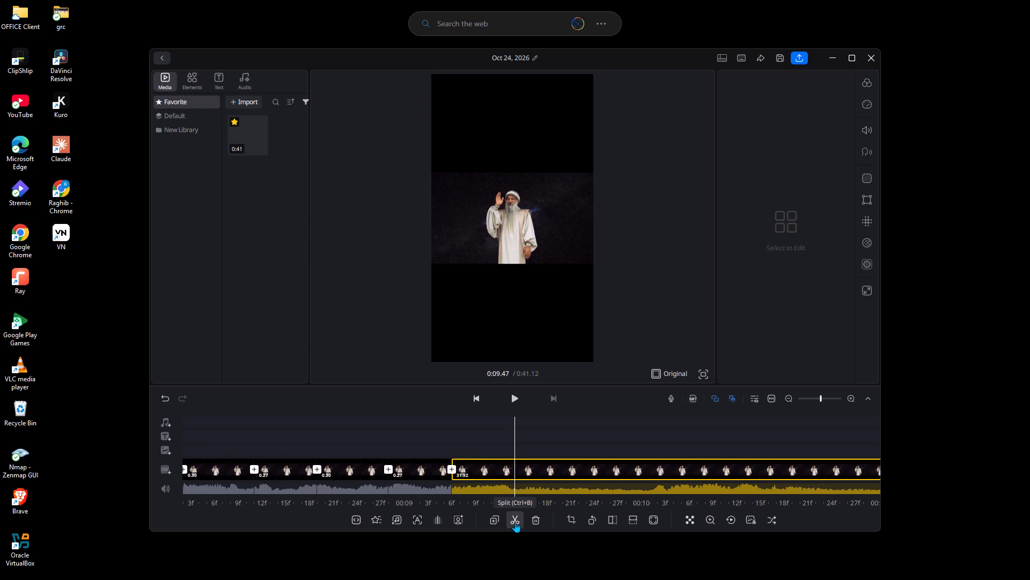
Split the remaining long clip at 0:09.73.
key(Right)
key(Right)
key(Right)
key(Right)
key(Right)
key(Right)
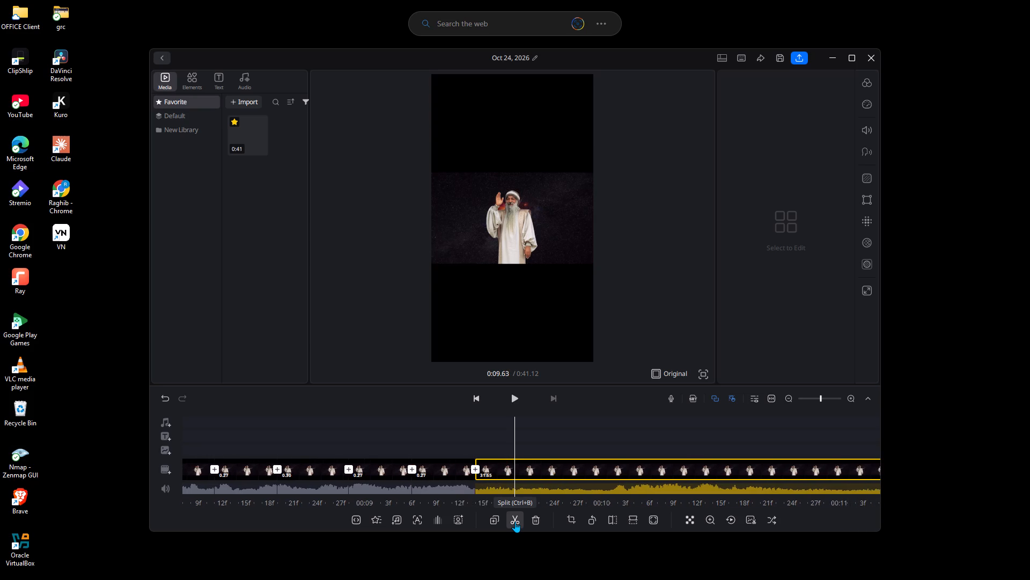
key(Right)
key(Right)
click(515, 521)
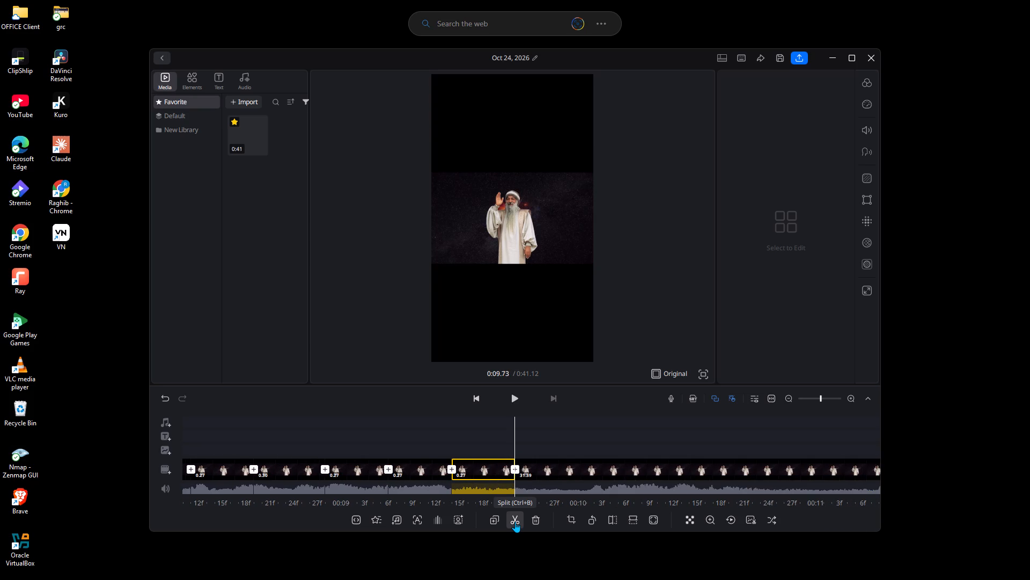
Split the remaining long clip at 0:10.00.
key(Right)
key(Right)
key(Right)
key(Right)
key(Right)
key(Right)
key(Right)
key(Right)
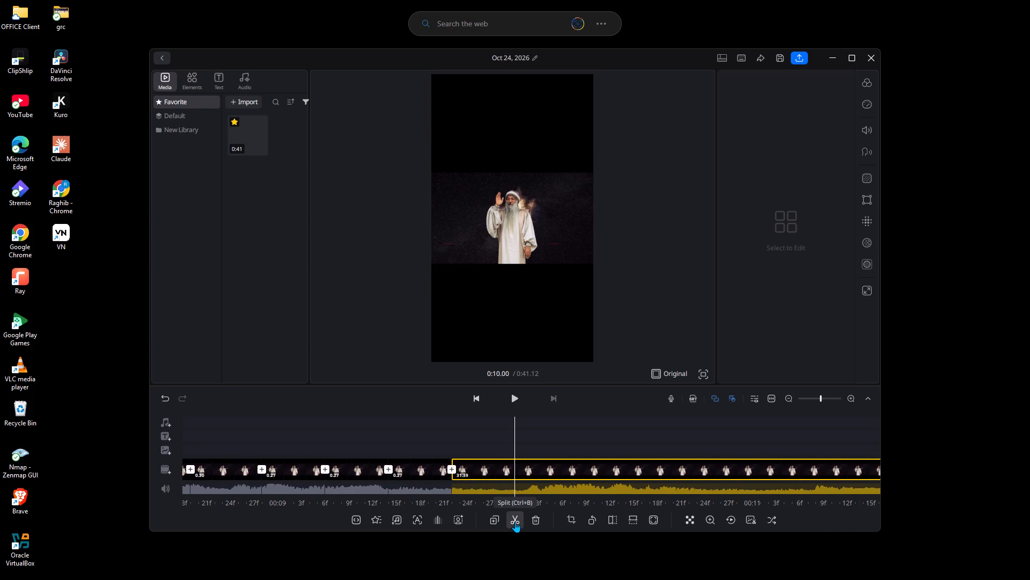
click(515, 521)
Split the remaining long clip at 0:10.30.
key(Right)
key(Right)
key(Right)
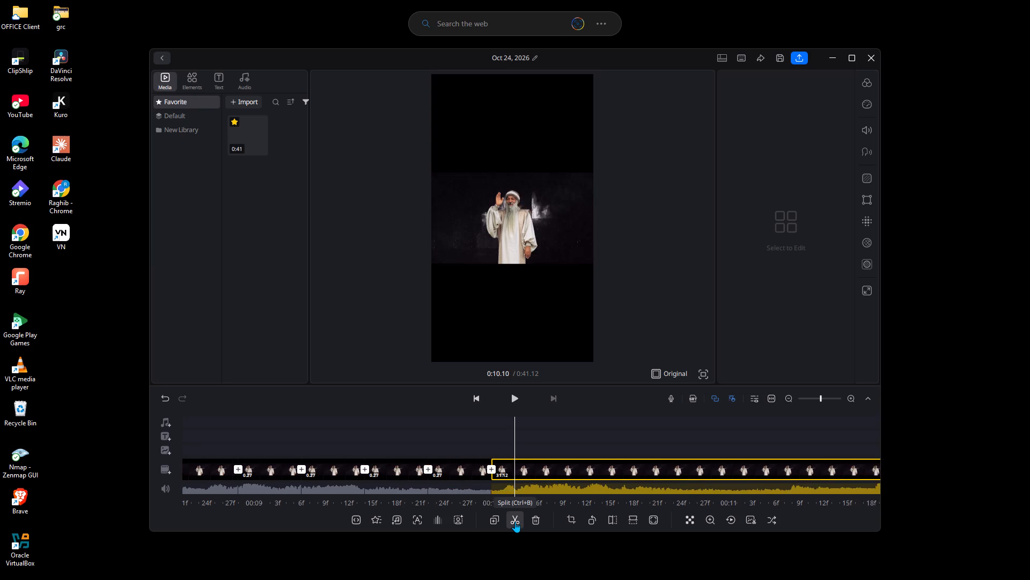
key(Right)
key(Right)
key(Right)
key(Right)
key(Right)
key(Right)
click(515, 521)
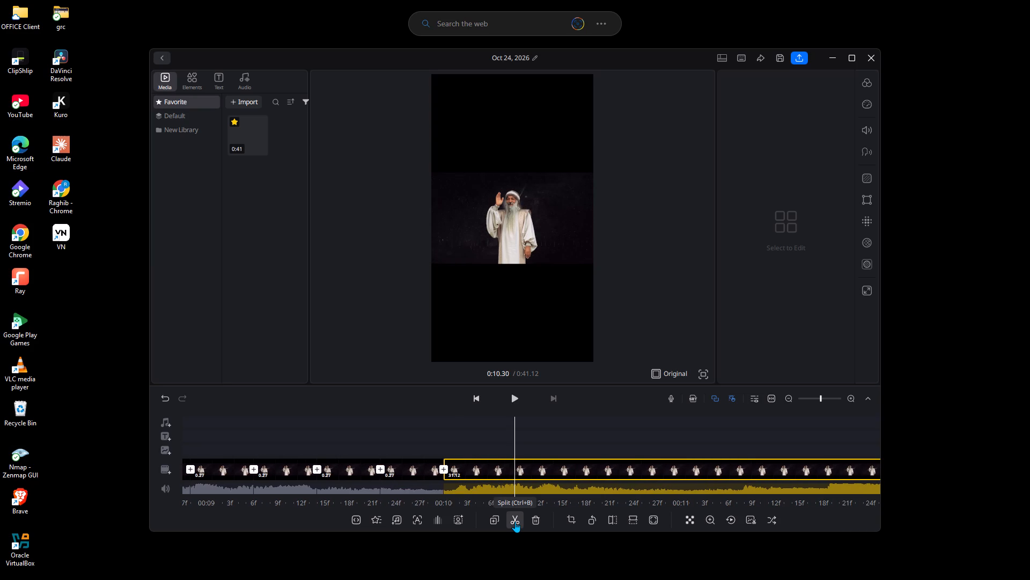
Add a Black transition at the 0:08.93 cut and shorten its duration to around the middle of the available range.
click(188, 467)
click(212, 434)
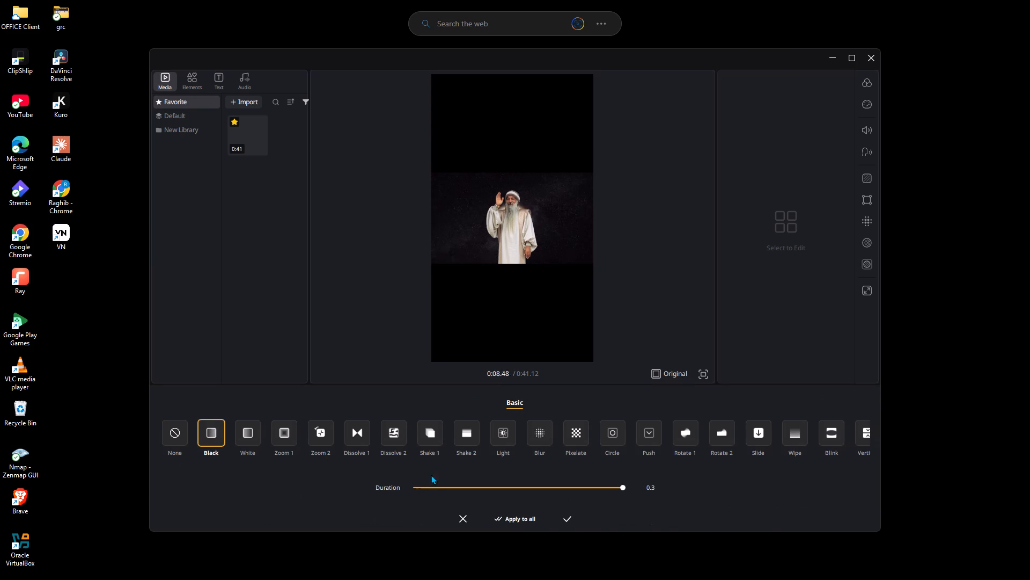
click(536, 482)
click(566, 518)
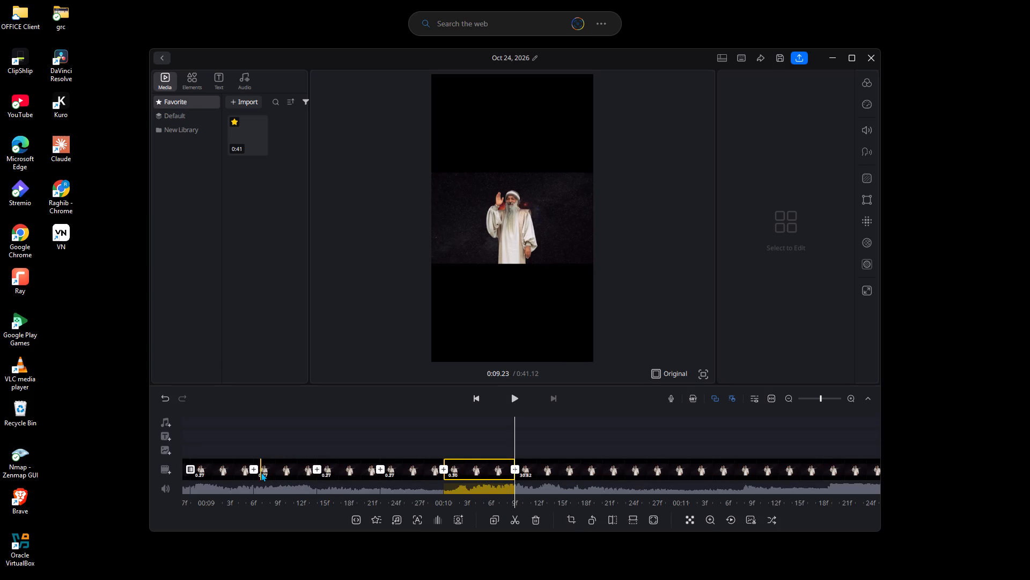
Add a Zoom 1 transition with a duration of 0.2 at the 0:09.20 cut.
click(254, 467)
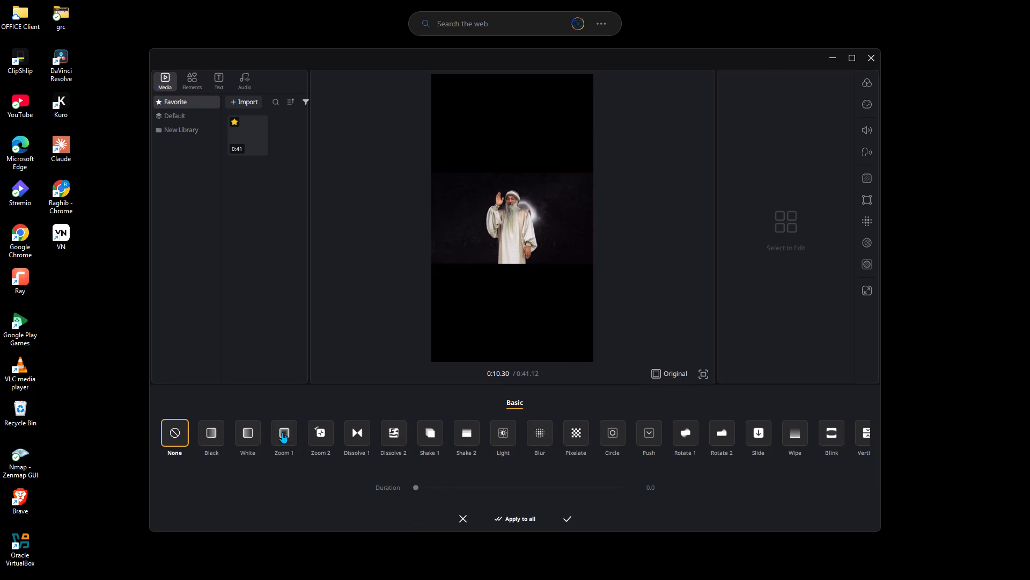
click(283, 431)
click(530, 488)
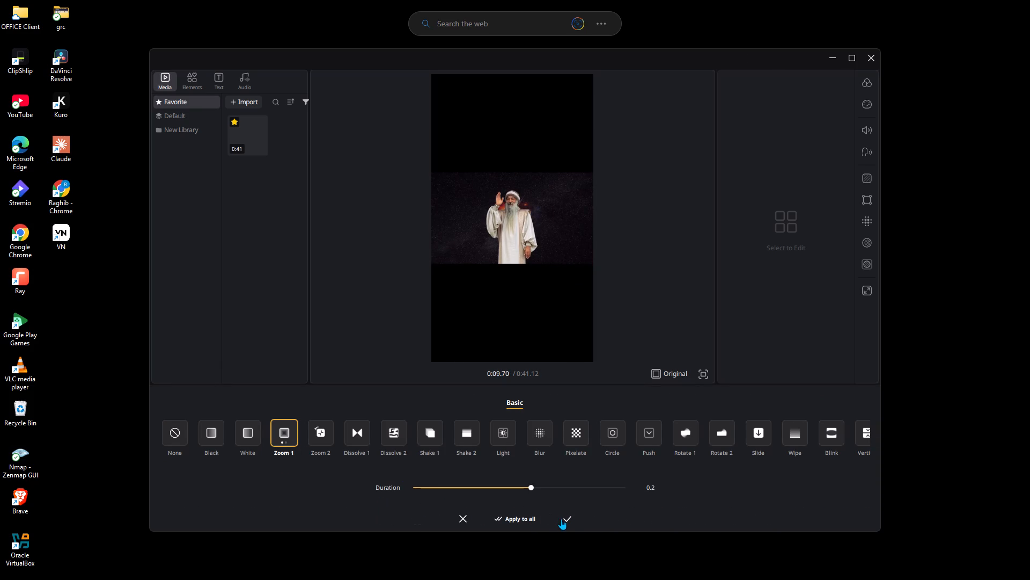
click(563, 518)
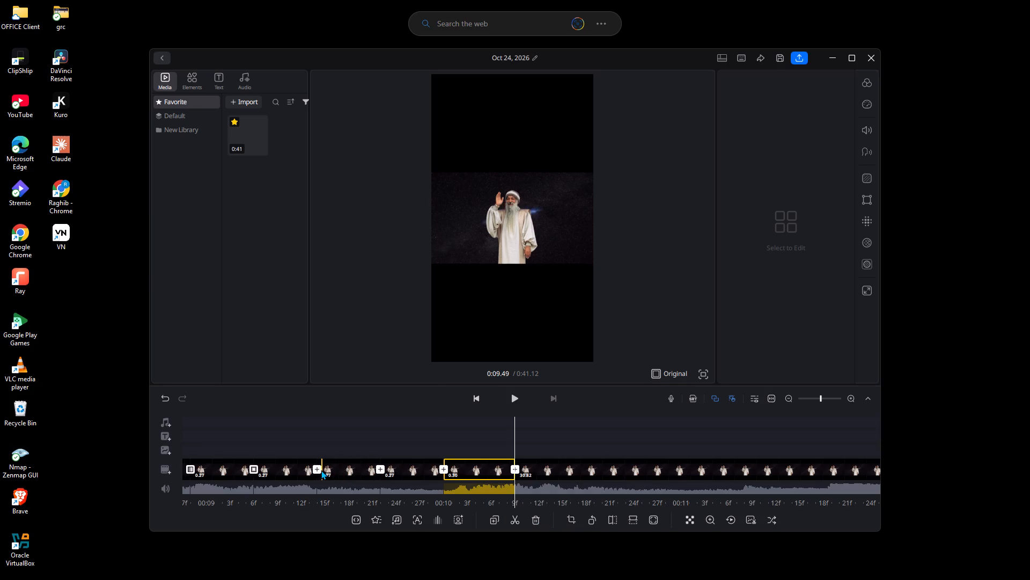
Add a Dissolve 2 transition with a duration of 0.2 at the 0:09.47 cut.
click(321, 470)
click(387, 436)
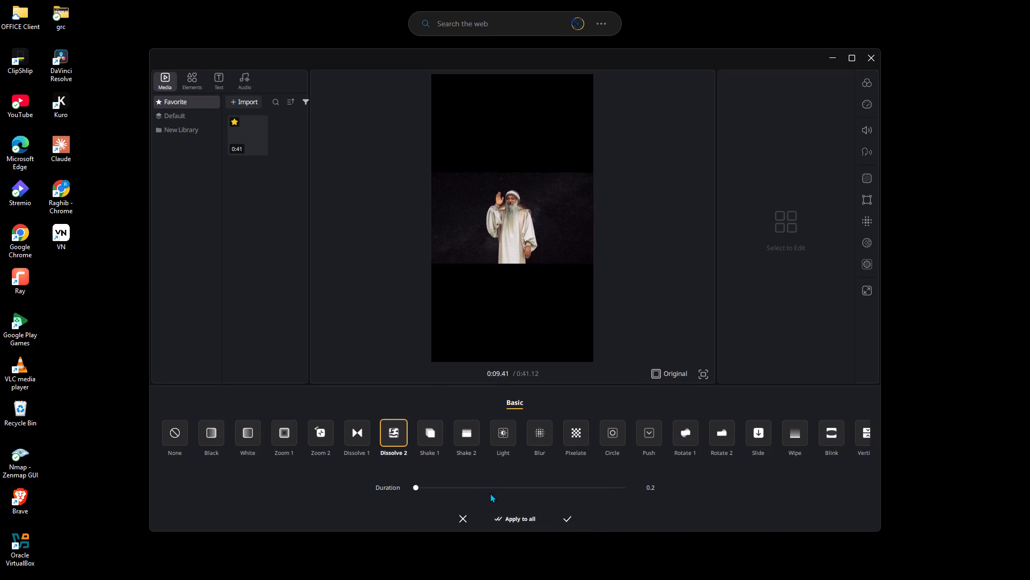
click(539, 487)
click(567, 517)
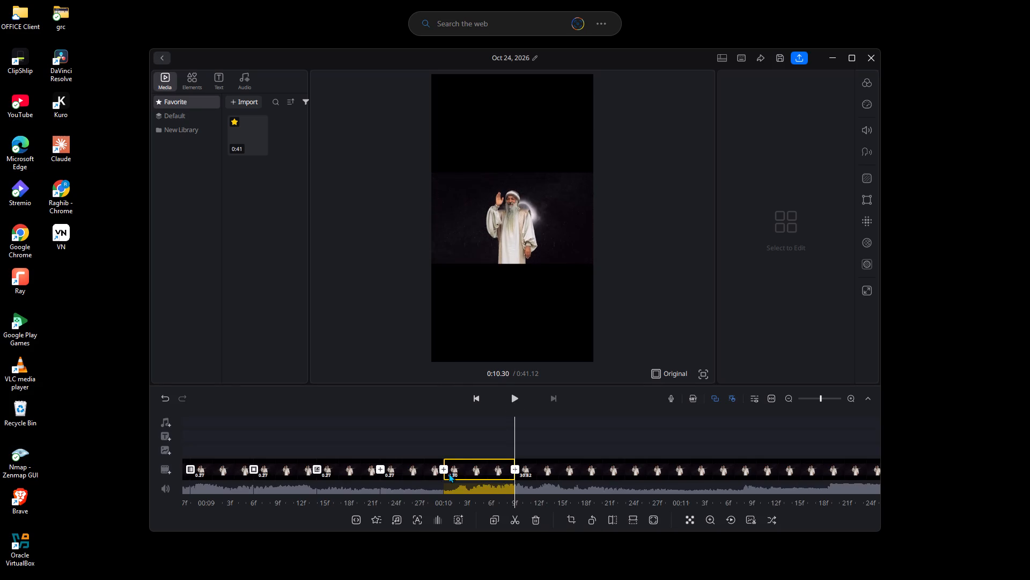
Add a Shake 1 transition with a duration of 0.2 at the 0:09.73 cut.
click(384, 465)
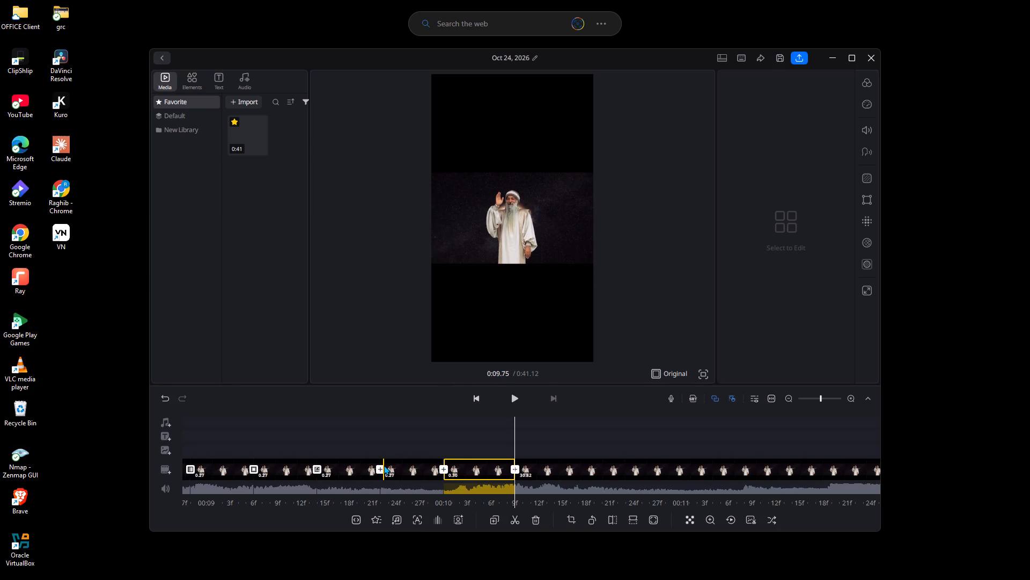
double_click(429, 439)
click(577, 487)
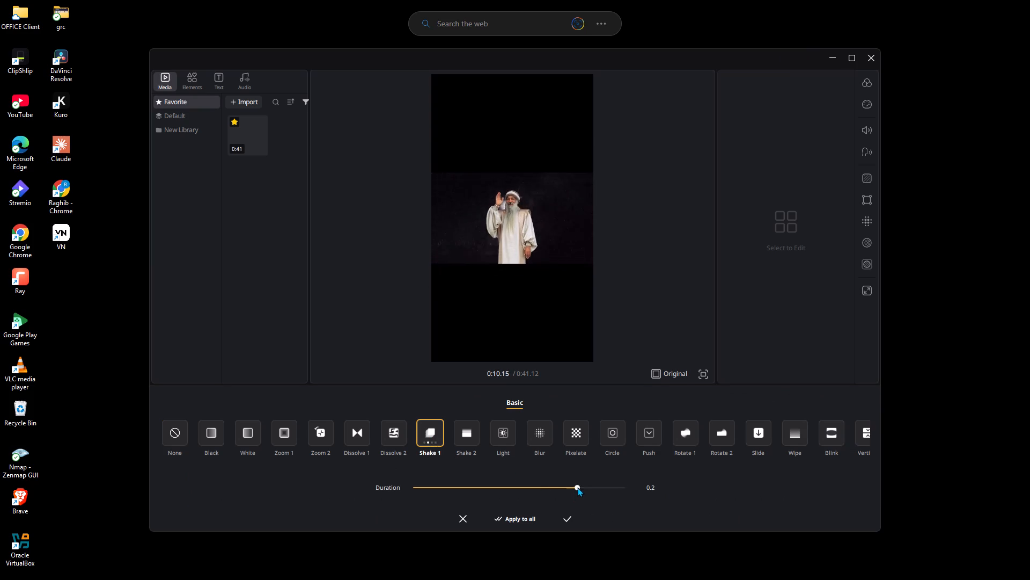
click(564, 518)
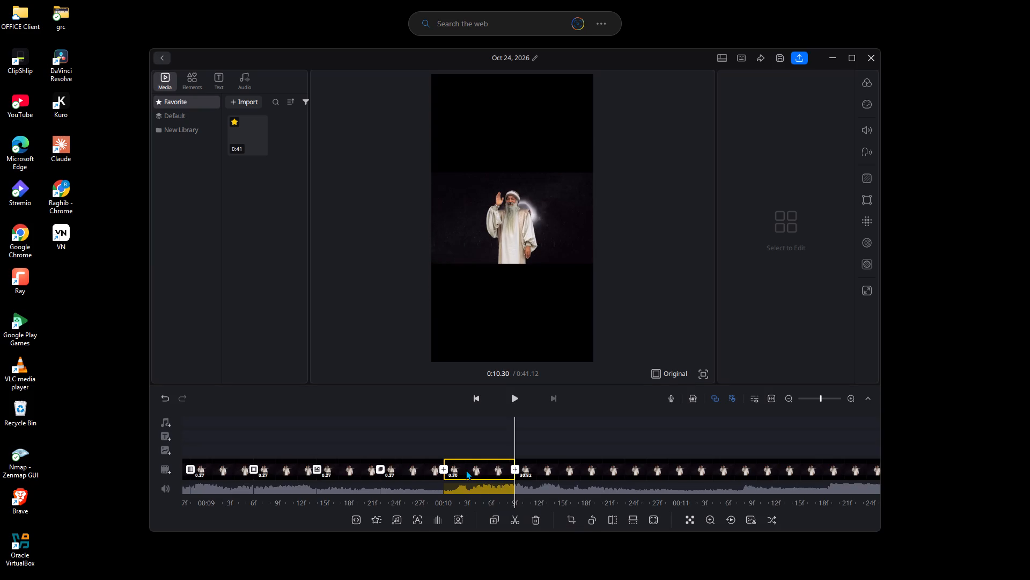
Add a Blur transition with a duration of 0.2 at the 0:10.00 cut.
click(443, 470)
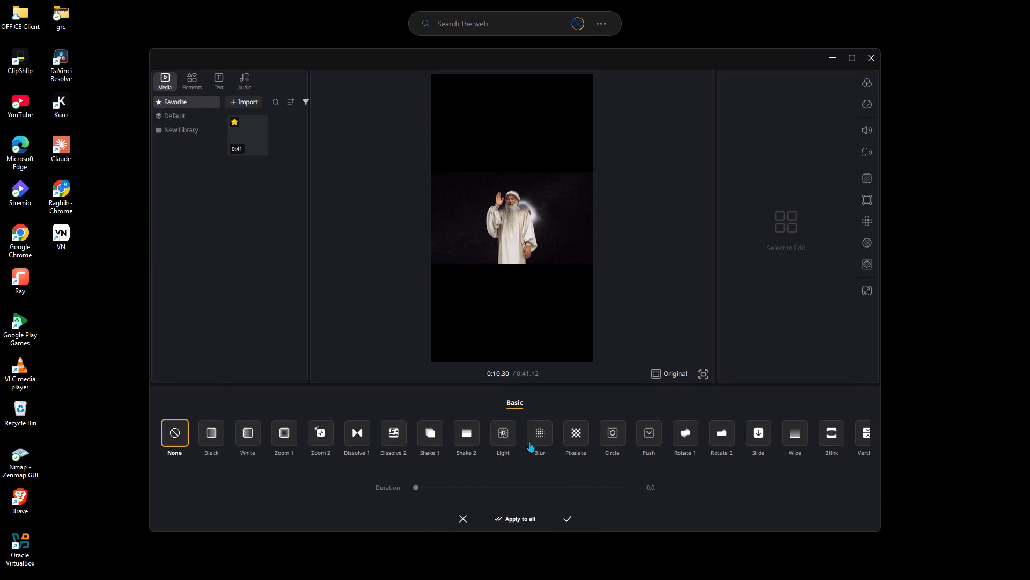
click(532, 440)
click(537, 485)
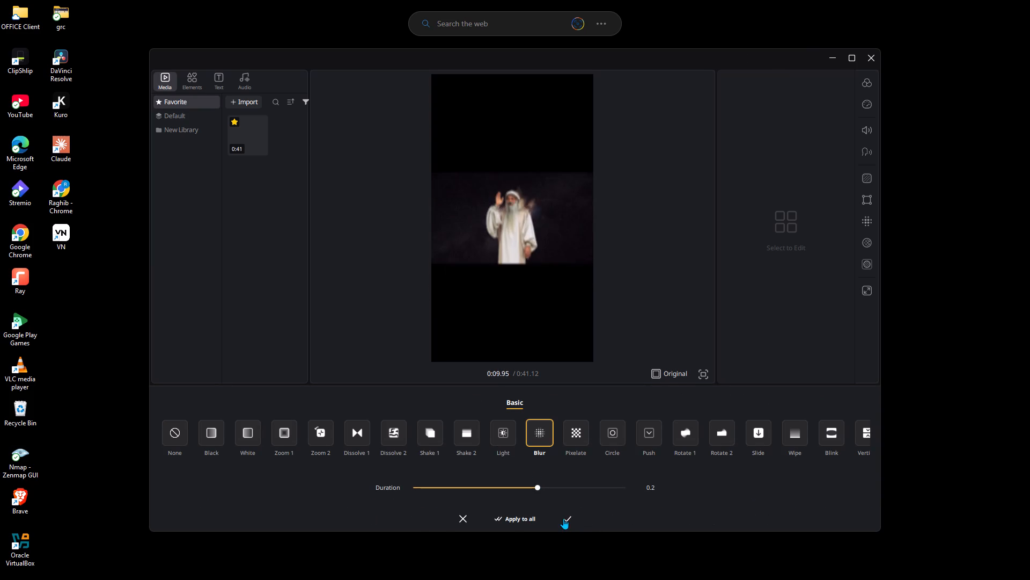
click(561, 515)
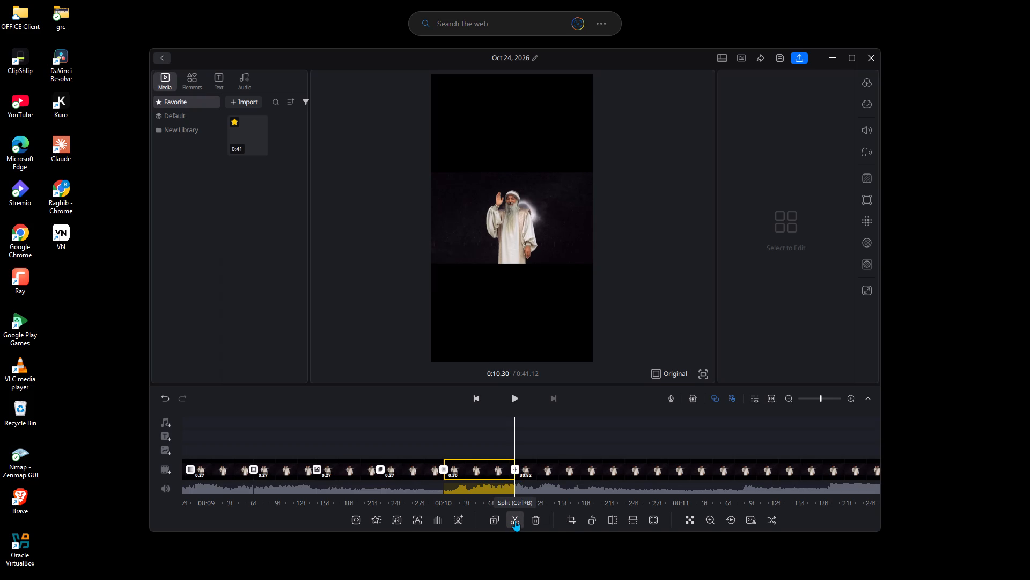
Split the remaining long clip at 0:10.57.
key(Right)
key(Right)
key(Right)
key(Right)
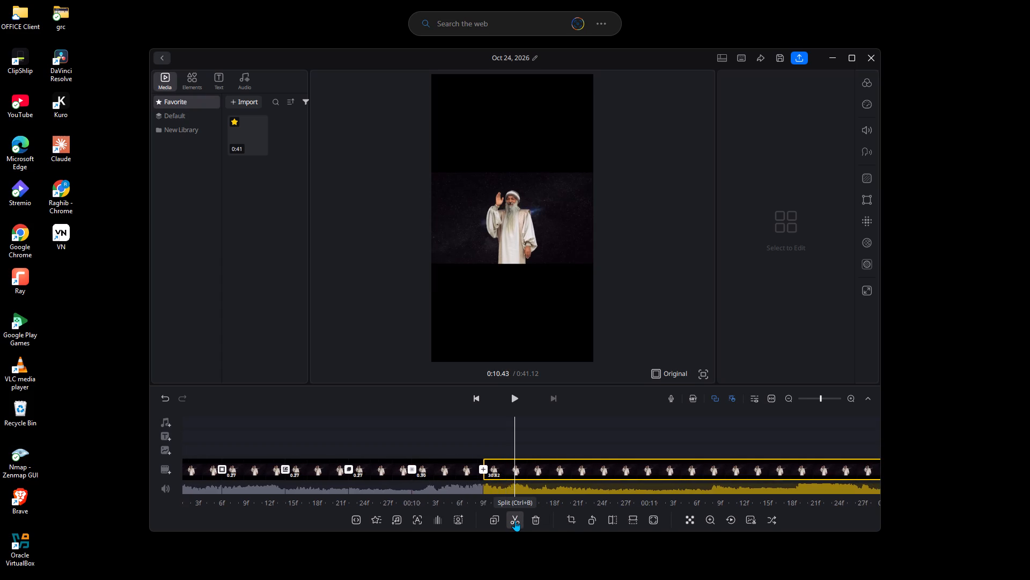
key(Right)
key(Right)
key(Right)
key(Right)
click(515, 520)
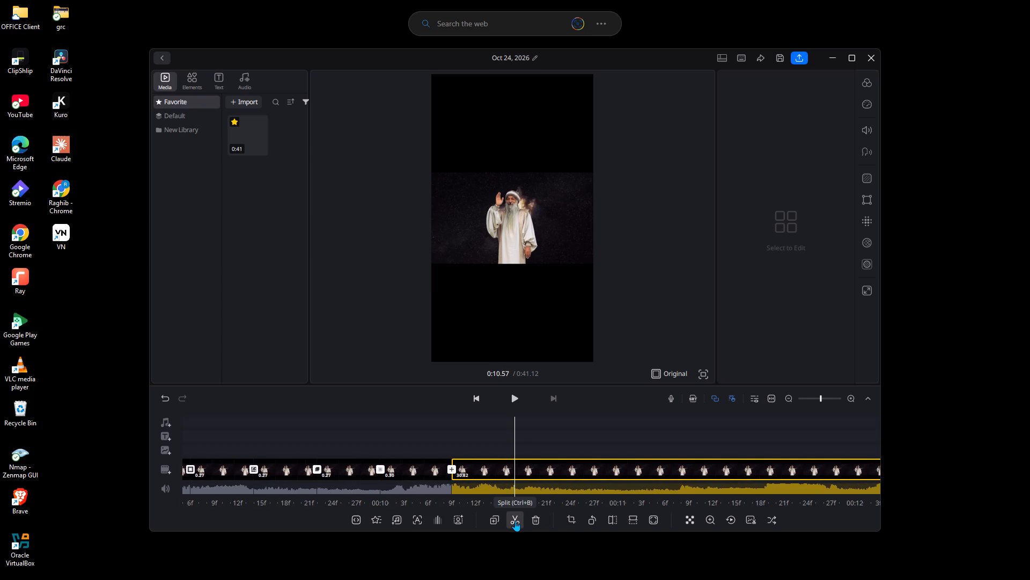
Split the remaining long clip at 0:10.87.
key(Right)
key(Right)
key(Right)
key(Right)
key(Right)
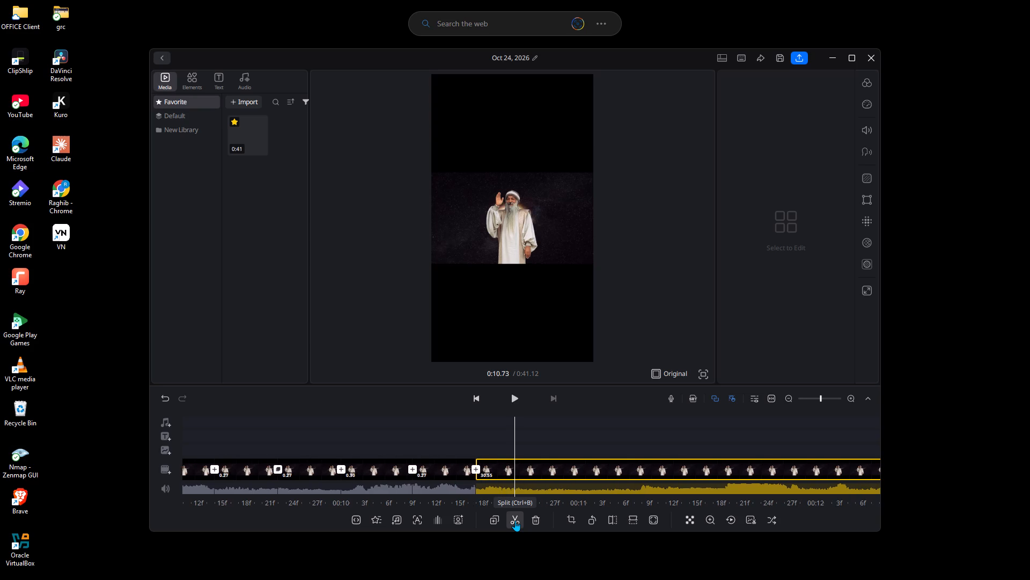
key(Right)
key(Right)
key(Right)
key(Right)
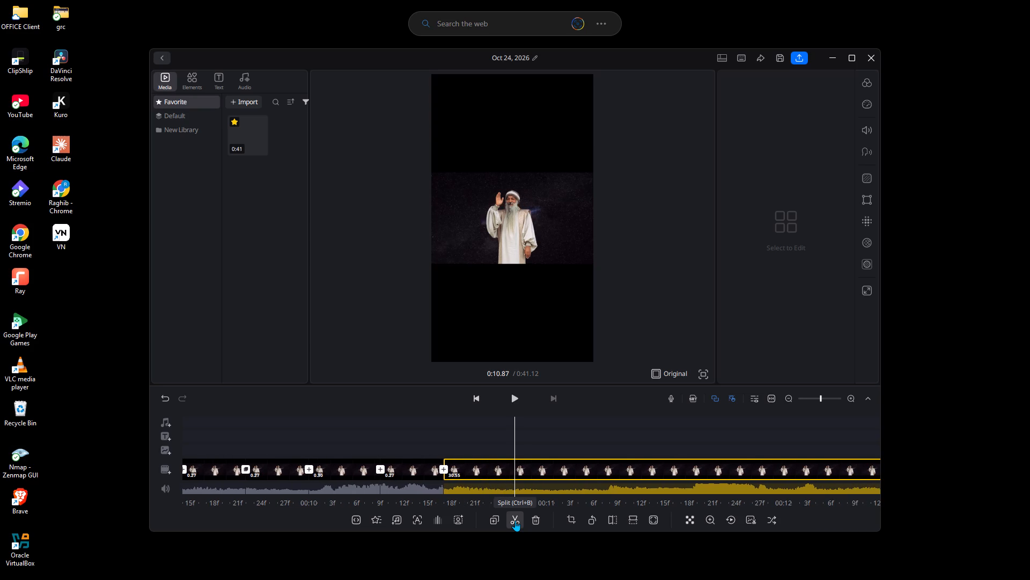
click(515, 520)
Split the remaining long clip at 0:11.13.
key(Right)
key(Right)
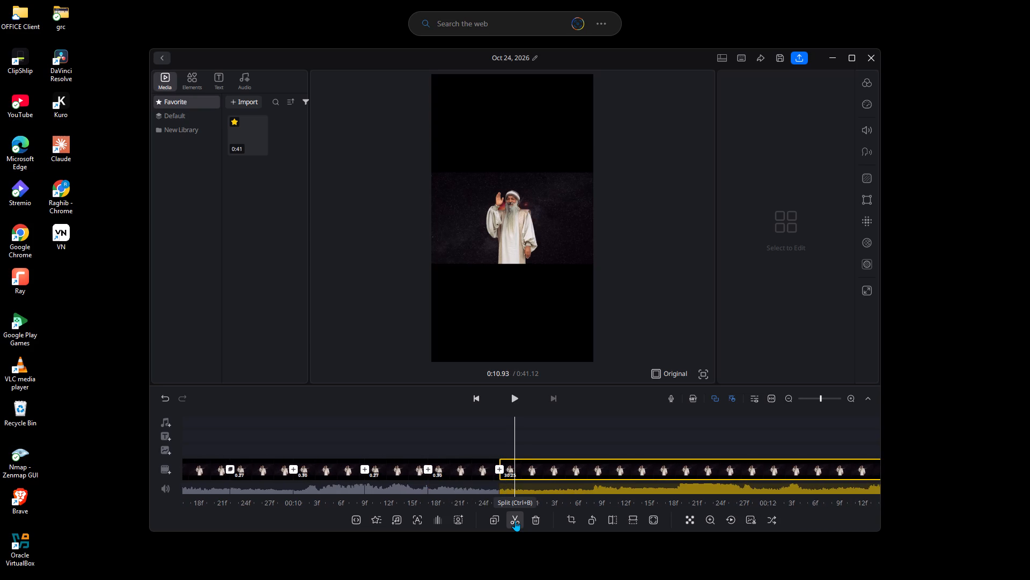
key(Right)
key(Right)
key(Right)
key(Right)
key(Right)
key(Right)
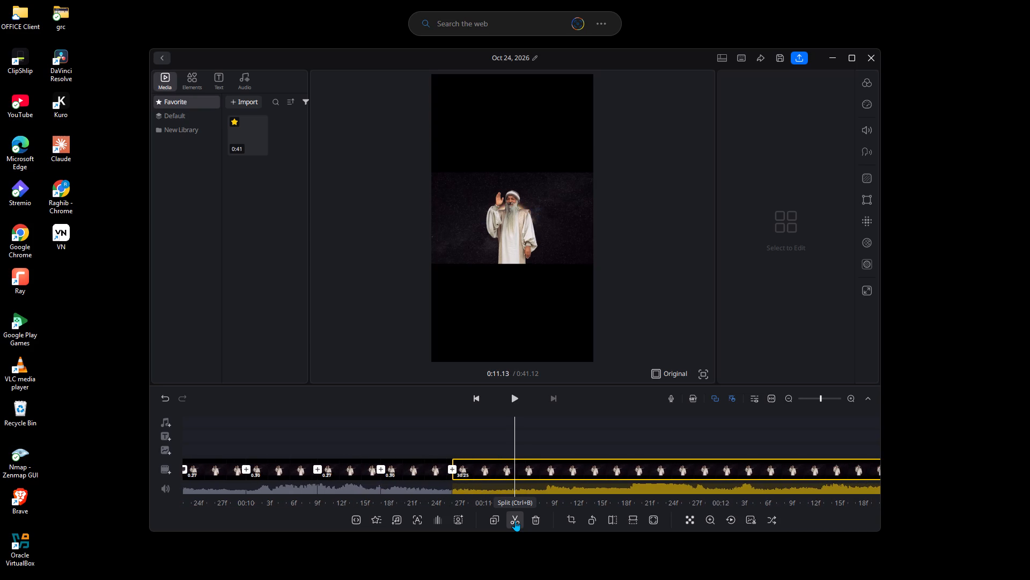
click(515, 520)
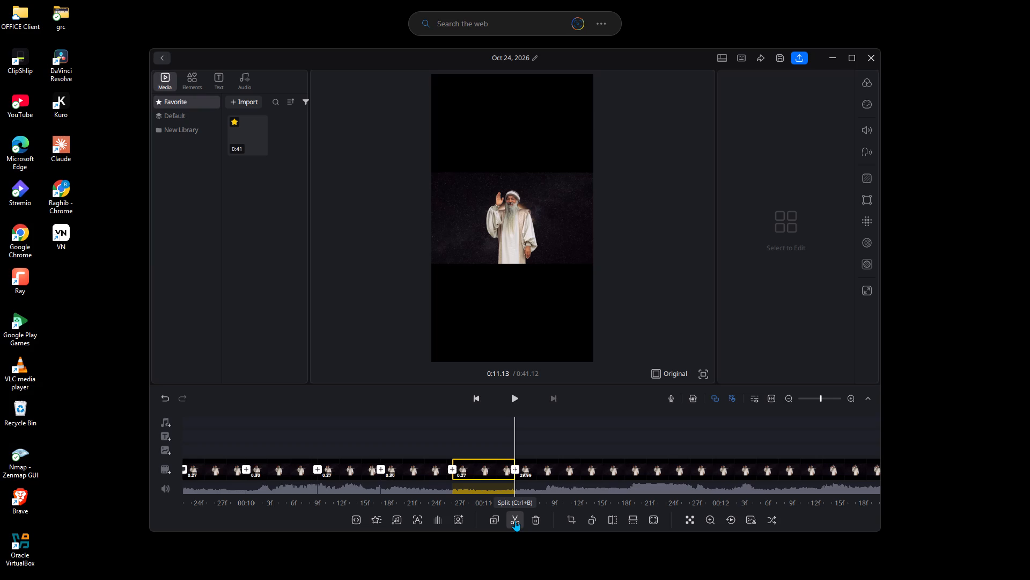
Split the remaining long clip at 0:11.40.
key(Right)
key(Right)
key(Right)
key(Right)
key(Right)
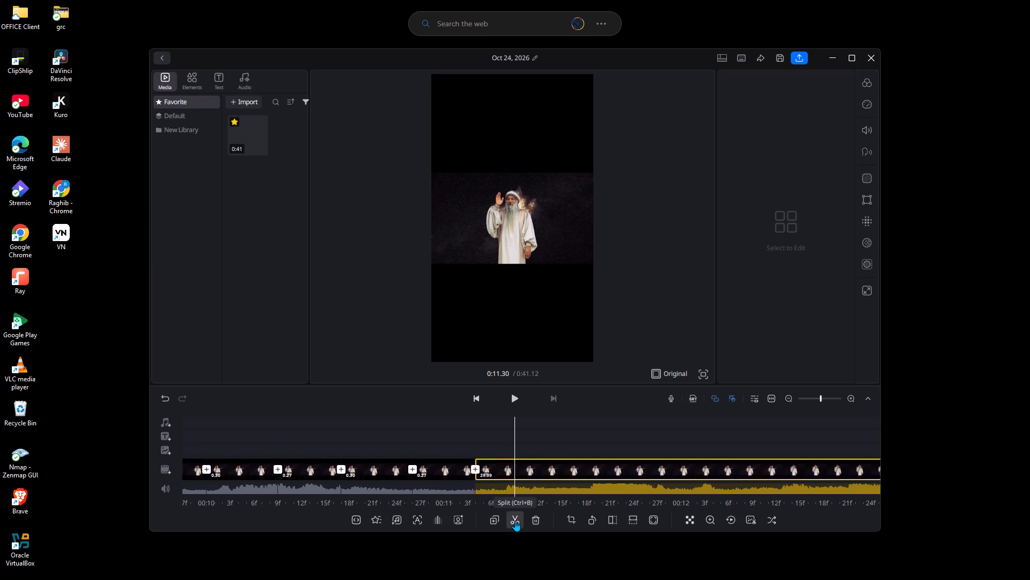
key(Right)
key(Right)
key(Right)
click(515, 520)
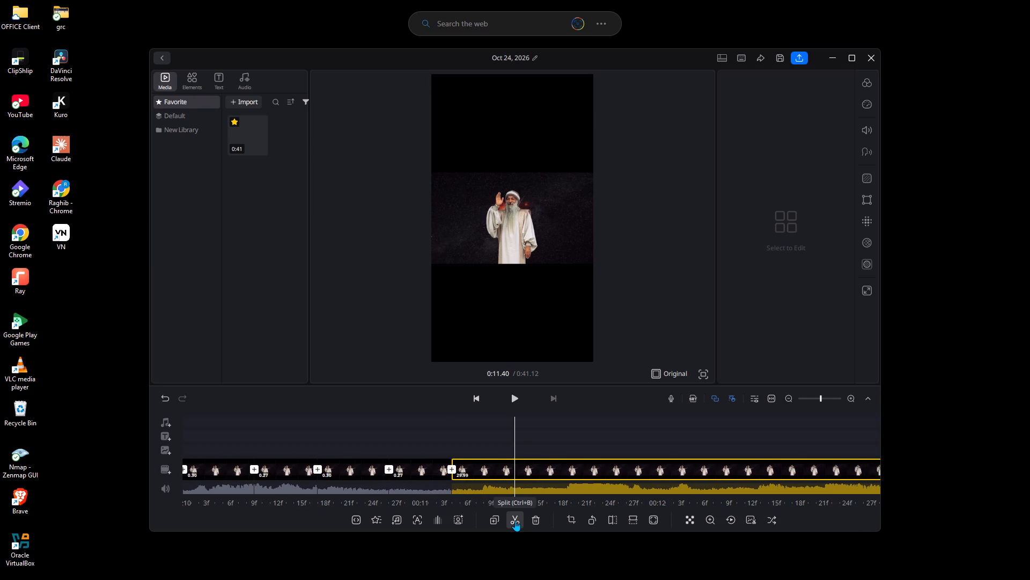
Split the remaining long clip at 0:11.70.
key(Right)
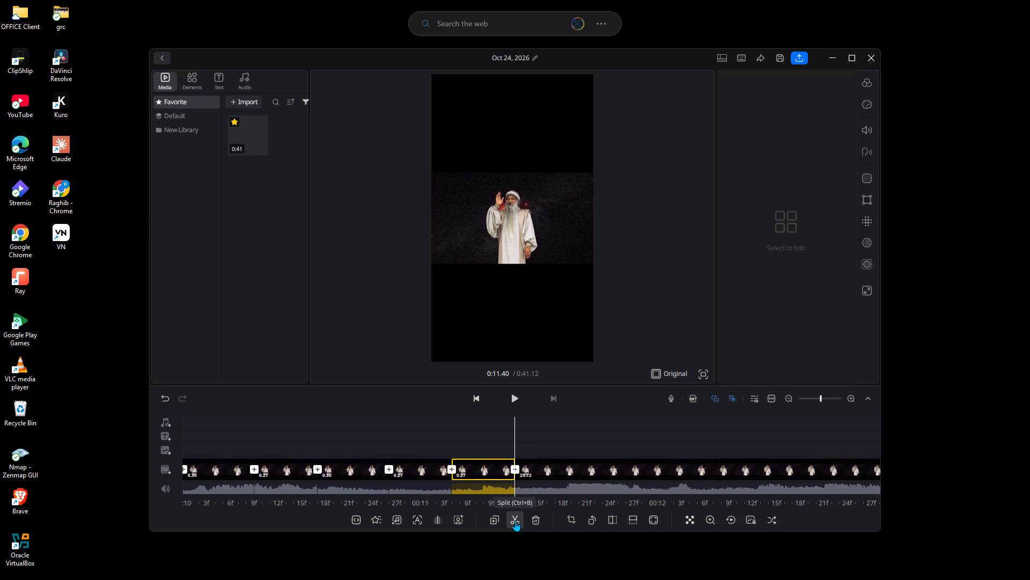
key(Right)
key(Right)
key(Right)
key(Right)
key(Right)
key(Right)
key(Right)
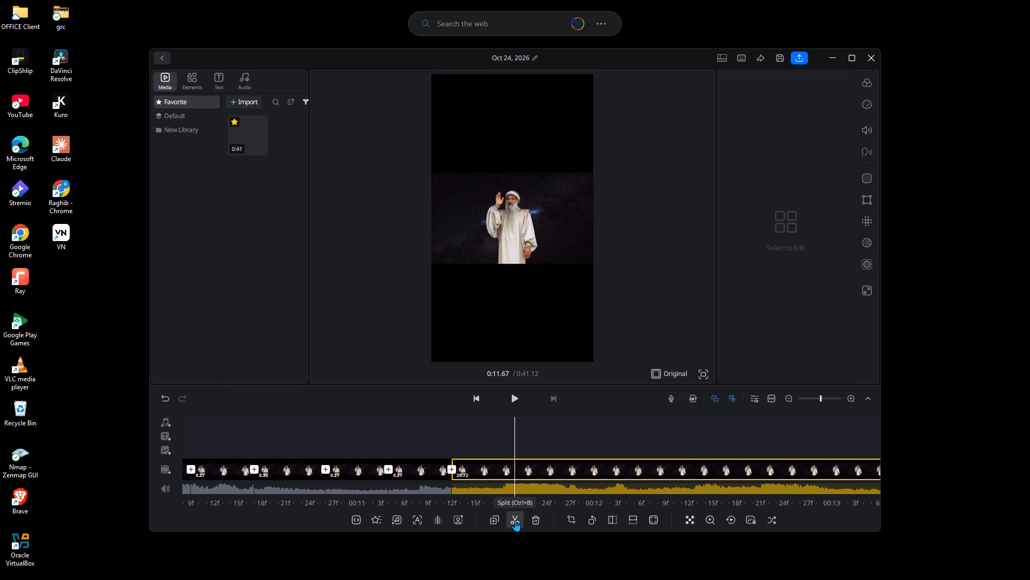
key(Right)
key(Right)
key(Right)
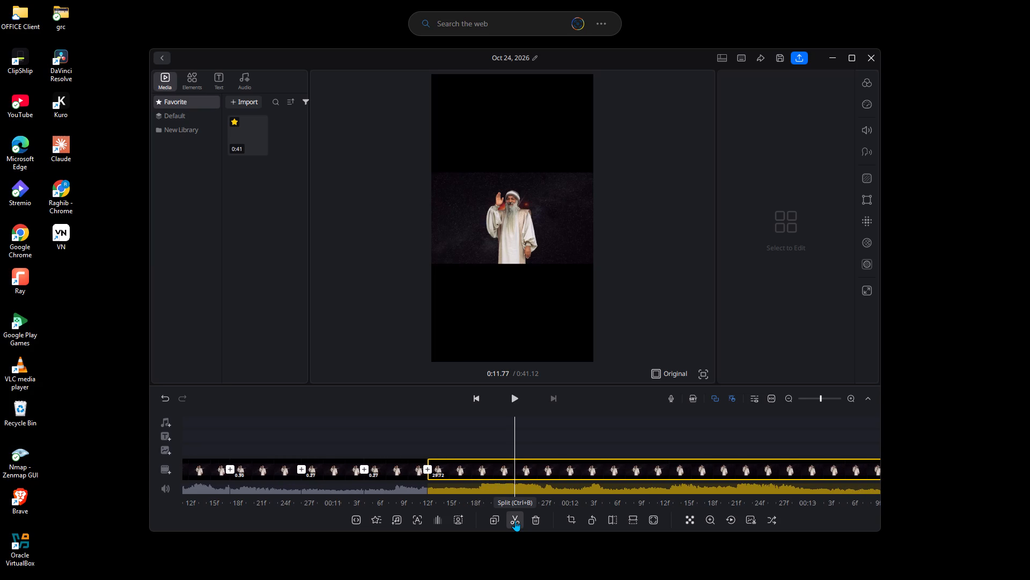
key(Left)
key(Left)
click(515, 520)
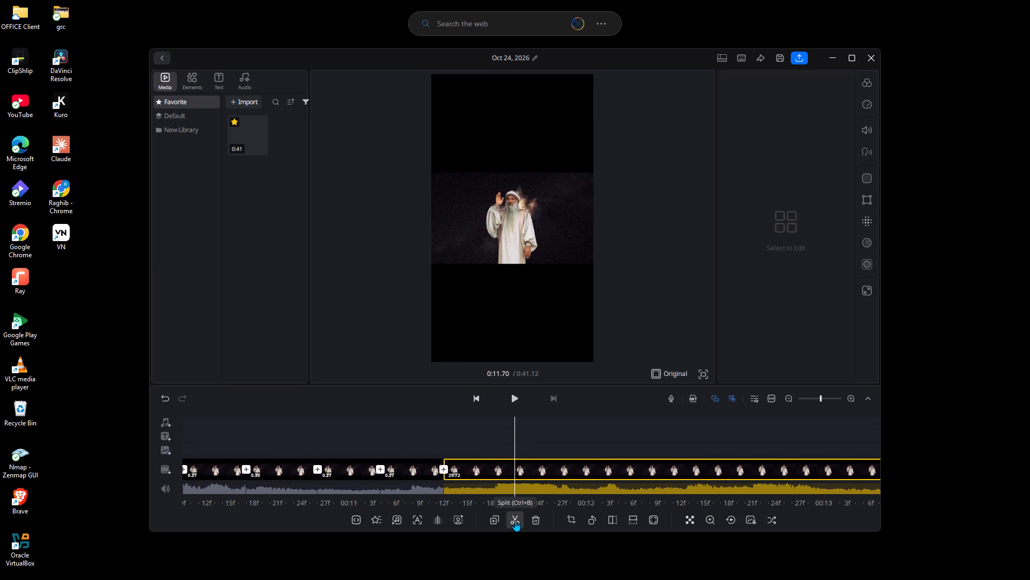
Split the remaining long clip at 0:11.97.
key(Right)
key(Right)
key(Right)
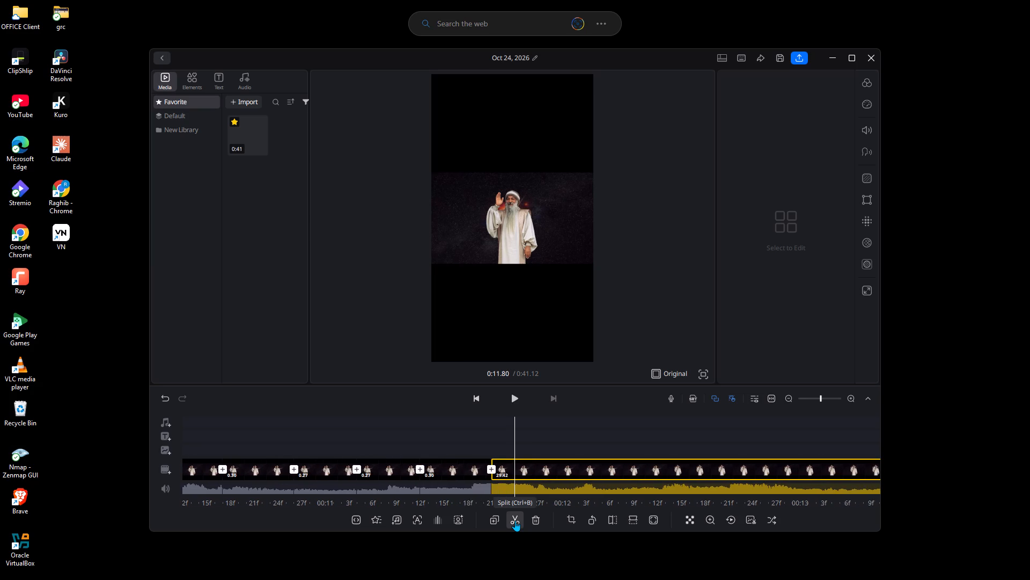
key(Right)
key(Right)
key(Right)
key(Right)
key(Right)
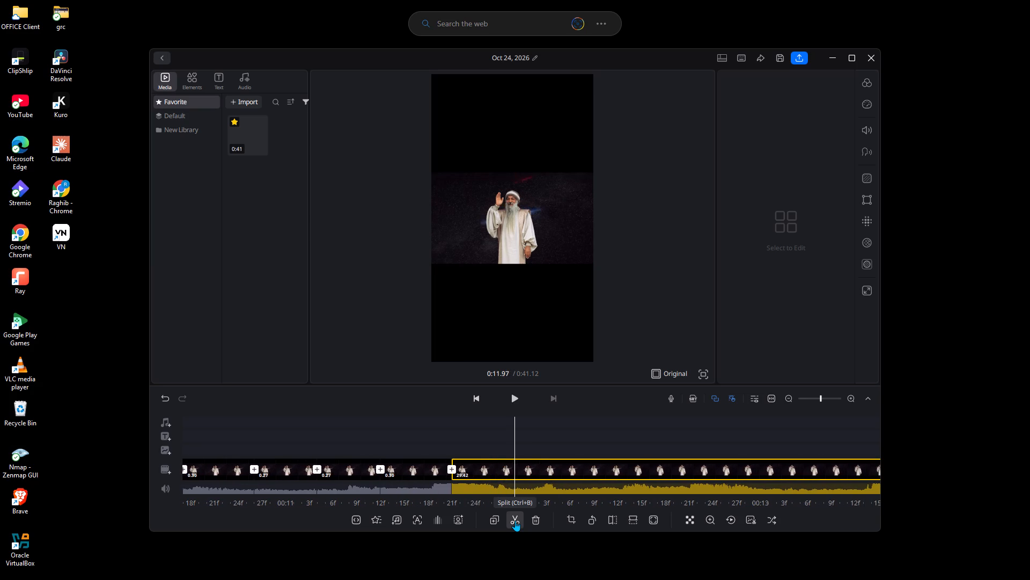
key(Right)
key(Left)
click(515, 520)
Split the remaining long clip at 0:12.27.
key(Right)
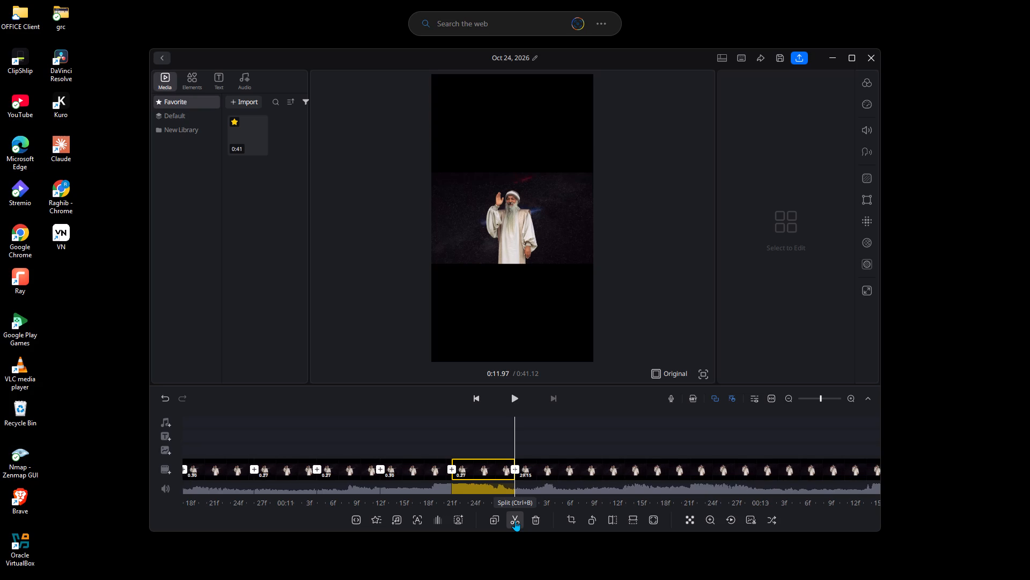
key(Right)
key(Right)
key(Right)
key(Right)
key(Right)
key(Right)
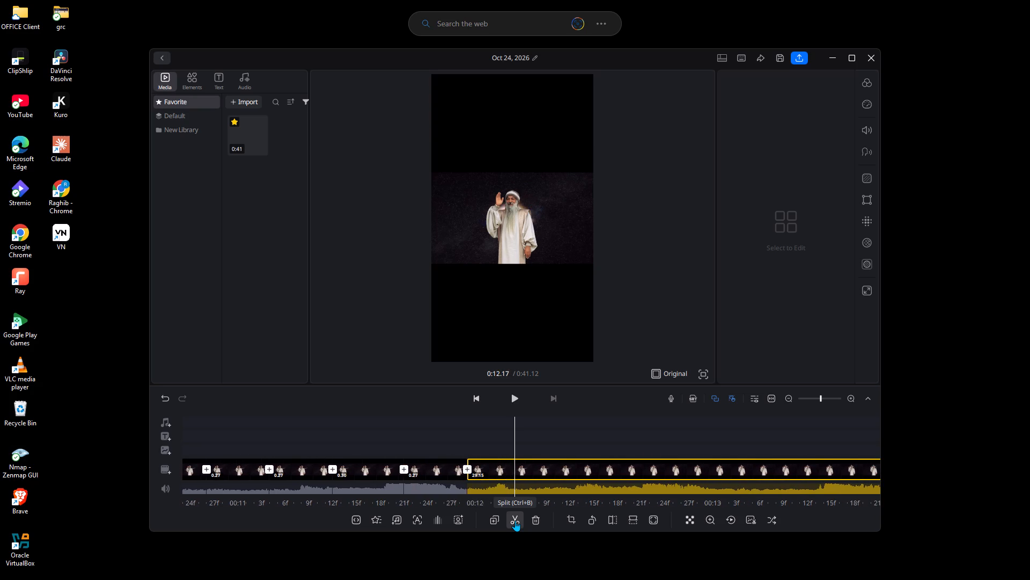
key(Right)
key(Right)
click(515, 520)
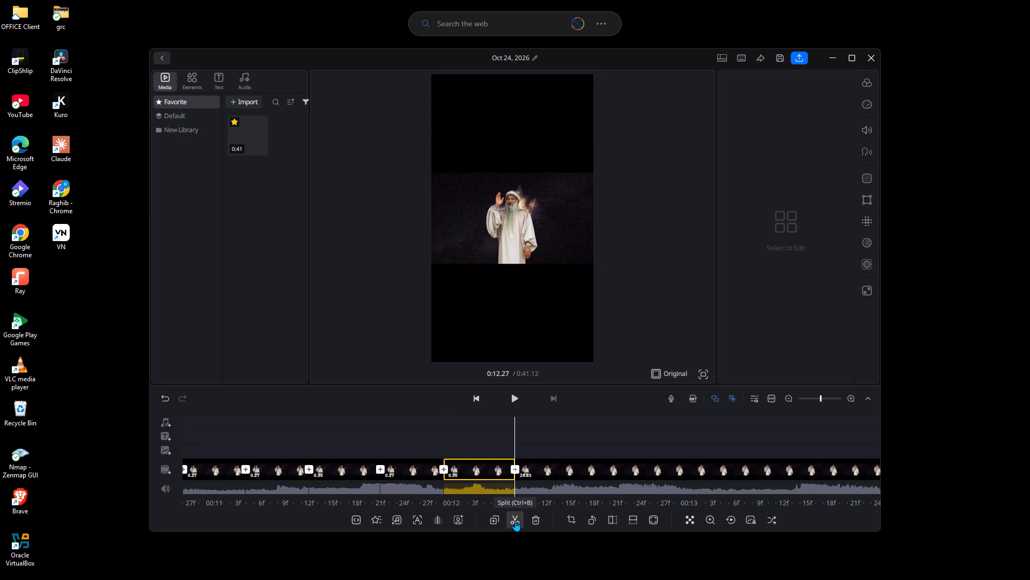
Split the remaining long clip at 0:12.57.
key(Right)
key(Right)
key(Right)
key(Right)
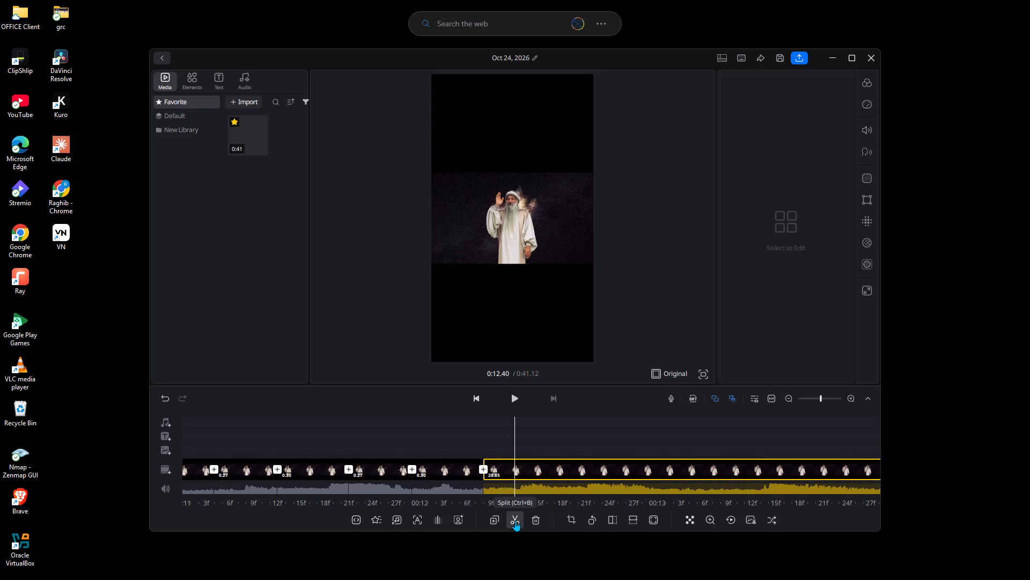
key(Right)
key(Right)
key(Right)
key(Right)
key(Right)
click(515, 520)
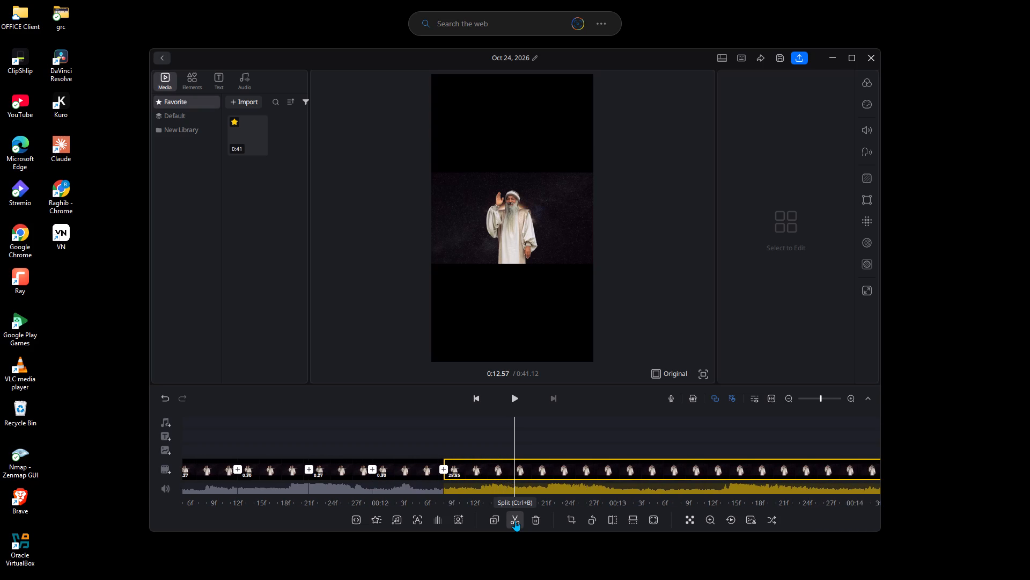
Split the remaining long clip at 0:12.87.
key(Right)
key(Right)
key(Right)
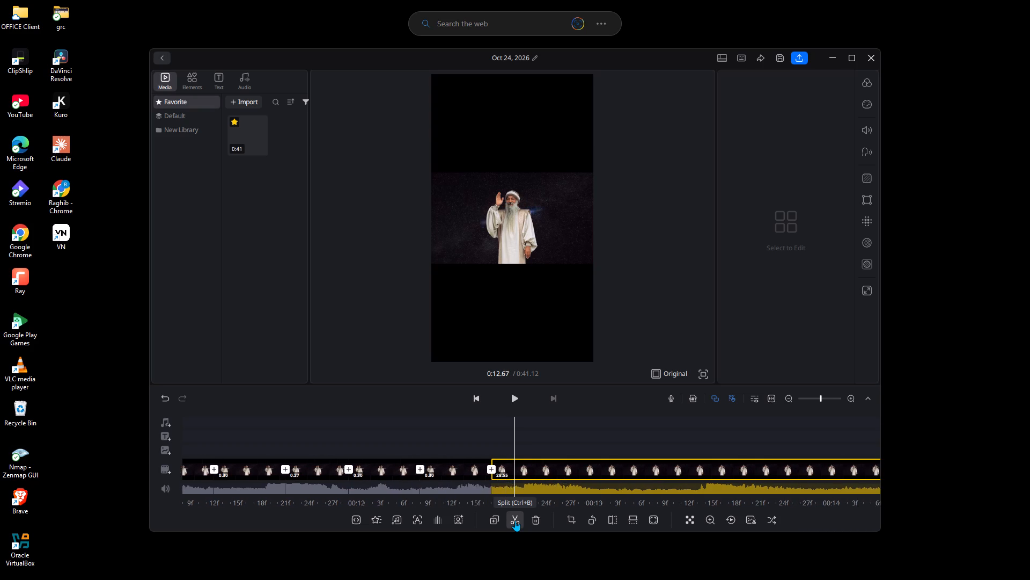
key(Right)
key(Right)
key(Right)
key(Right)
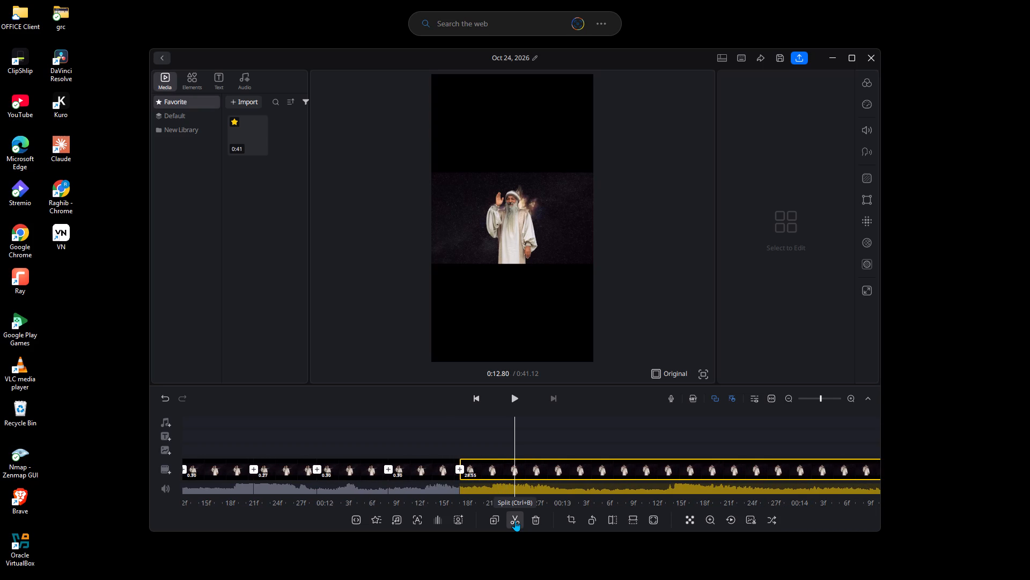
key(Right)
key(Right)
click(515, 520)
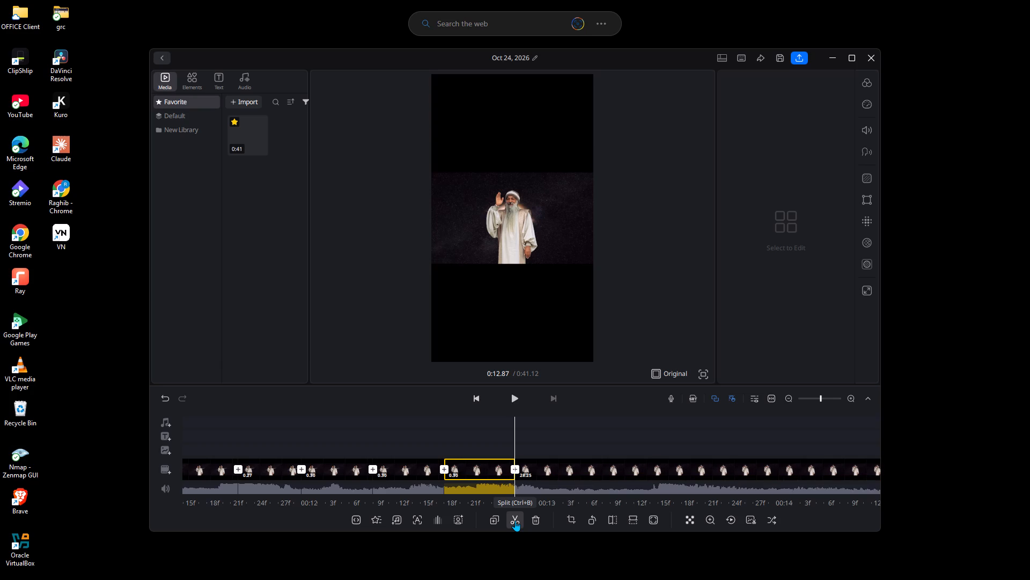
Split the remaining long clip at 0:13.20.
key(Right)
key(Right)
key(Right)
key(Right)
key(Right)
key(Right)
key(Right)
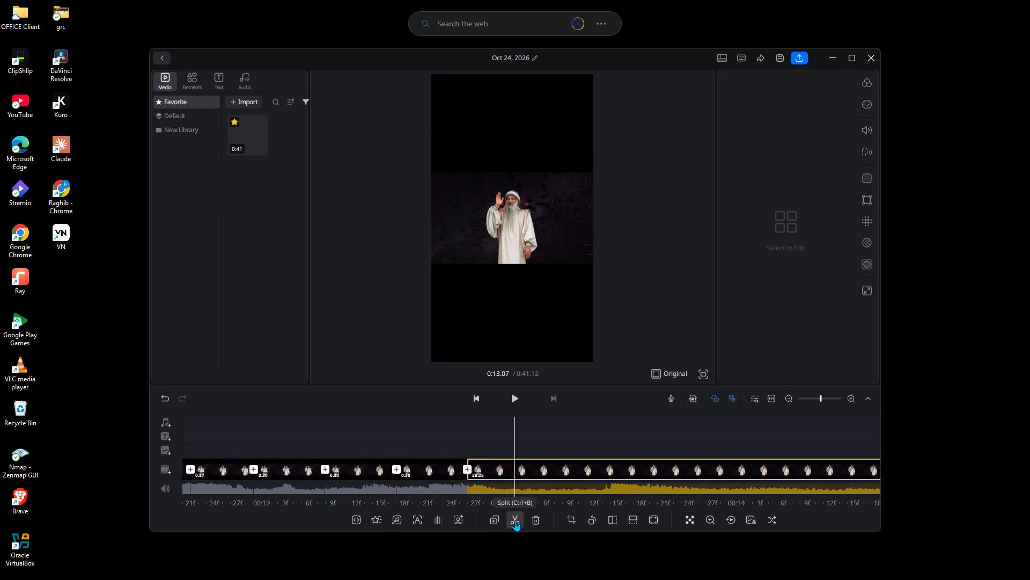
key(Right)
key(Right)
key(Right)
click(515, 520)
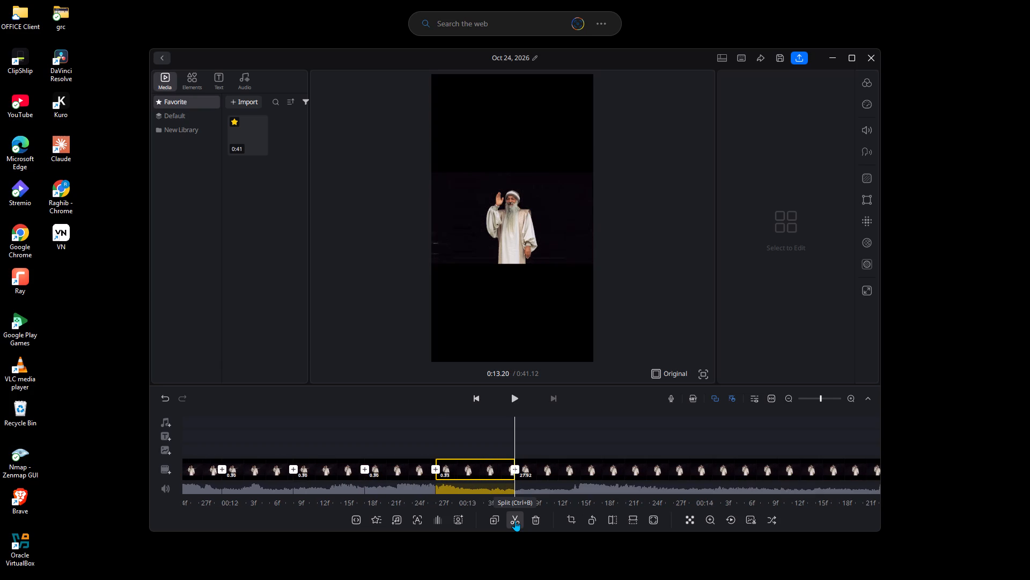
Split the remaining long clip at 0:13.50.
key(Right)
key(Right)
key(Right)
key(Right)
key(Right)
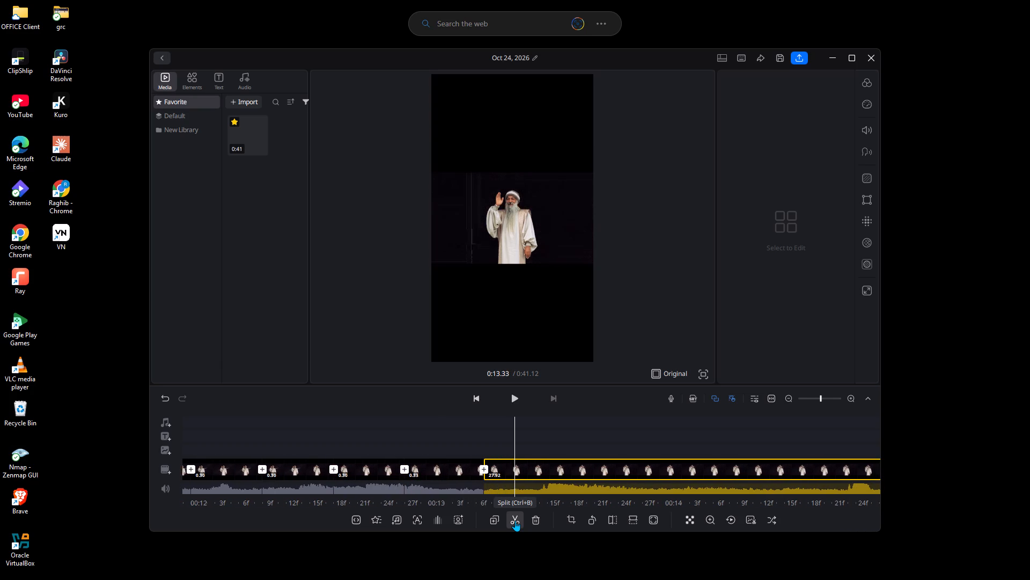
key(Right)
key(Right)
key(Right)
key(Right)
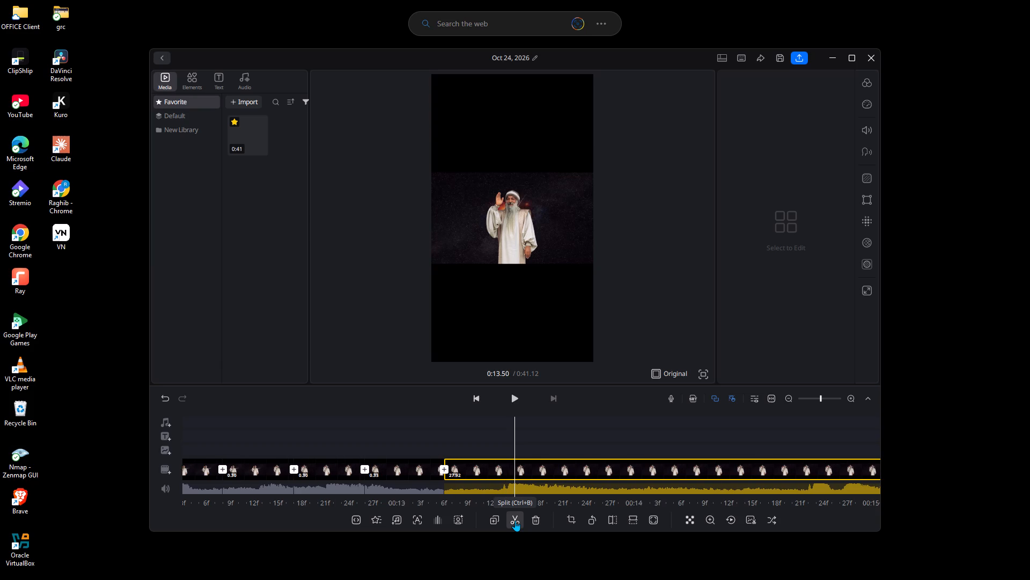
click(515, 520)
Split the remaining long clip at 0:13.77.
key(Right)
key(Right)
key(Right)
key(Right)
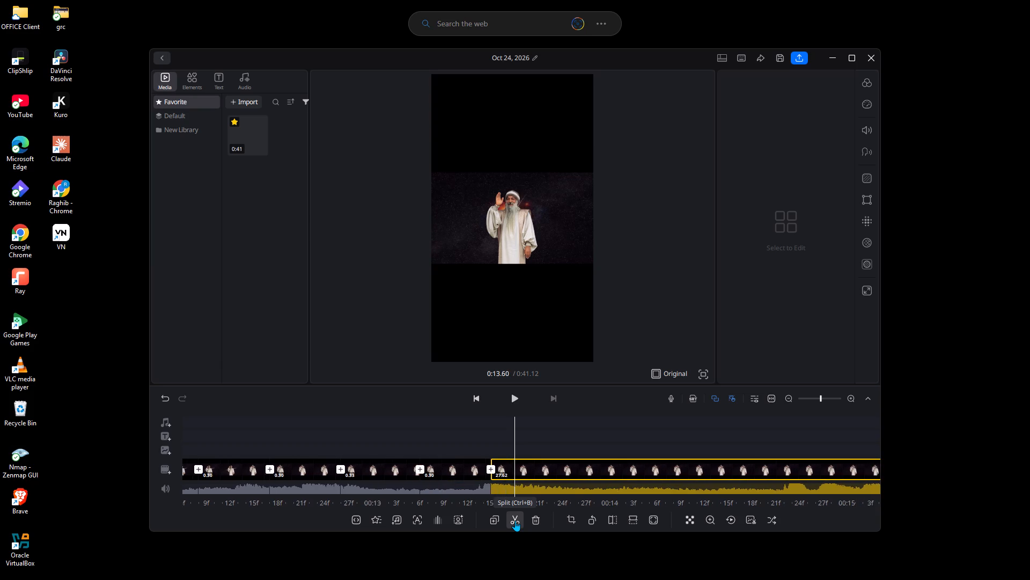
key(Right)
key(Right)
key(Right)
key(Right)
click(515, 520)
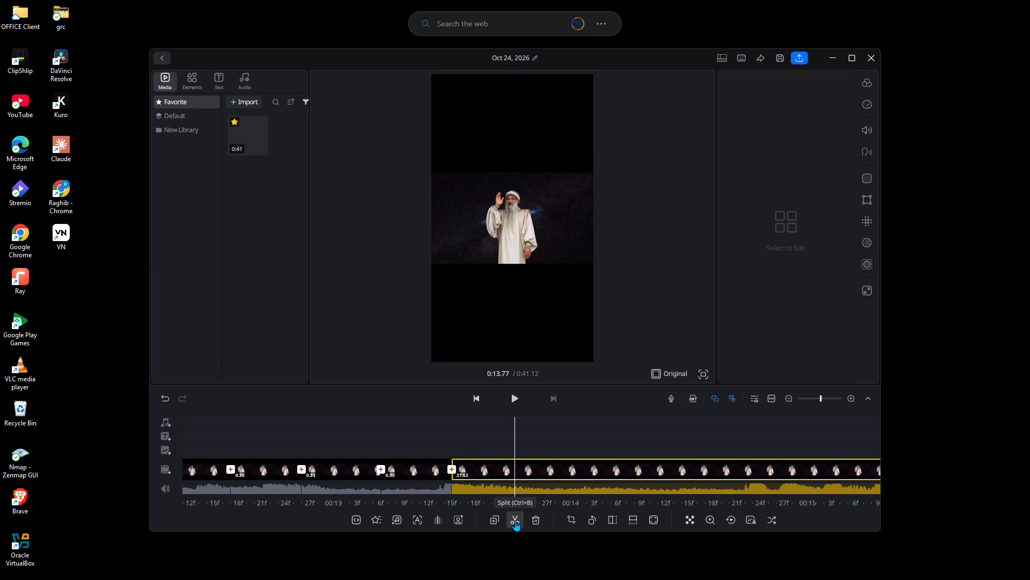
Split the remaining long clip at 0:14.03.
key(Right)
key(Right)
key(Right)
key(Right)
key(Right)
key(Right)
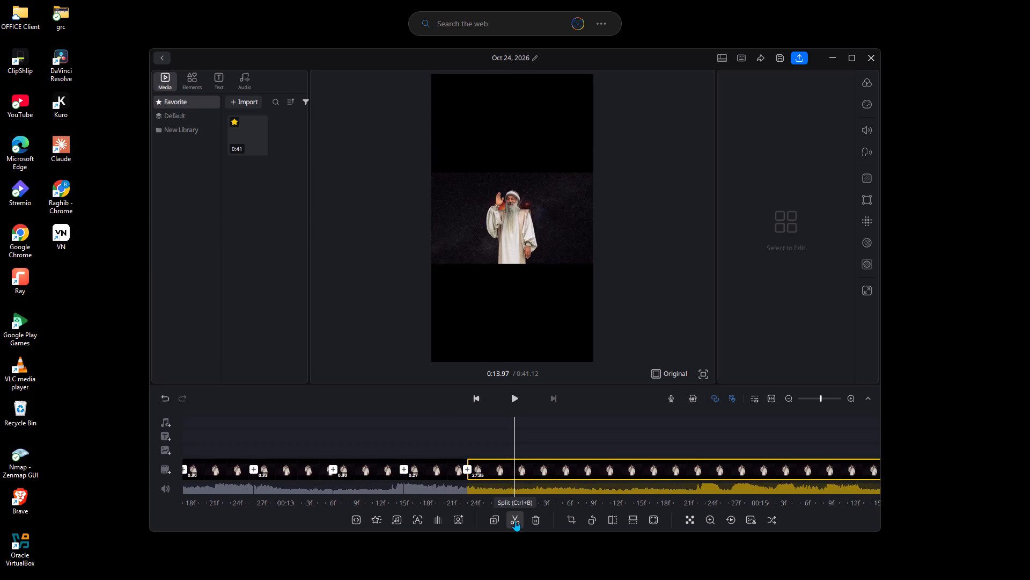
key(Right)
key(Right)
click(515, 520)
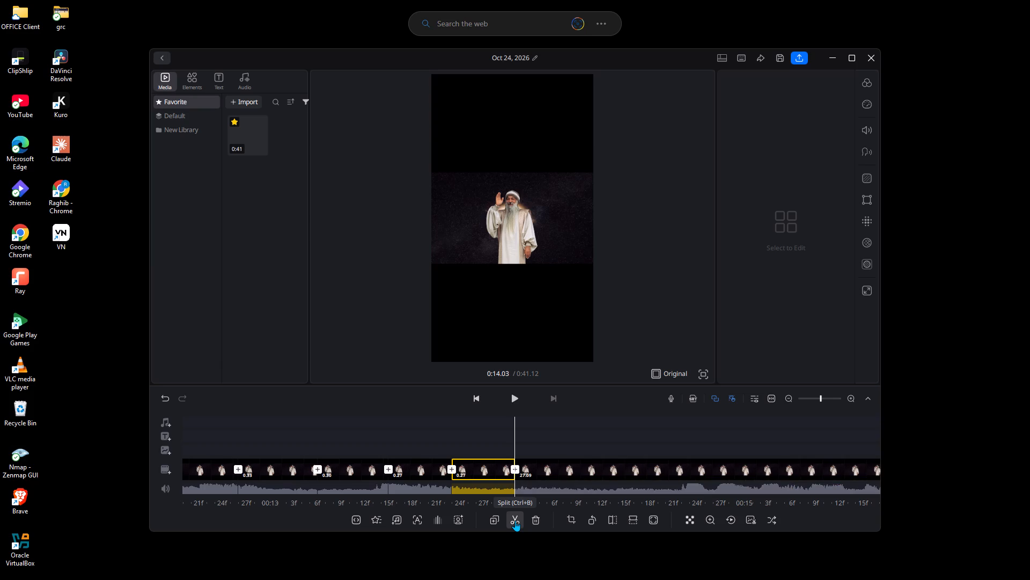
Split the remaining long clip at 0:14.33.
key(Right)
key(Right)
key(Right)
key(Right)
key(Right)
key(Right)
key(Right)
key(Right)
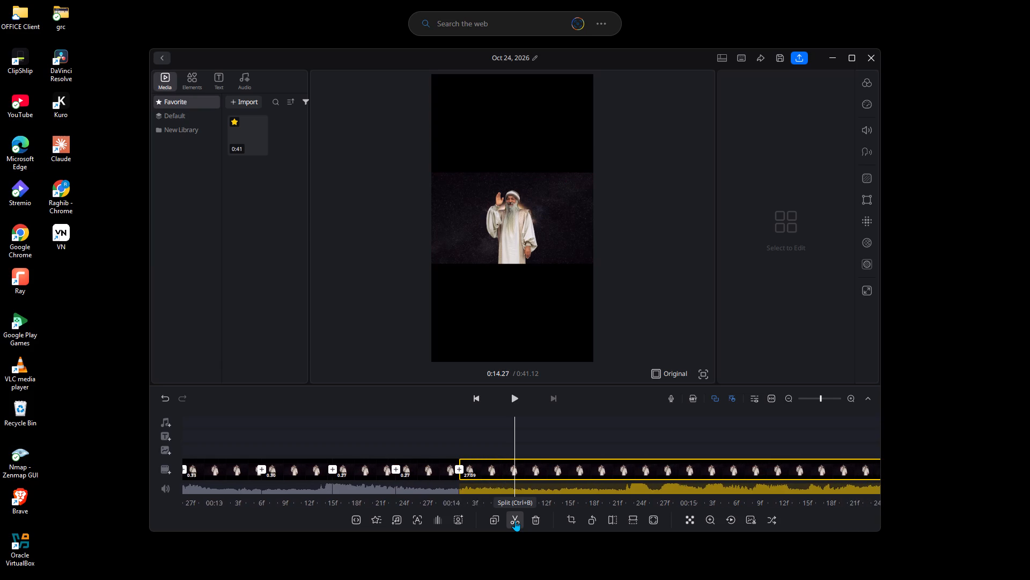
key(Right)
click(515, 520)
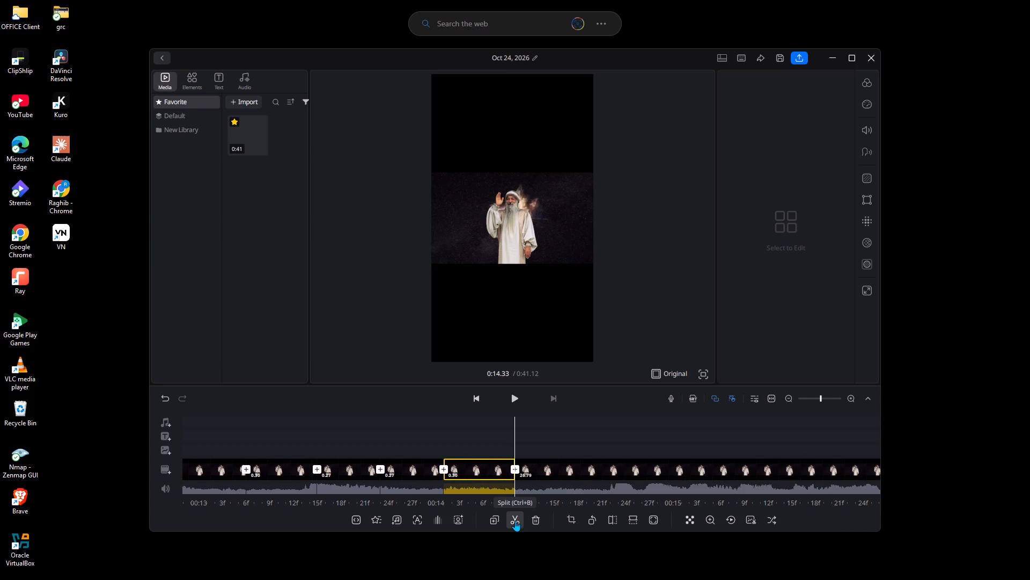
Split the remaining long clip at 0:14.60.
key(Right)
key(Right)
key(Right)
key(Right)
key(Right)
key(Right)
key(Right)
key(Right)
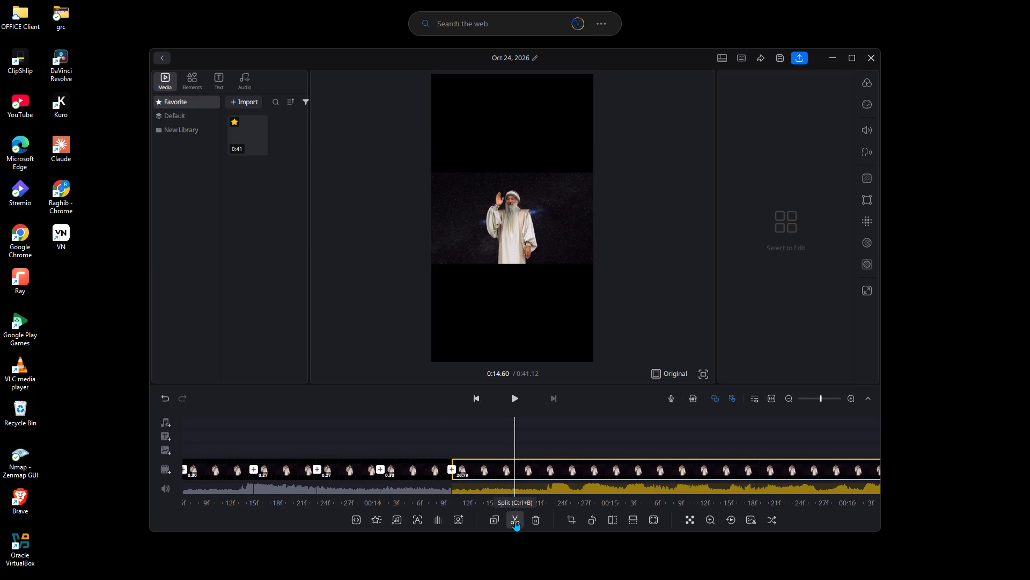
click(515, 520)
Split the remaining long clip at 0:14.90.
key(Right)
key(Right)
key(Right)
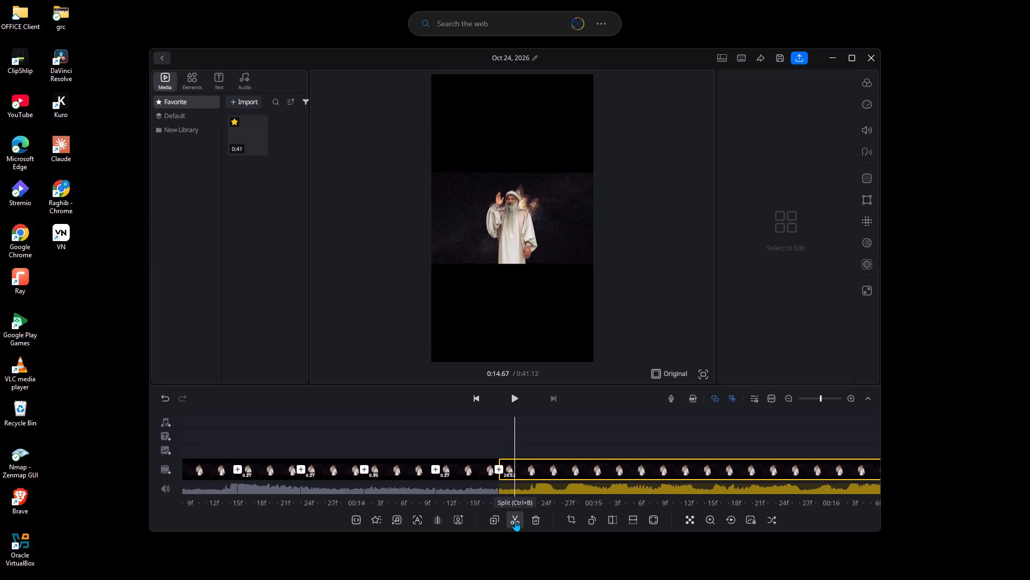
key(Right)
key(Right)
key(Right)
key(Right)
key(Right)
key(Right)
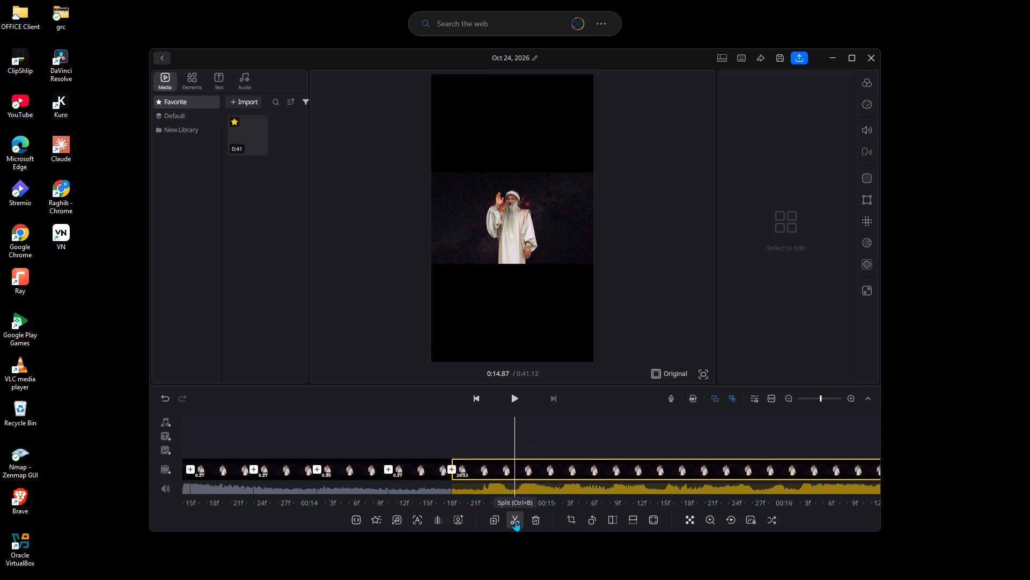
click(515, 520)
Split the remaining long clip at 0:15.20.
key(Right)
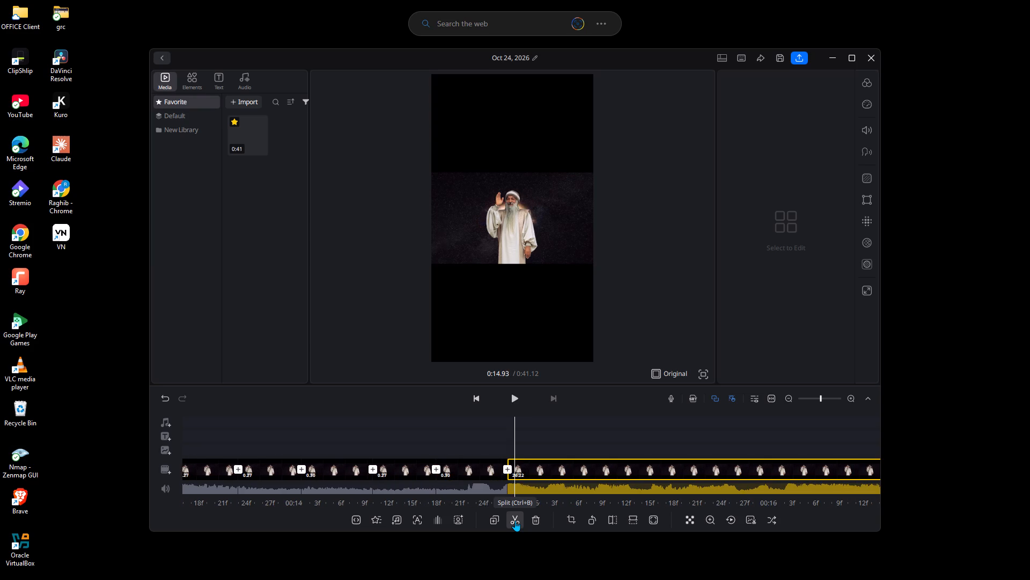
key(Right)
key(Right)
key(Right)
key(Right)
key(Right)
key(Right)
key(Right)
key(Right)
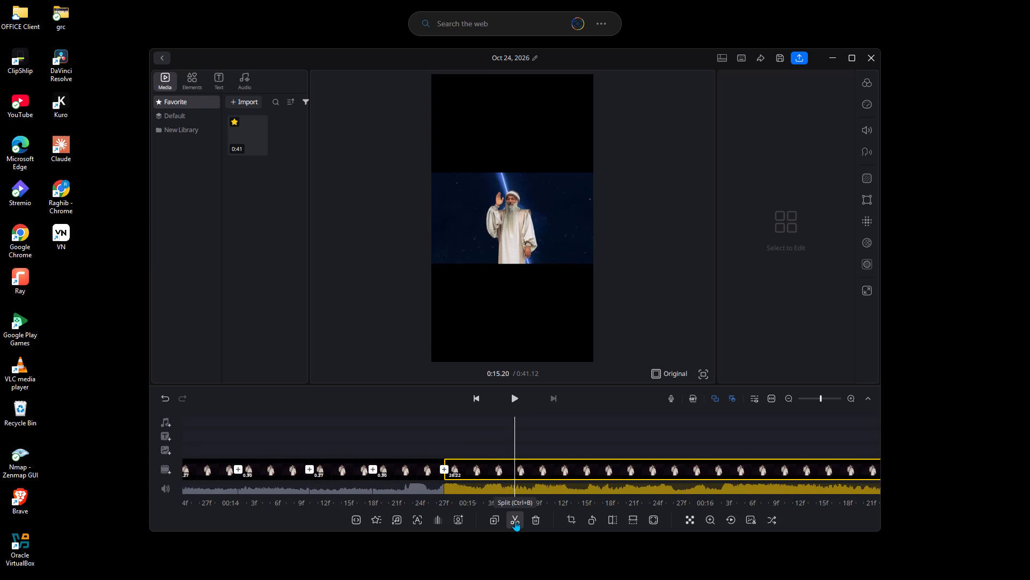
click(515, 520)
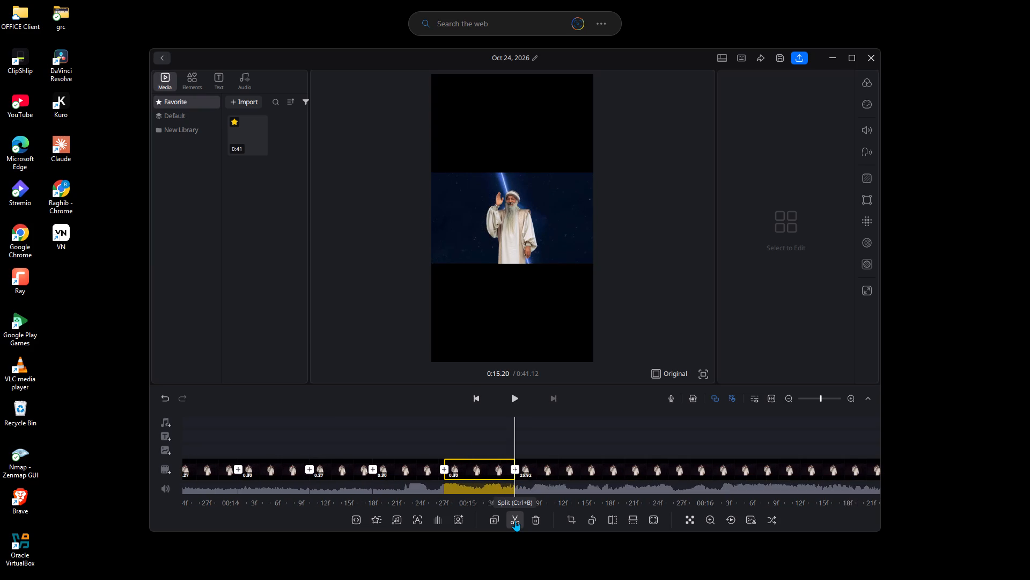
Split the remaining long clip at 0:15.50.
key(Right)
key(Right)
key(Right)
key(Right)
key(Right)
key(Right)
key(Right)
key(Right)
key(Right)
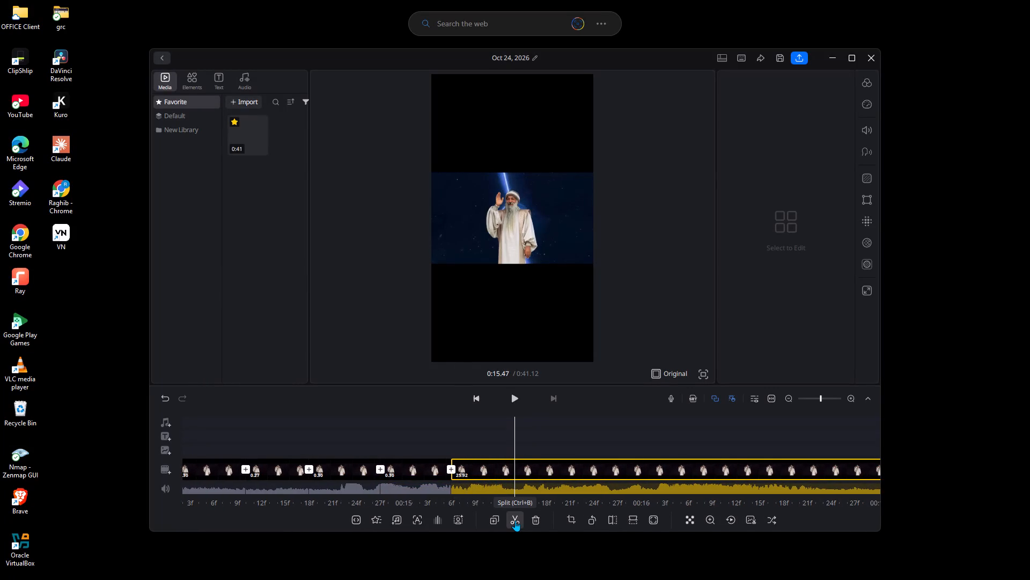
click(515, 520)
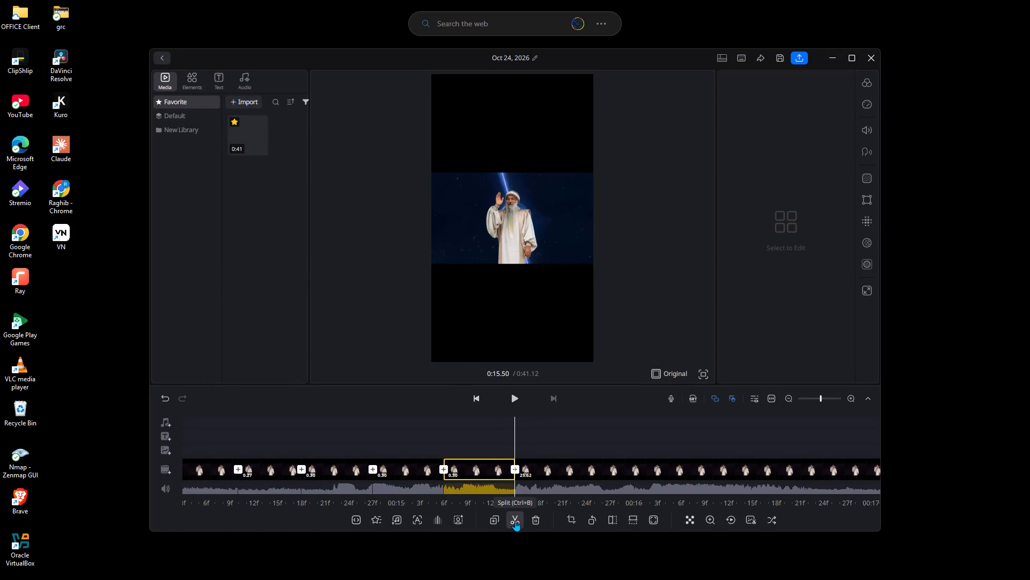
Split the remaining long clip at 0:15.80.
key(Right)
key(Right)
key(Right)
key(Right)
key(Right)
key(Right)
key(Right)
key(Right)
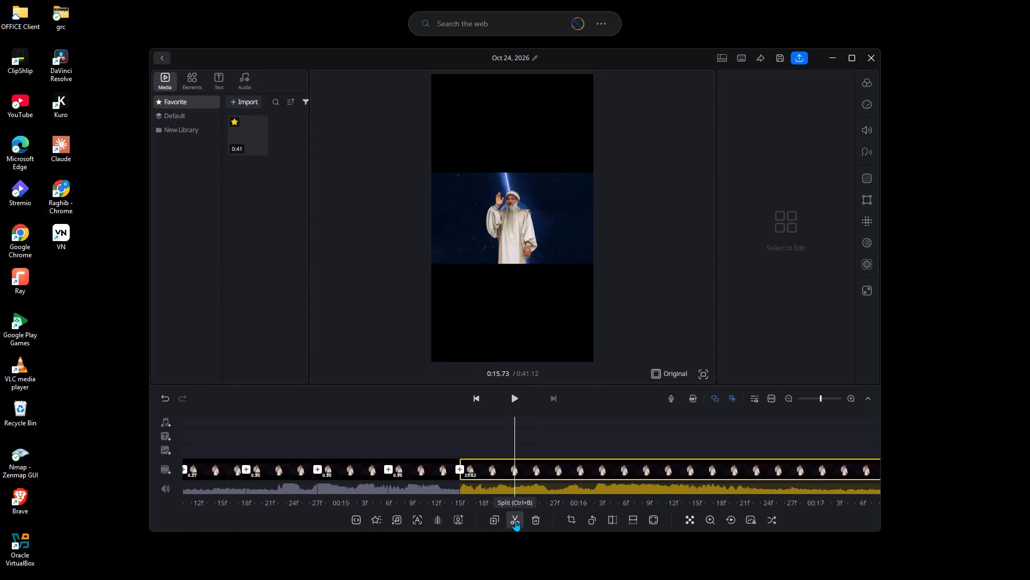
key(Right)
click(515, 520)
Split the remaining long clip at 0:16.10.
key(Right)
key(Right)
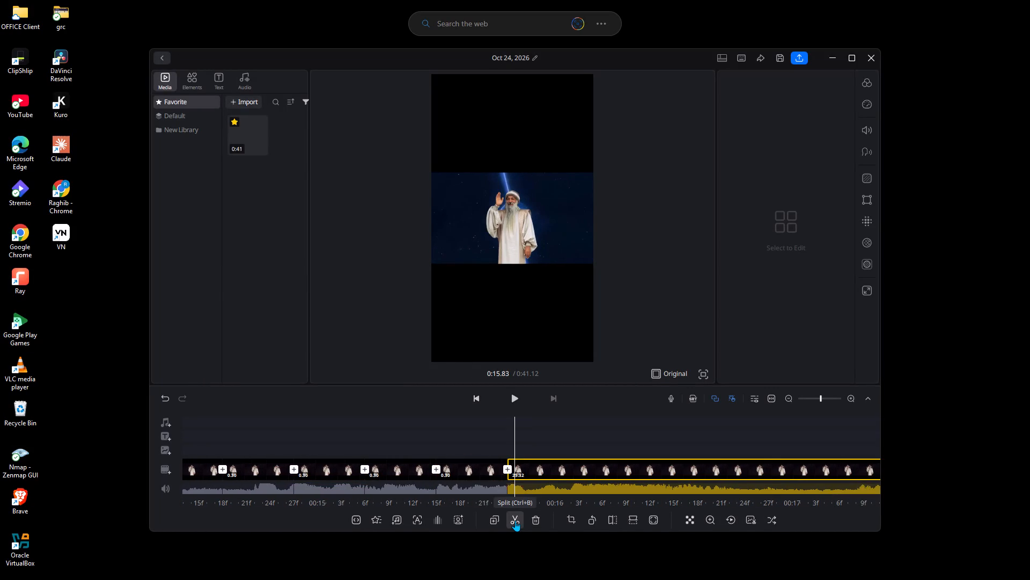
key(Right)
key(Right)
key(Right)
key(Right)
key(Right)
key(Right)
key(Right)
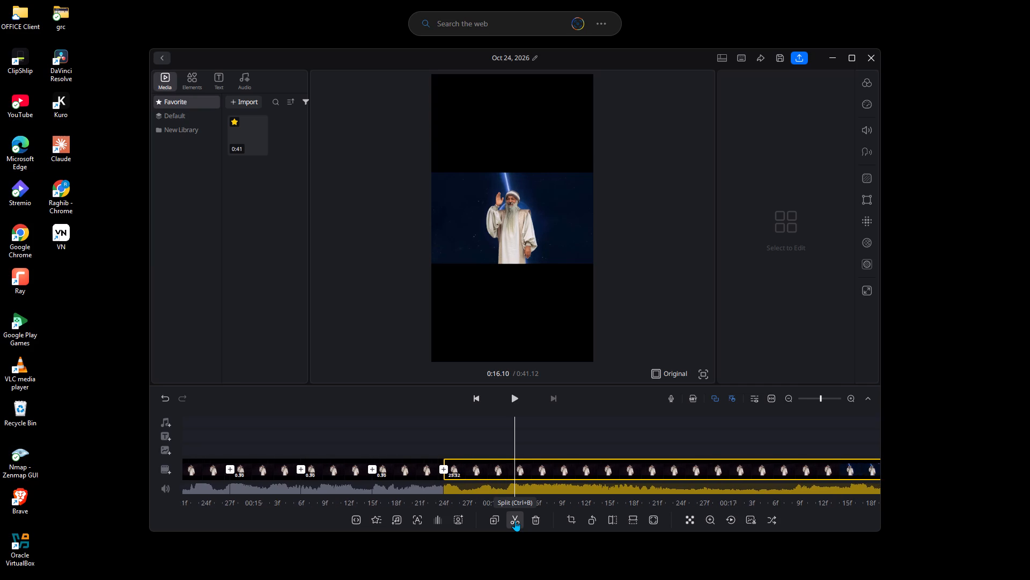
click(515, 520)
Split the remaining long clip at 0:16.40.
key(Right)
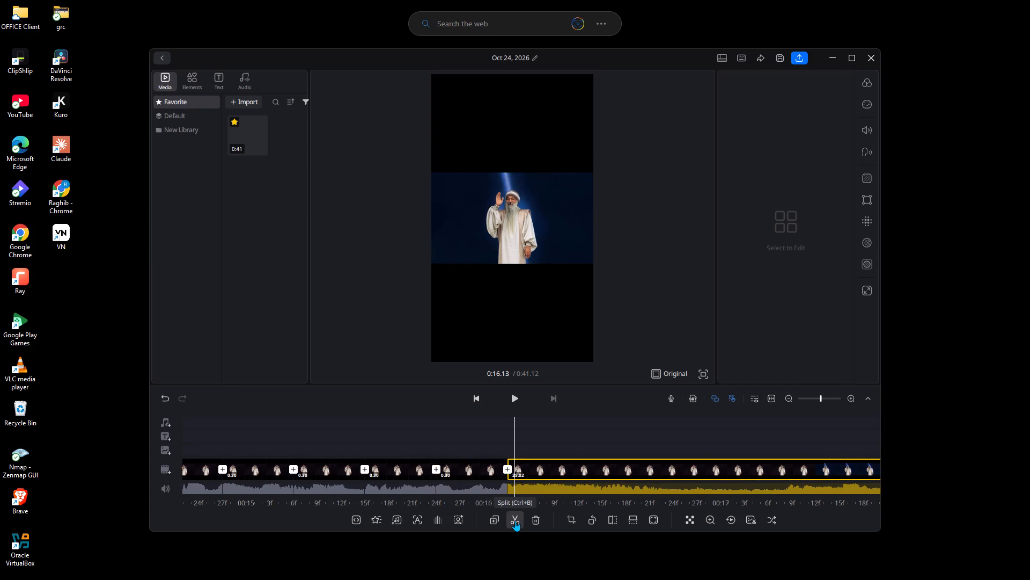
key(Right)
key(Right)
key(Right)
key(Right)
key(Right)
key(Right)
key(Right)
key(Right)
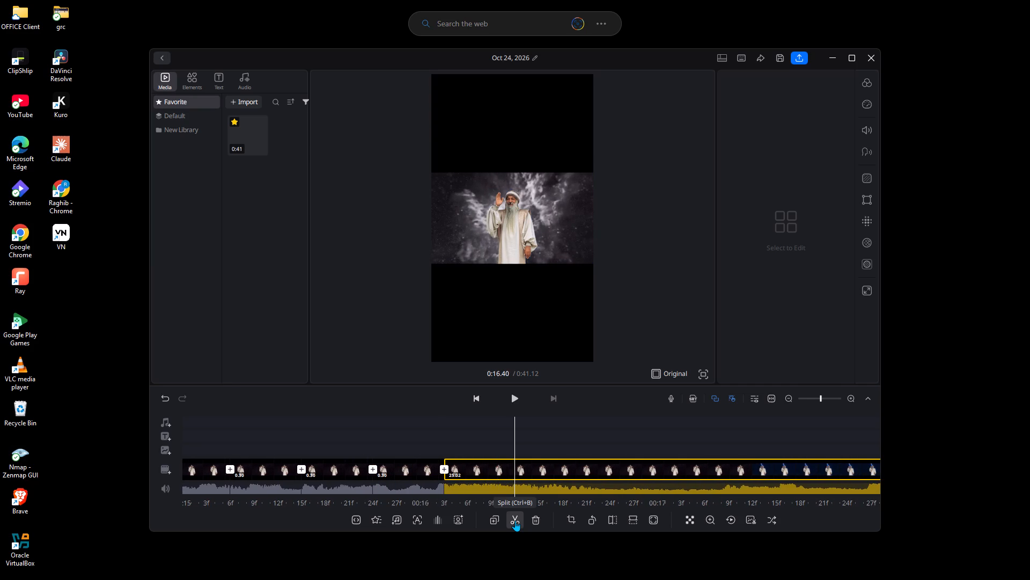
click(515, 520)
Split the remaining long clip at 0:16.70.
key(Right)
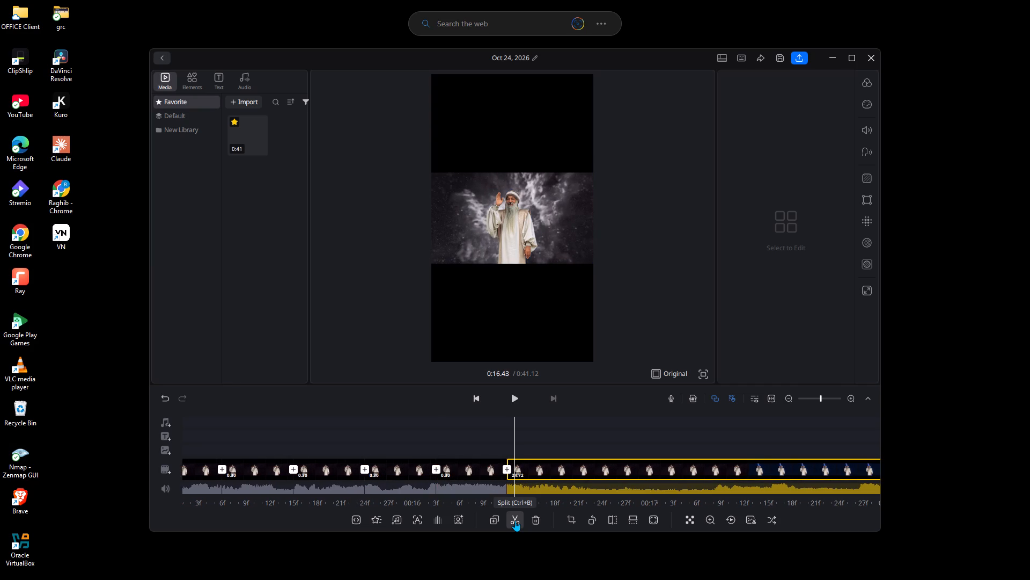
key(Right)
key(Right)
key(Right)
key(Right)
key(Right)
key(Right)
key(Right)
key(Right)
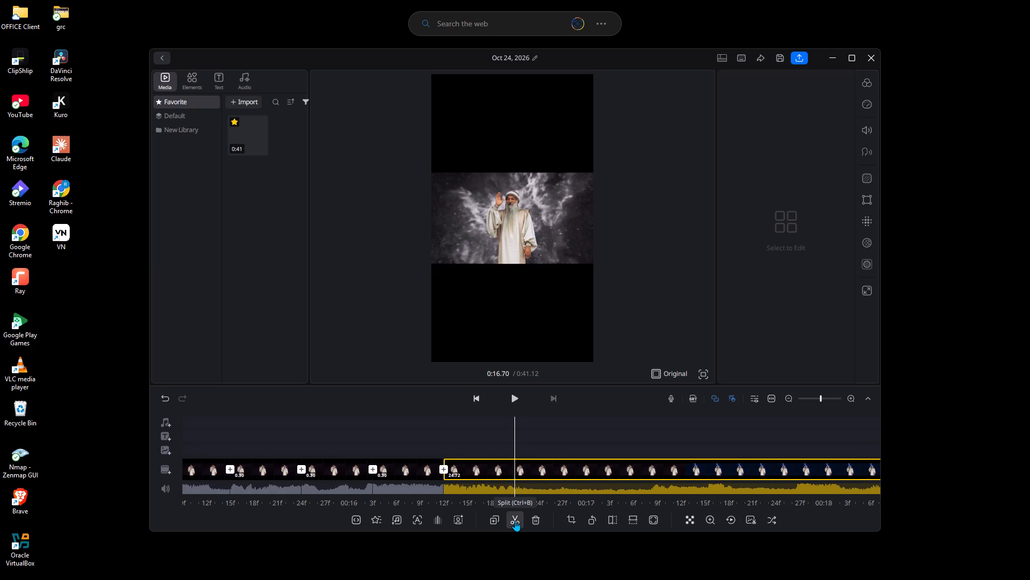
click(515, 520)
Split the remaining long clip at 0:17.03.
key(Right)
key(Right)
key(Right)
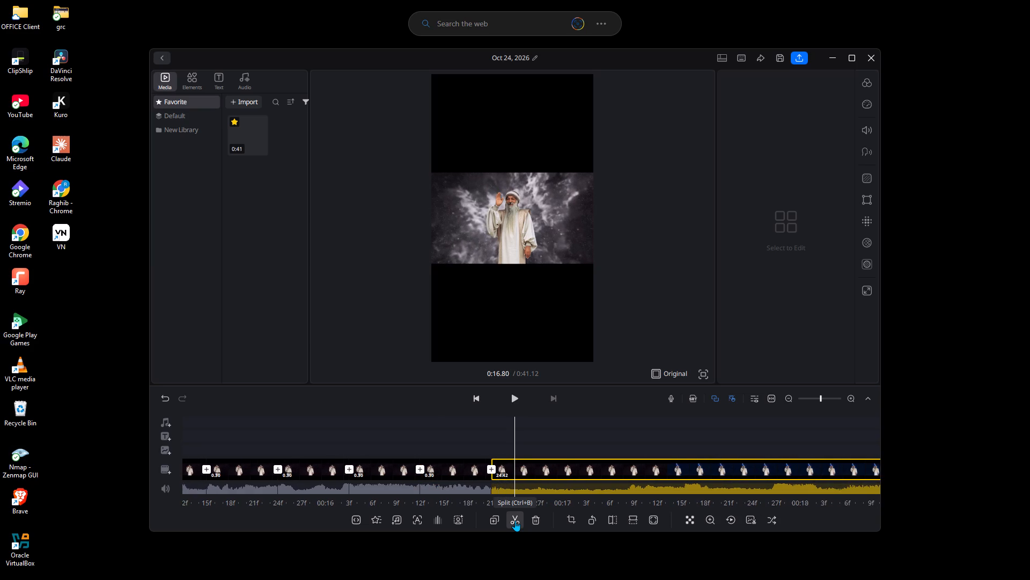
key(Right)
key(Right)
key(Right)
key(Right)
key(Right)
key(Right)
key(Right)
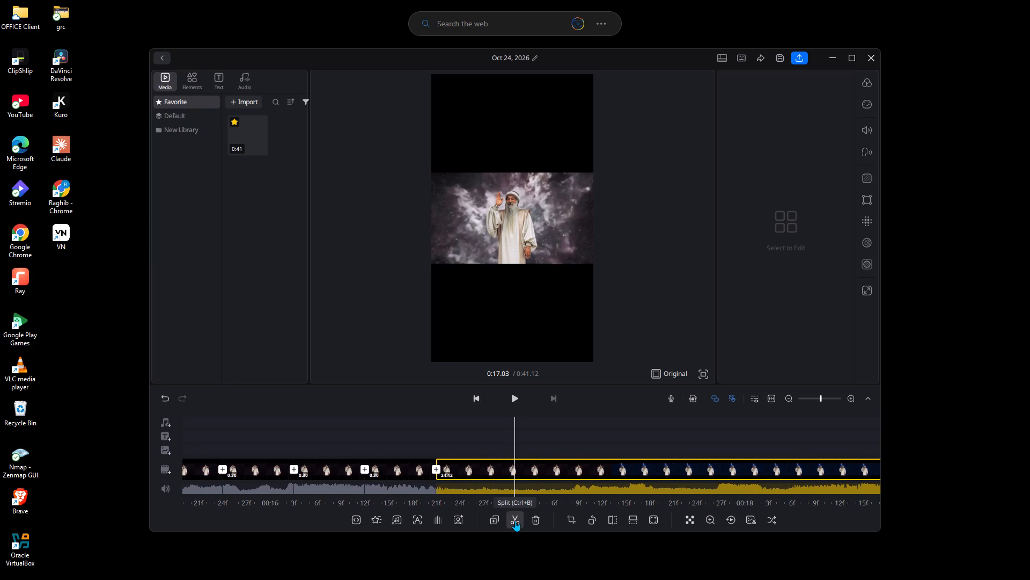
click(515, 520)
Split the remaining long clip at 0:17.33.
key(Right)
key(Right)
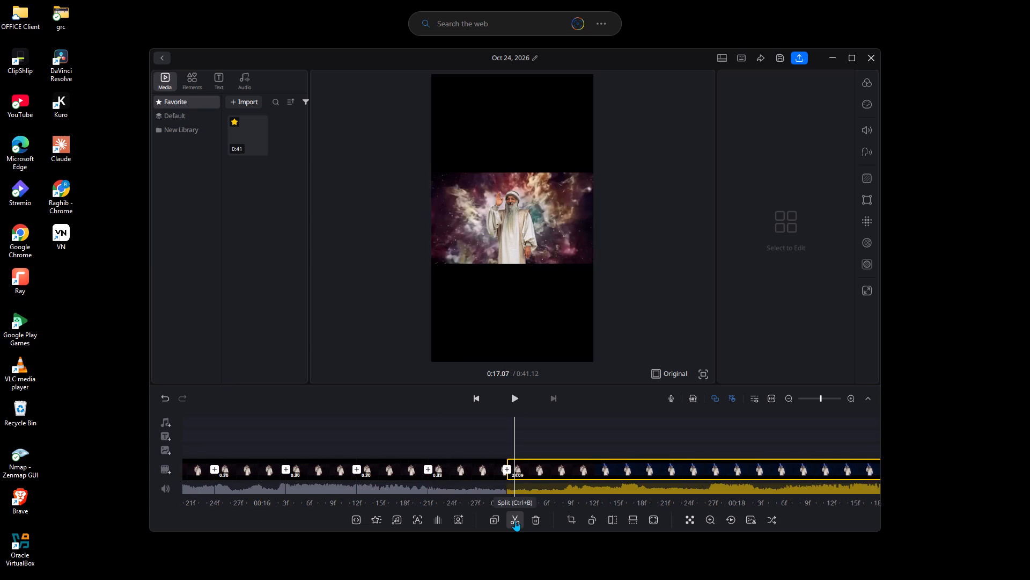
key(Right)
key(Right)
key(Right)
key(Right)
key(Right)
key(Right)
key(Right)
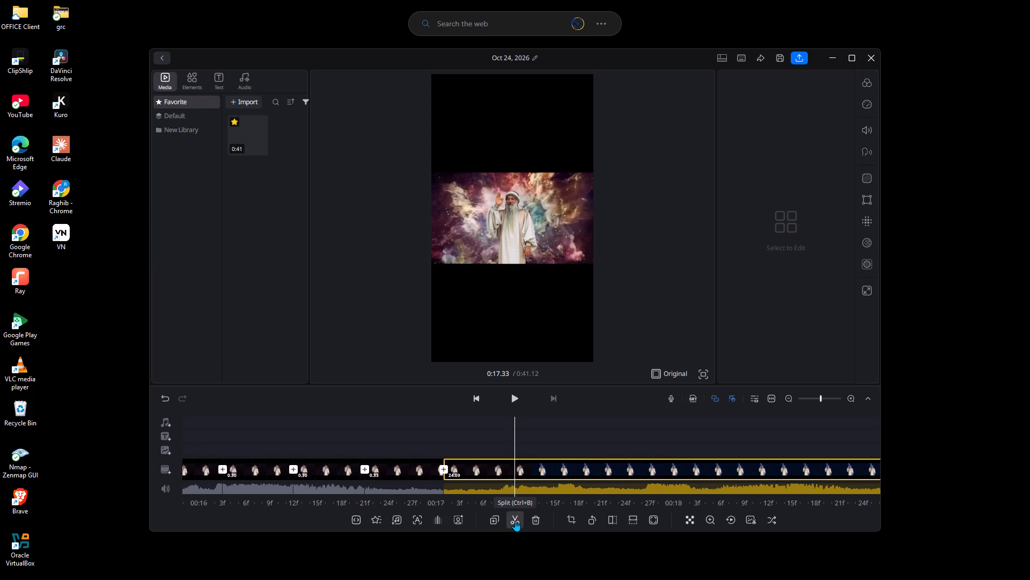
click(515, 520)
Split the remaining long clip at 0:17.63.
key(Right)
key(Right)
key(Right)
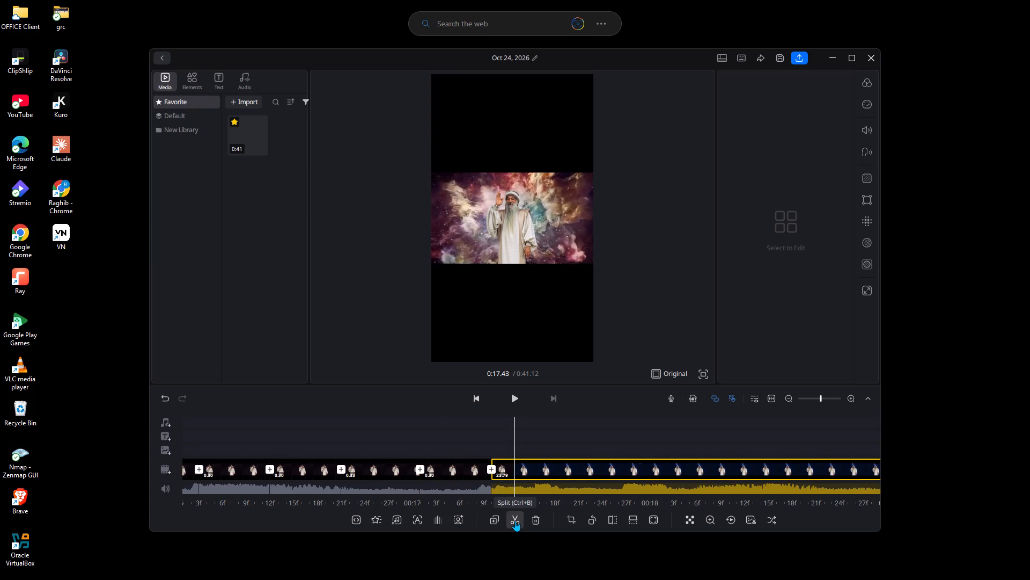
key(Right)
key(Right)
key(Right)
key(Right)
key(Right)
key(Right)
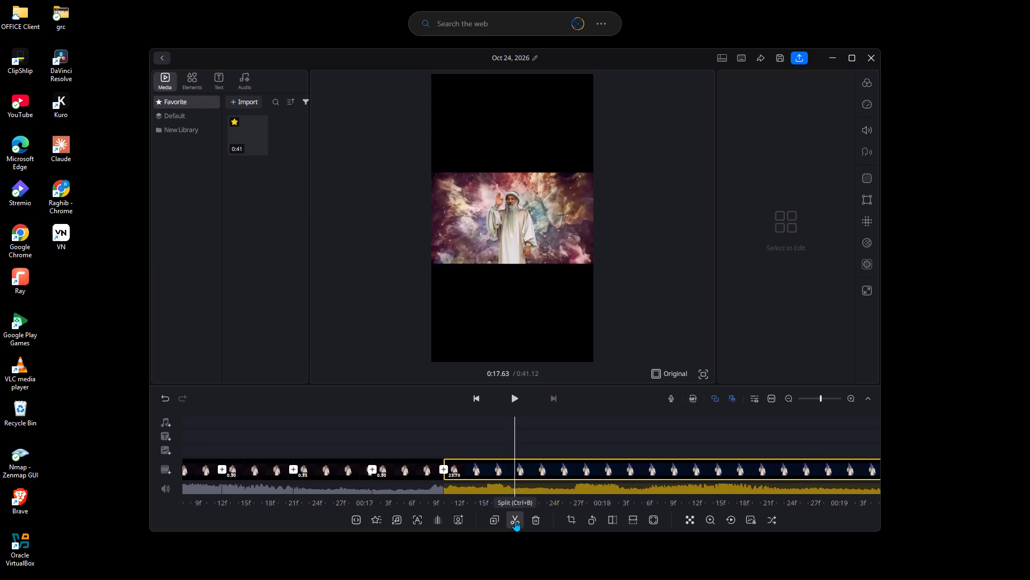
click(515, 520)
Split the remaining long clip at 0:17.93.
key(Right)
key(Right)
key(Right)
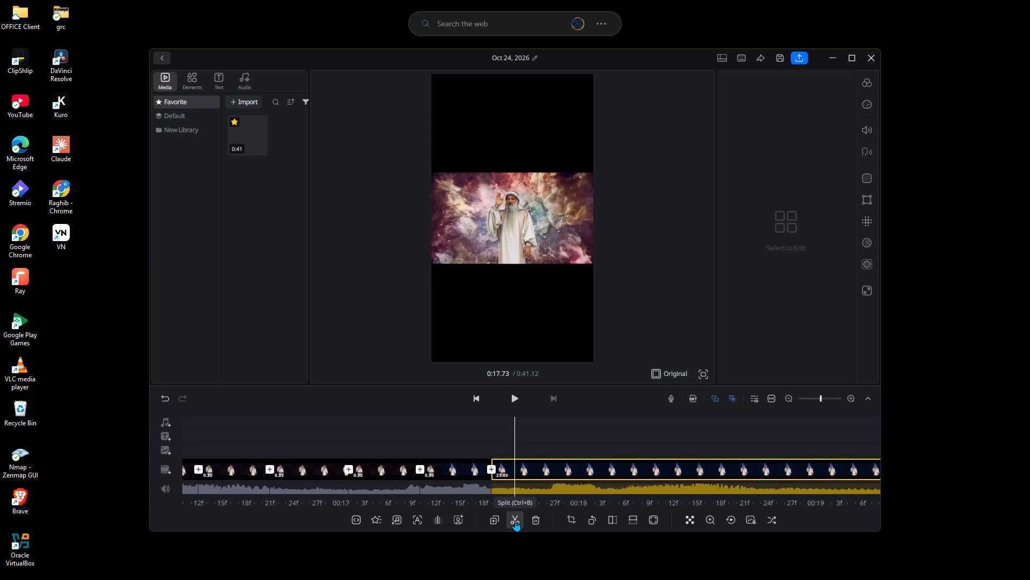
key(Right)
key(Right)
key(Right)
key(Right)
key(Right)
key(Right)
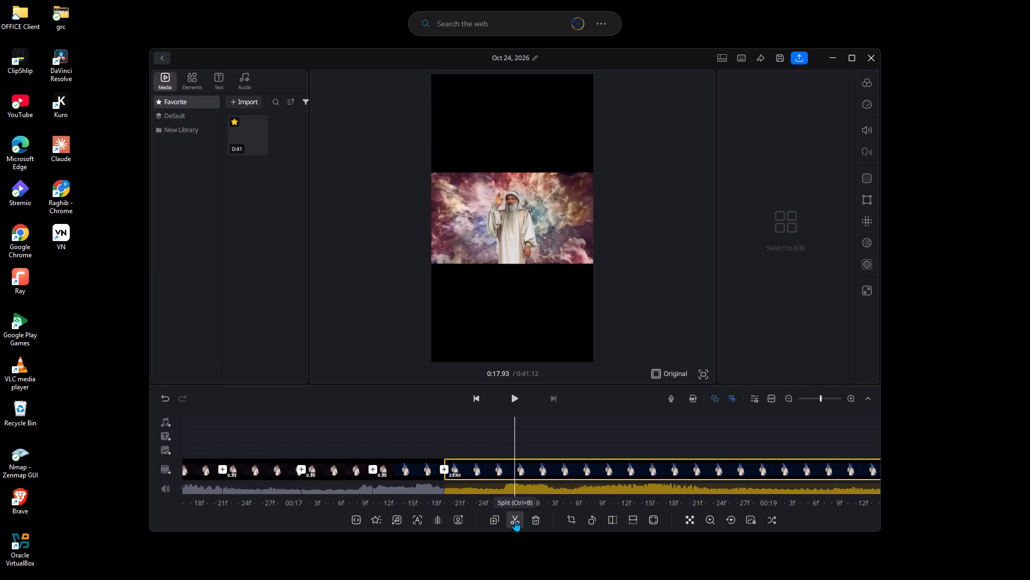
click(515, 520)
Split the remaining long clip at 0:18.20.
key(Right)
key(Right)
key(Right)
key(Right)
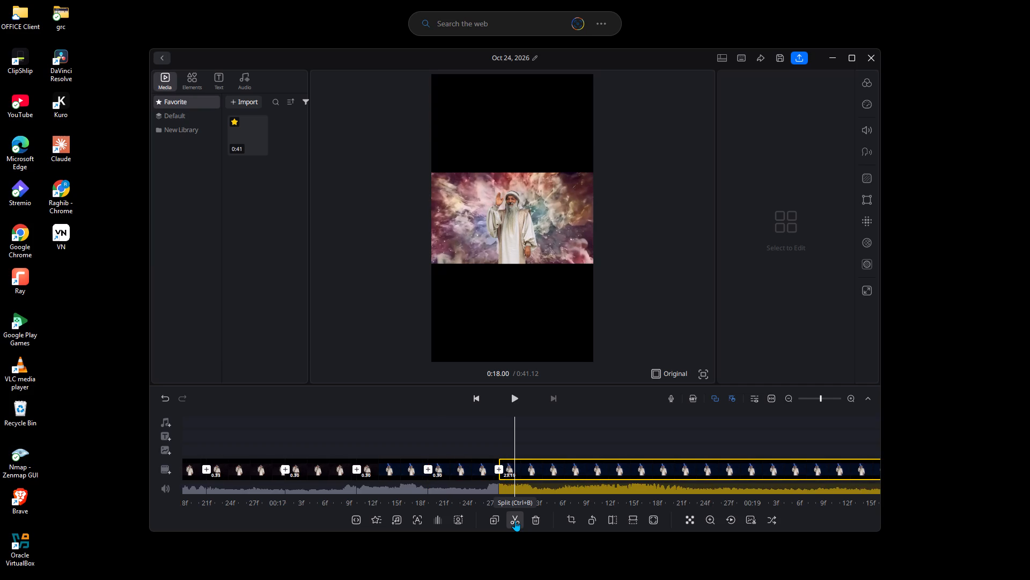
key(Right)
key(Right)
key(Right)
key(Right)
click(515, 520)
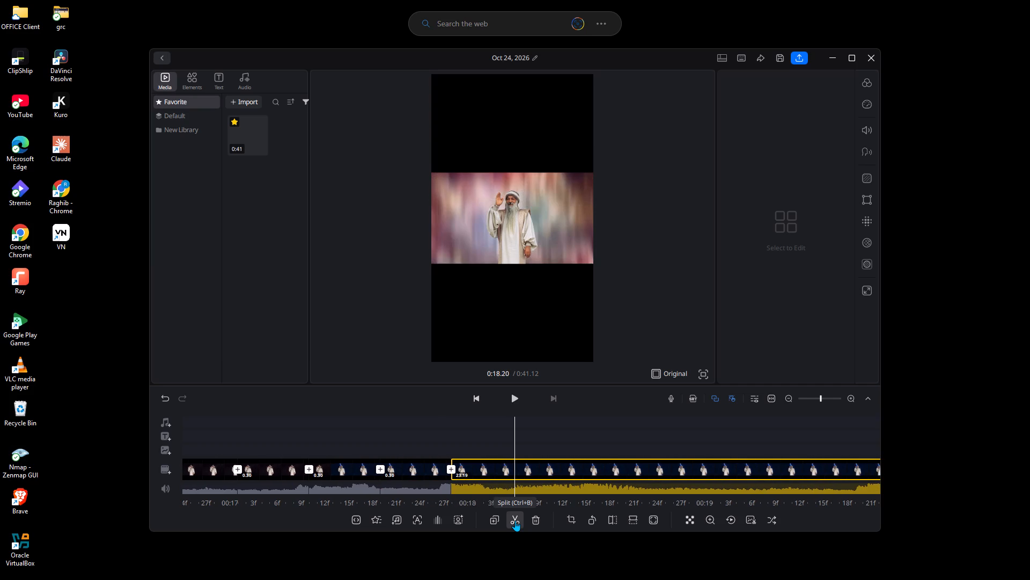
Split the remaining long clip at 0:18.50.
key(Right)
key(Right)
key(Right)
key(Right)
key(Right)
key(Right)
key(Right)
key(Right)
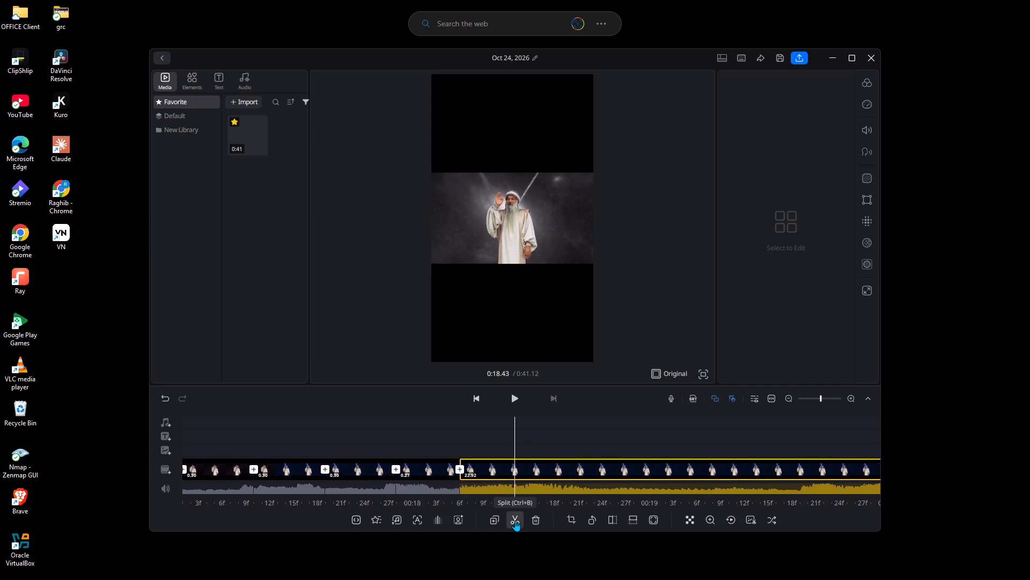
key(Right)
click(515, 520)
Split the remaining long clip at 0:18.83.
key(Right)
key(Right)
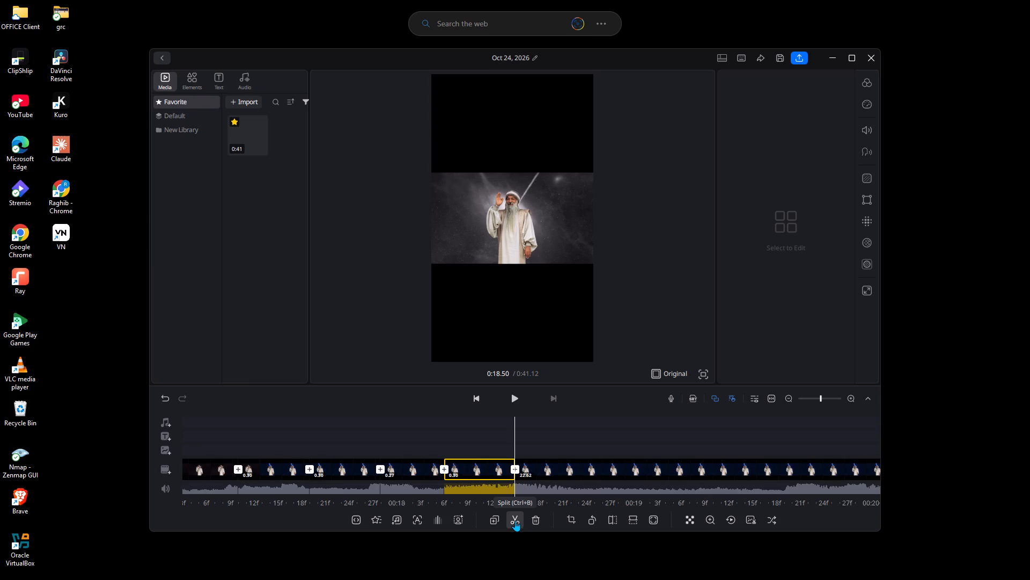
key(Right)
key(Right)
key(Right)
key(Right)
key(Right)
key(Right)
key(Right)
key(Right)
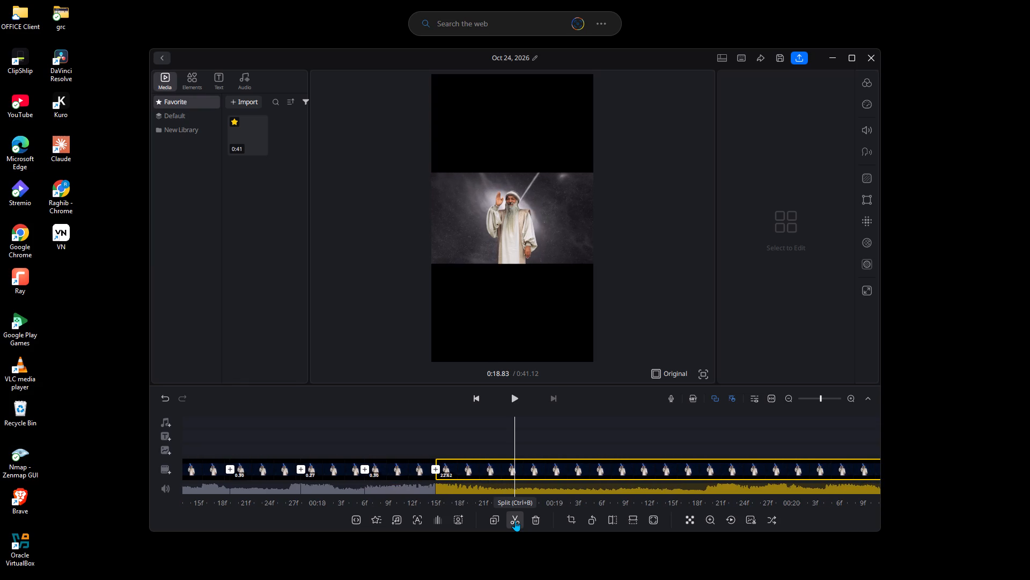
double_click(515, 520)
Split the remaining long clip at 0:19.10.
key(Right)
key(Right)
key(Right)
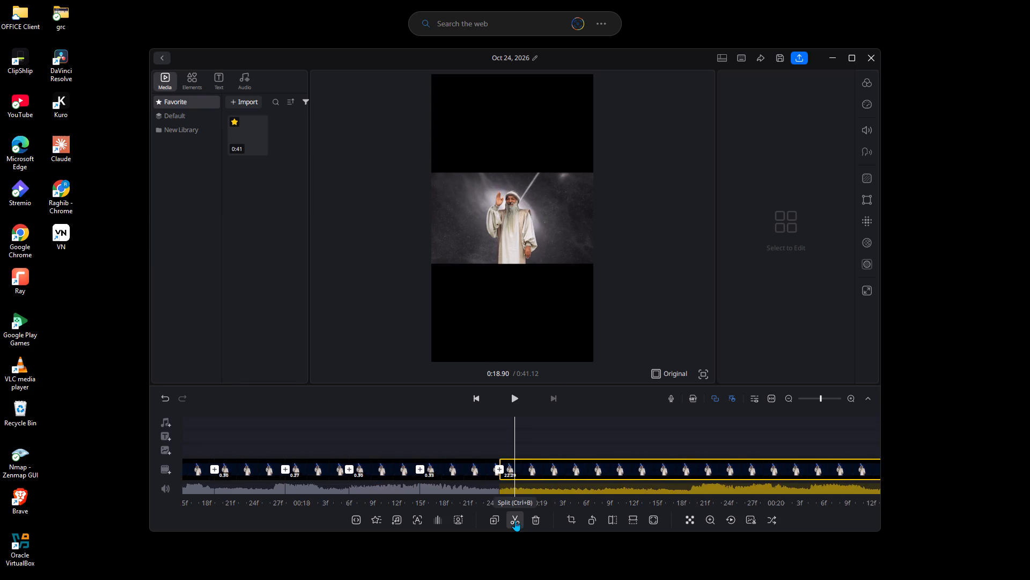
key(Right)
key(Right)
key(Right)
key(Right)
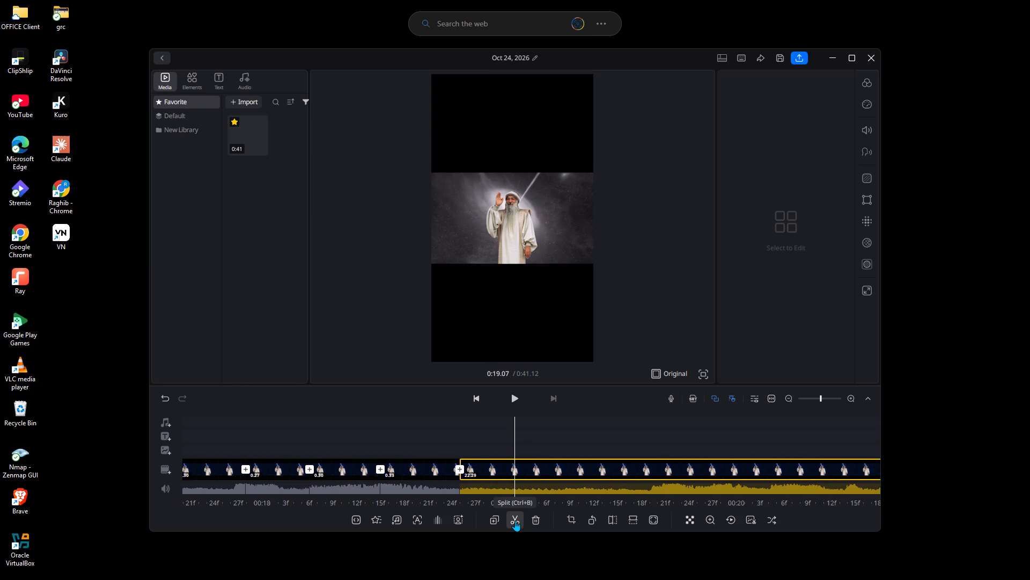
key(Right)
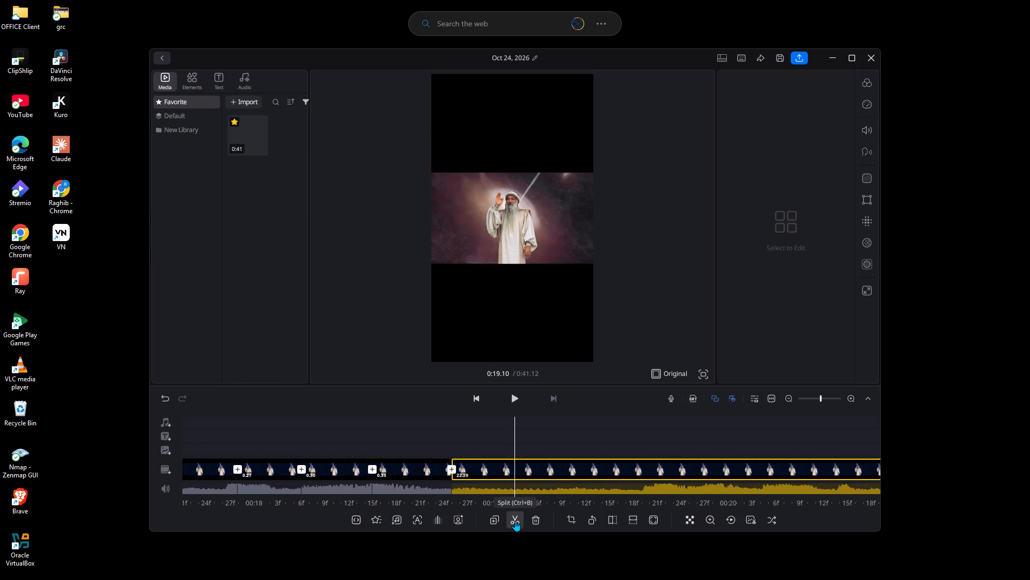
click(515, 520)
Split the remaining long clip at 0:19.40.
key(Right)
key(Right)
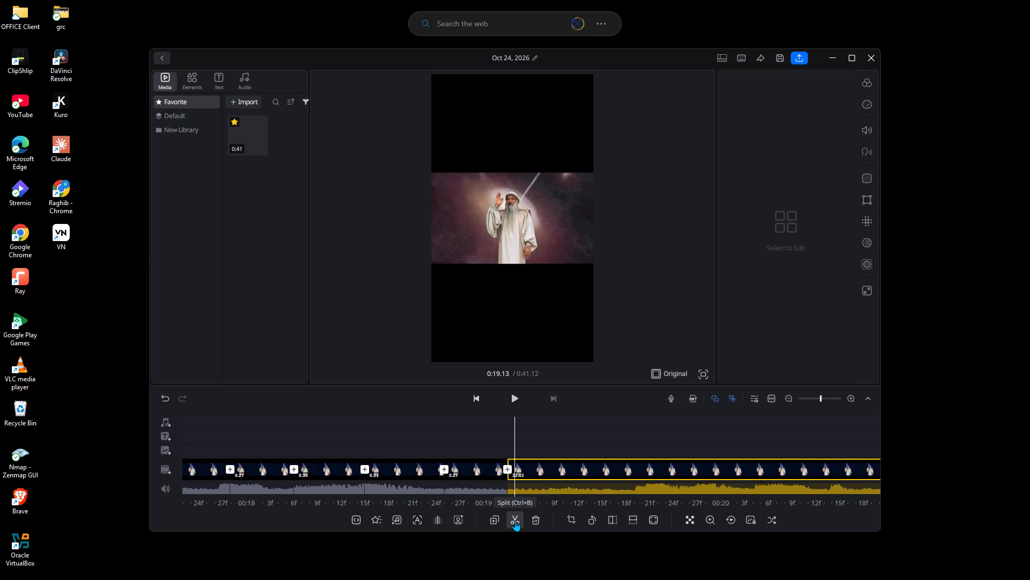
key(Right)
key(Right)
key(Right)
key(Right)
key(Right)
key(Right)
key(Right)
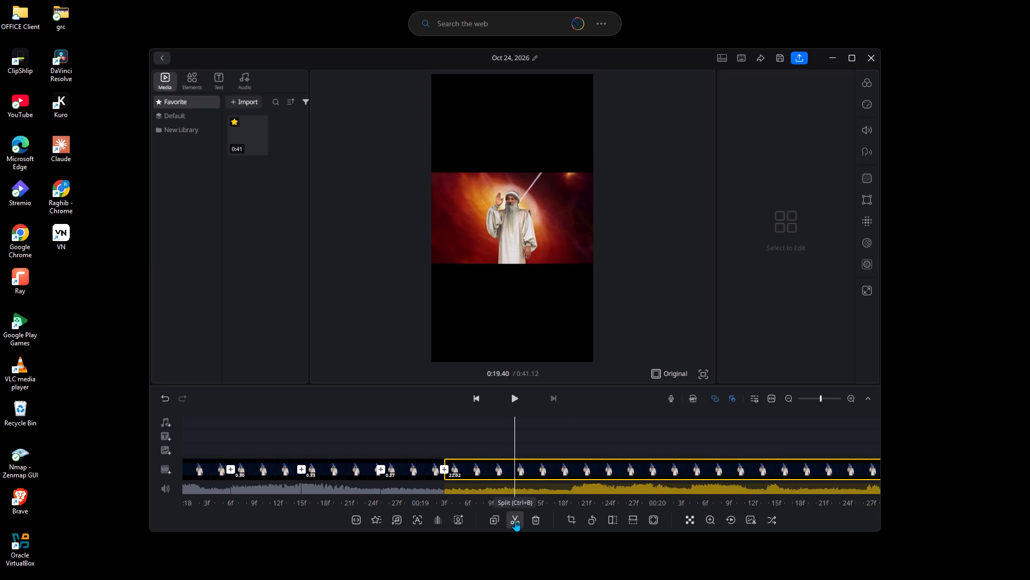
click(515, 520)
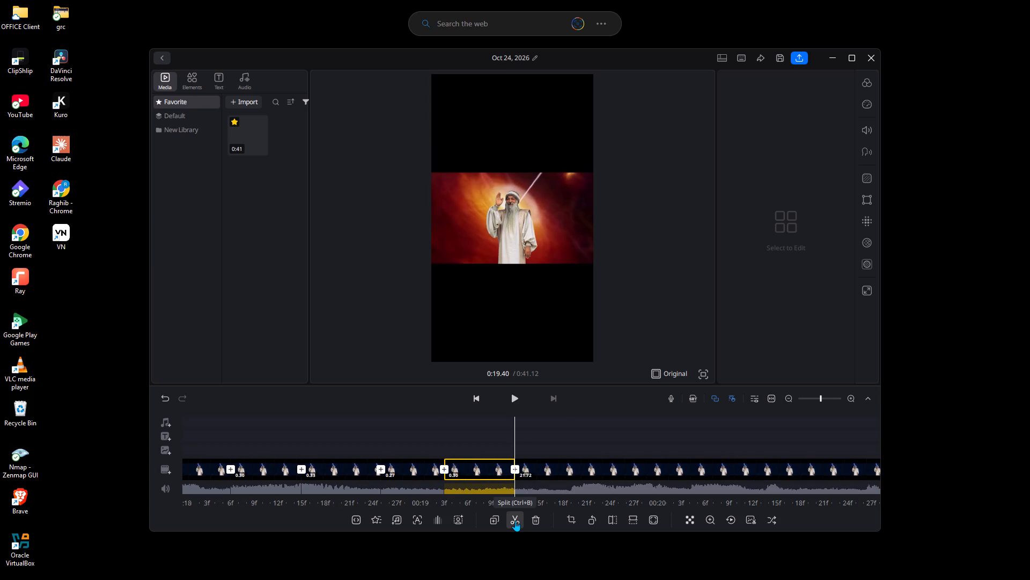
Split the remaining long clip at 0:19.73.
key(Right)
key(Right)
key(Right)
key(Right)
key(Right)
key(Right)
key(Right)
key(Right)
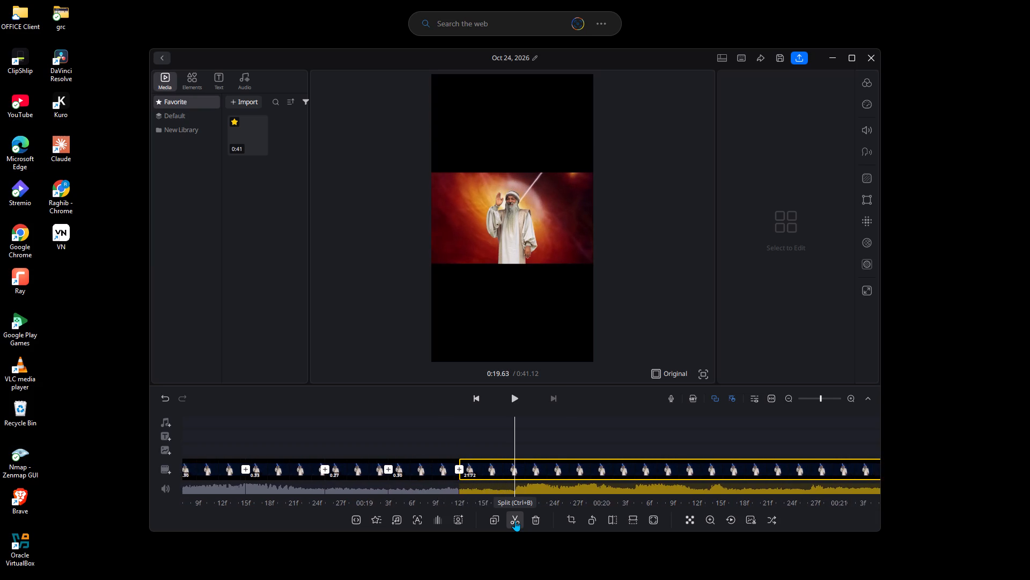
key(Right)
key(Right)
key(Right)
key(Left)
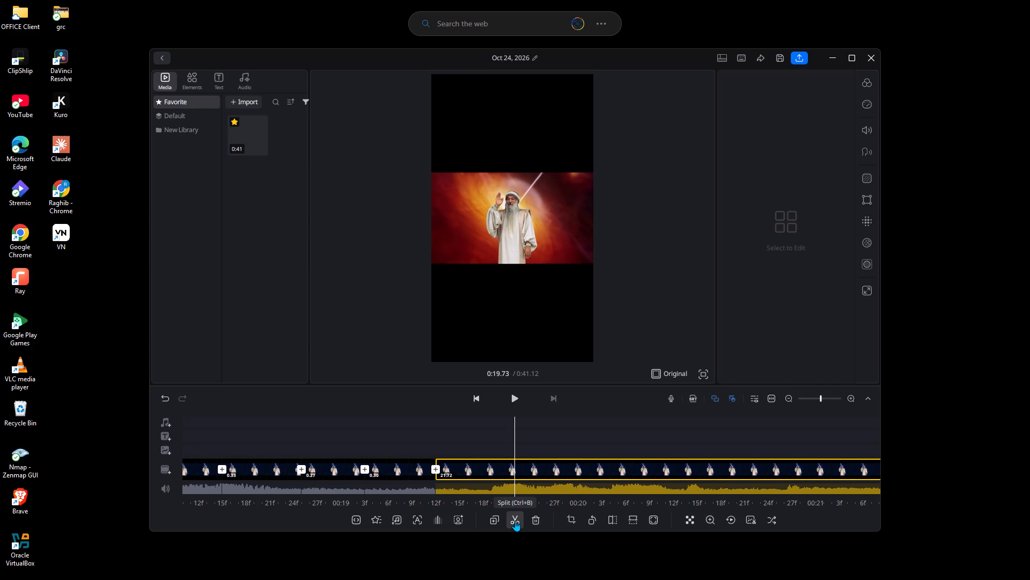
click(515, 520)
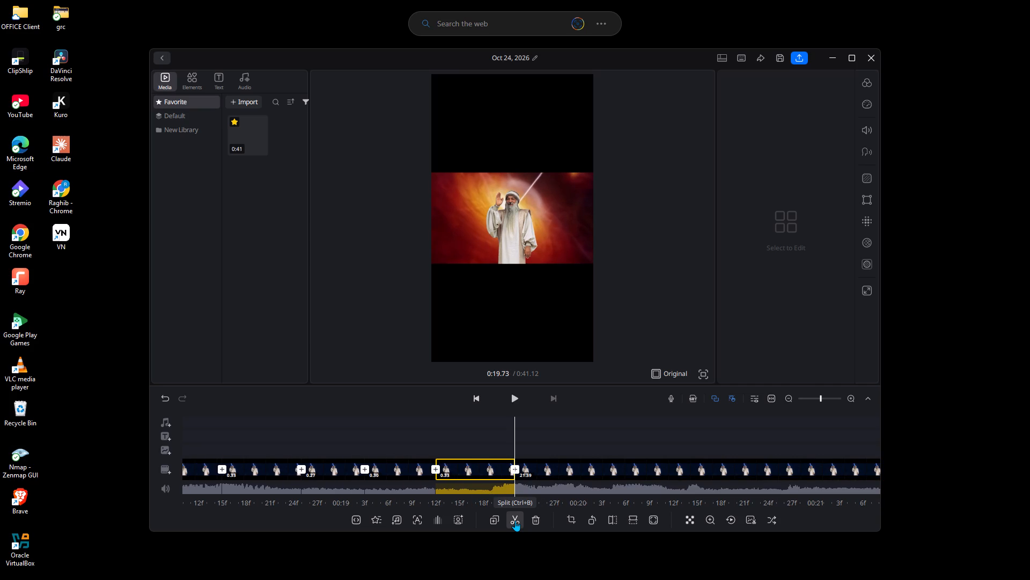
Split the remaining long clip at 0:20.07.
key(Right)
key(Right)
key(Right)
key(Right)
key(Right)
key(Right)
key(Right)
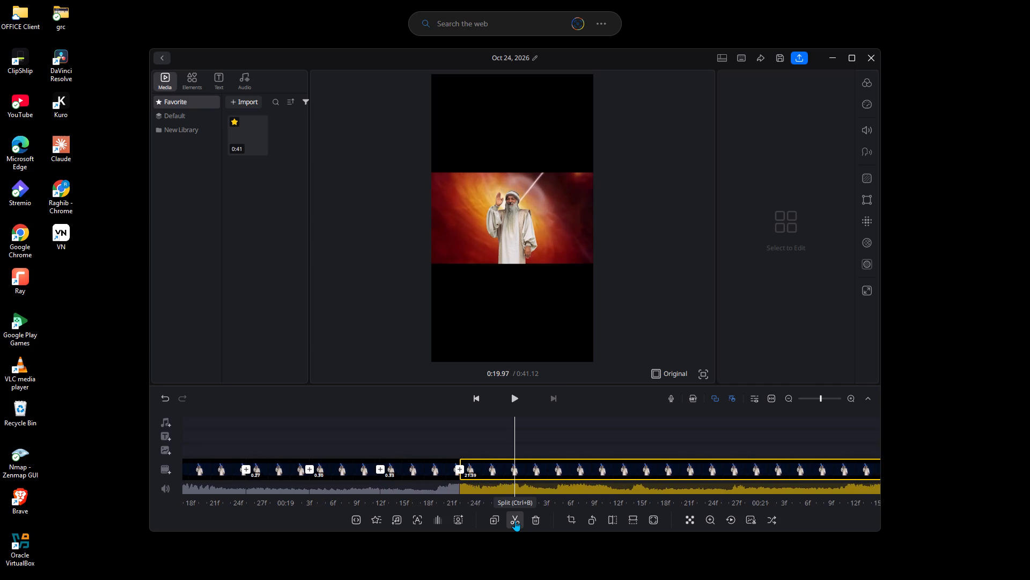
key(Right)
key(Right)
key(Right)
click(515, 520)
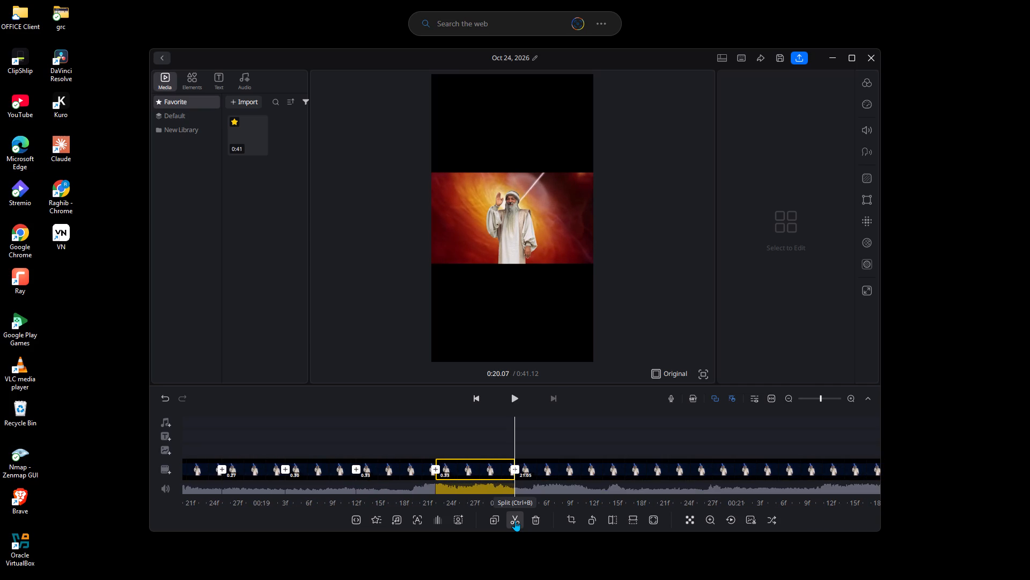
Split the remaining long clip at 0:20.33.
key(Right)
key(Right)
key(Right)
key(Right)
key(Right)
key(Right)
key(Right)
key(Right)
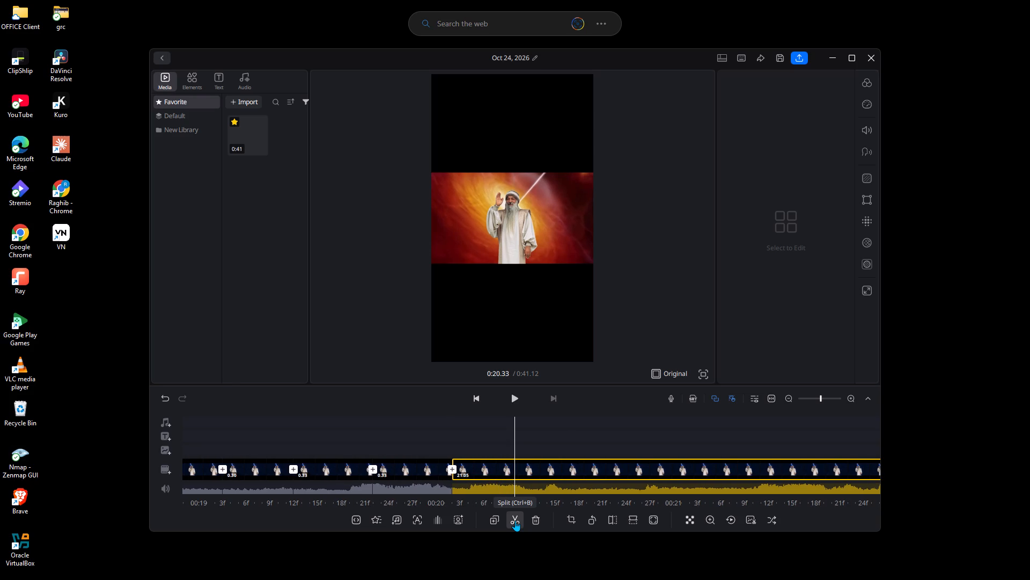
click(515, 520)
Split the remaining long clip at 0:20.60.
key(Right)
key(Right)
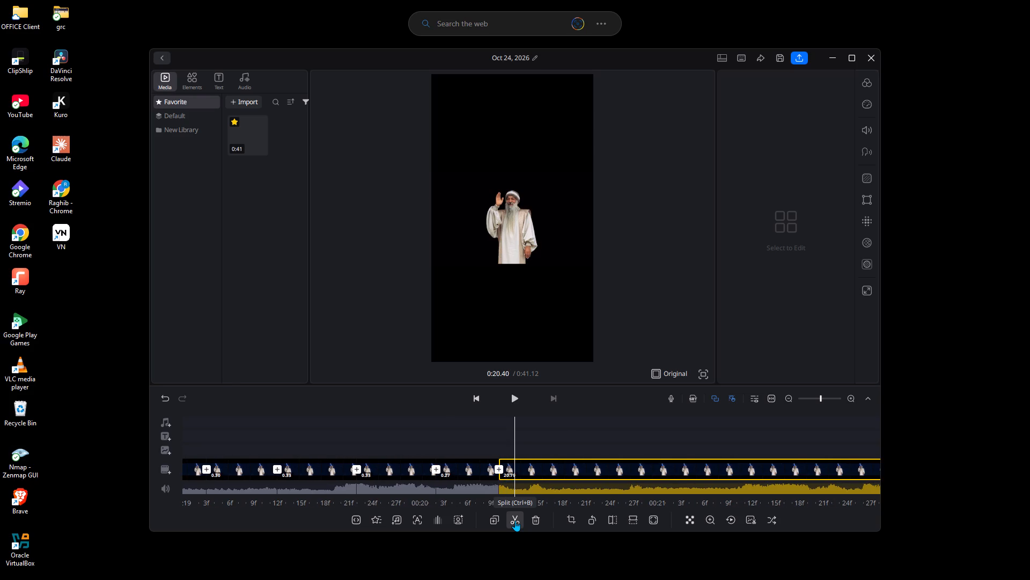
key(Right)
key(Right)
key(Right)
key(Right)
key(Right)
key(Right)
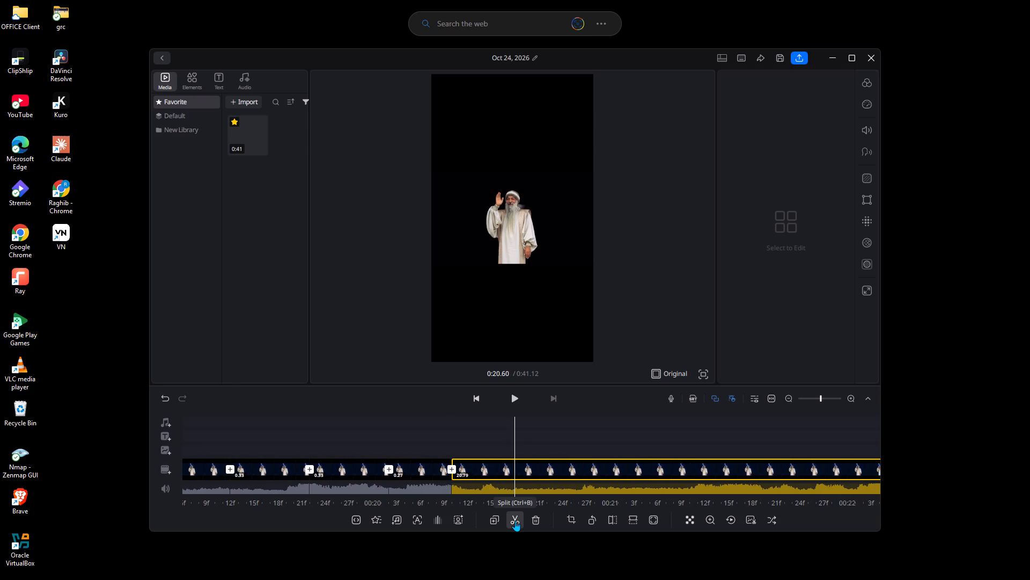
click(515, 520)
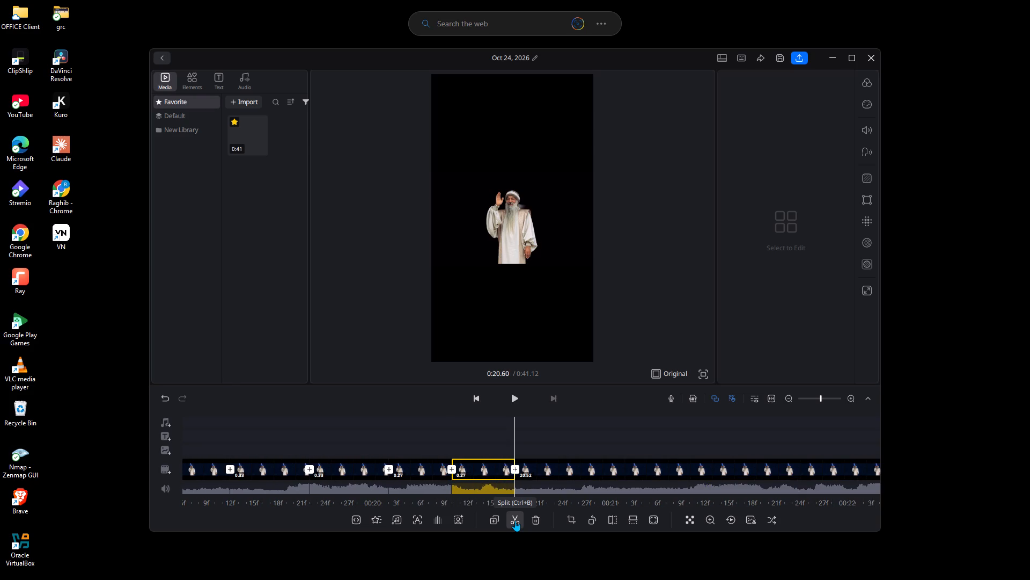
Split the remaining long clip at 0:20.90.
key(Right)
key(Right)
key(Right)
key(Right)
key(Right)
key(Right)
key(Right)
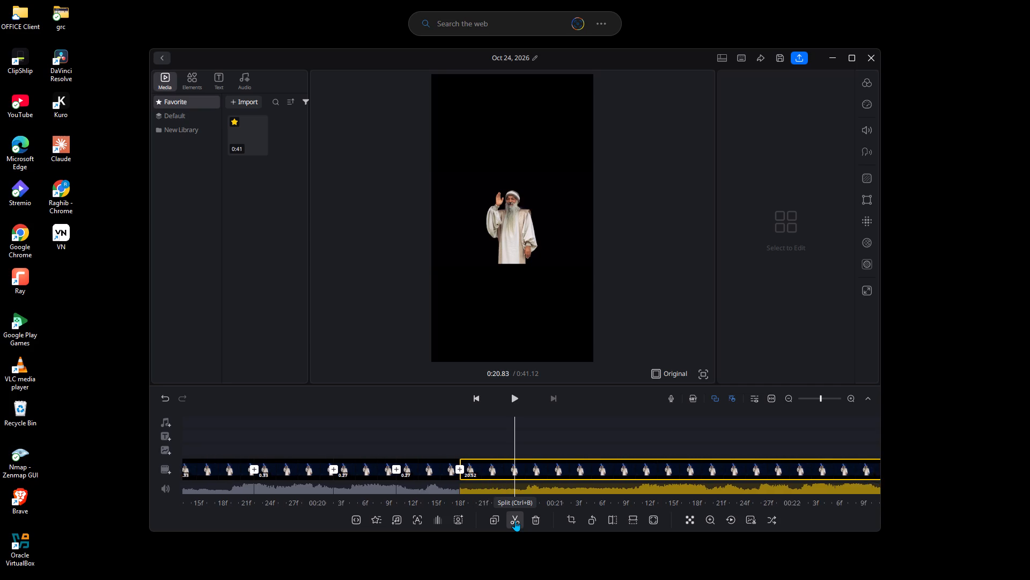
key(Right)
key(Right)
click(515, 520)
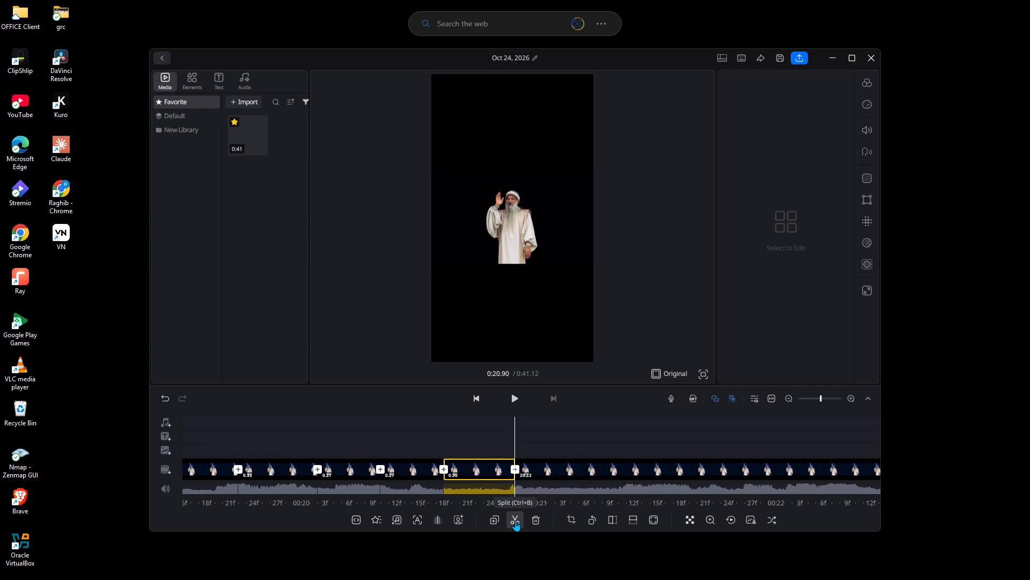
Split the remaining long clip at 0:21.23.
key(Right)
key(Right)
key(Right)
key(Right)
key(Right)
key(Right)
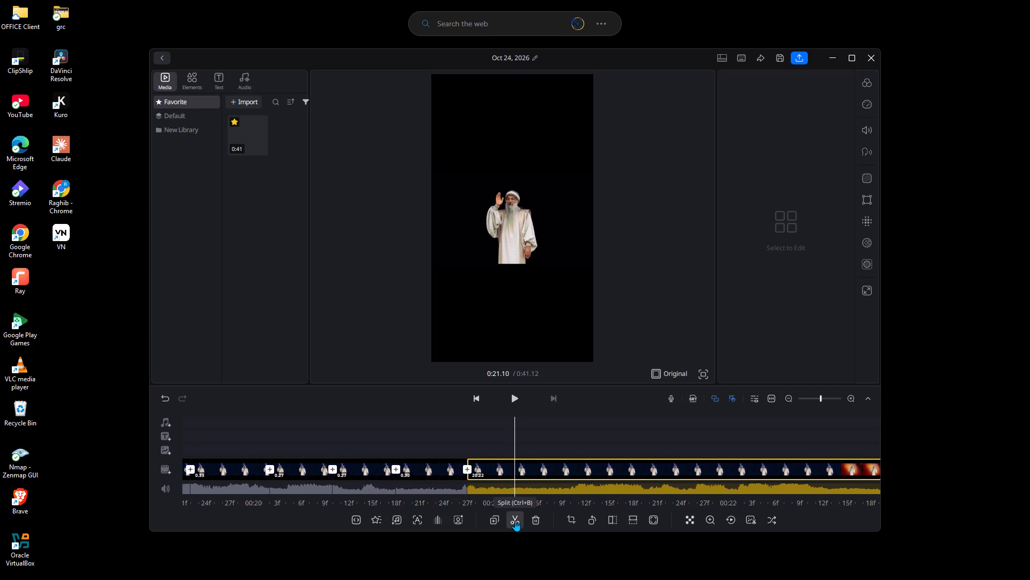
key(Right)
key(Right)
key(Right)
key(Right)
click(515, 520)
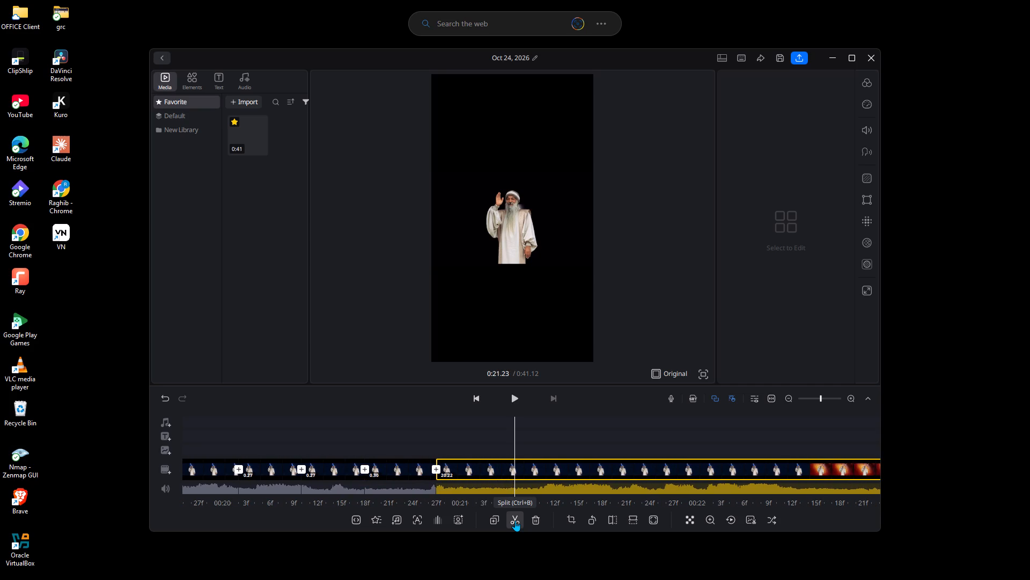
Split the remaining long clip at 0:21.53.
key(Right)
key(Right)
key(Right)
key(Right)
key(Right)
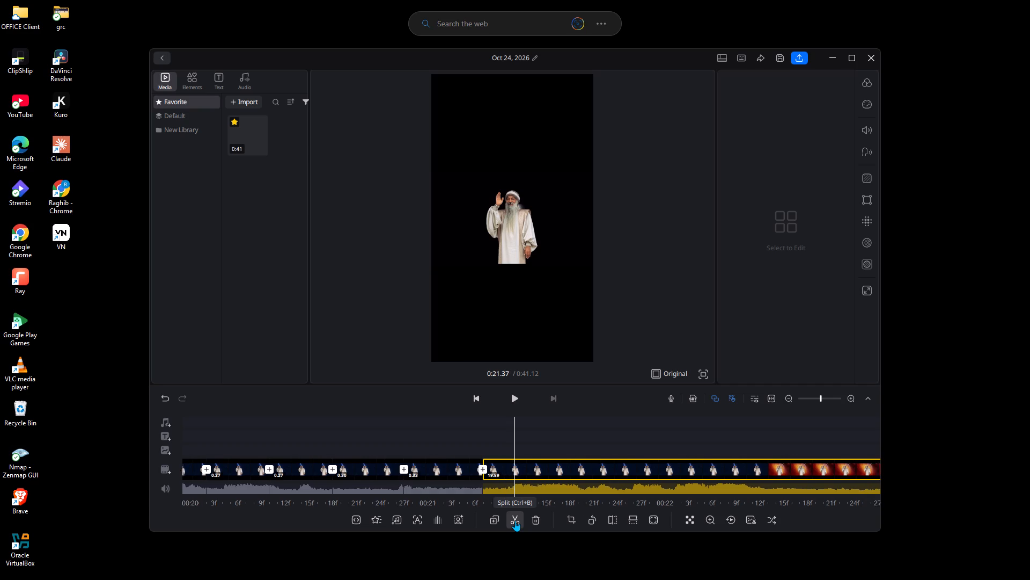
key(Right)
key(Right)
key(Right)
key(Right)
click(515, 520)
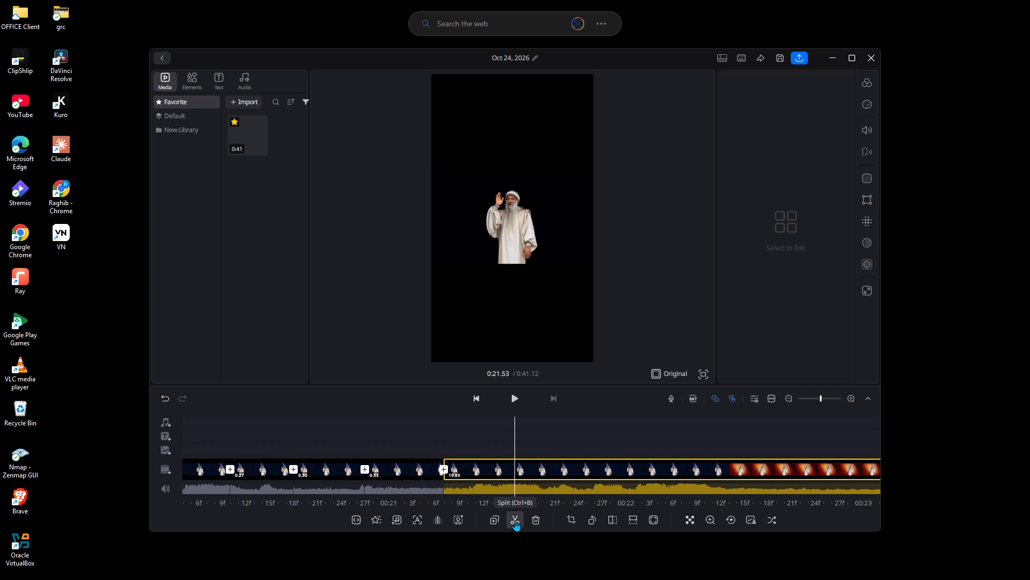
Split the remaining long clip at 0:21.90.
key(Right)
key(Right)
key(Right)
key(Right)
key(Right)
key(Right)
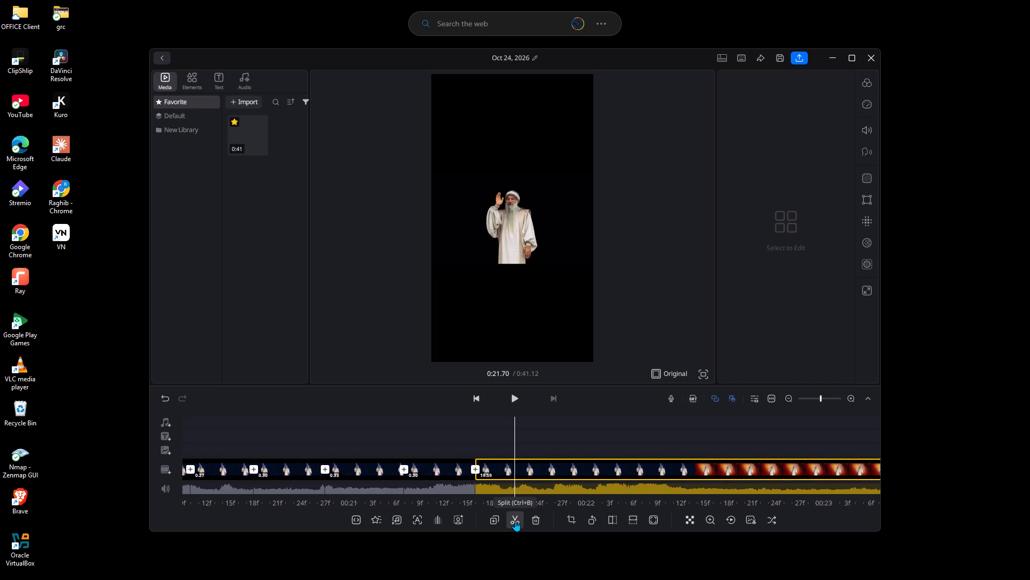
key(Right)
key(Right)
key(Right)
key(Right)
key(Right)
click(515, 520)
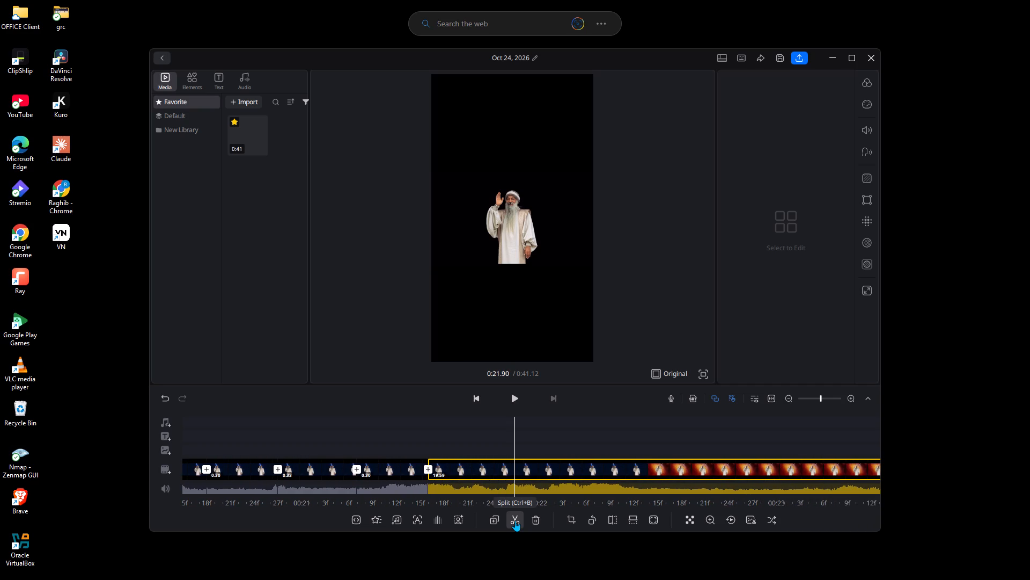
Split the remaining long clip at 0:22.23.
key(Right)
key(Right)
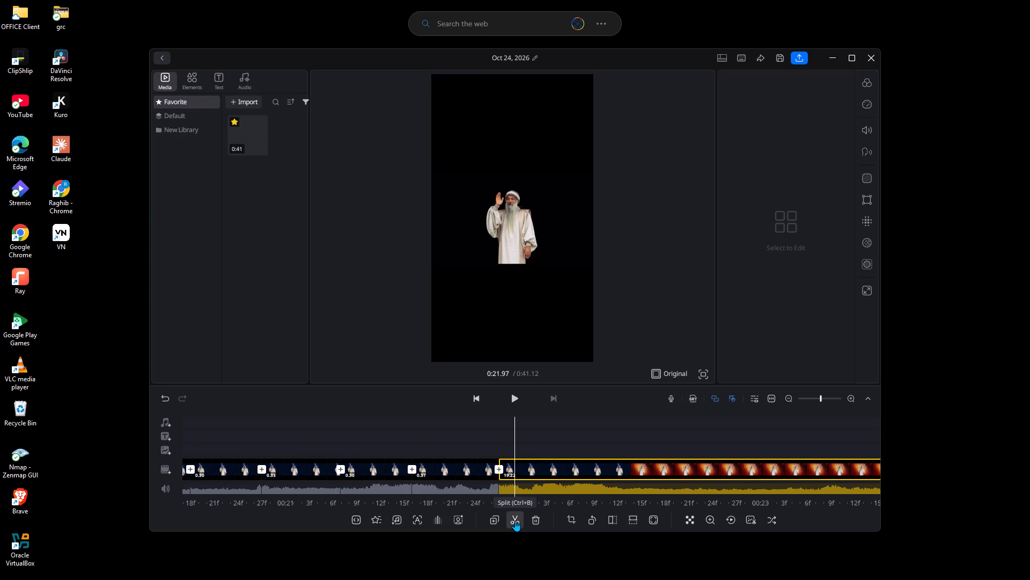
key(Right)
key(Right)
key(Right)
key(Right)
key(Right)
key(Right)
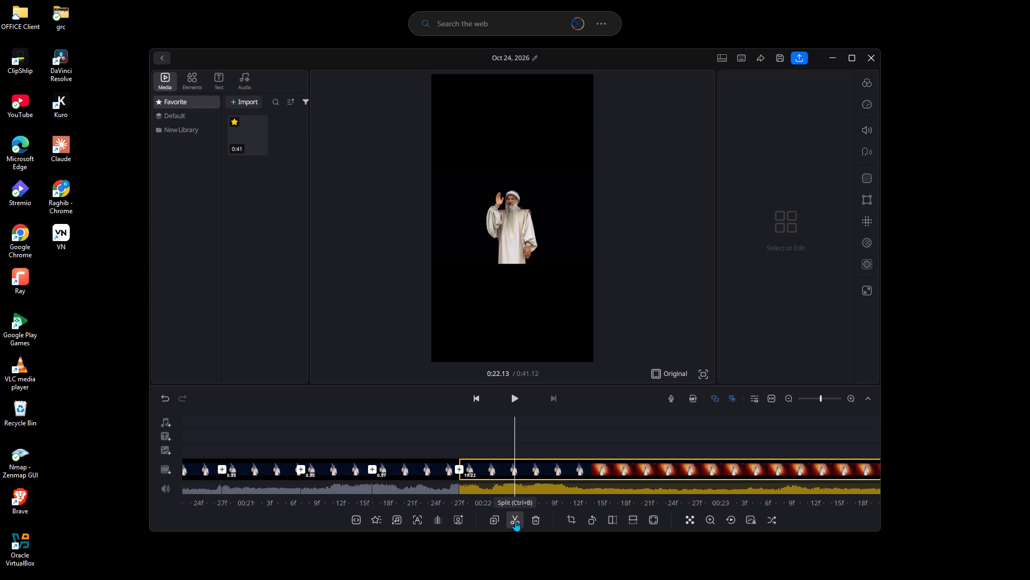
key(Right)
key(Right)
click(515, 520)
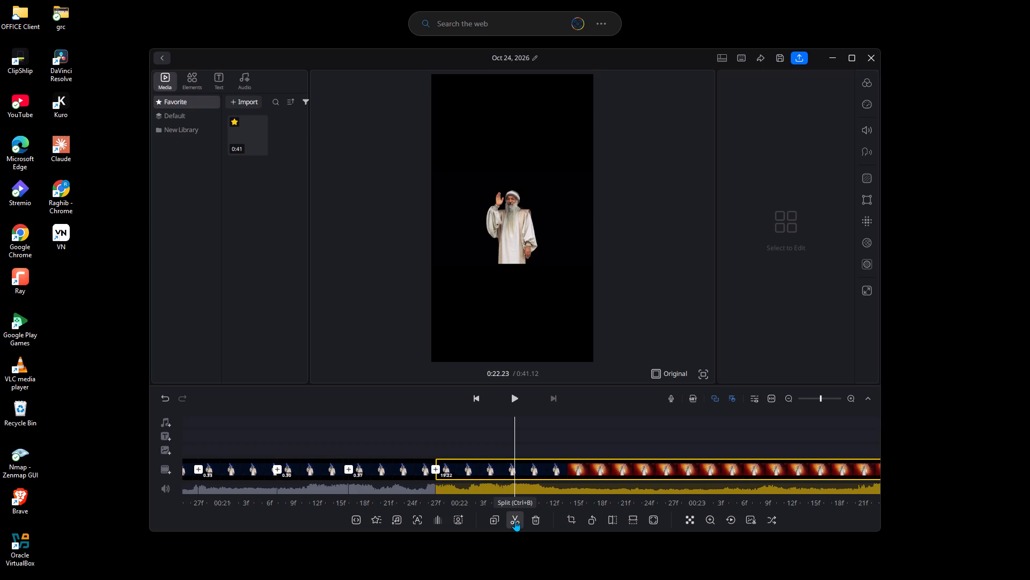
Split the remaining long clip at 0:22.57.
key(Right)
key(Right)
key(Right)
key(Right)
key(Right)
key(Right)
key(Right)
key(Right)
key(Right)
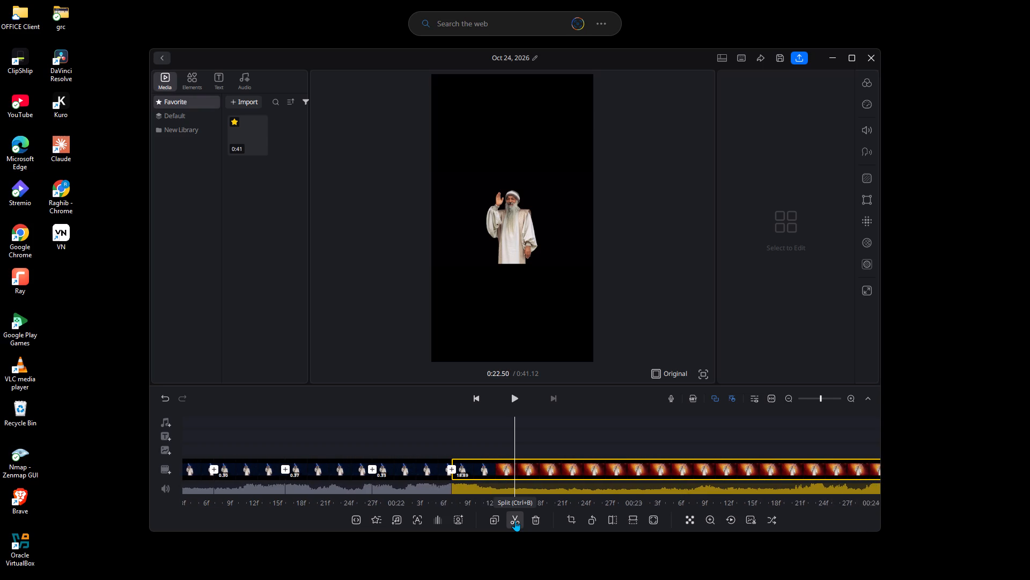
key(Right)
click(515, 520)
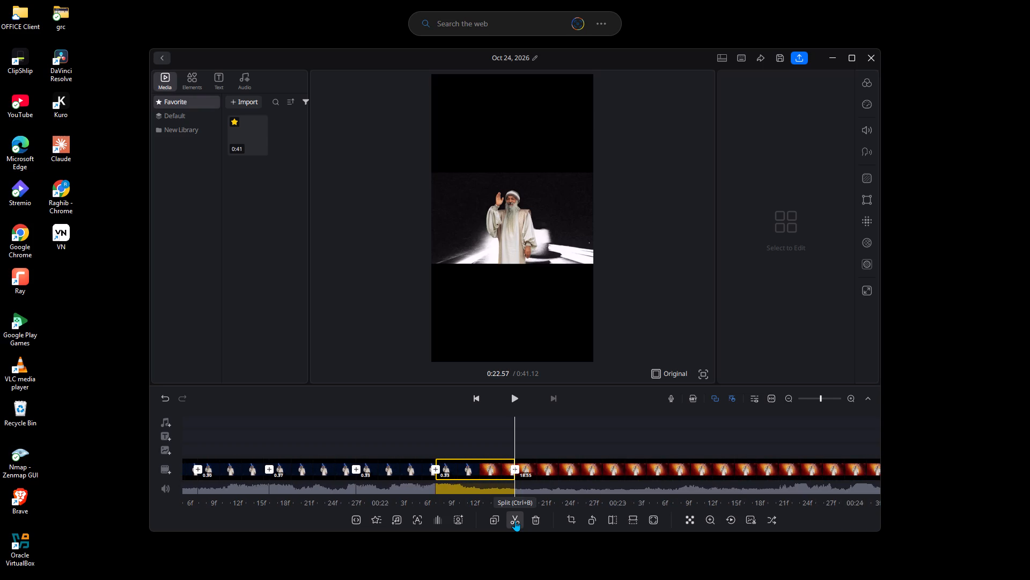
Split the remaining long clip at 0:22.87.
key(Right)
key(Right)
key(Right)
key(Right)
key(Right)
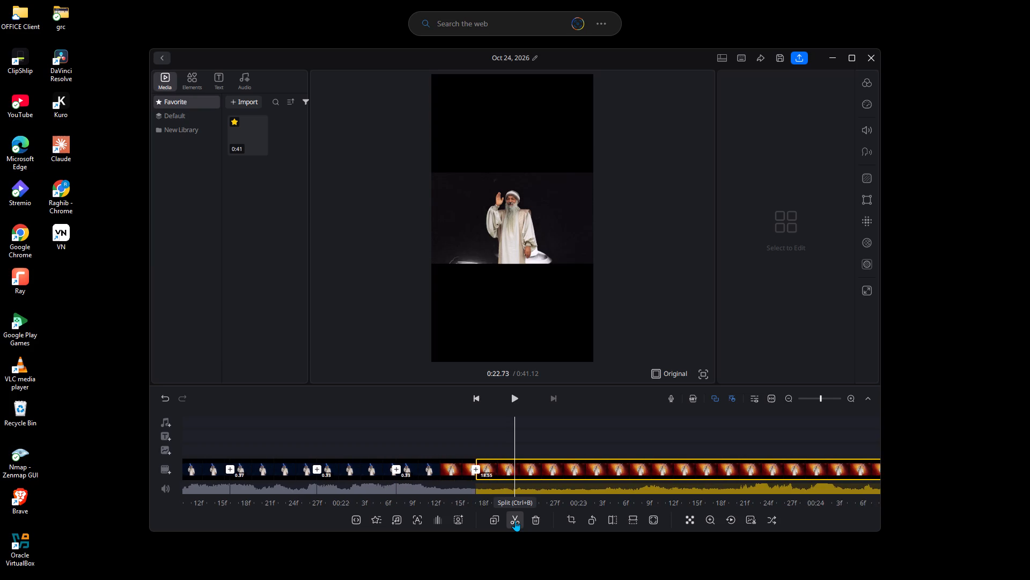
key(Right)
key(Right)
key(Right)
key(Right)
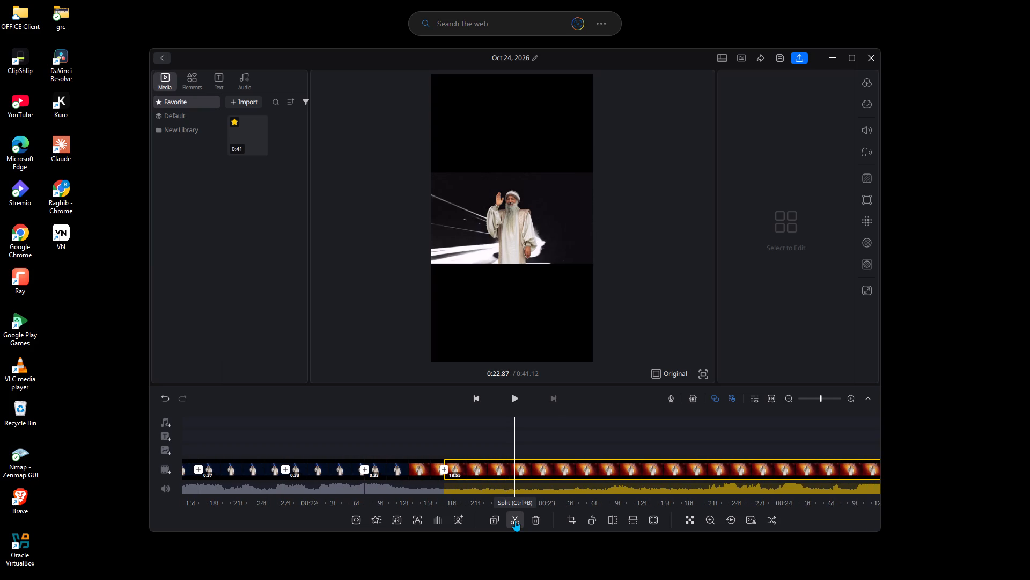
click(515, 520)
Split the remaining long clip at 0:23.17.
key(Right)
key(Right)
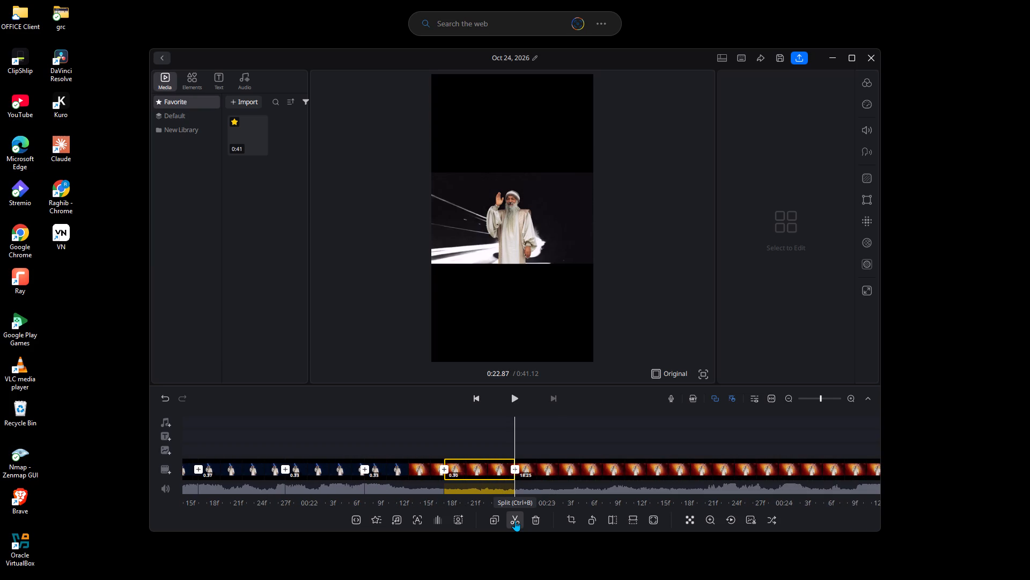
key(Right)
key(Right)
key(Right)
key(Right)
key(Right)
key(Right)
key(Right)
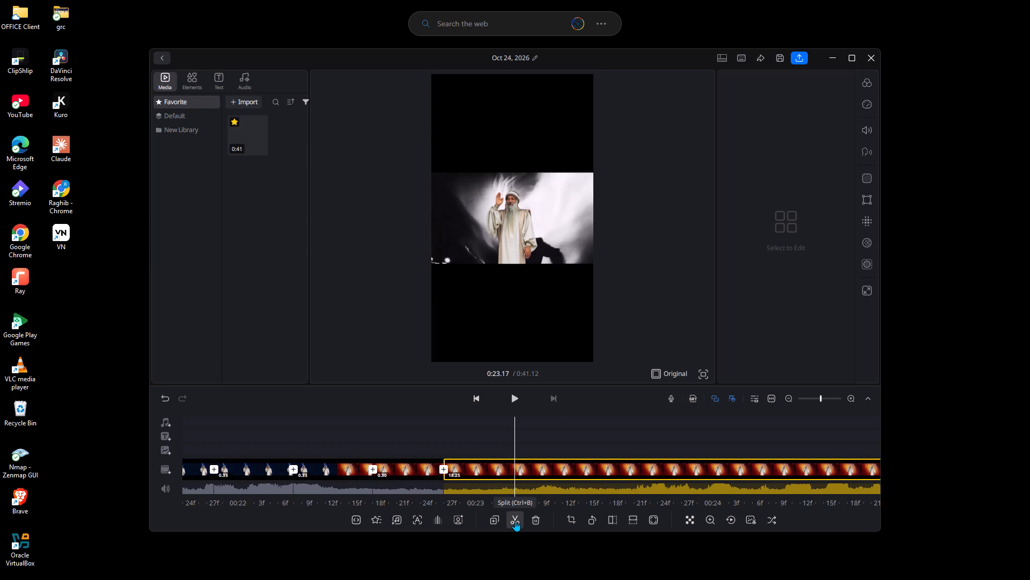
click(515, 520)
Split the remaining long clip at 0:23.47.
key(Right)
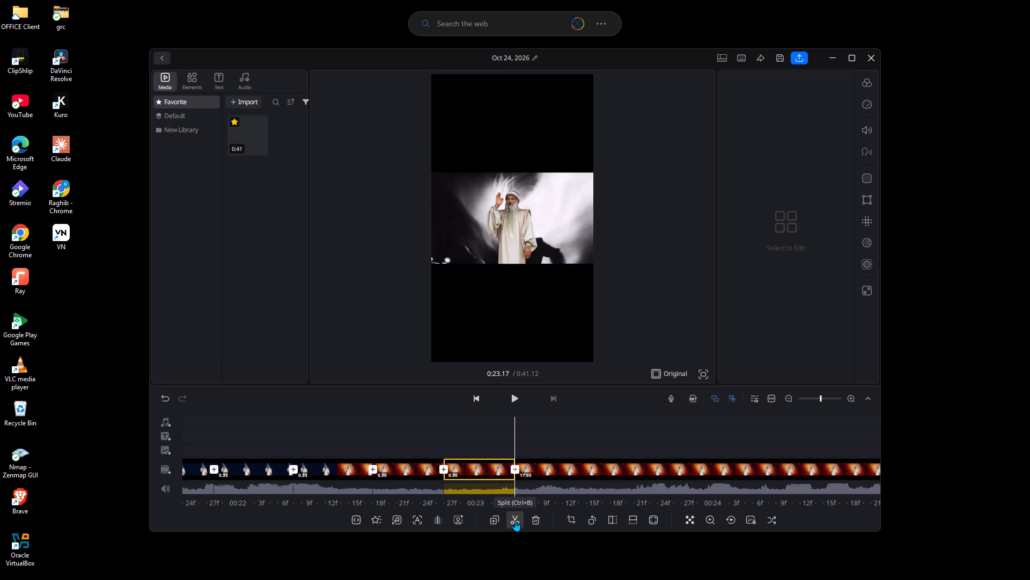
key(Right)
key(Right)
key(Right)
key(Right)
key(Right)
key(Right)
key(Right)
key(Right)
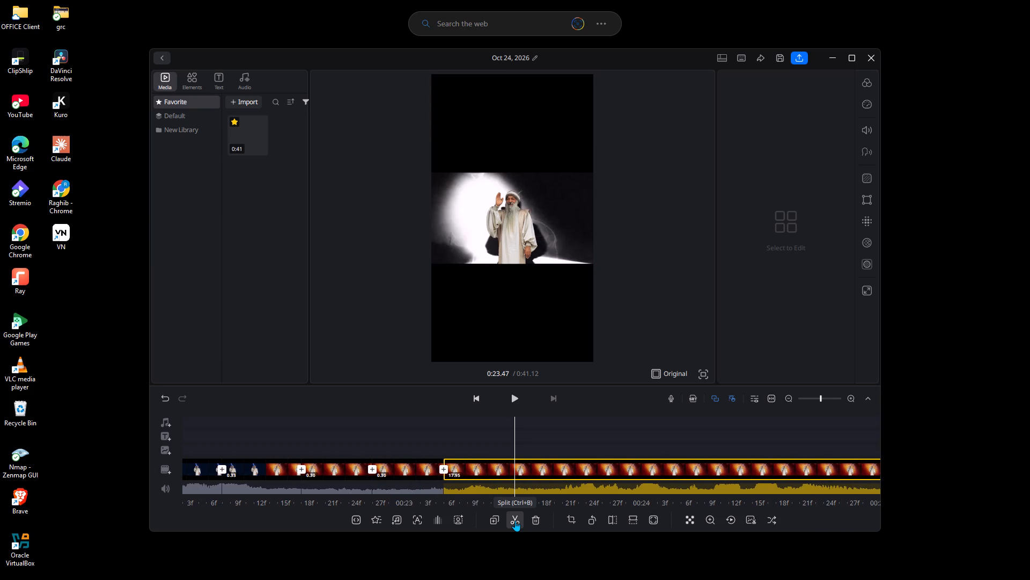
click(515, 520)
Split the remaining long clip at 0:23.80.
key(Right)
key(Right)
key(Right)
key(Right)
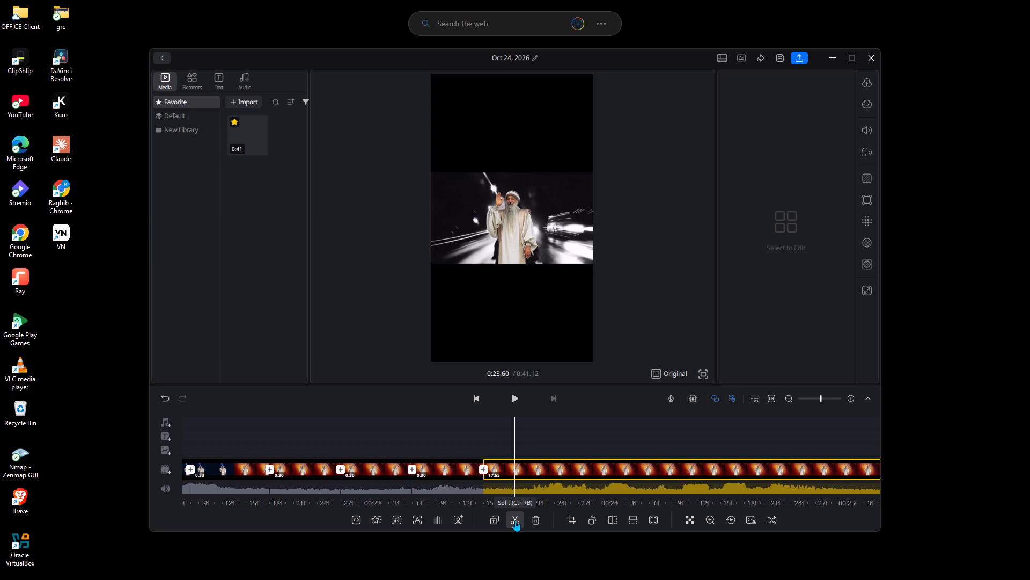
key(Right)
key(Right)
key(Right)
key(Right)
key(Right)
key(Right)
click(515, 520)
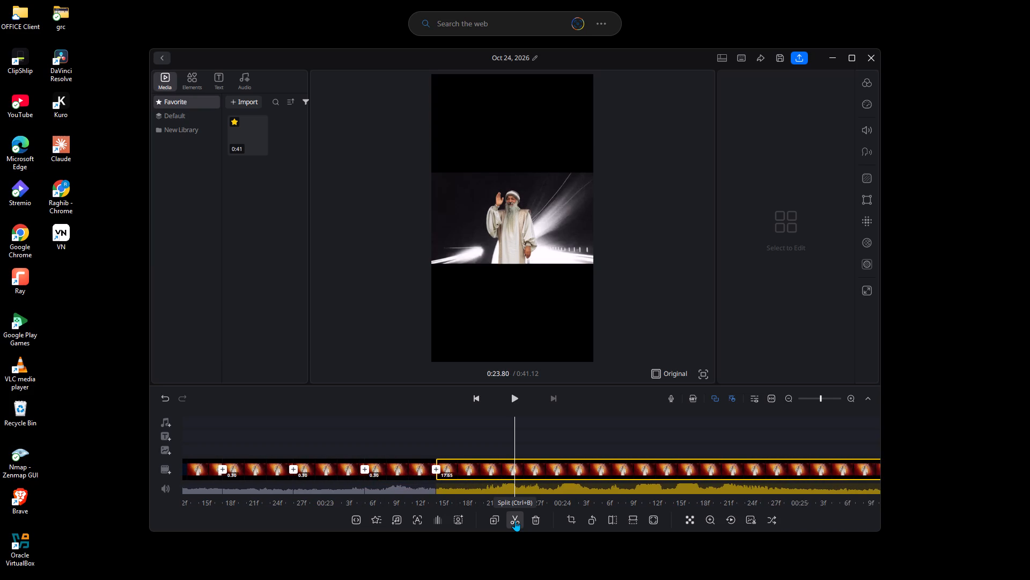
Split the remaining long clip at 0:24.17.
key(Right)
key(Right)
key(Right)
key(Right)
key(Right)
key(Right)
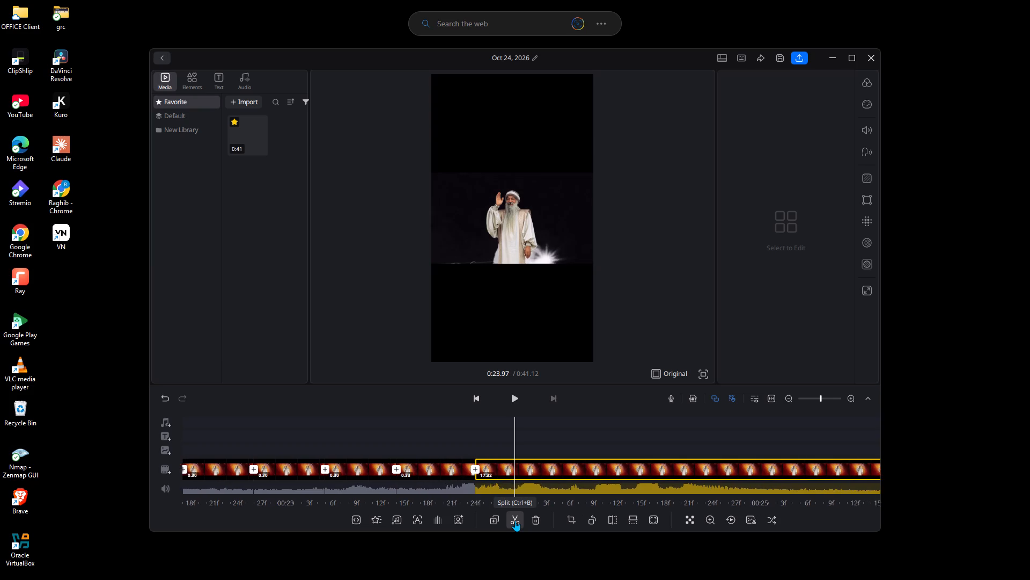
key(Right)
key(Right)
key(Right)
key(Right)
key(Right)
click(515, 520)
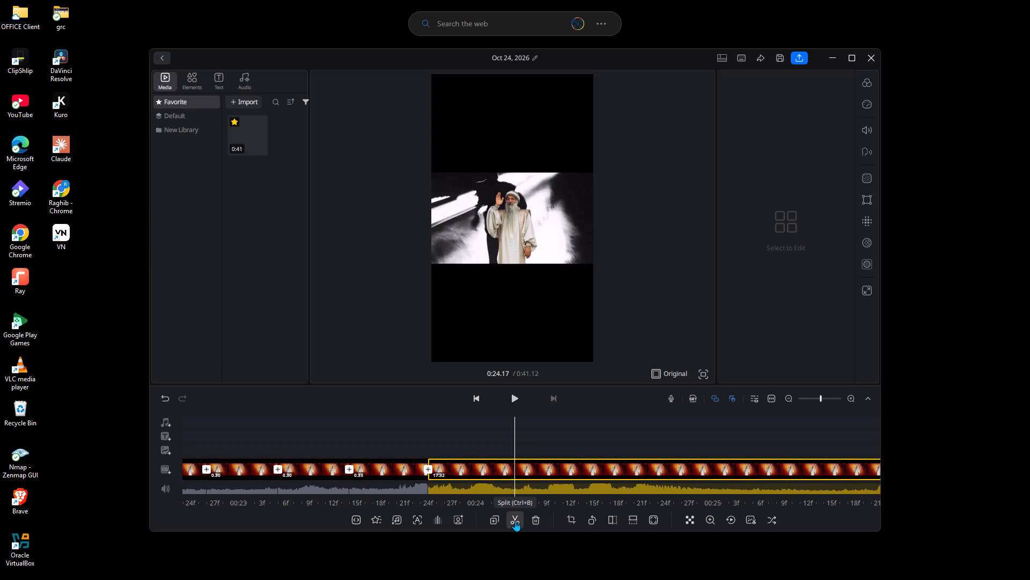
Add a Zoom 1 transition with a 0.3 duration at the cut near 0:22.87.
click(210, 468)
click(284, 429)
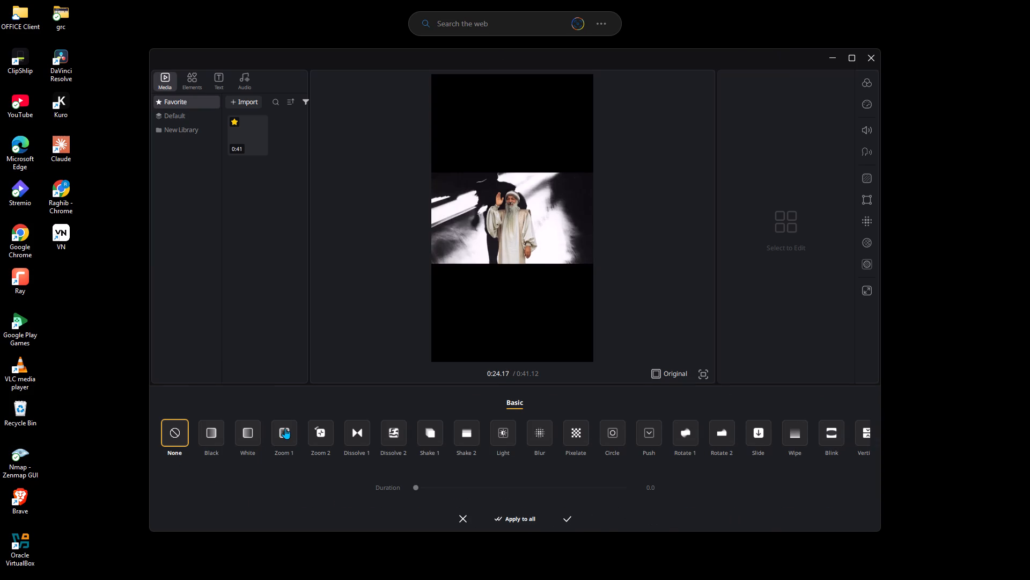
click(571, 483)
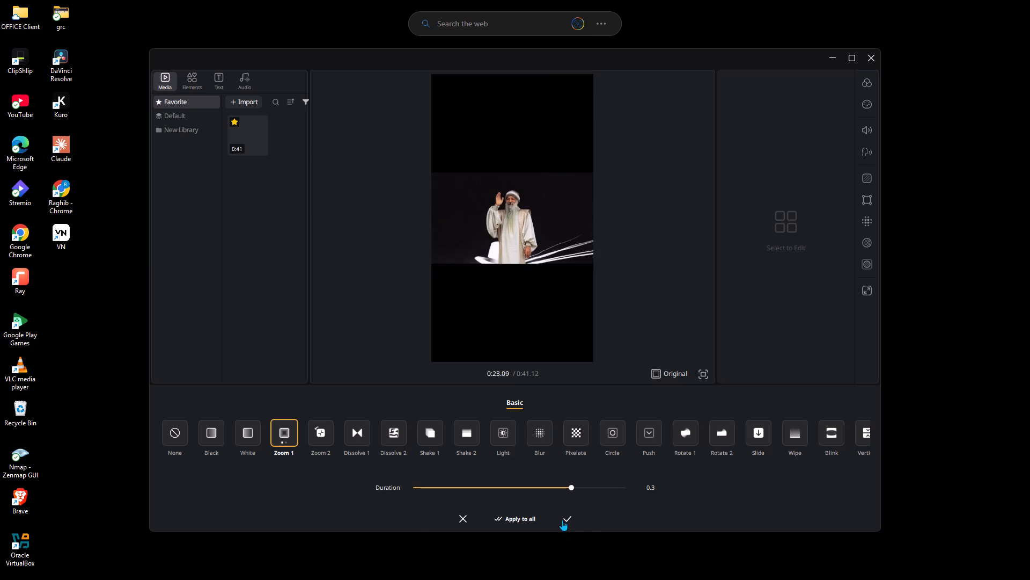
click(569, 517)
Add a Zoom 2 transition at the 0:23.17 cut and shorten its duration below the maximum.
click(275, 466)
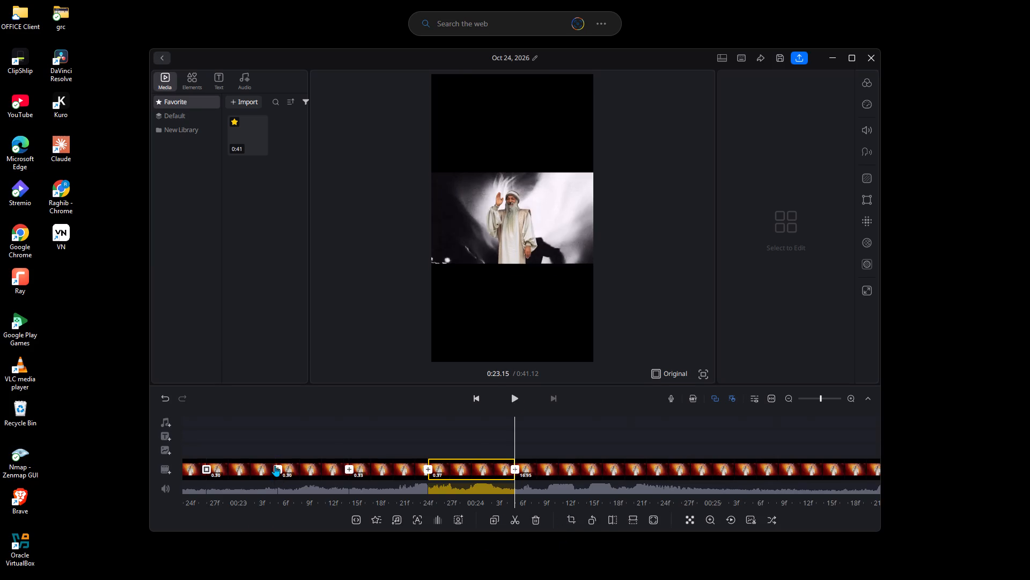
click(320, 429)
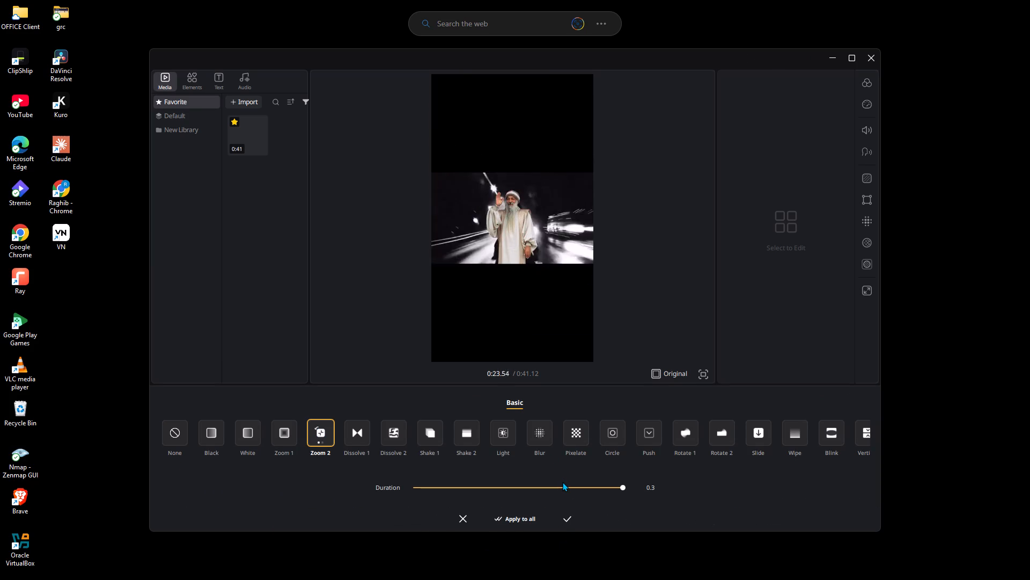
click(562, 483)
click(566, 514)
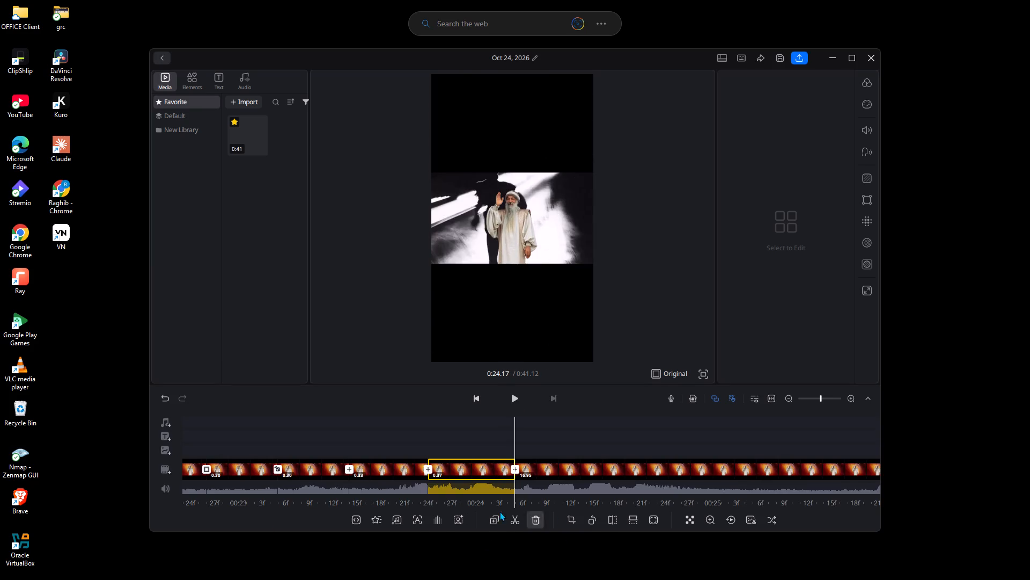
Add a Dissolve 2 transition with a 0.2 duration at the 0:23.47 cut.
click(353, 468)
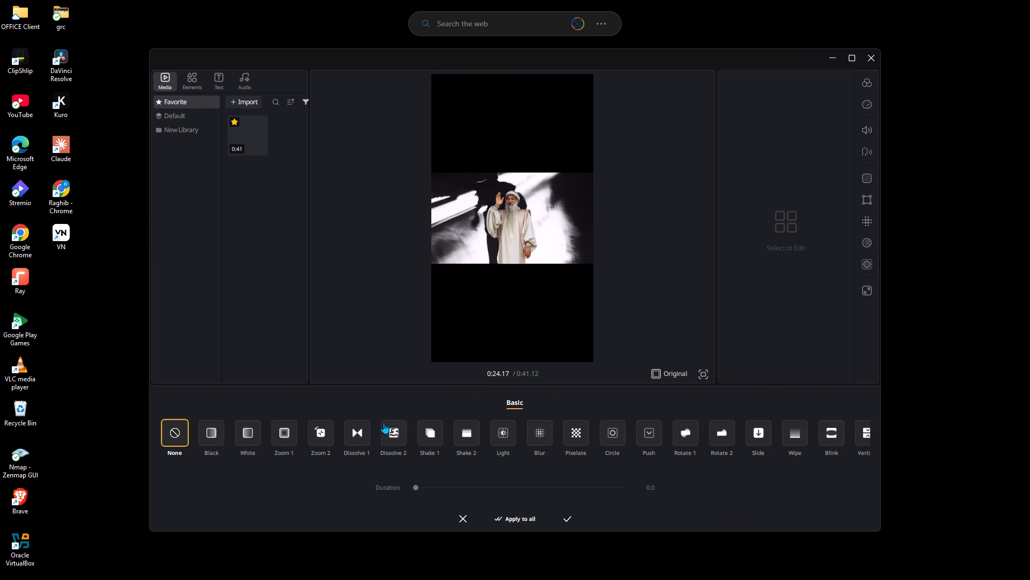
click(418, 440)
click(391, 442)
click(530, 486)
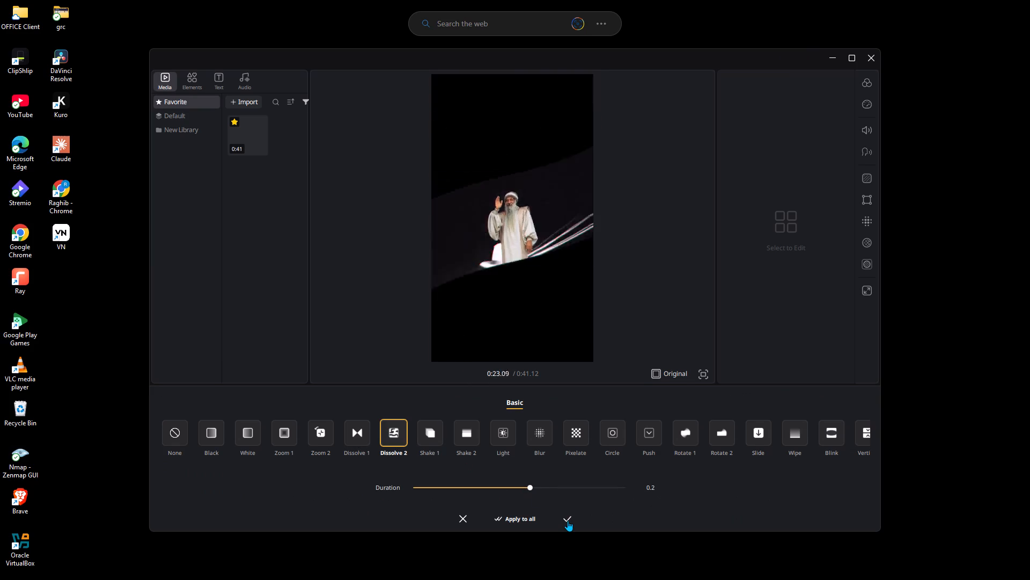
click(568, 520)
Add a Shake 2 transition with a 0.3 duration at the 0:23.80 cut.
click(426, 470)
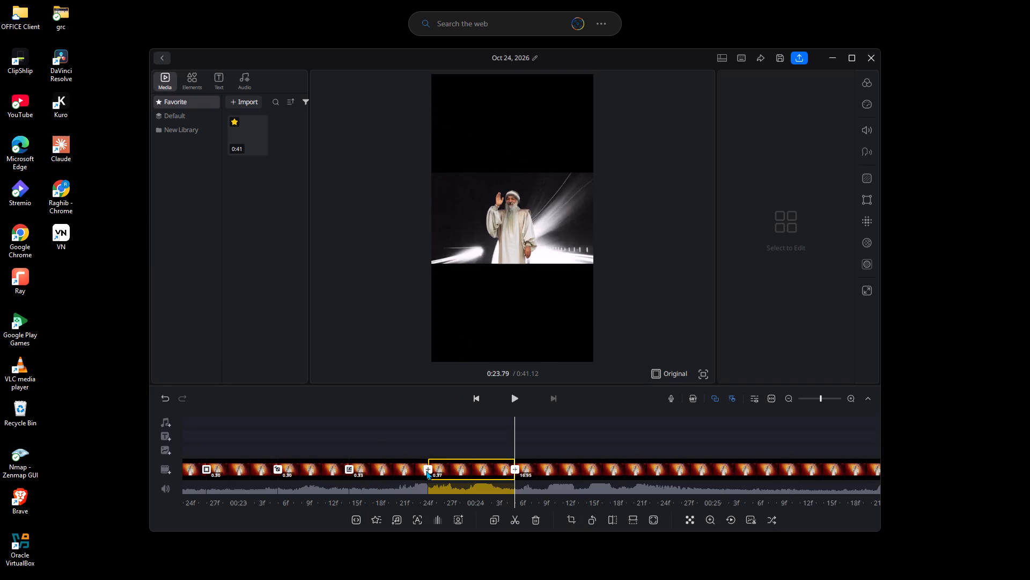
double_click(460, 441)
click(575, 486)
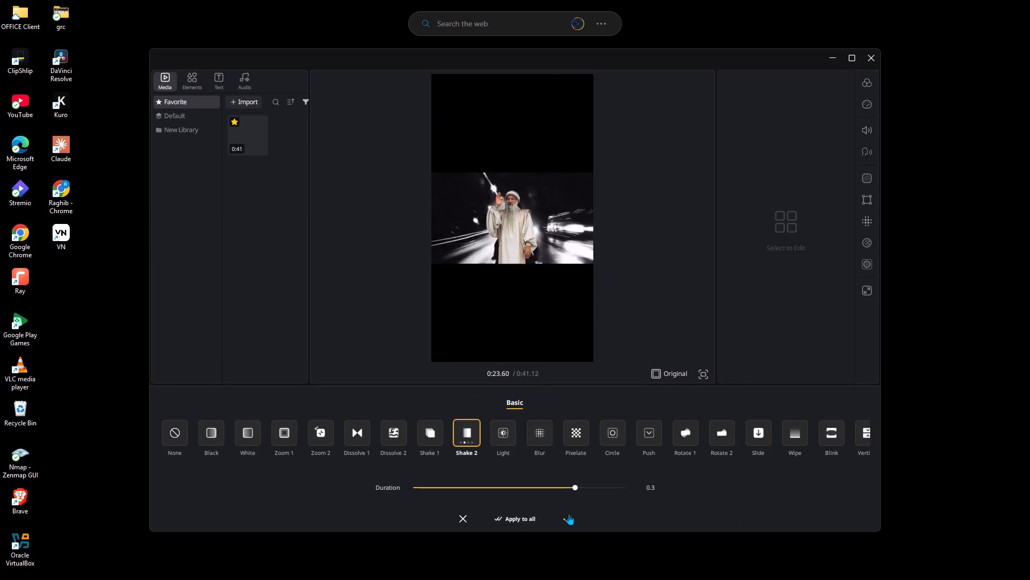
click(569, 514)
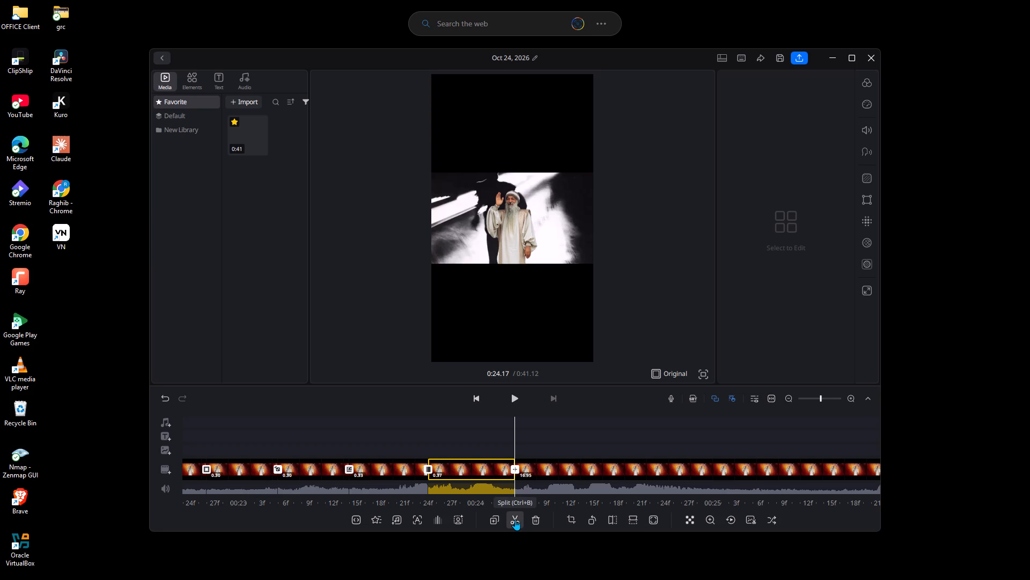
Split the remaining long clip at 0:24.43.
key(Right)
key(Right)
key(Right)
key(Right)
key(Right)
key(Right)
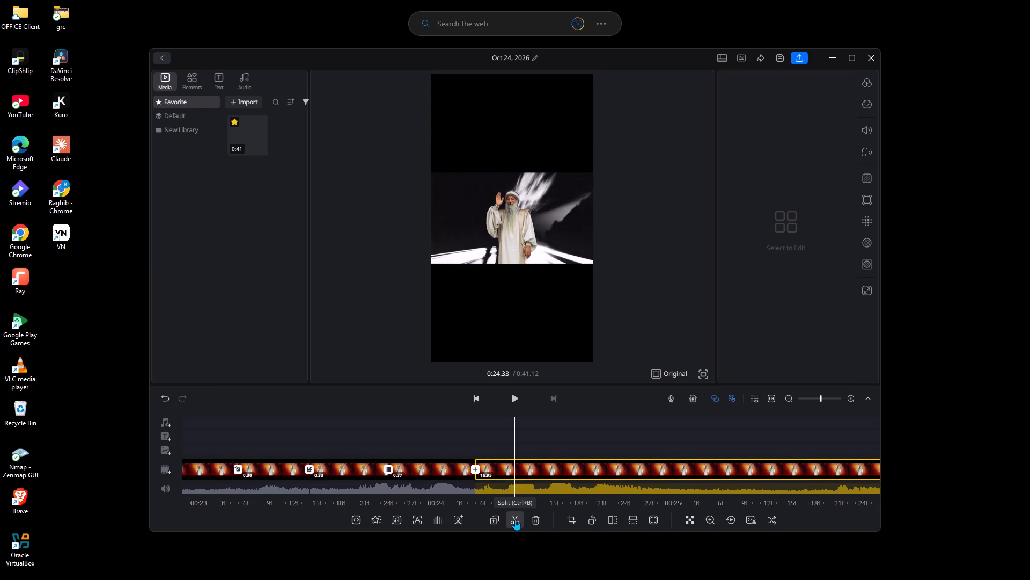
key(Right)
key(Right)
click(515, 519)
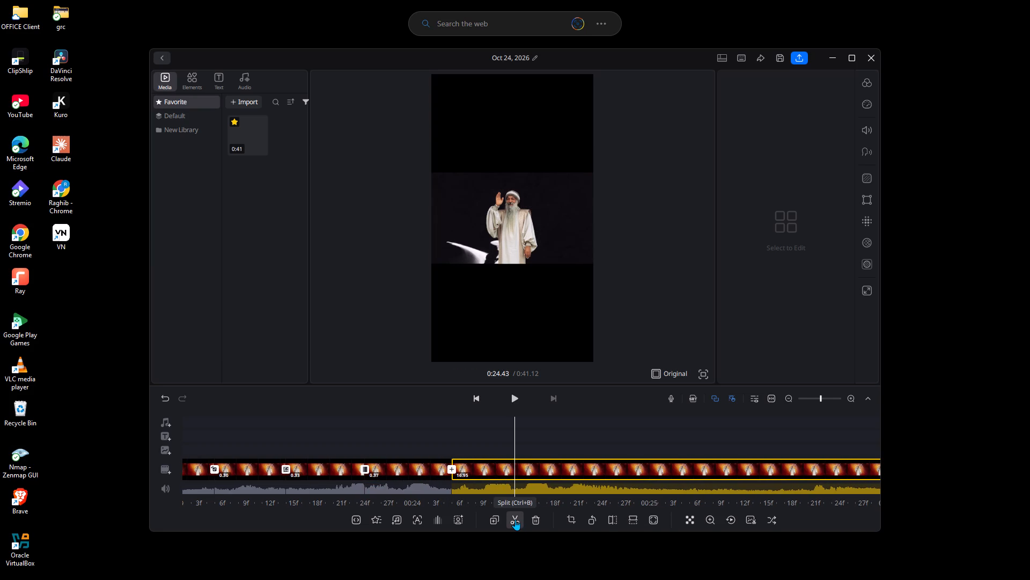
Split the remaining long clip at 0:24.77.
key(Right)
key(Right)
key(Right)
key(Right)
key(Right)
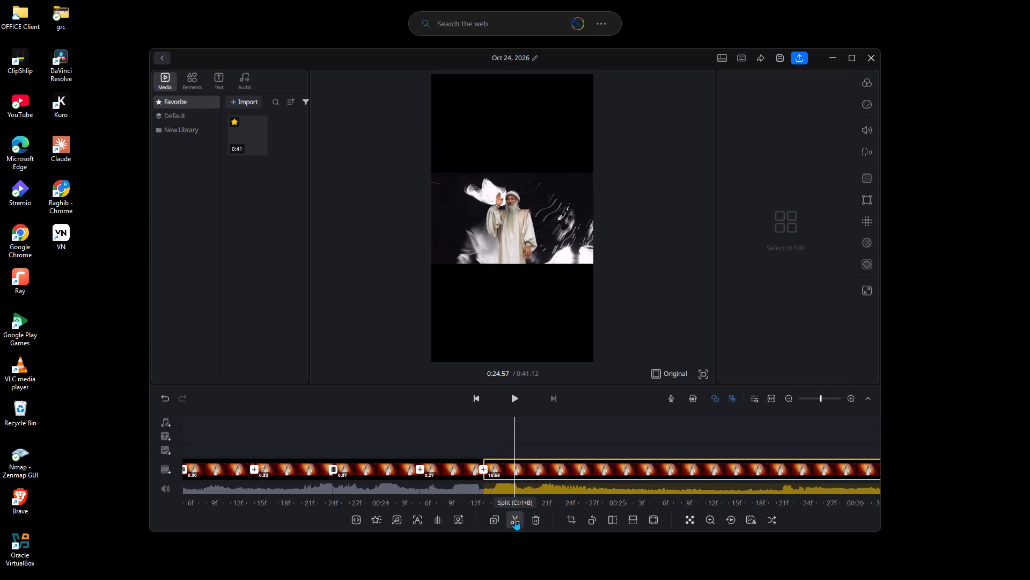
key(Right)
key(Right)
key(Right)
key(Right)
key(Right)
click(515, 519)
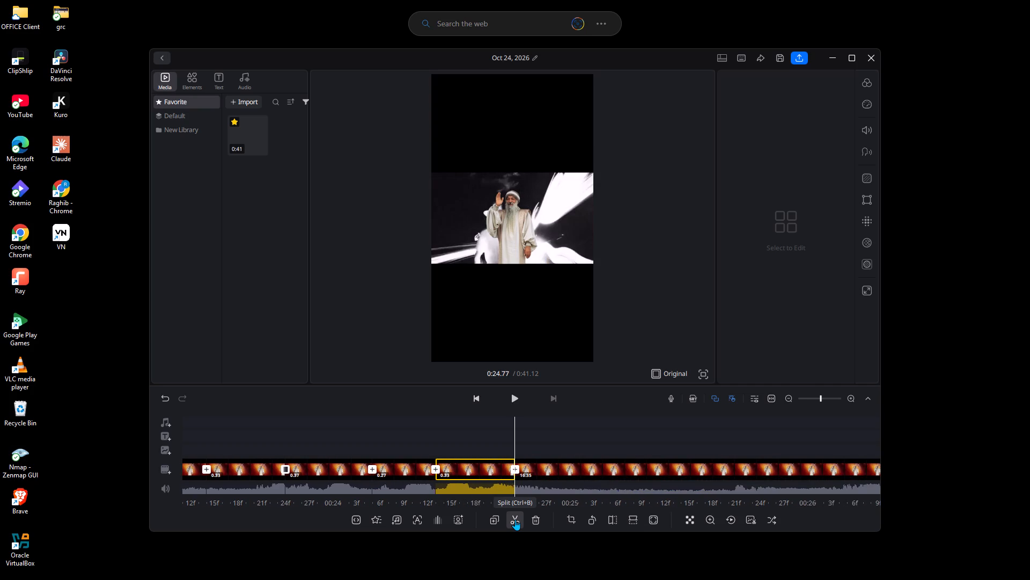
Split the remaining long clip at 0:25.07.
key(Right)
key(Right)
key(Right)
key(Right)
key(Right)
key(Right)
key(Right)
key(Right)
key(Right)
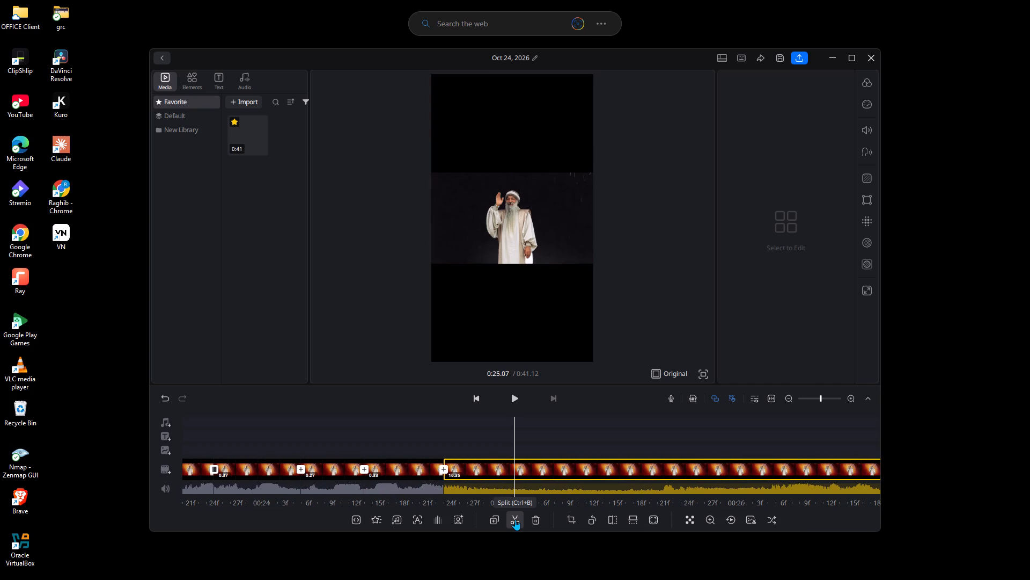
click(515, 519)
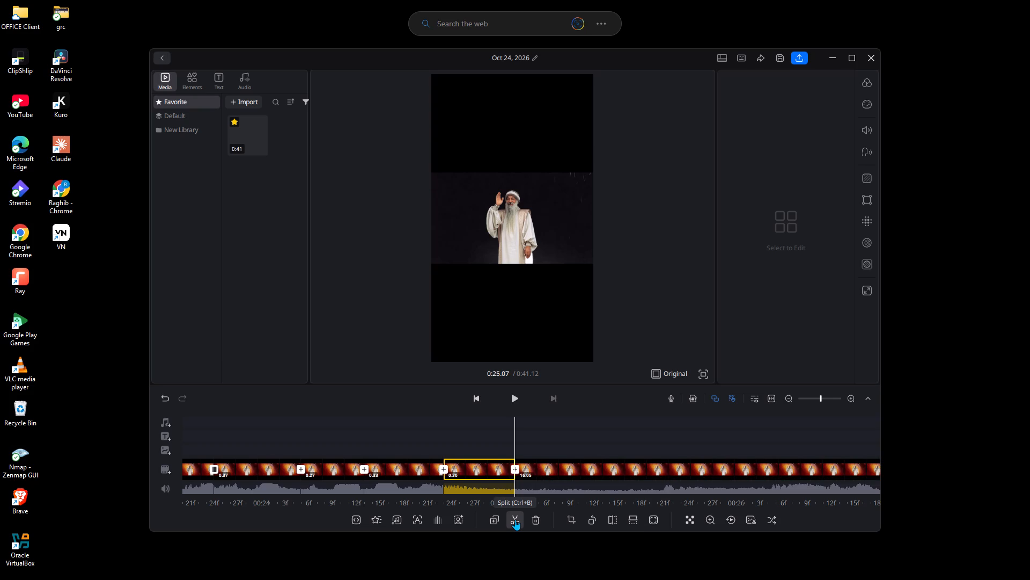
Split the remaining long clip at 0:25.37.
key(Right)
key(Right)
key(Right)
key(Right)
key(Right)
key(Right)
key(Right)
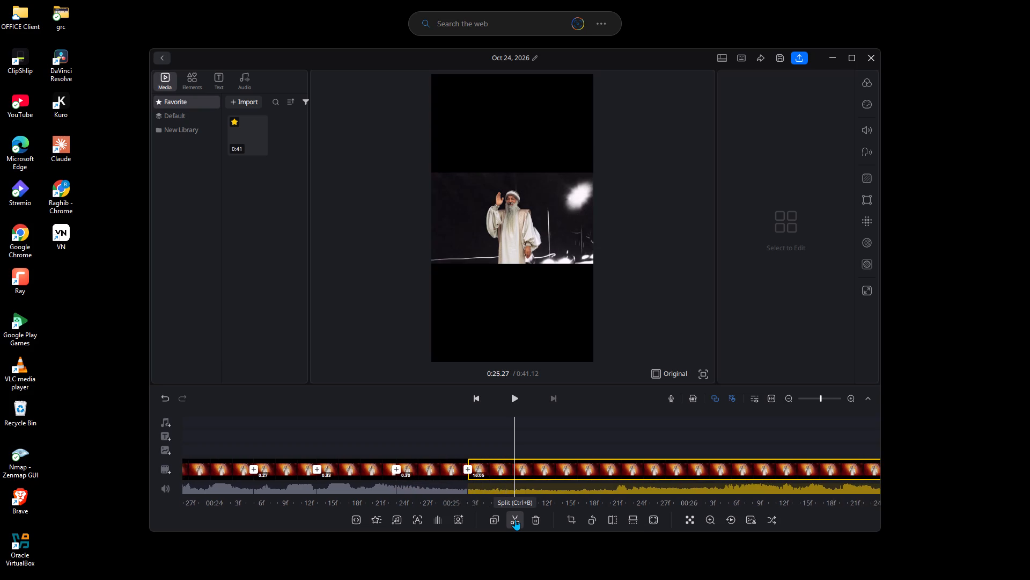
key(Right)
key(Right)
click(515, 519)
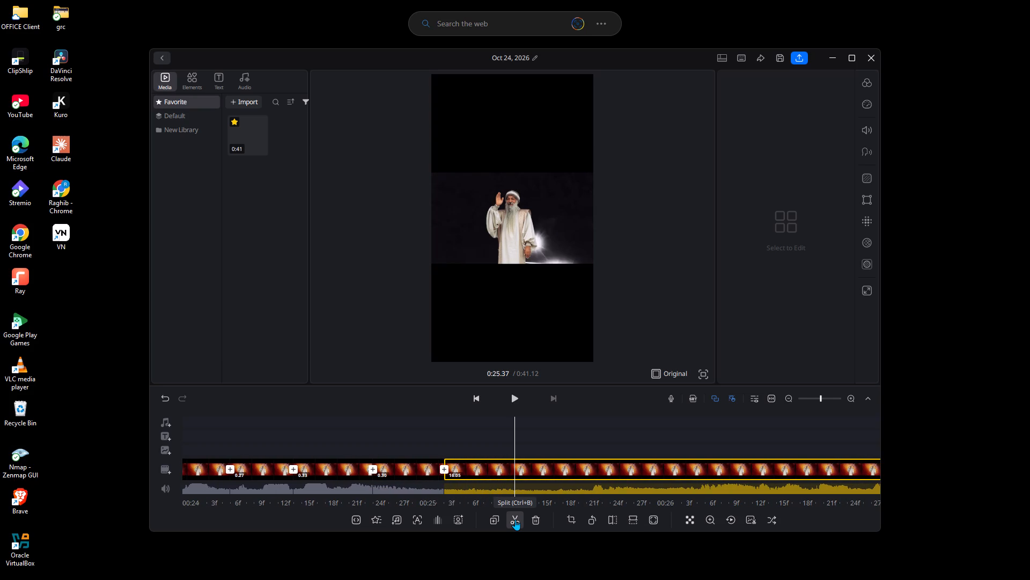
Split the remaining long clip at 0:25.63.
key(Right)
key(Right)
key(Right)
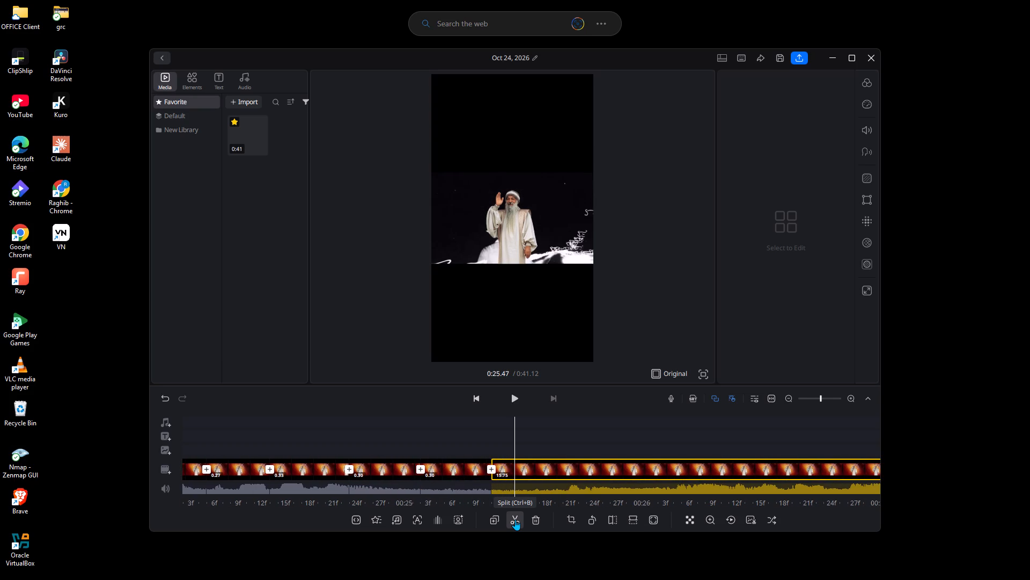
key(Right)
key(Right)
key(Right)
key(Right)
key(Right)
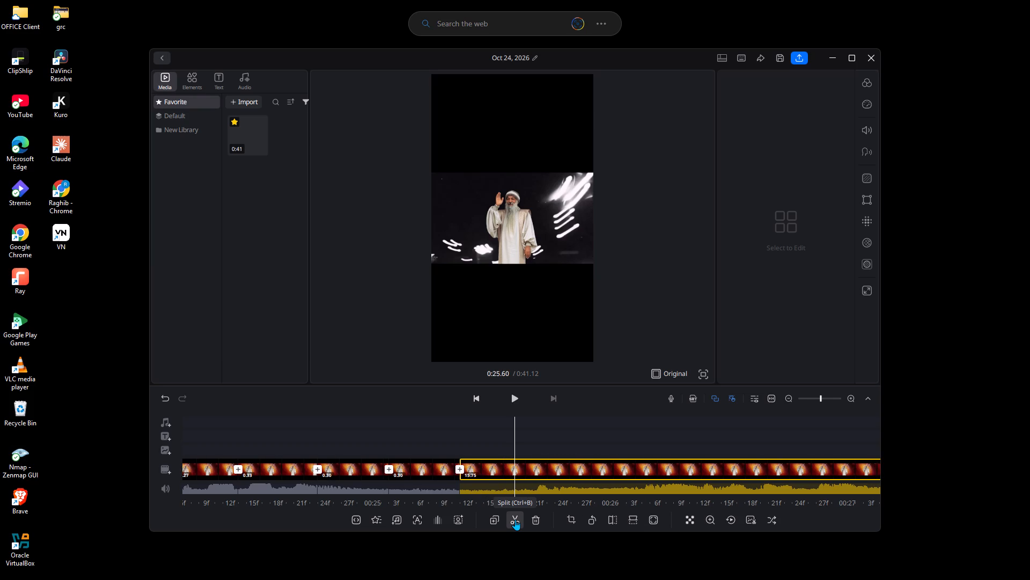
click(515, 519)
Split the remaining long clip at 0:25.93.
key(Right)
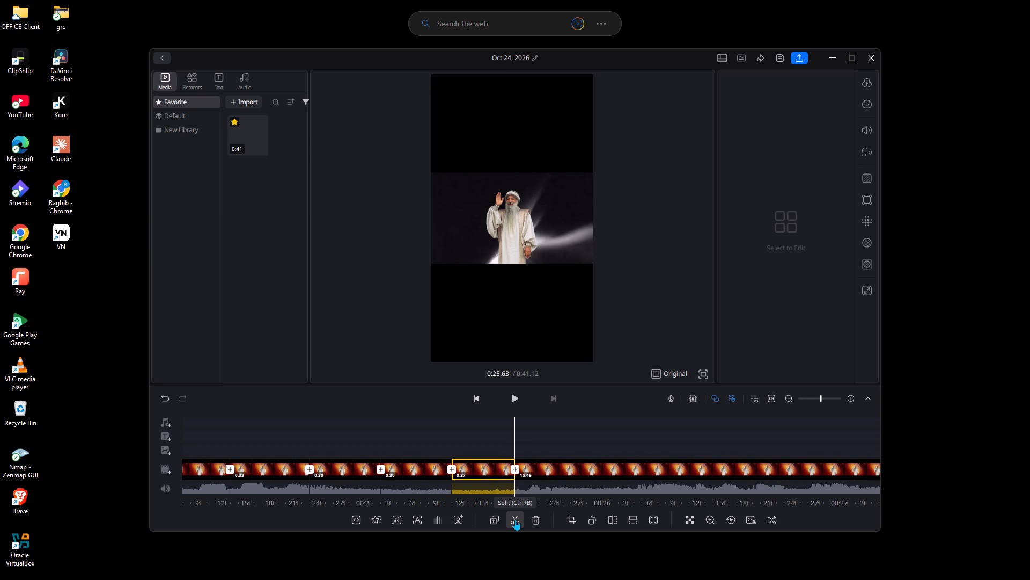
key(Right)
key(Right)
key(Right)
key(Right)
key(Right)
key(Right)
key(Right)
key(Right)
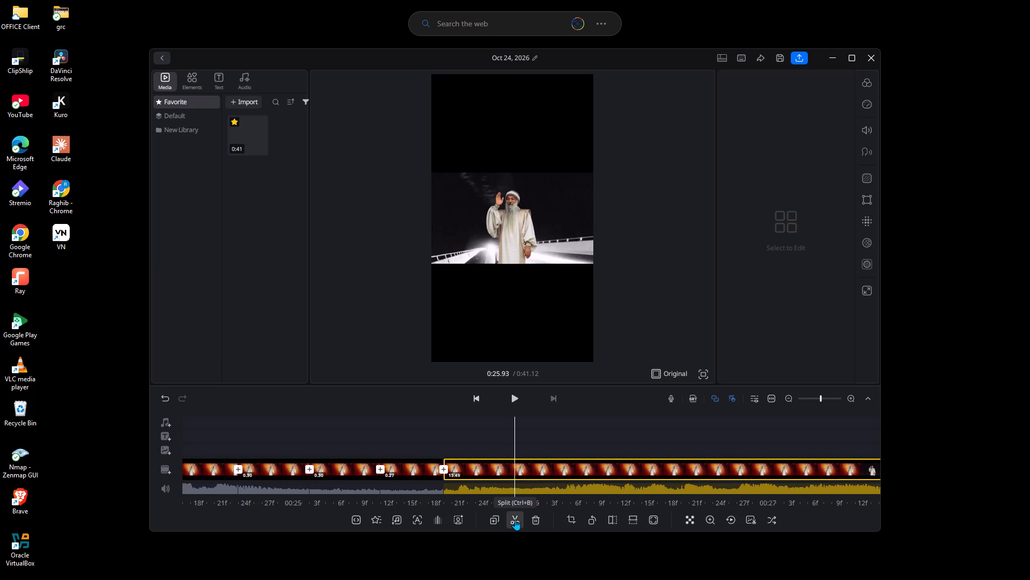
click(515, 519)
Split the remaining long clip at 0:26.20.
key(Right)
key(Right)
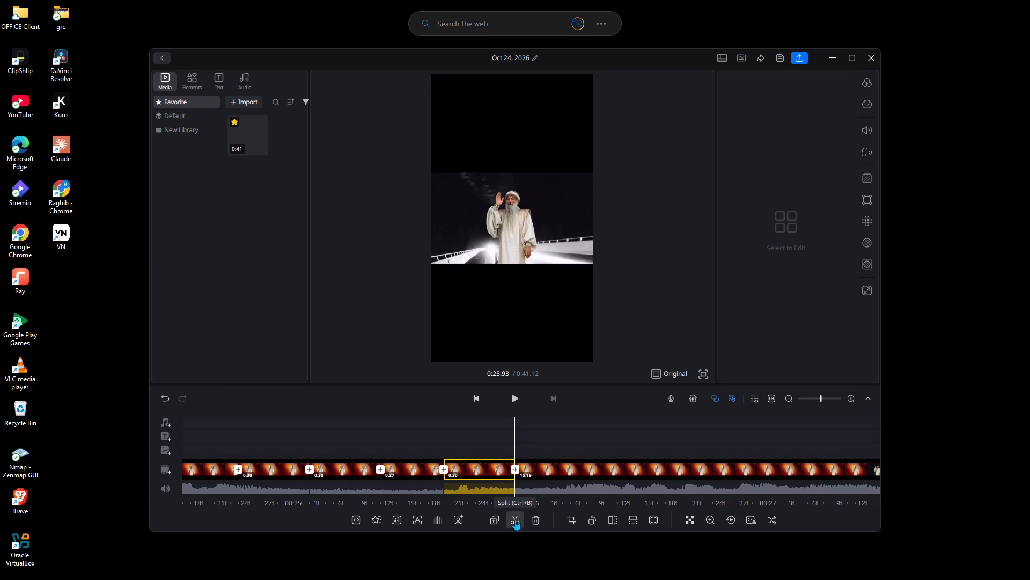
key(Right)
key(Right)
key(Right)
key(Right)
key(Right)
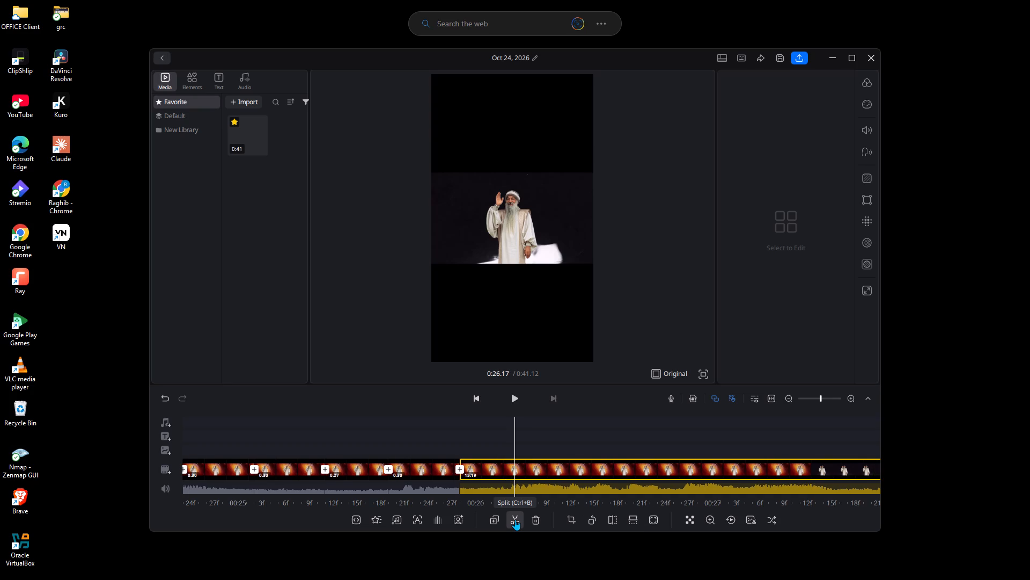
key(Right)
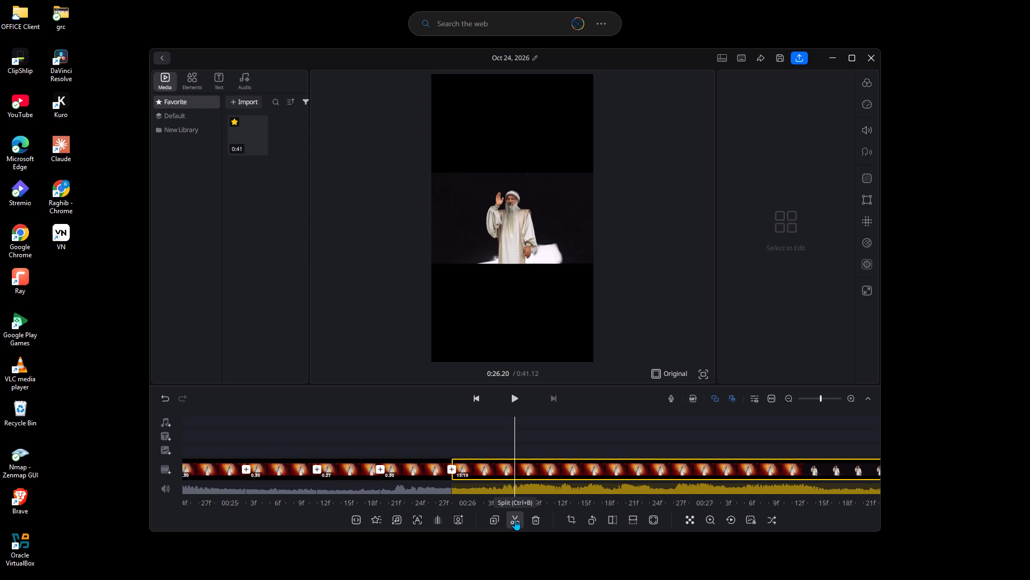
click(515, 519)
Split the remaining long clip at 0:26.47.
key(Right)
key(Right)
key(Right)
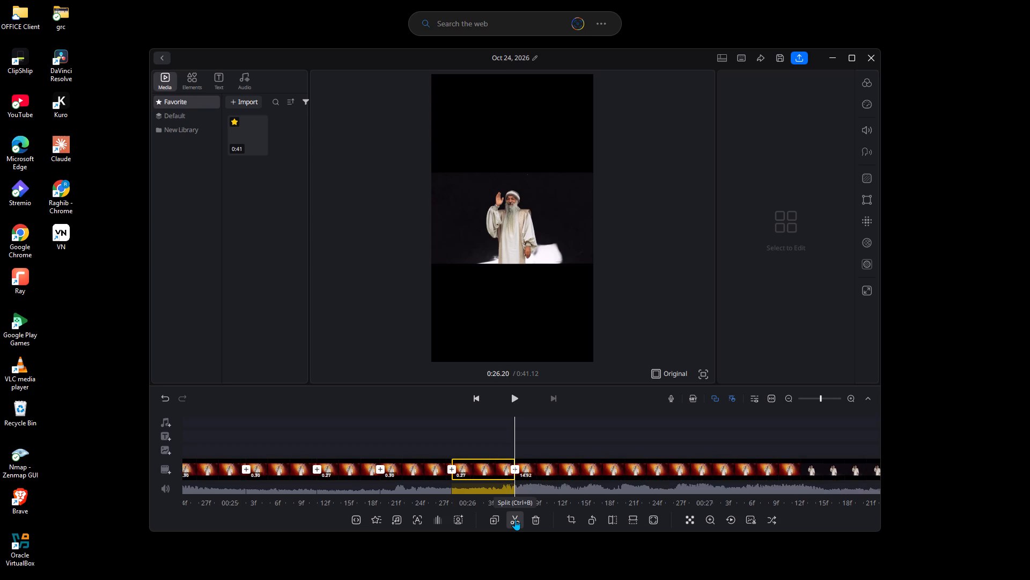
key(Right)
key(Right)
key(Right)
key(Right)
key(Right)
click(515, 519)
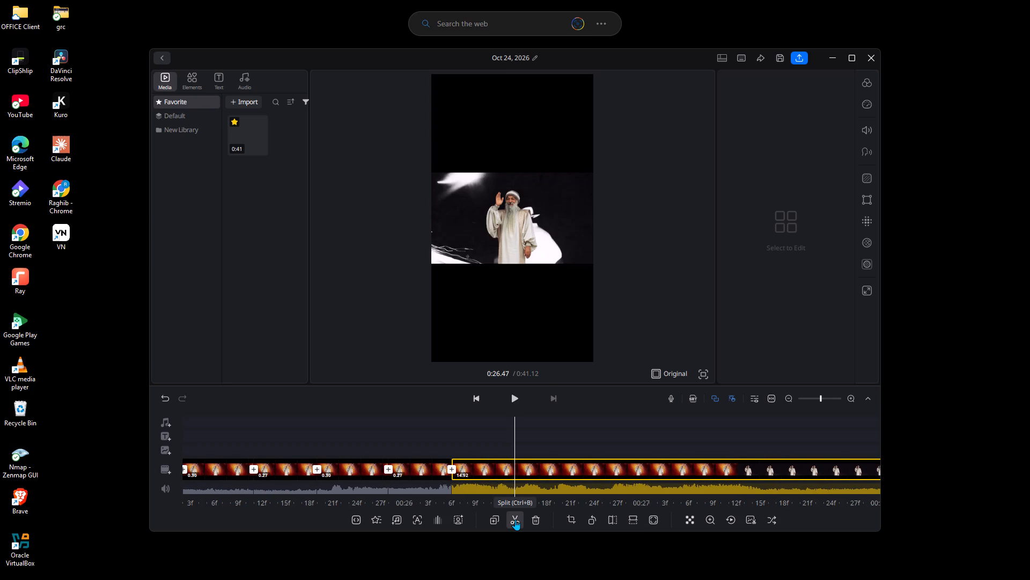
Split the remaining long clip at 0:26.77.
key(Right)
key(Right)
key(Right)
key(Right)
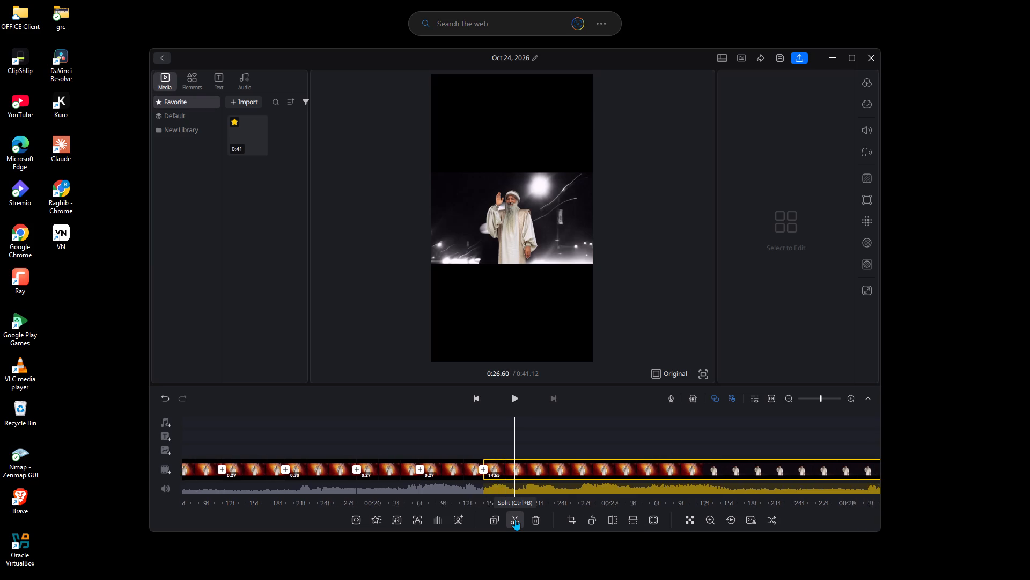
key(Right)
key(Right)
key(Right)
key(Right)
key(Right)
click(515, 519)
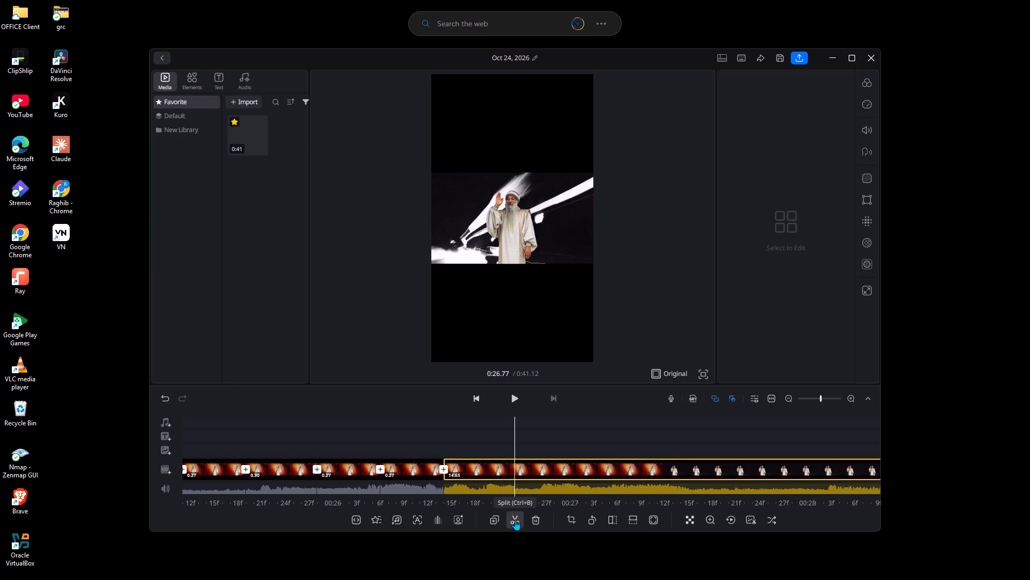
Split the remaining long clip at 0:27.07.
key(Right)
key(Right)
key(Right)
key(Right)
key(Right)
key(Right)
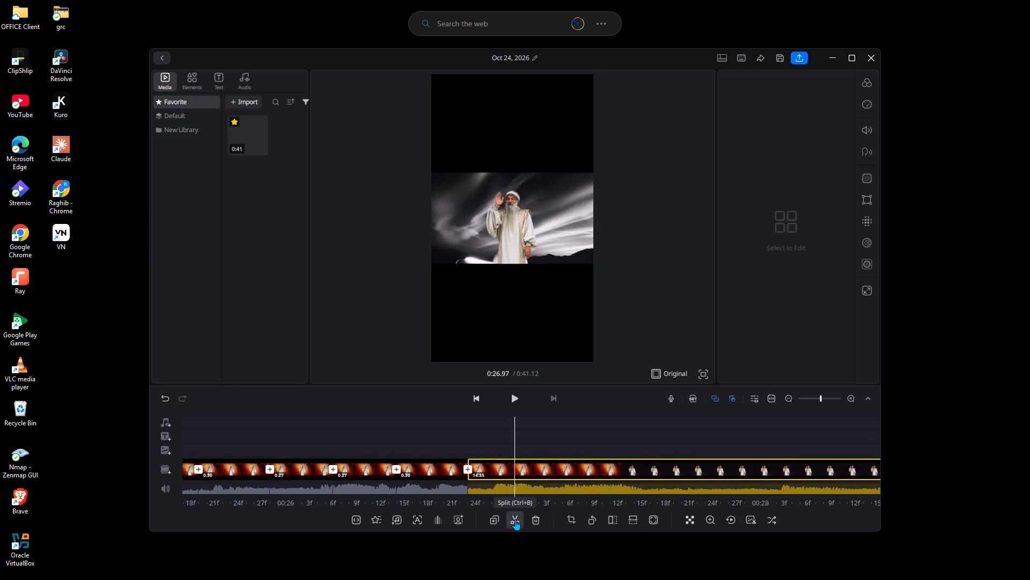
key(Right)
key(Right)
key(Right)
click(515, 519)
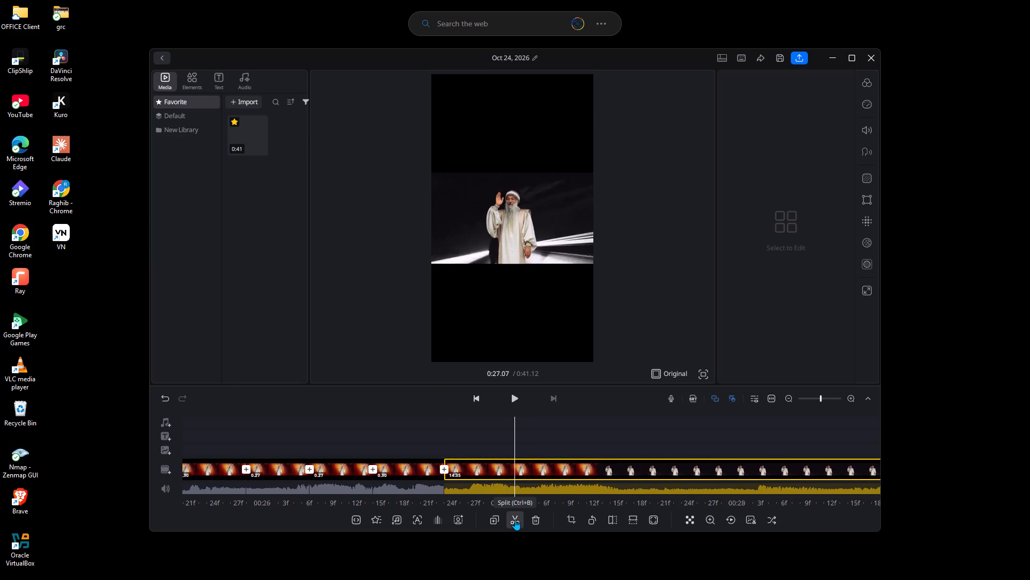
Split the remaining long clip at 0:27.37.
key(Right)
key(Right)
key(Right)
key(Right)
key(Right)
key(Right)
key(Right)
key(Right)
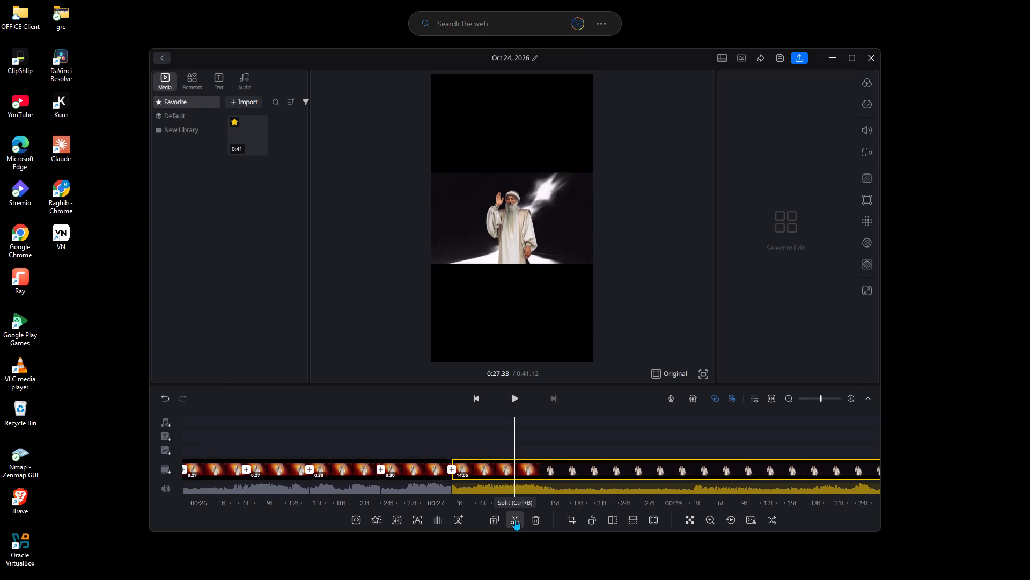
key(Right)
click(515, 519)
Split the remaining long clip at 0:27.63.
key(Right)
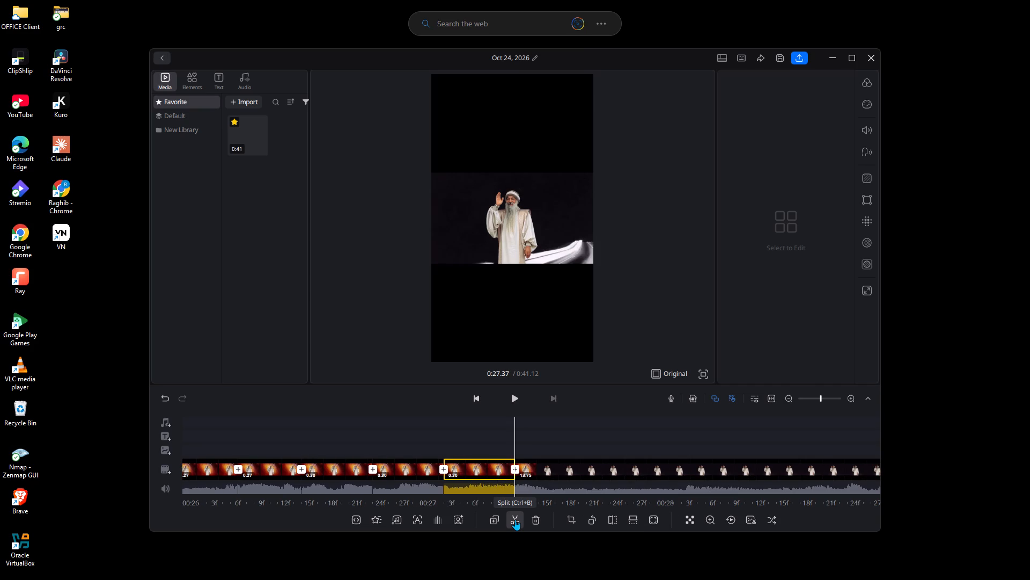
key(Right)
key(Right)
key(Right)
key(Right)
key(Right)
key(Right)
key(Right)
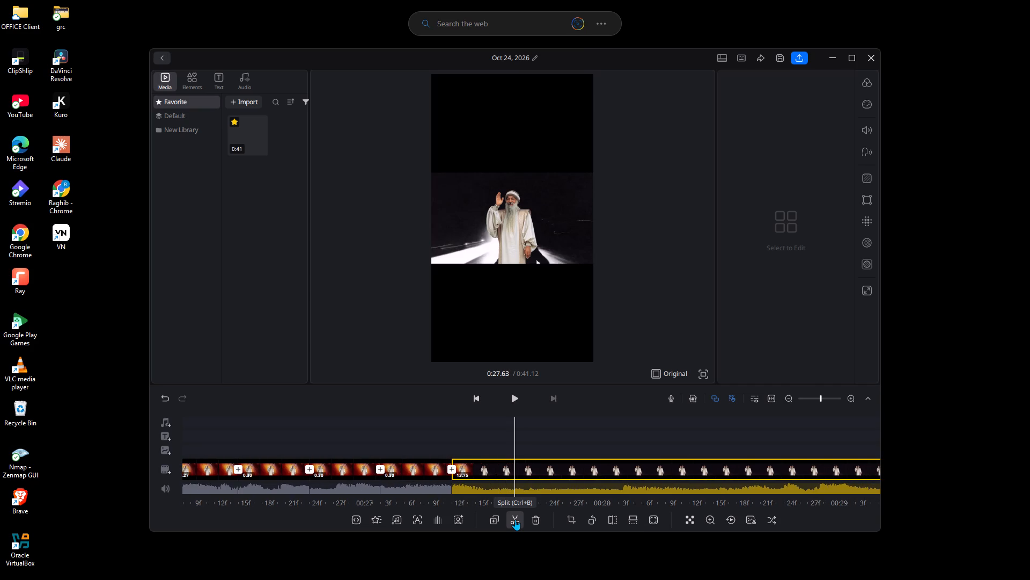
click(515, 519)
Split the remaining long clip at 0:27.93.
key(Right)
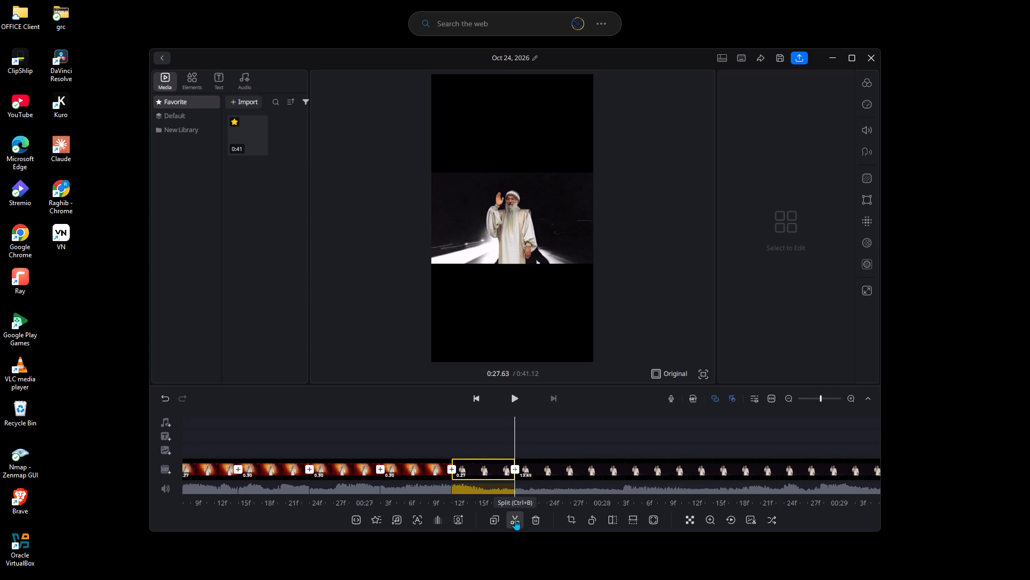
key(Right)
key(Right)
key(Right)
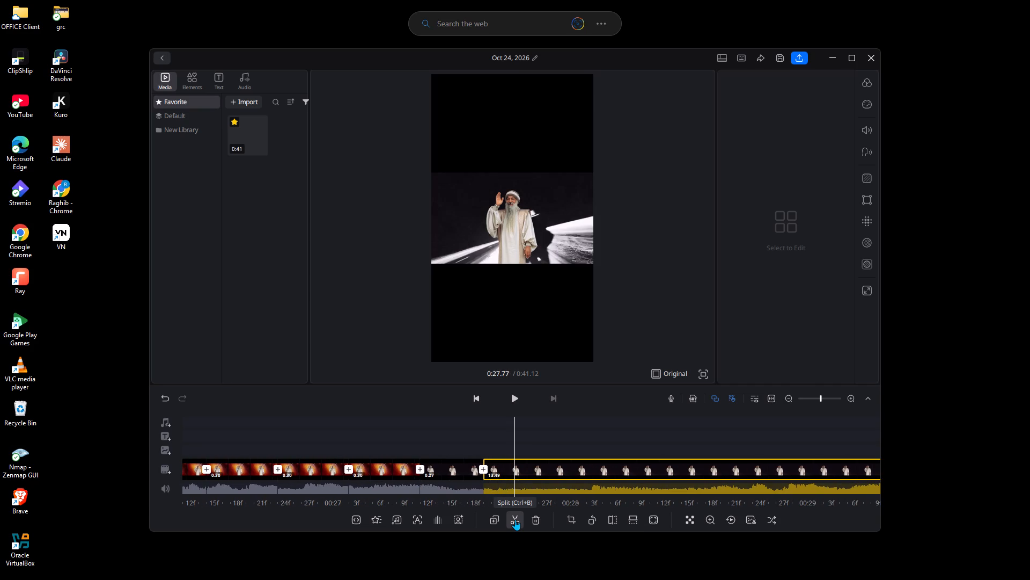
key(Right)
key(Right)
key(Right)
key(Right)
key(Right)
click(515, 519)
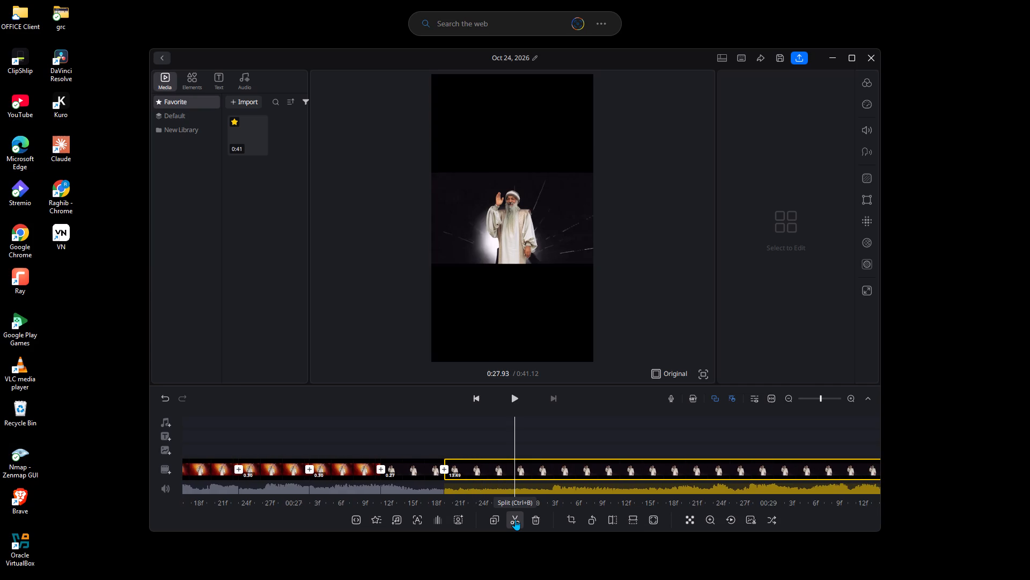
Split the remaining long clip at 0:28.30.
key(Right)
key(Right)
key(Right)
key(Right)
key(Right)
key(Right)
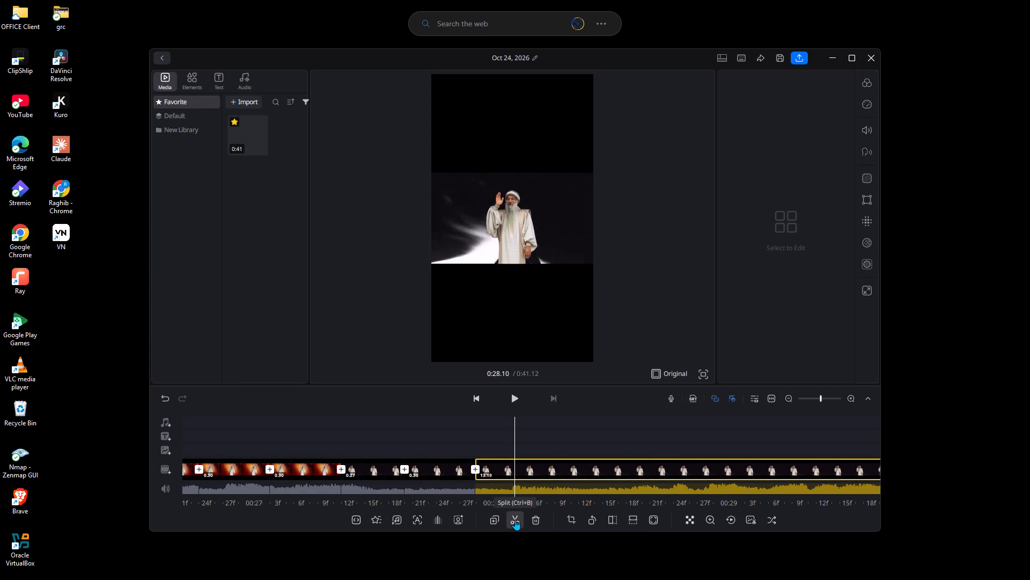
key(Right)
key(Right)
key(Right)
key(Right)
key(Right)
click(515, 519)
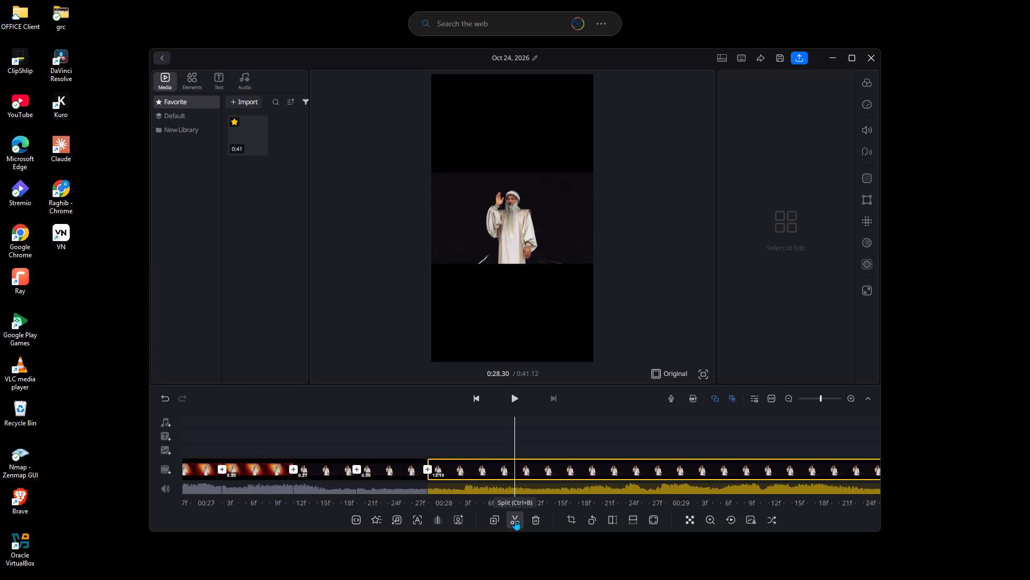
Split the remaining long clip at 0:28.63.
key(Right)
key(Right)
key(Right)
key(Right)
key(Right)
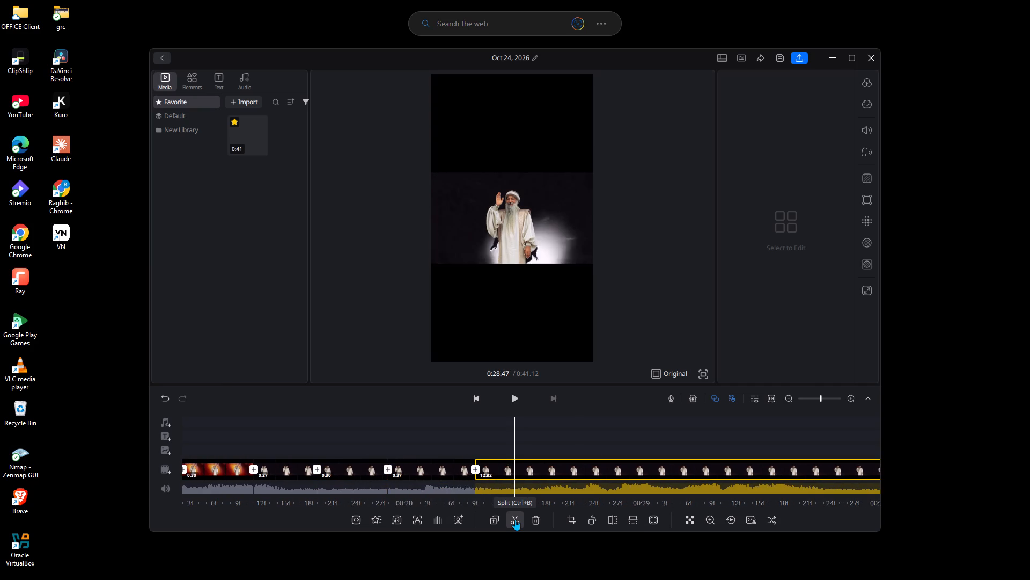
key(Right)
key(Right)
key(Right)
key(Right)
key(Right)
click(515, 519)
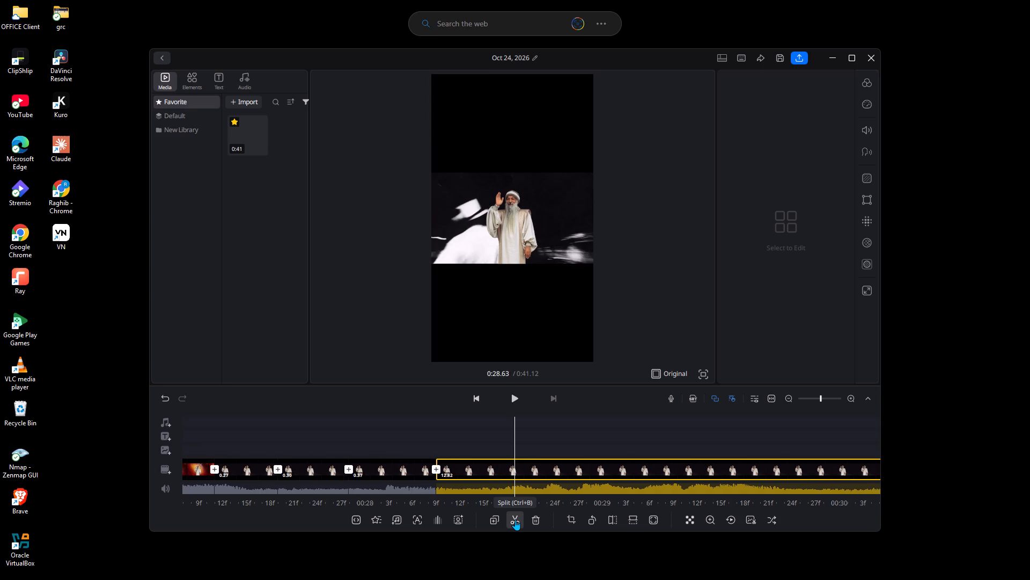
Split the remaining long clip at 0:29.00.
key(Right)
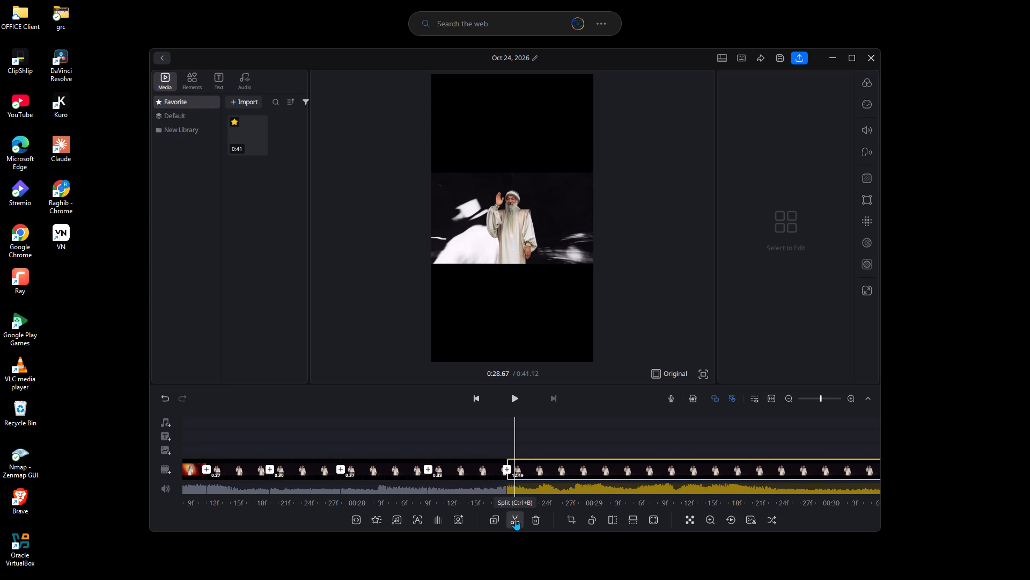
key(Right)
key(Right)
key(Right)
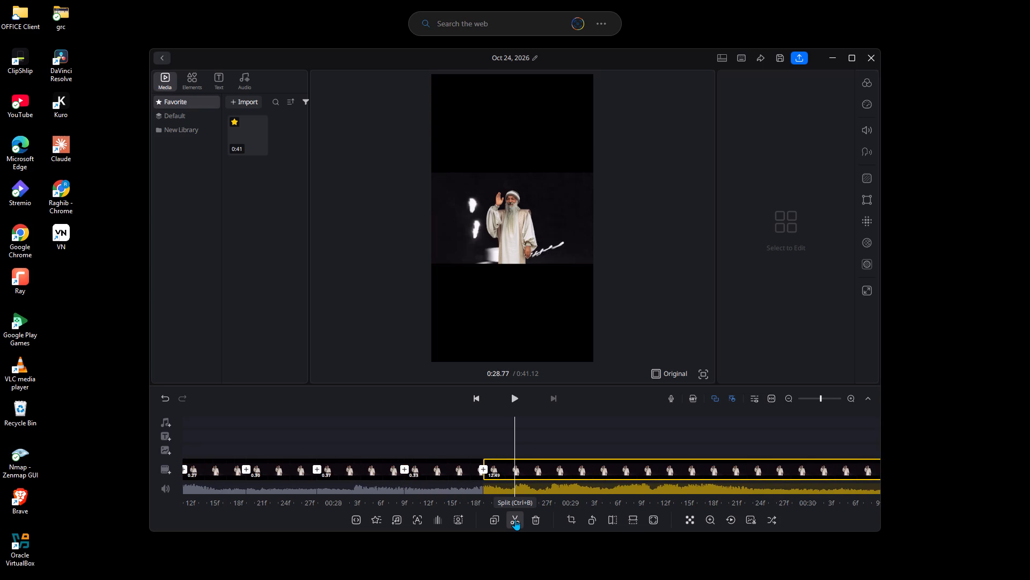
key(Right)
key(Right)
key(Right)
key(Right)
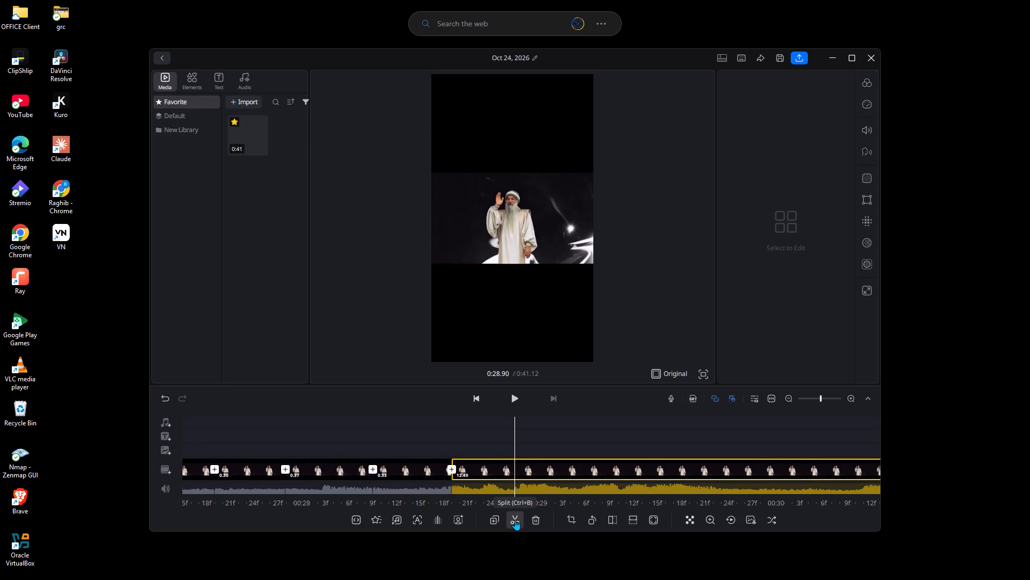
key(Right)
key(Right)
key(Right)
key(Right)
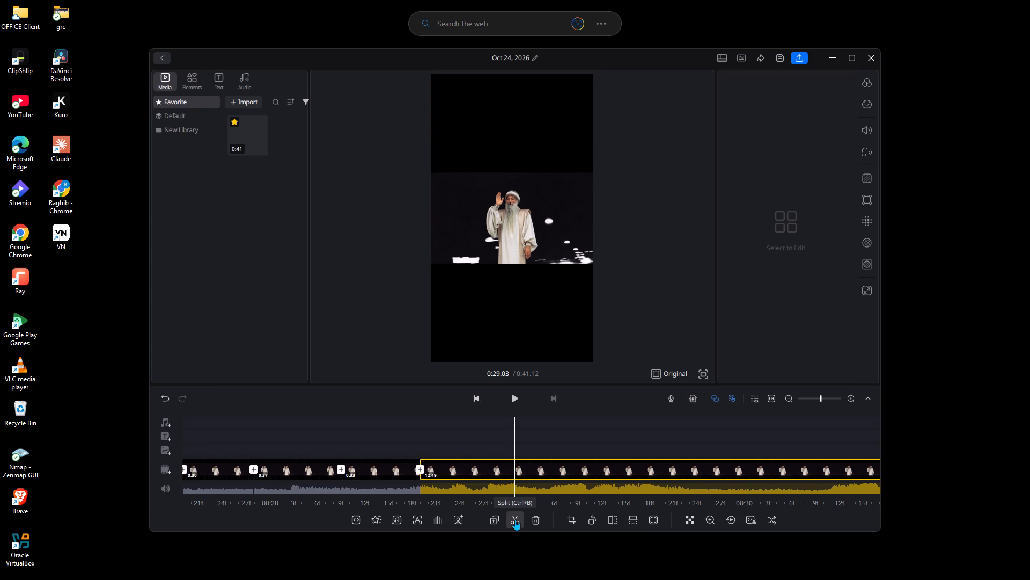
key(Right)
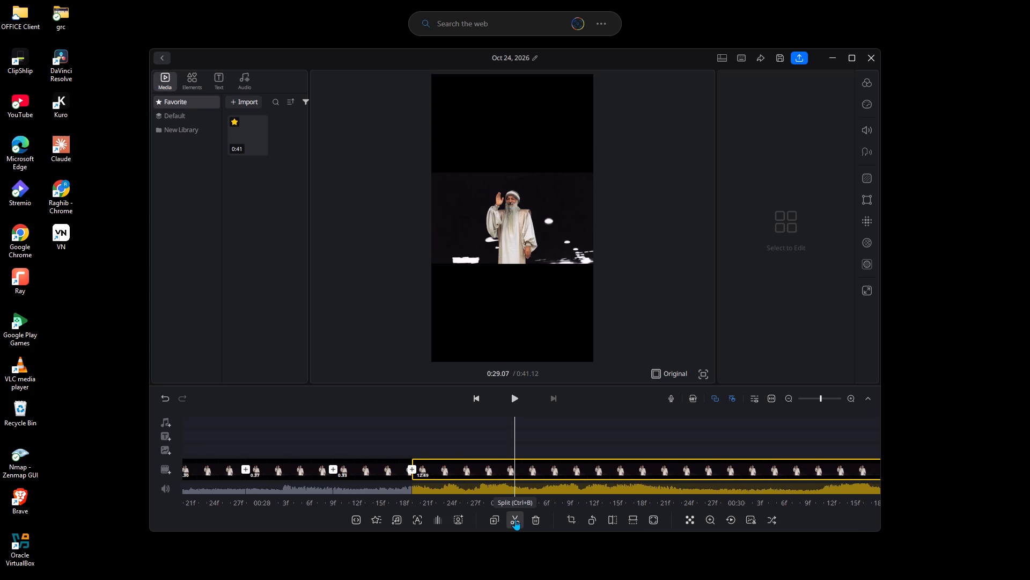
key(Left)
key(Left)
click(515, 519)
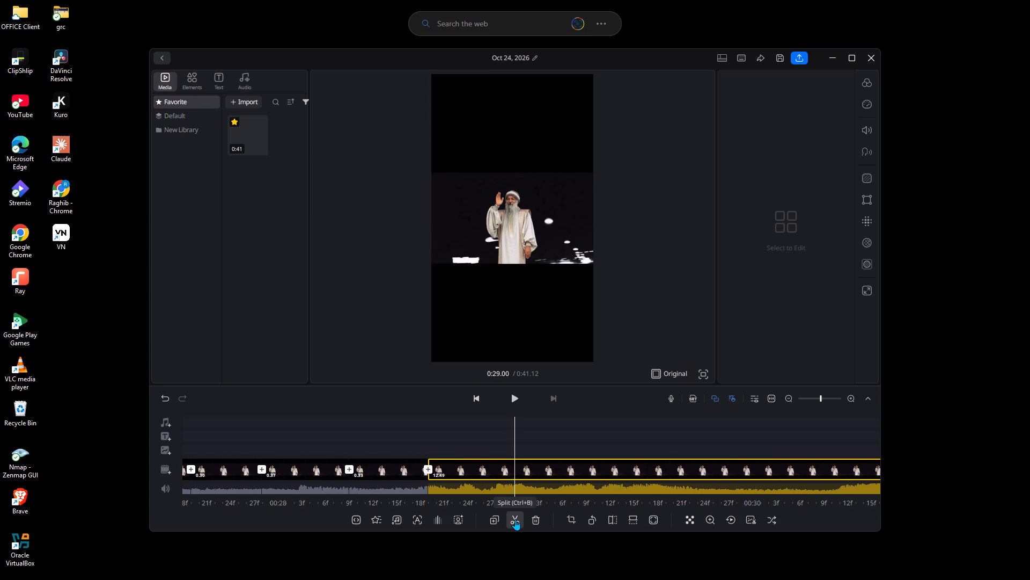
Split the remaining long clip at 0:29.23.
key(Right)
key(Right)
key(Right)
key(Right)
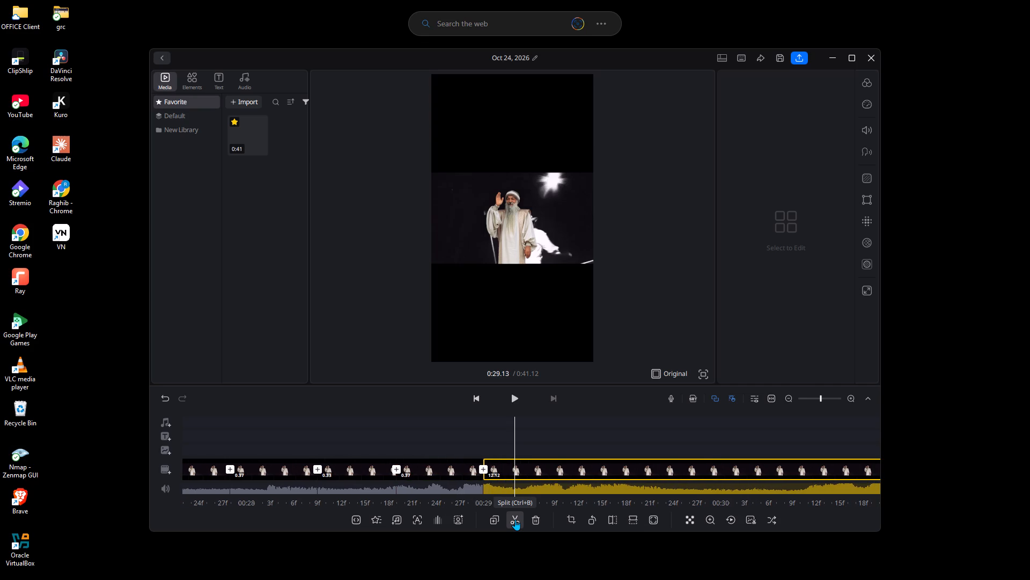
key(Right)
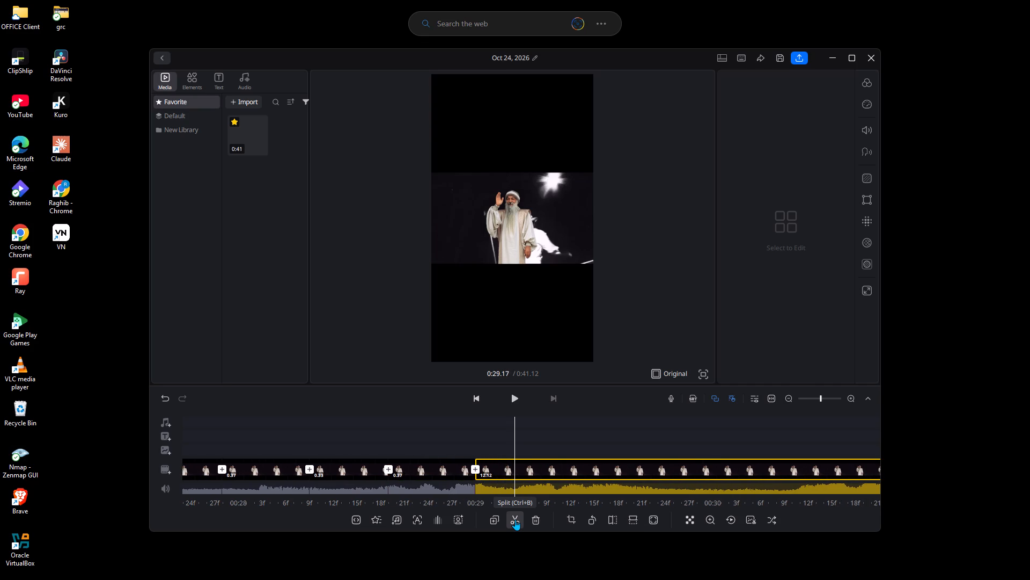
key(Right)
key(Right)
click(515, 519)
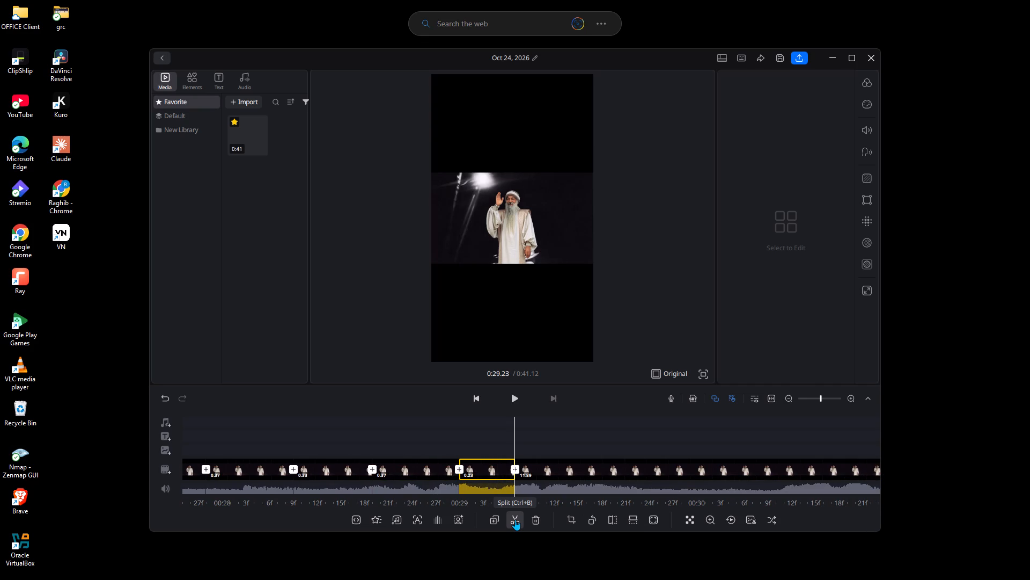
Split the remaining long clip at 0:29.57.
key(Right)
key(Right)
key(Right)
key(Right)
key(Right)
key(Right)
key(Right)
key(Right)
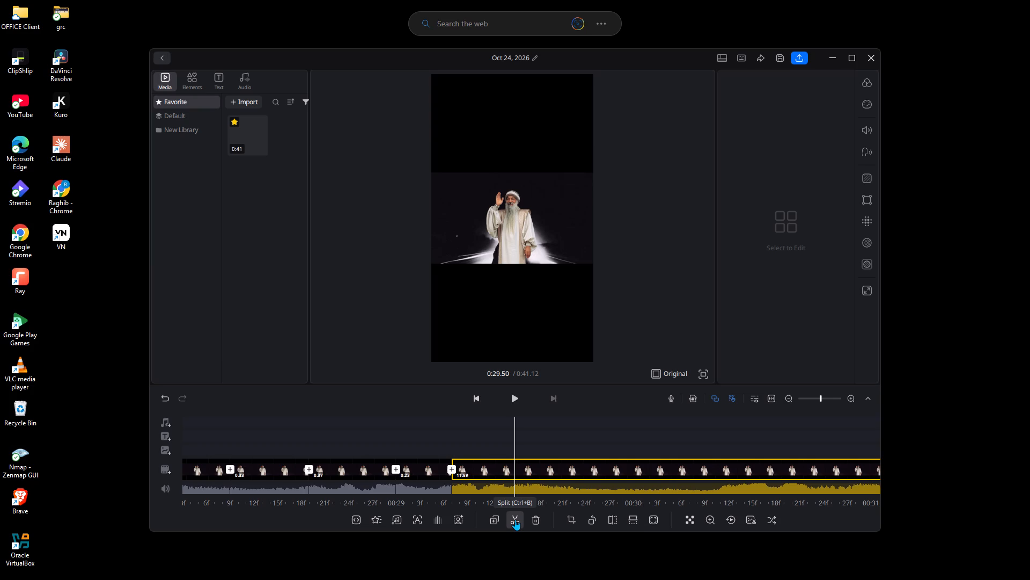
key(Right)
key(Right)
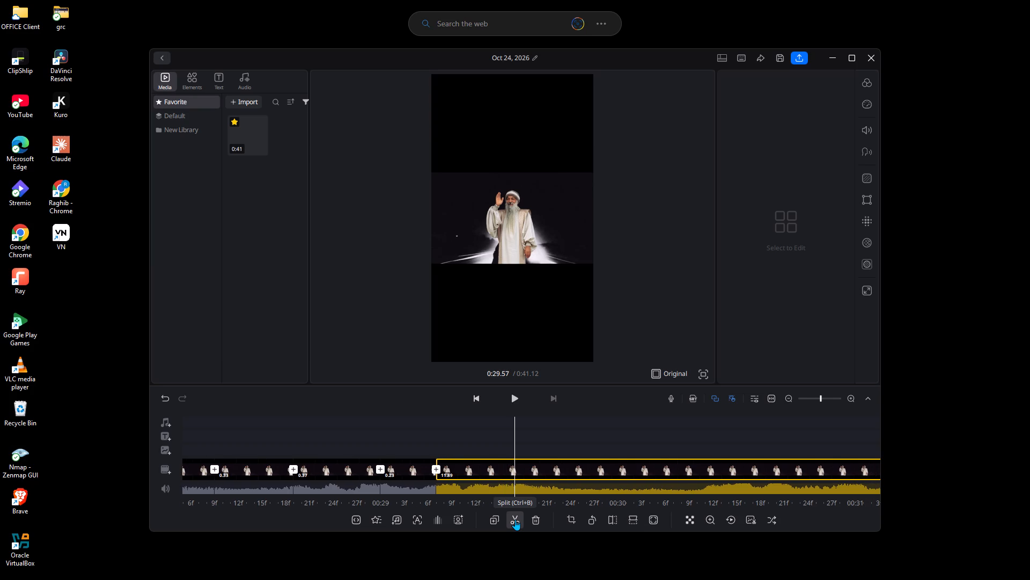
click(515, 519)
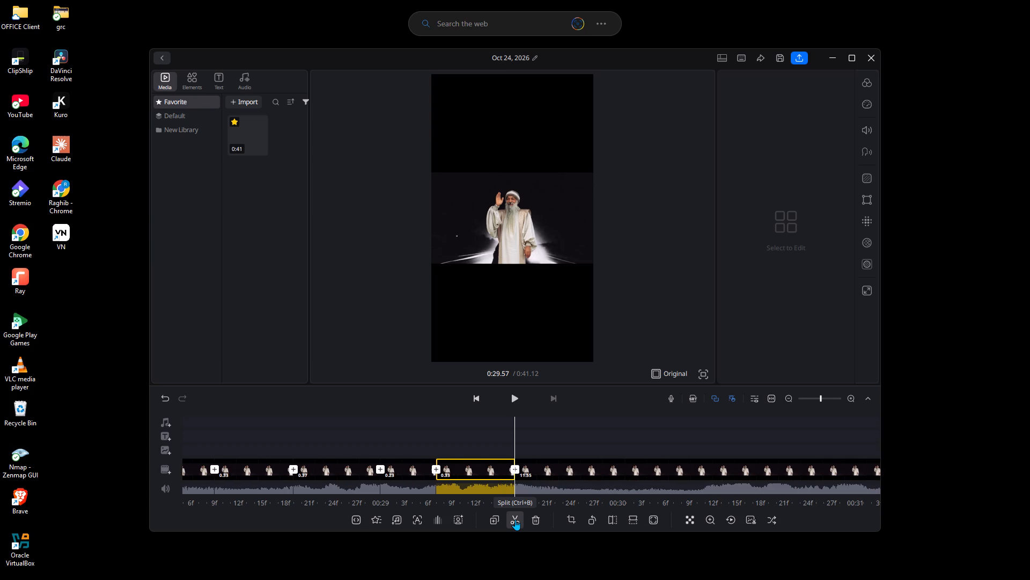
Split the remaining long clip at 0:29.87.
key(Right)
key(Right)
key(Right)
key(Right)
key(Right)
key(Right)
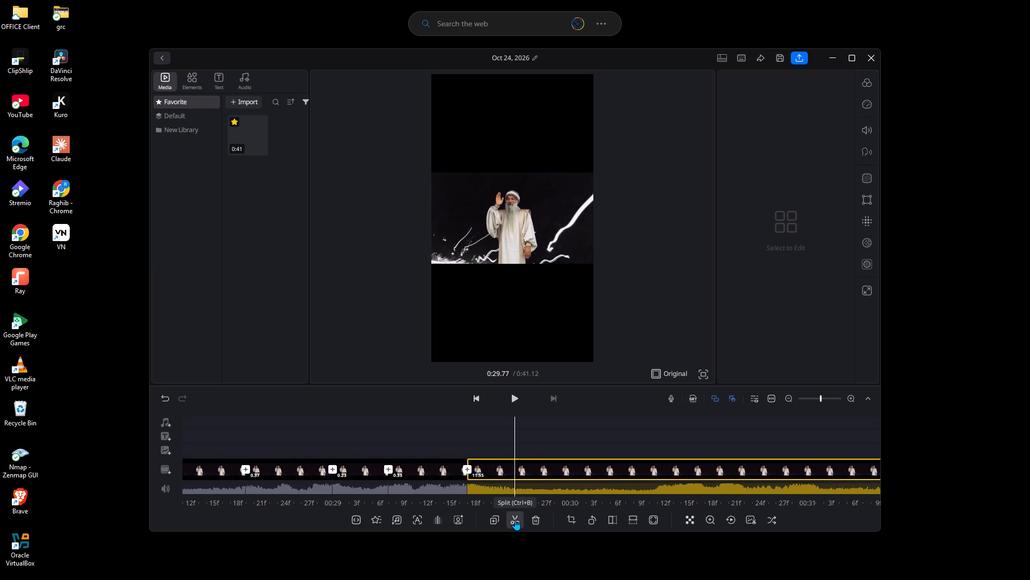
key(Right)
key(Right)
key(Right)
click(515, 519)
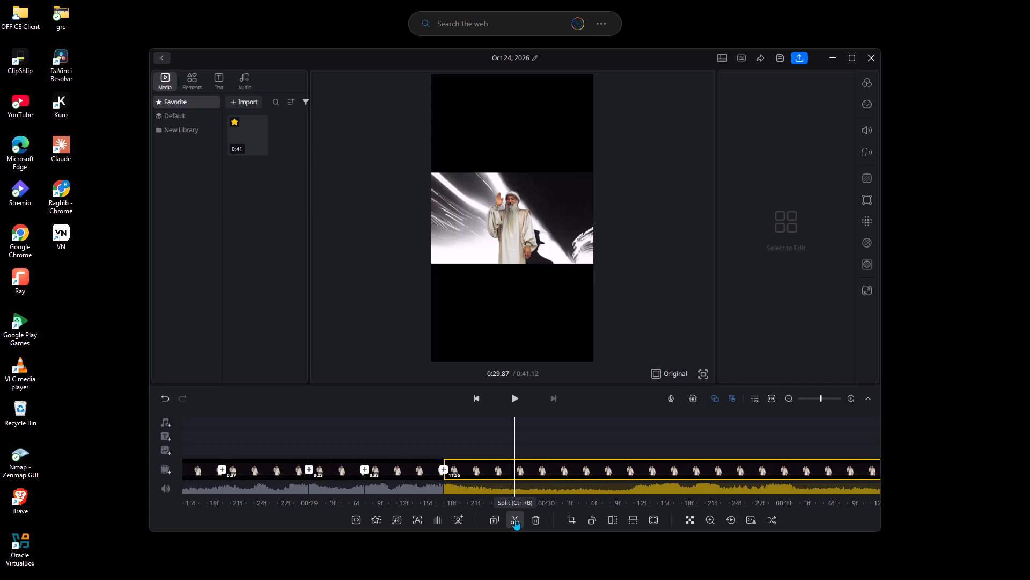
Split the remaining long clip at 0:30.17.
key(Right)
key(Right)
key(Right)
key(Right)
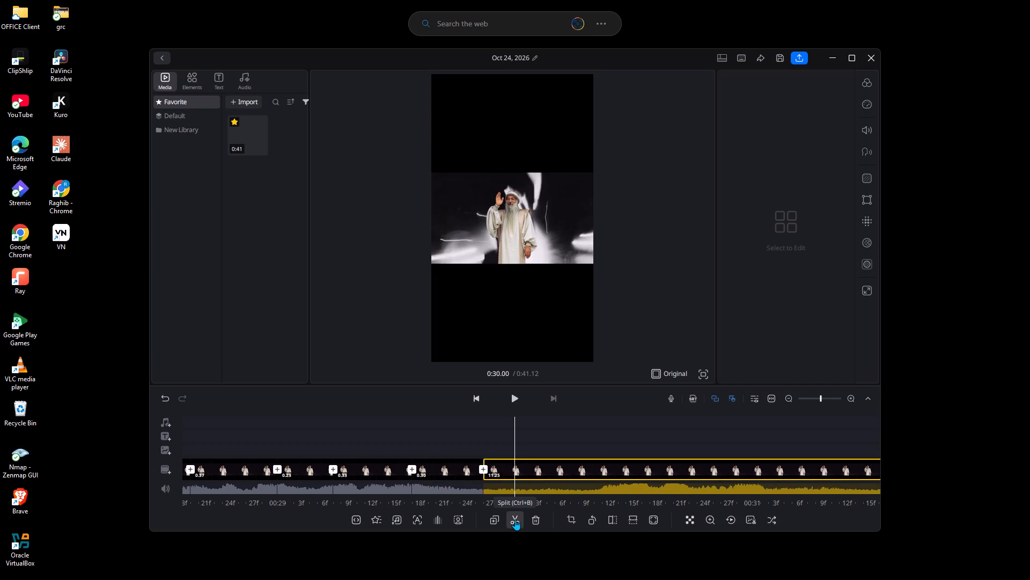
key(Right)
key(Right)
key(Right)
key(Right)
key(Right)
click(515, 519)
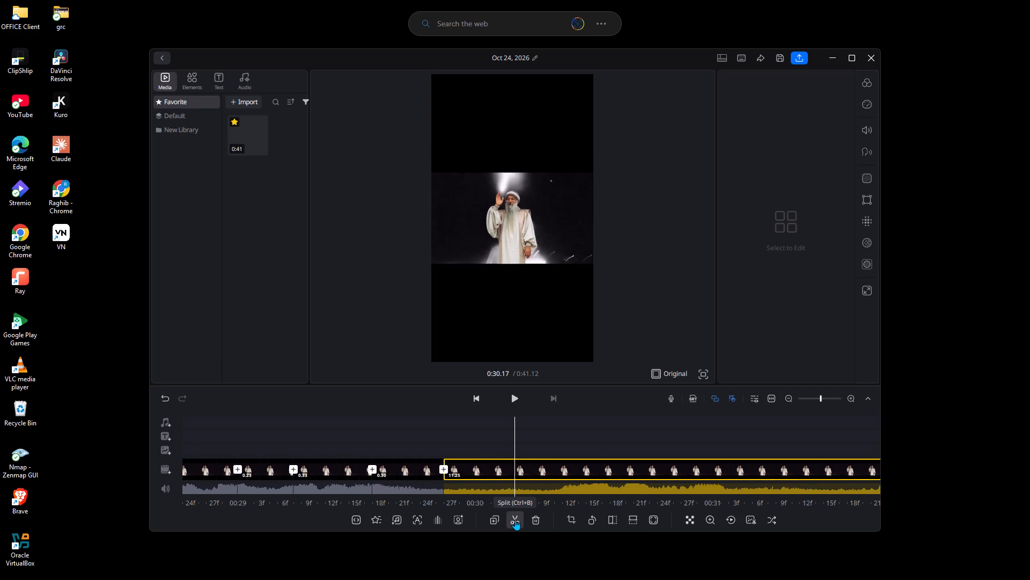
Split the remaining long clip at 0:30.47.
key(Right)
key(Right)
key(Right)
key(Right)
key(Right)
key(Right)
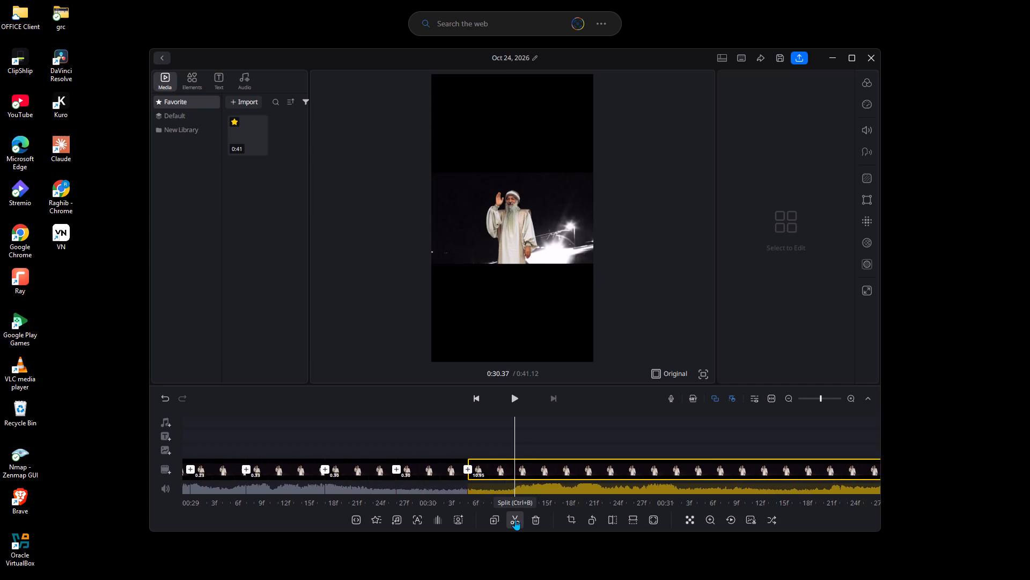
key(Right)
key(Right)
key(Right)
click(515, 519)
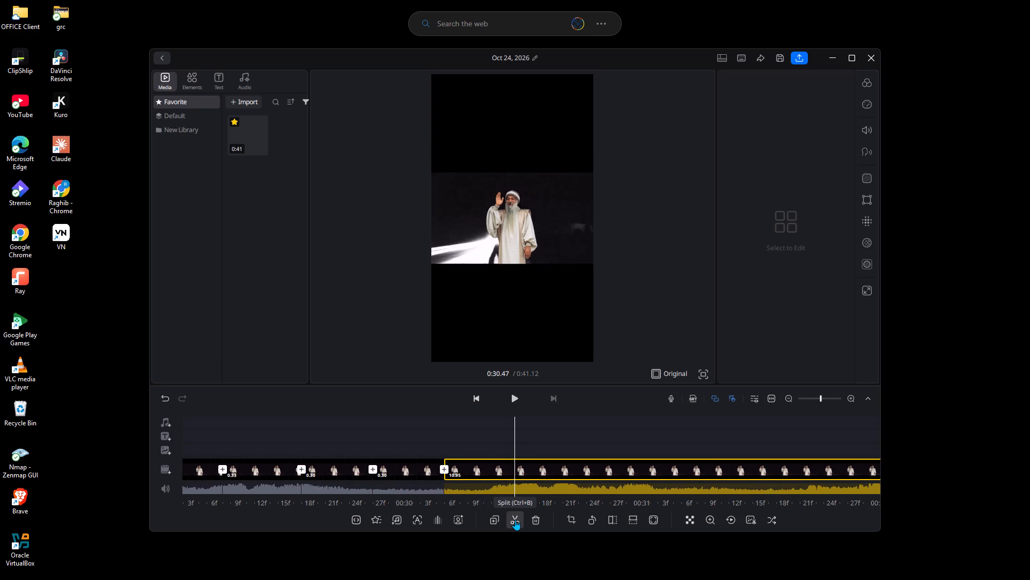
Split the remaining long clip at 0:30.83.
key(Right)
key(Right)
key(Right)
key(Right)
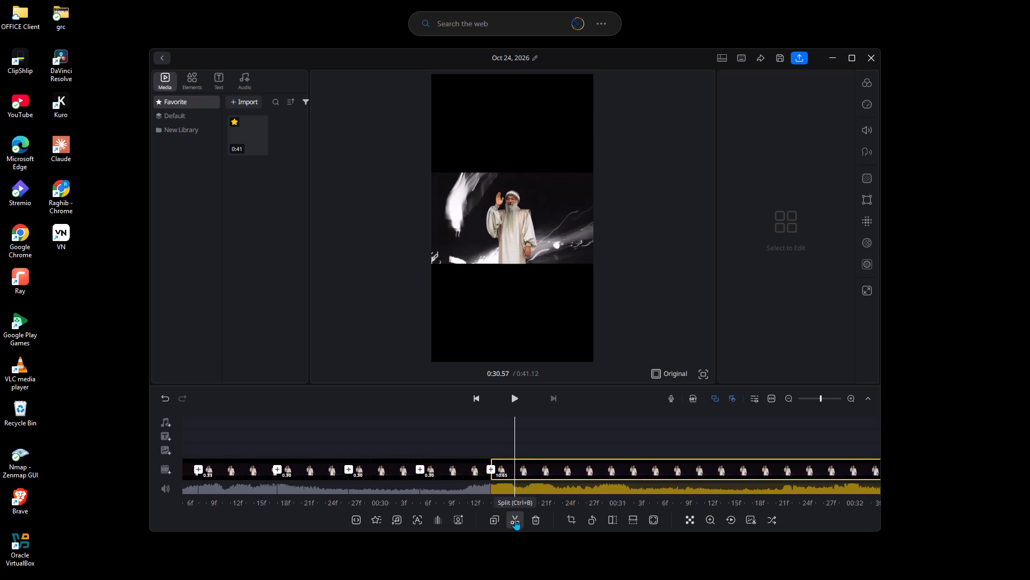
key(Right)
key(Right)
key(Right)
key(Right)
key(Right)
key(Right)
key(Right)
click(515, 519)
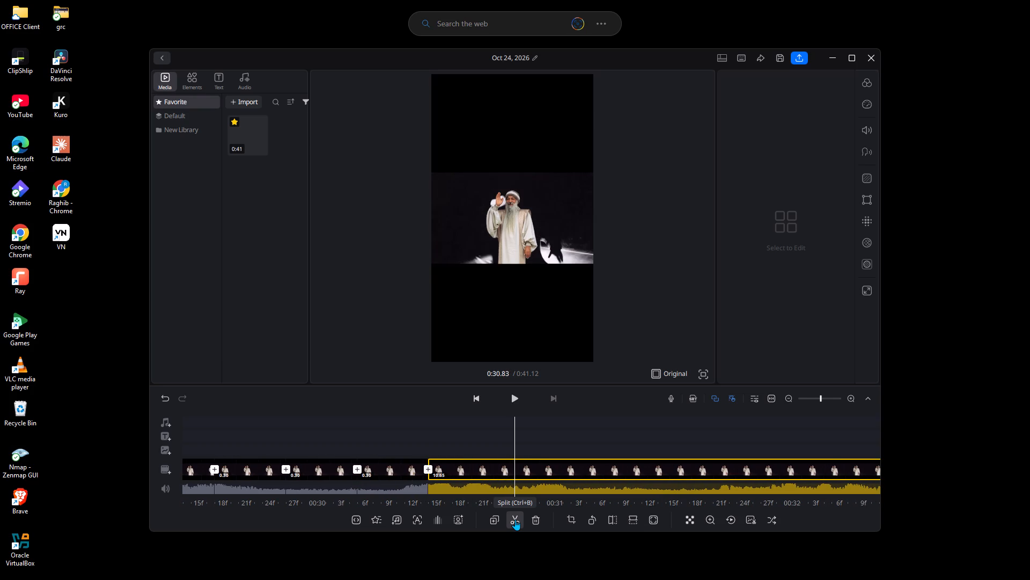
Split the remaining long clip at 0:31.10.
key(Right)
key(Right)
key(Right)
key(Right)
key(Right)
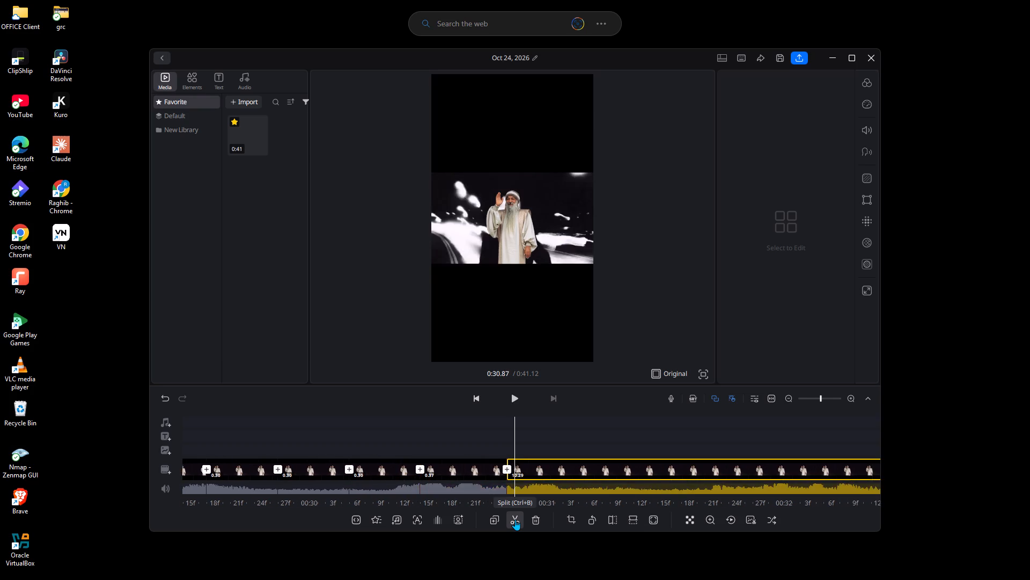
key(Right)
key(Right)
key(Right)
click(515, 519)
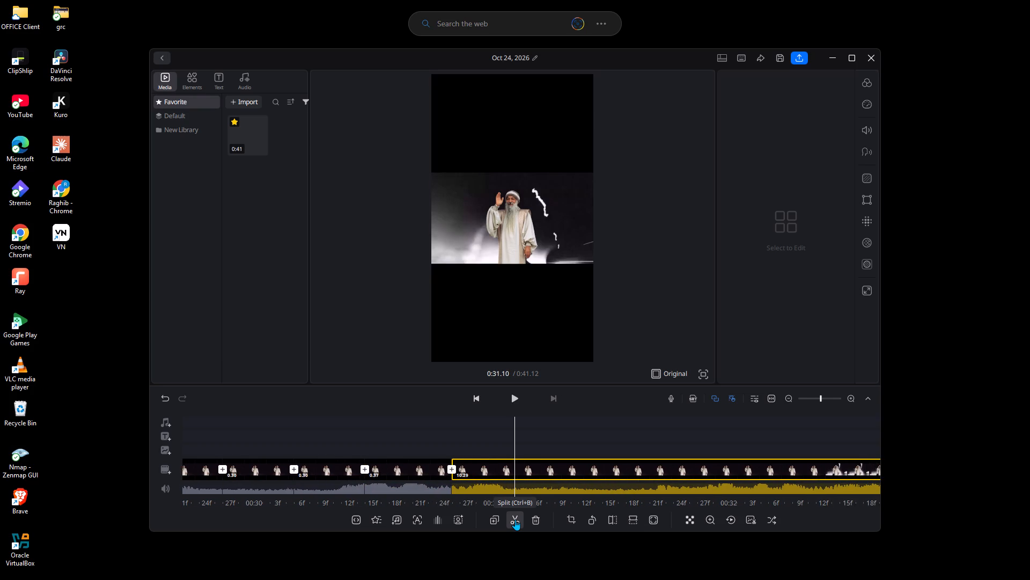
Split the remaining long clip at 0:31.30.
key(Right)
key(Right)
key(Right)
key(Right)
key(Right)
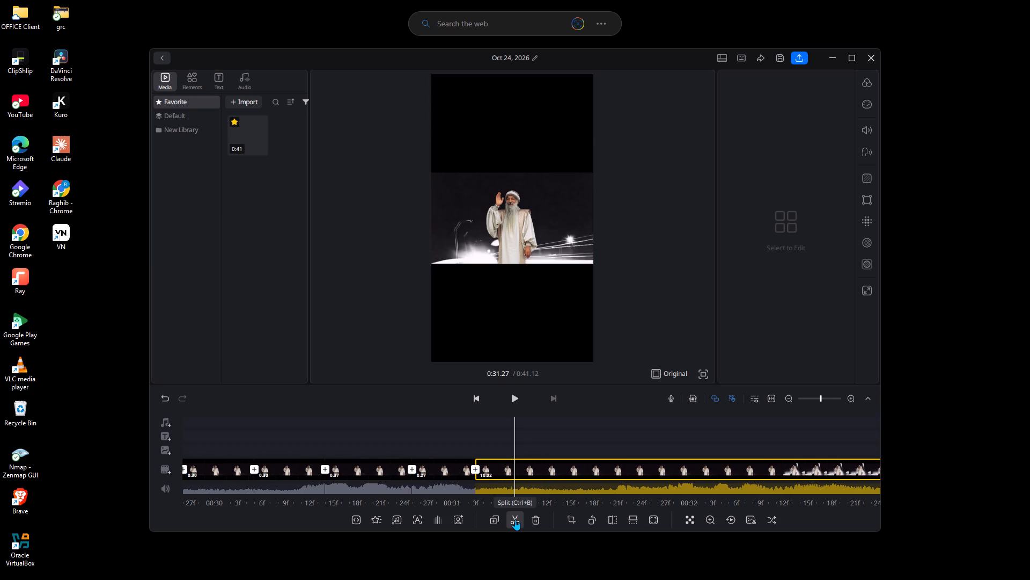
key(Right)
click(515, 519)
Split the remaining long clip at 0:31.53.
key(Right)
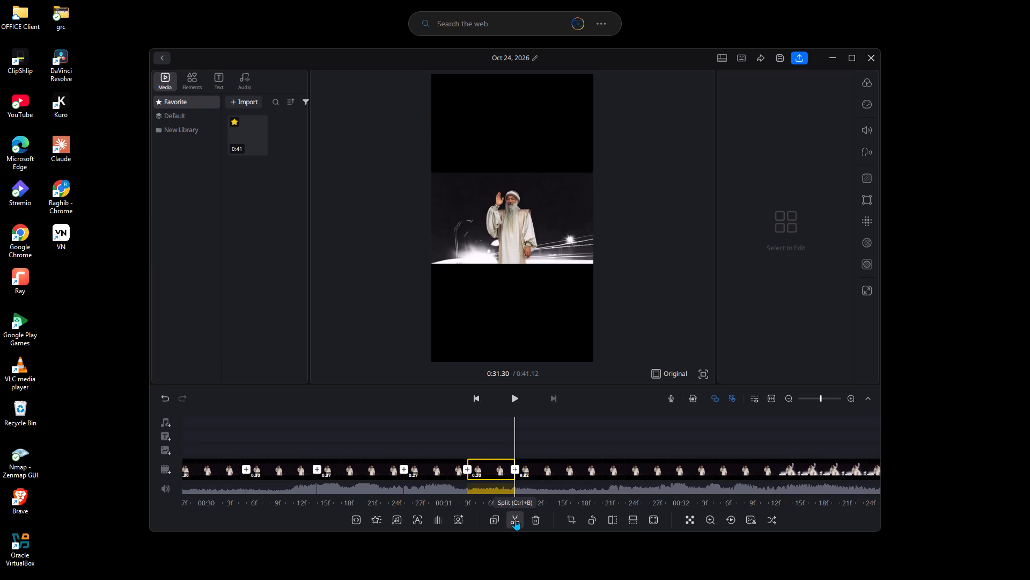
key(Right)
key(Right)
key(Right)
key(Right)
key(Right)
key(Right)
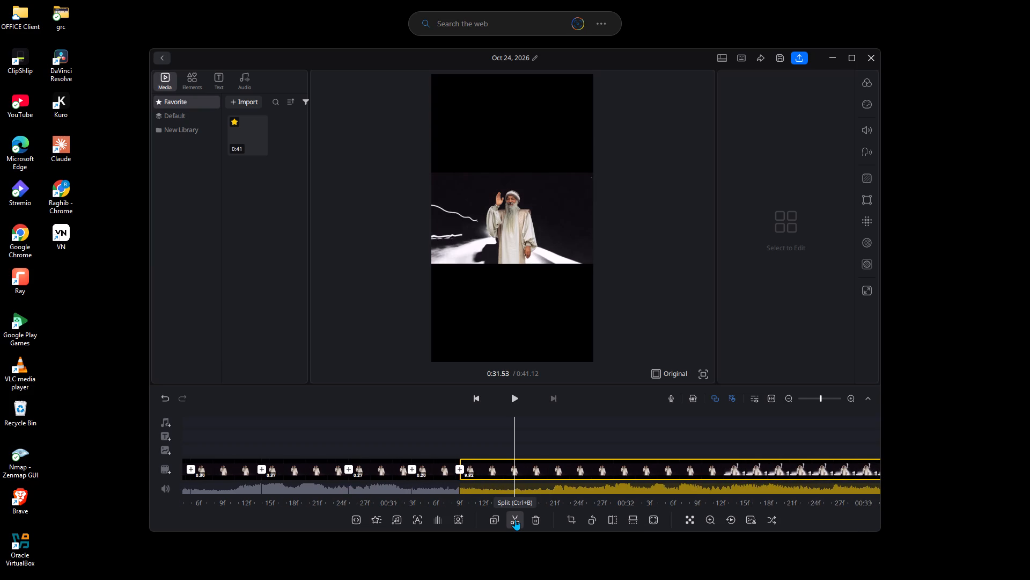
click(515, 519)
Split the remaining long clip at 0:31.73.
key(Right)
key(Right)
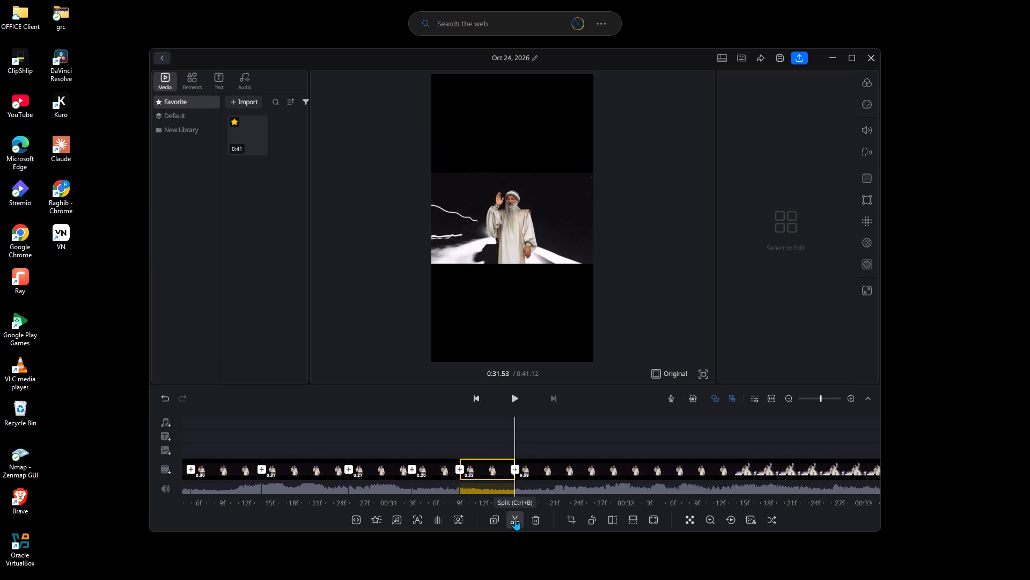
key(Right)
key(Right)
key(Right)
key(Right)
click(515, 519)
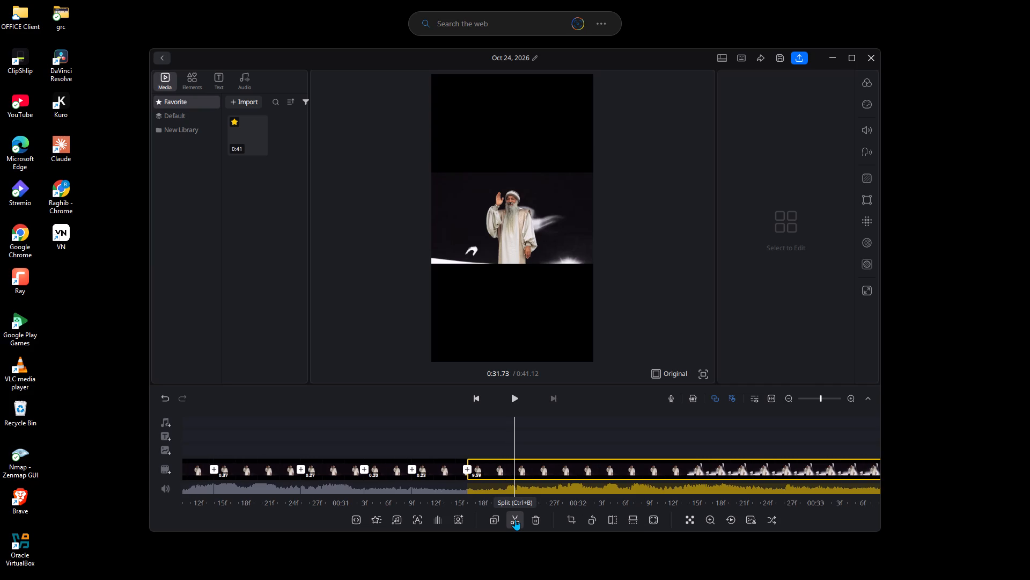
Split the remaining long clip at 0:31.90.
key(Right)
key(Right)
key(Right)
key(Right)
key(Right)
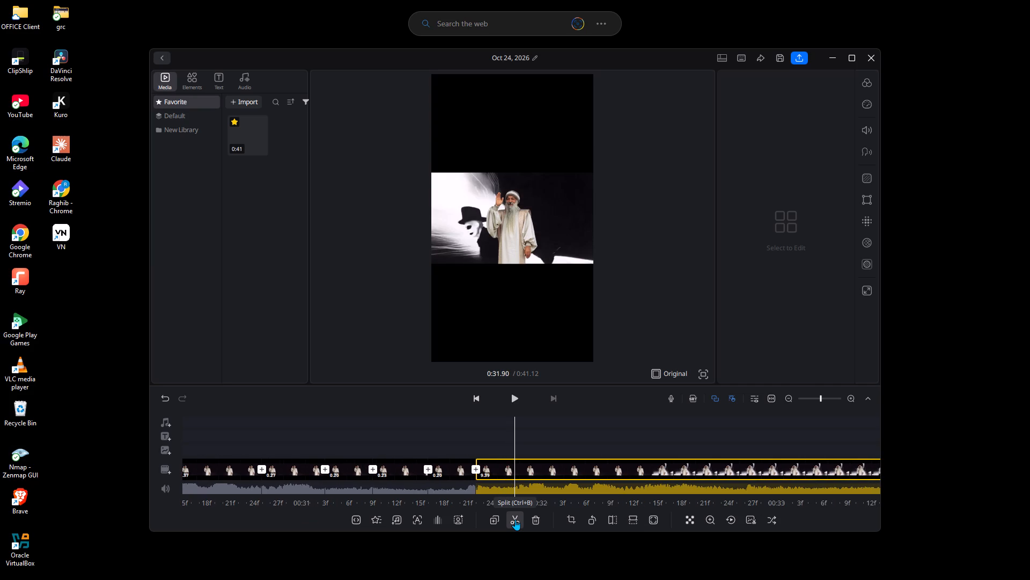
click(515, 519)
Split the remaining long clip at 0:32.07.
key(Right)
key(Right)
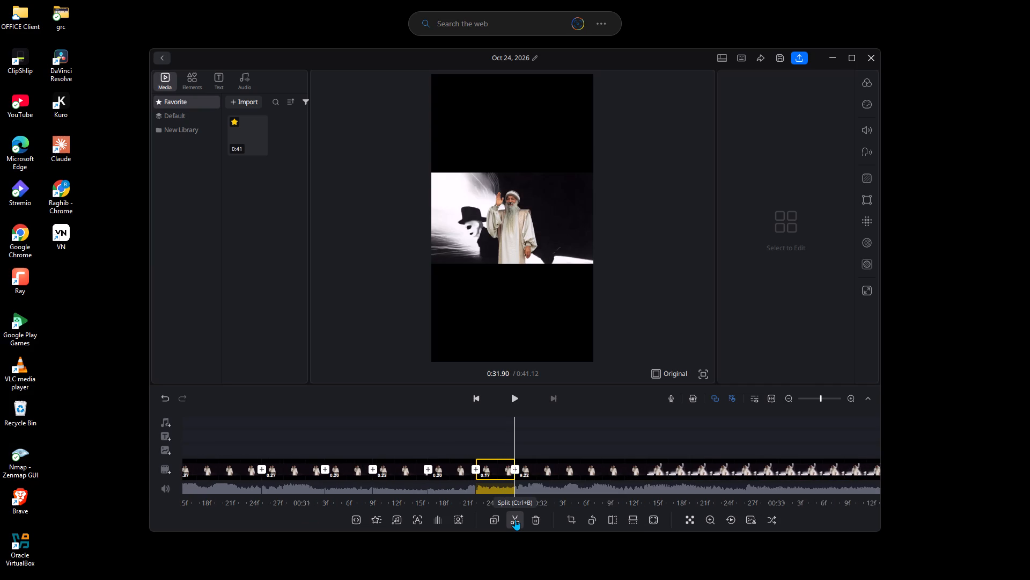
key(Right)
key(Right)
key(Right)
click(515, 519)
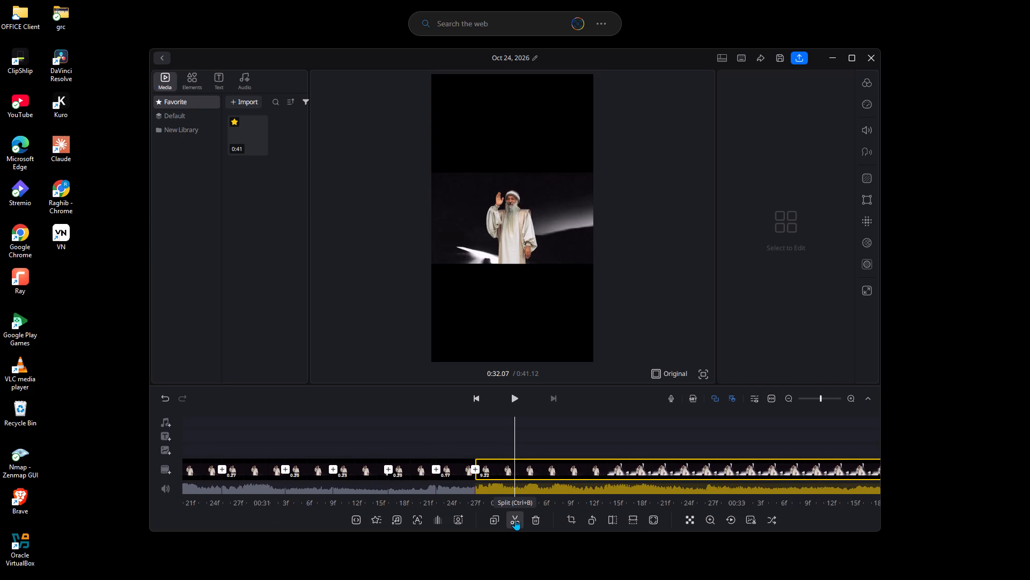
Split the remaining long clip at 0:32.27.
key(Right)
key(Right)
key(Right)
key(Right)
key(Right)
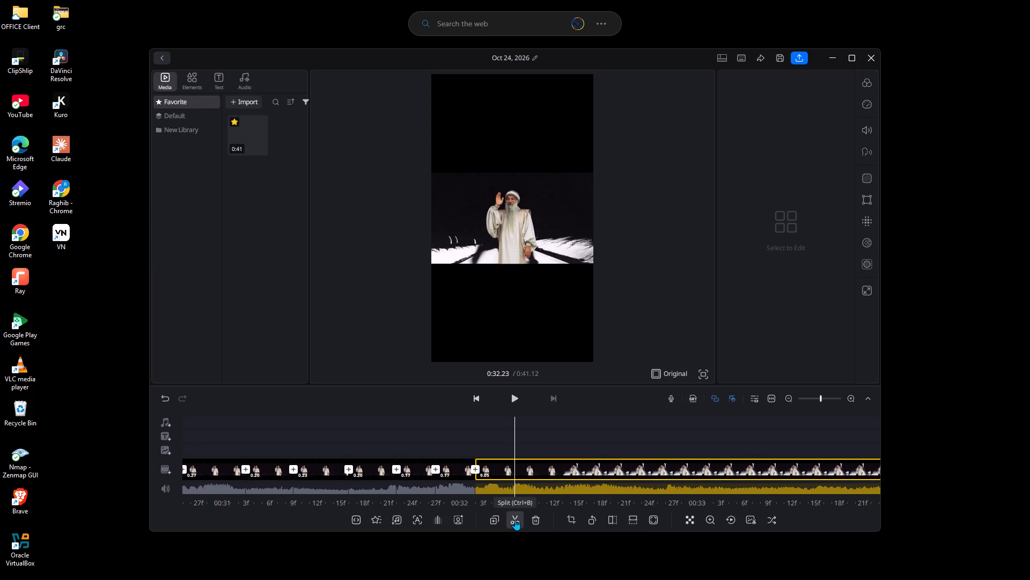
key(Right)
click(515, 519)
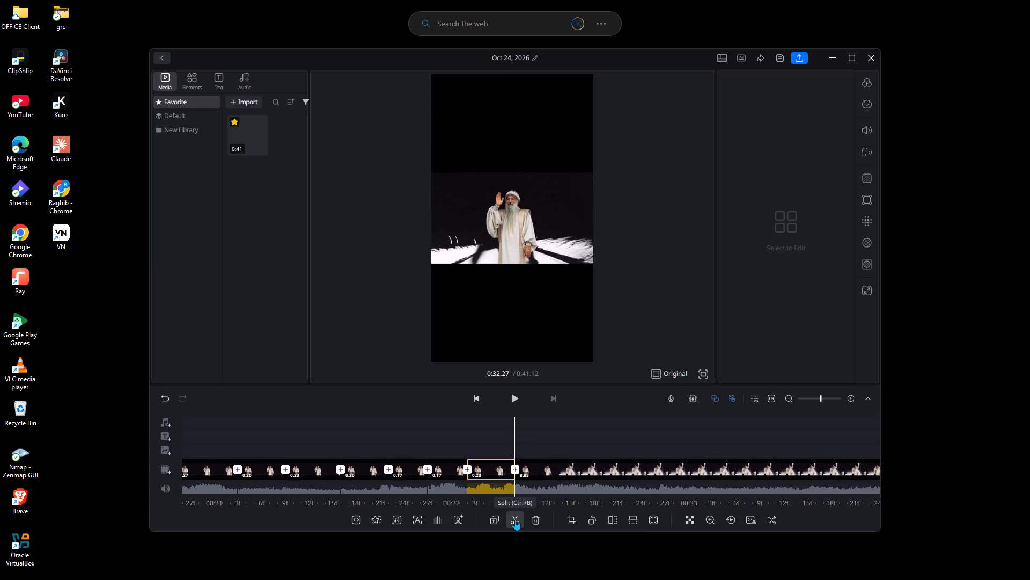
Split the remaining long clip at 0:32.47.
key(Right)
key(Right)
key(Right)
key(Right)
key(Right)
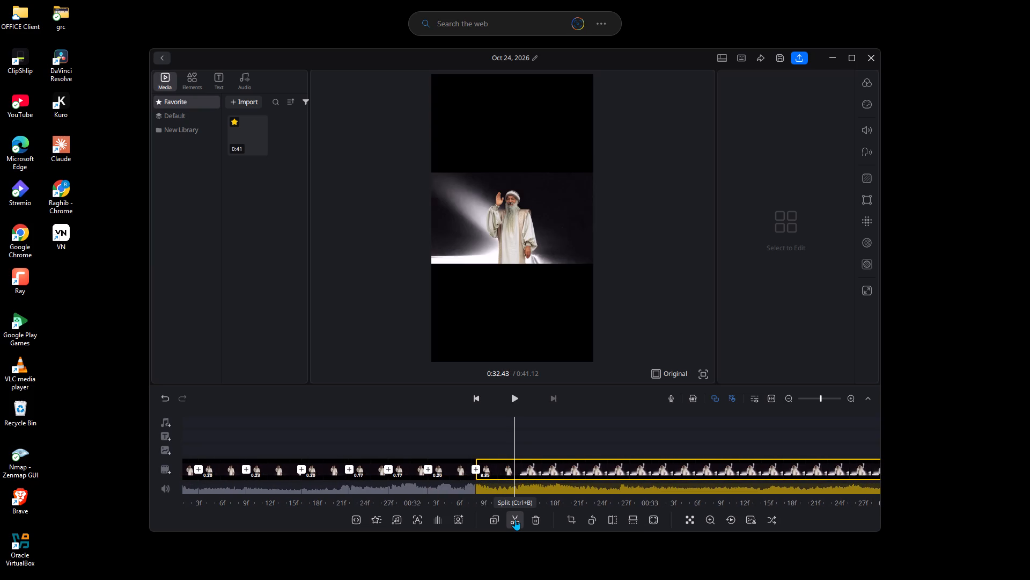
key(Right)
click(515, 519)
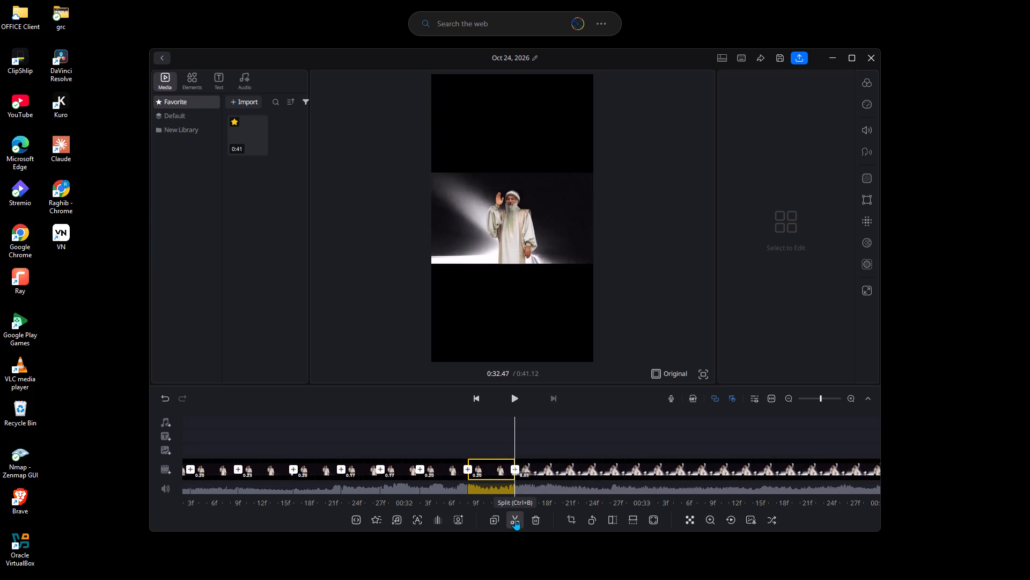
Add the Black transition at the 0:31.10 cut and raise its duration to roughly 70% of the allowed range.
click(187, 467)
click(210, 425)
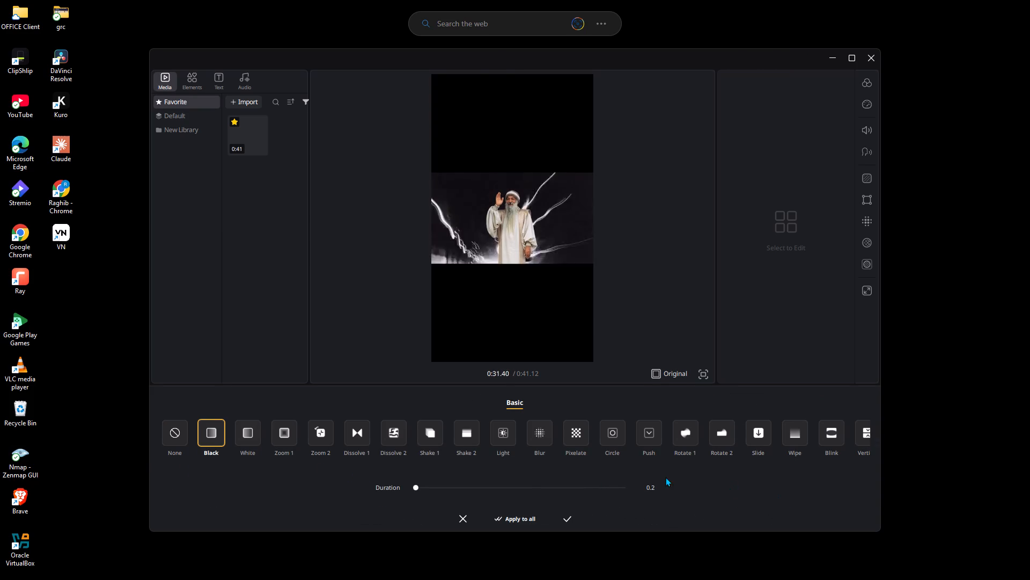
click(569, 484)
click(569, 514)
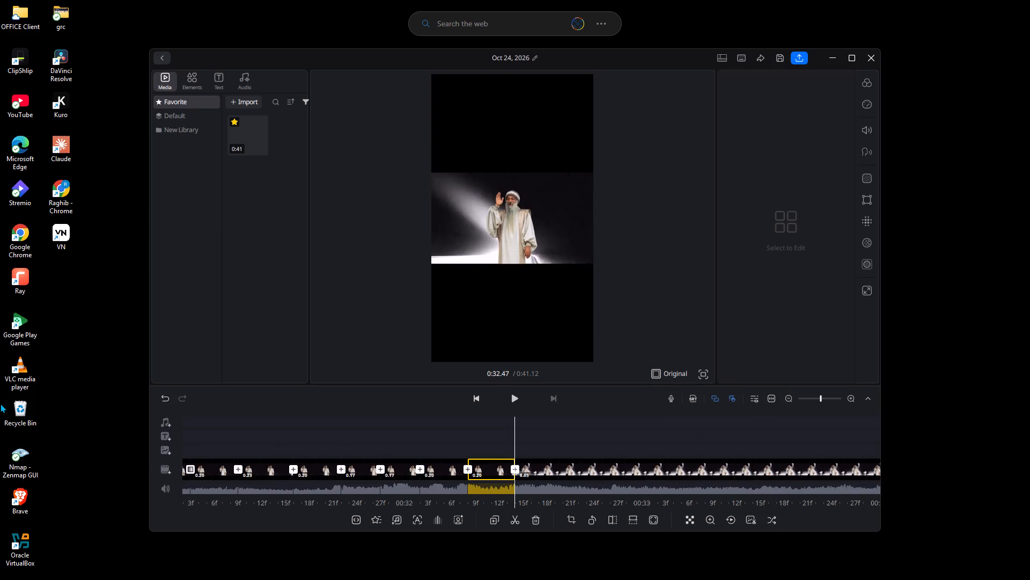
Add the second variant of the Zoom 2 transition at the 0:31.30 cut with a 0.2-second duration.
click(238, 467)
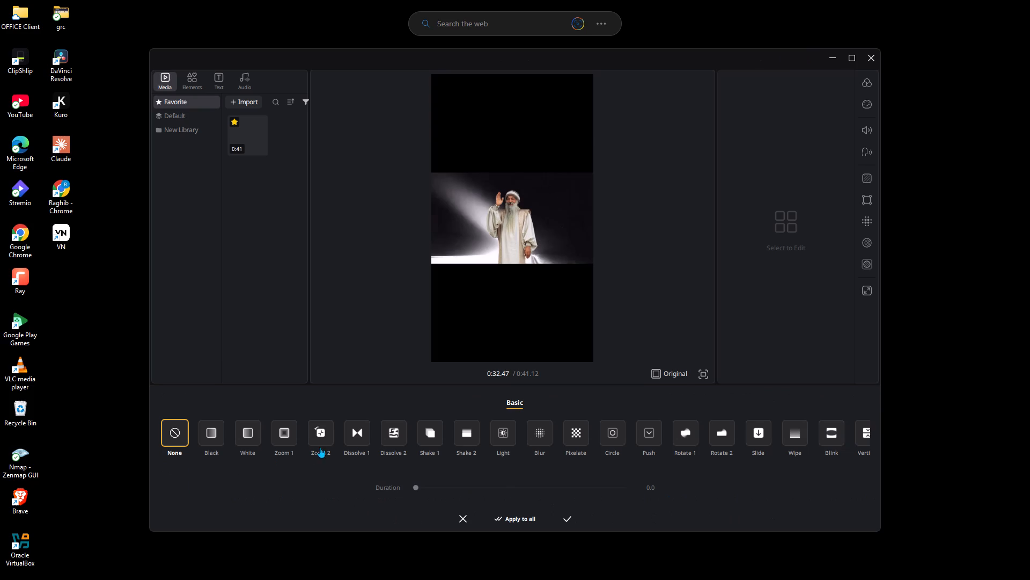
double_click(323, 431)
click(554, 488)
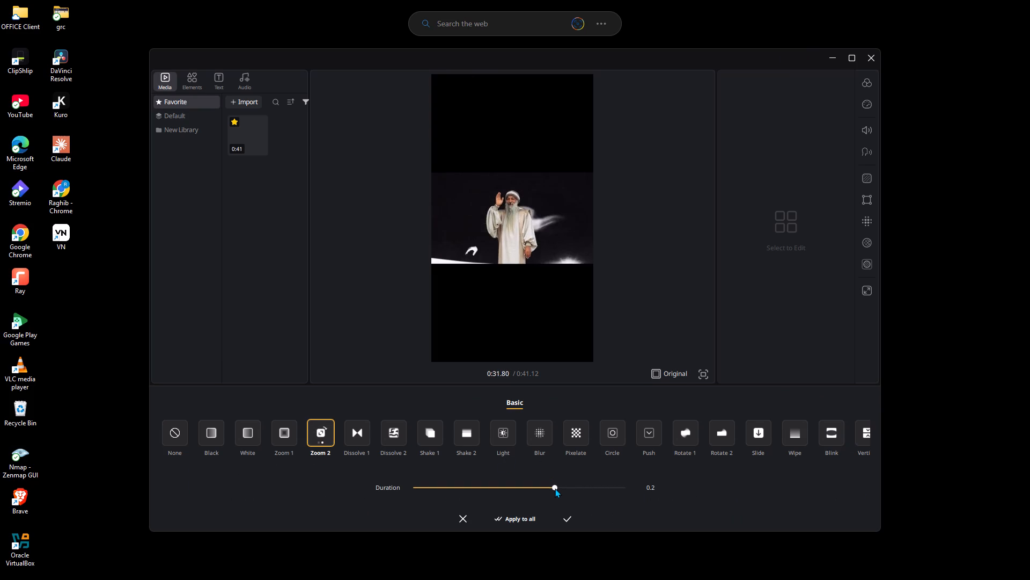
click(566, 516)
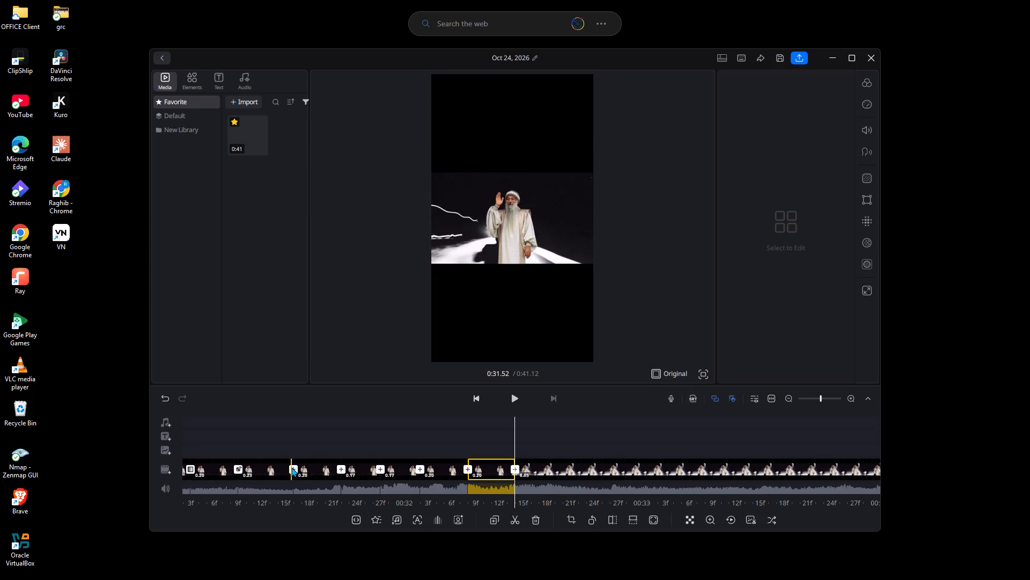
Add the Dissolve 1 transition at the 0:31.53 cut and raise its duration to roughly 70% of the allowed range.
click(291, 467)
click(350, 439)
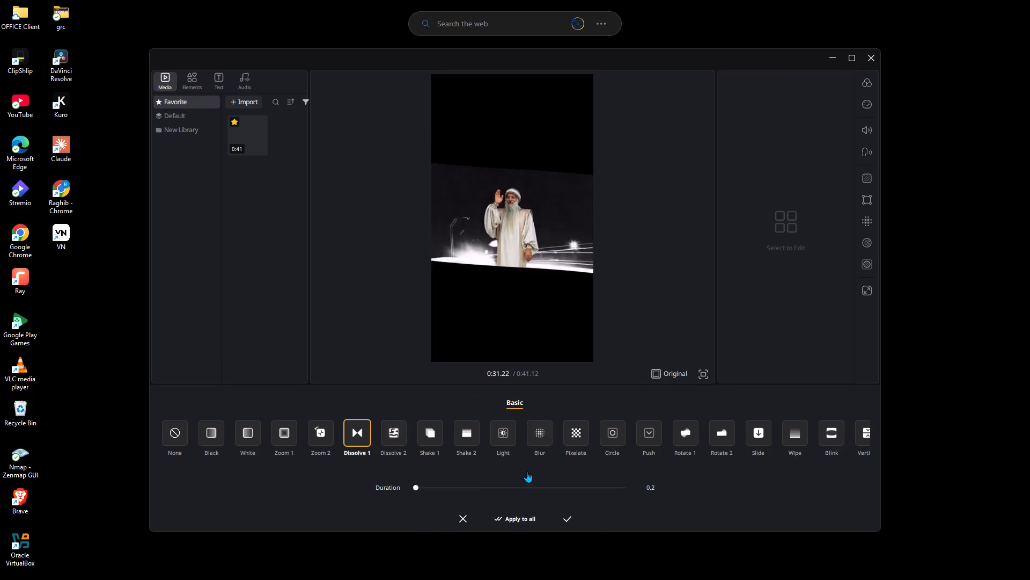
click(566, 484)
click(569, 519)
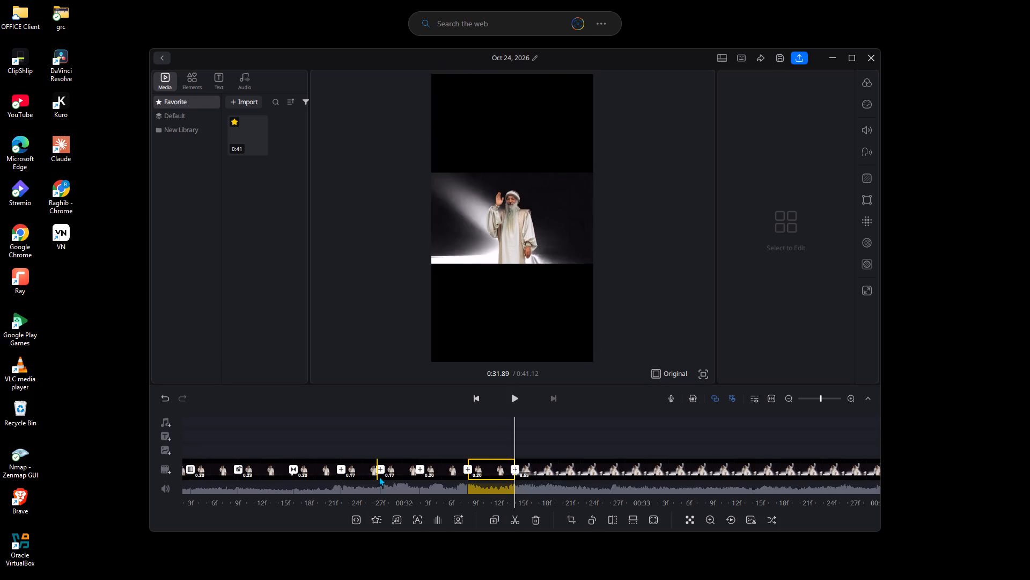
Add the Shake 1 transition at the 0:31.73 cut and raise its duration to roughly 70% of the allowed range.
click(340, 471)
double_click(434, 439)
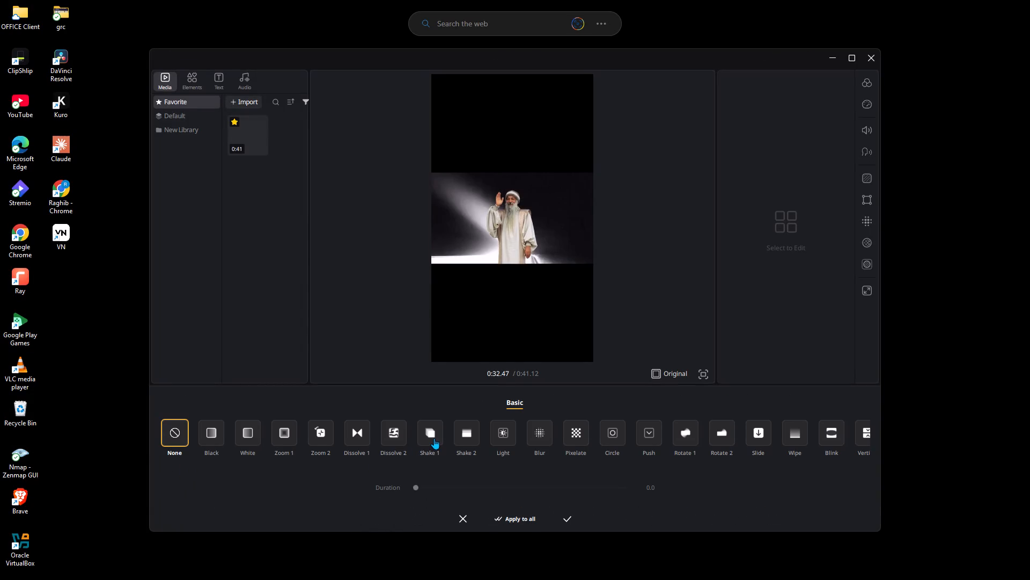
click(558, 485)
click(569, 516)
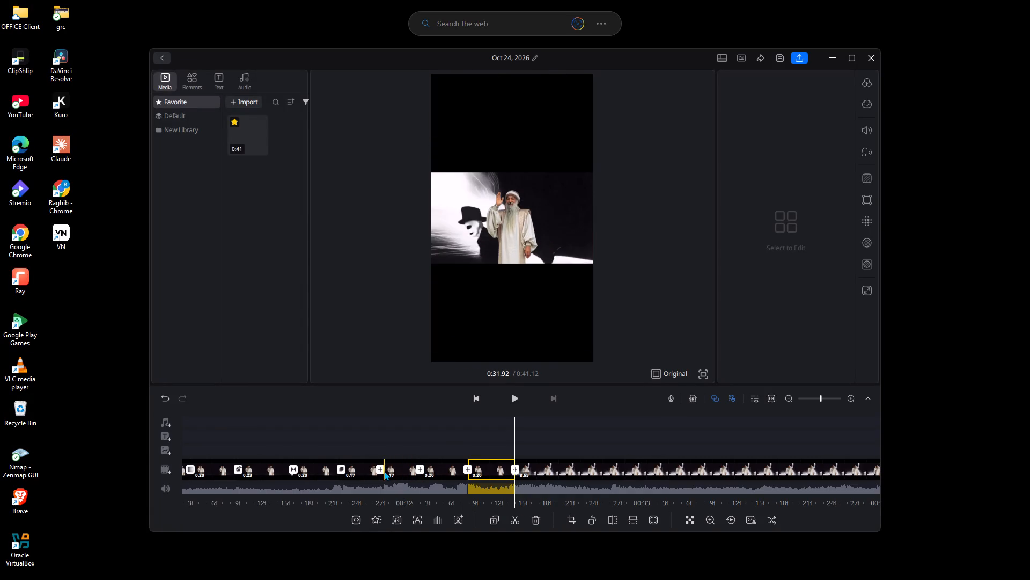
Add the Light transition at the 0:31.90 cut and raise its duration to roughly three-quarters of the allowed range.
click(384, 471)
click(497, 438)
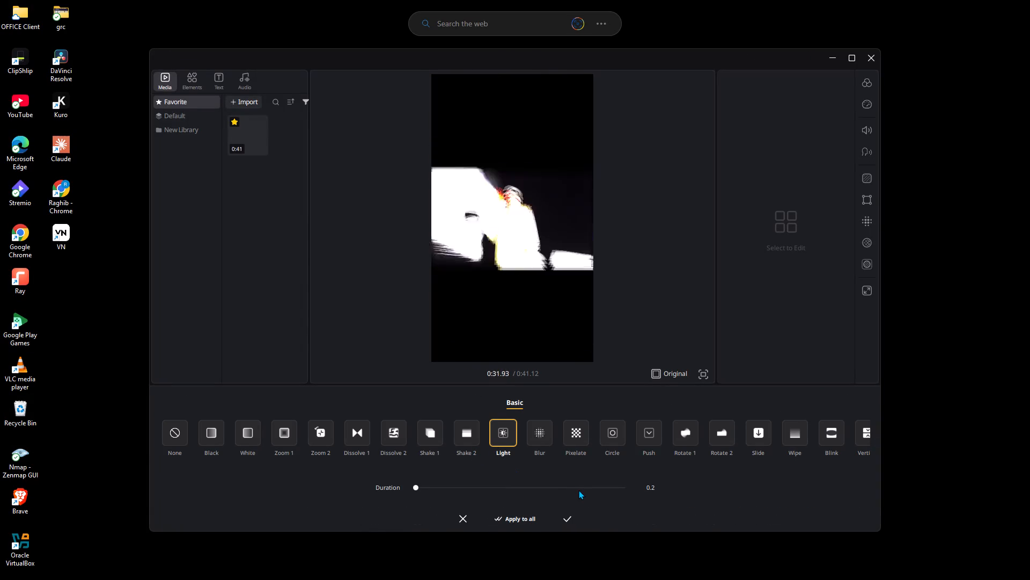
click(578, 490)
click(565, 513)
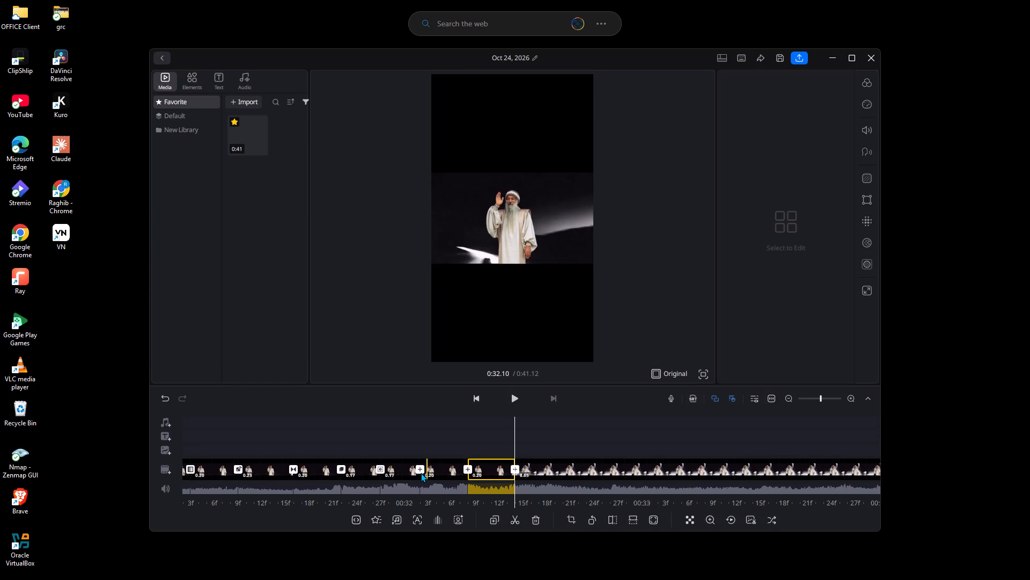
Add the Slide transition's upward variant at the 0:32.07 cut and raise its duration to roughly three-quarters of the allowed range.
click(424, 470)
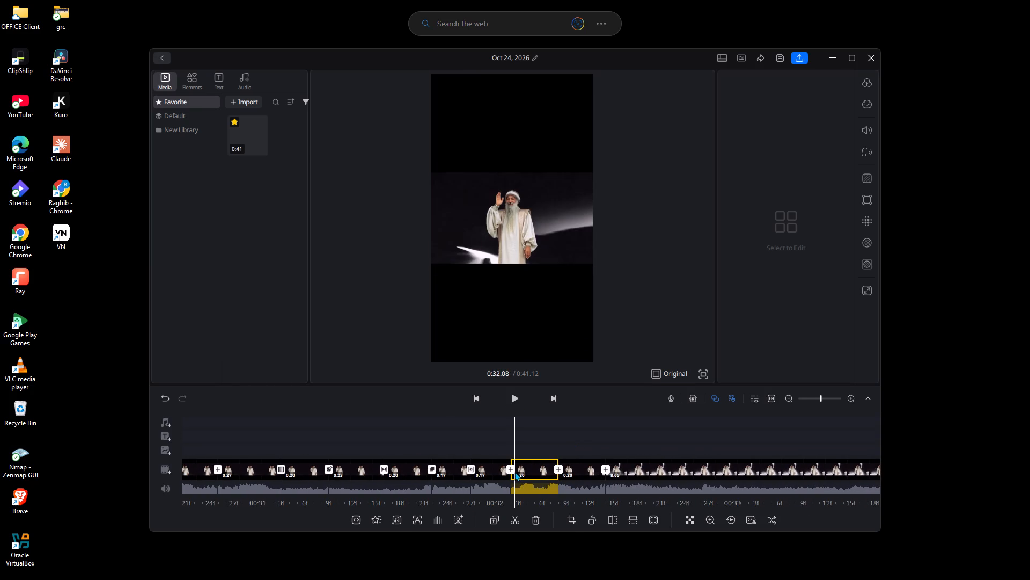
click(511, 471)
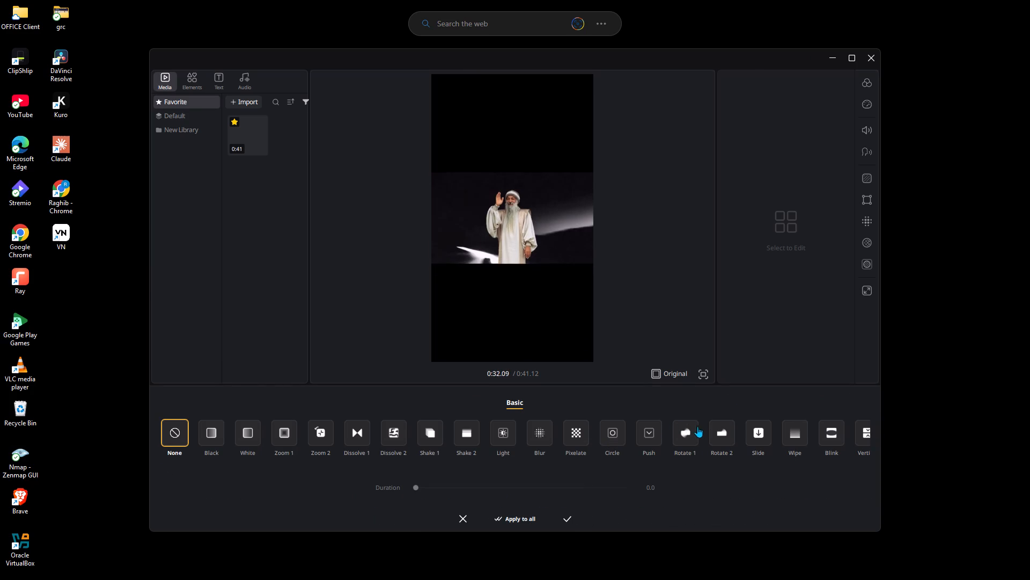
triple_click(757, 437)
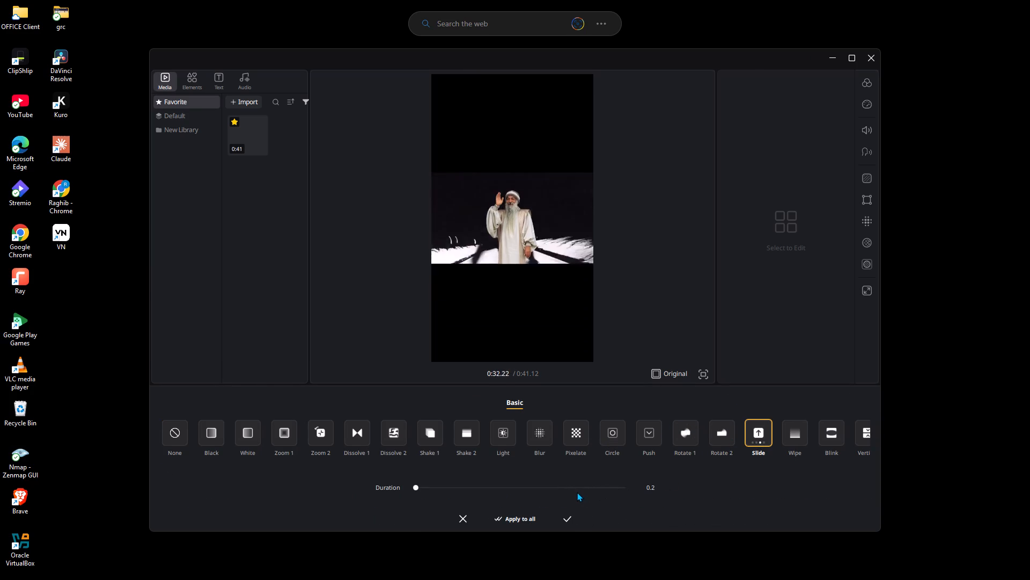
click(575, 489)
click(568, 517)
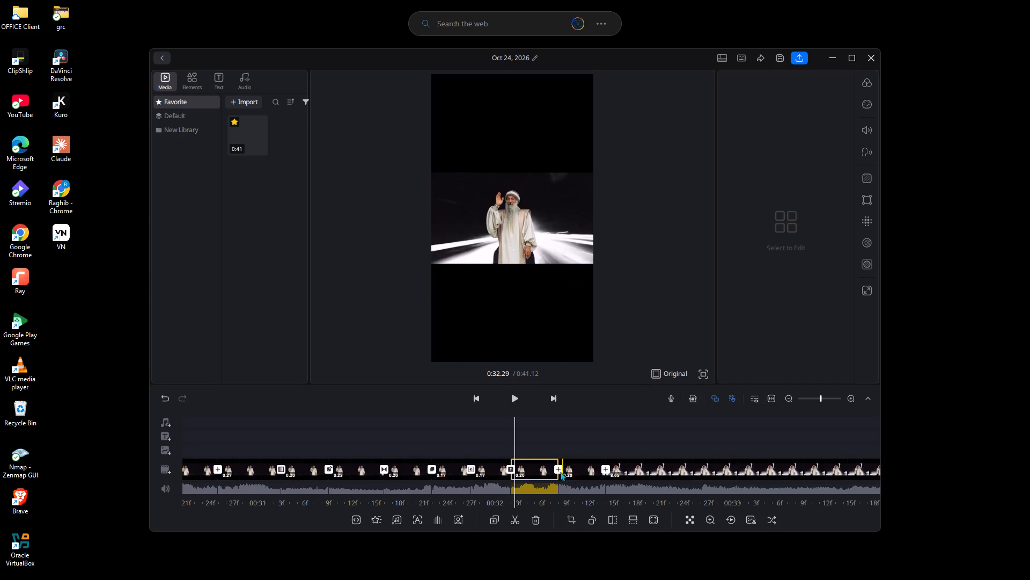
Add the Wipe transition at the 0:32.27 cut and raise its duration to roughly 70% of the allowed range.
click(557, 469)
click(785, 441)
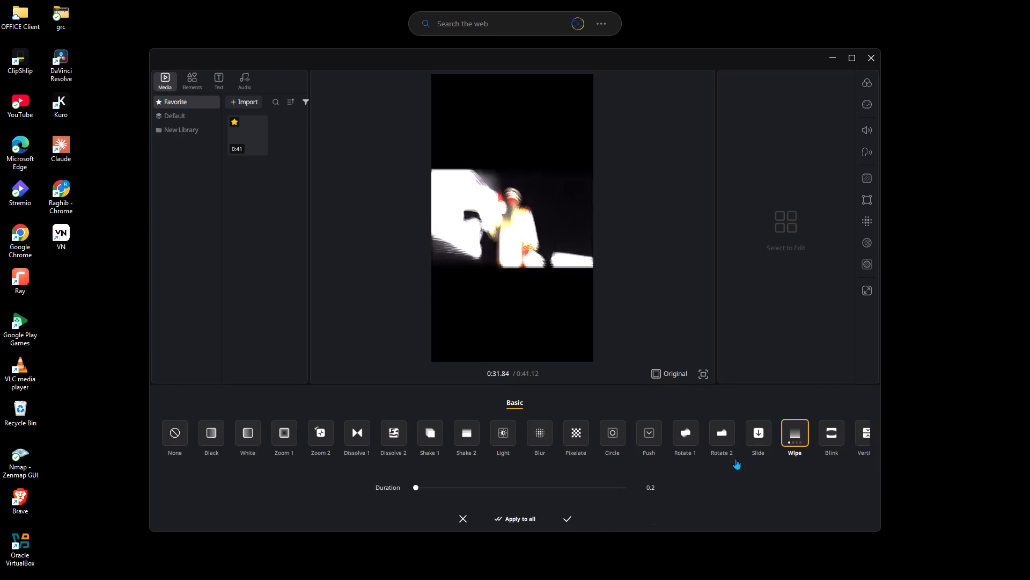
click(556, 485)
click(567, 516)
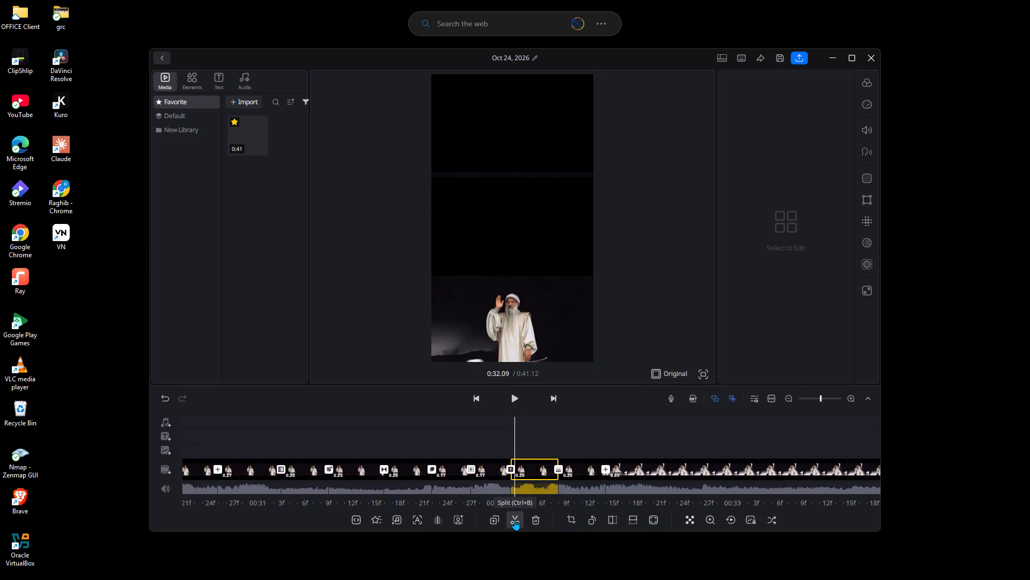
Split the remaining long clip at 0:32.67.
key(Right)
key(Right)
key(Right)
key(Right)
key(Right)
key(Right)
key(Right)
key(Right)
key(Right)
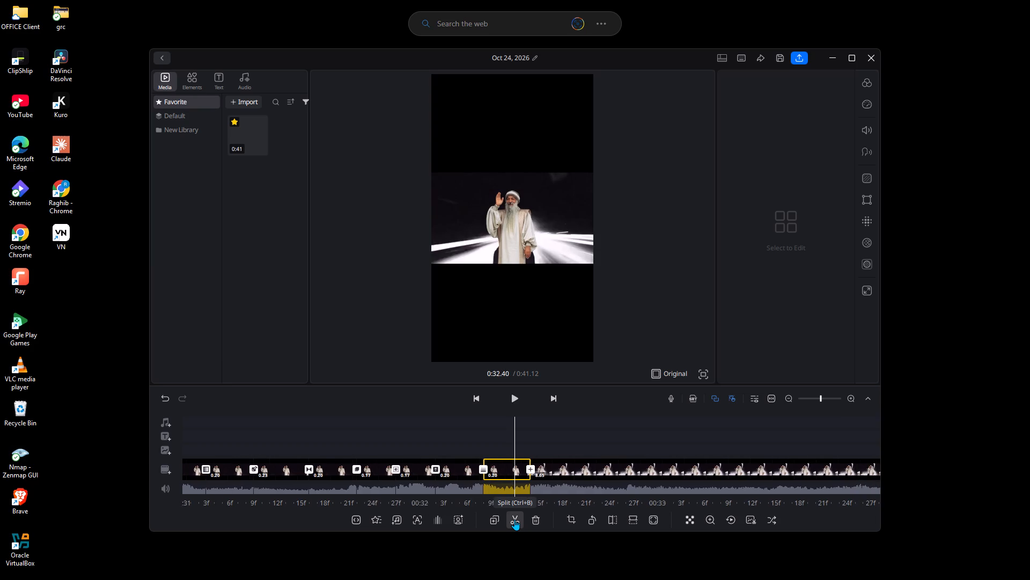
key(Right)
key(Right)
key(Right)
key(Right)
key(Right)
key(Right)
key(Right)
key(Right)
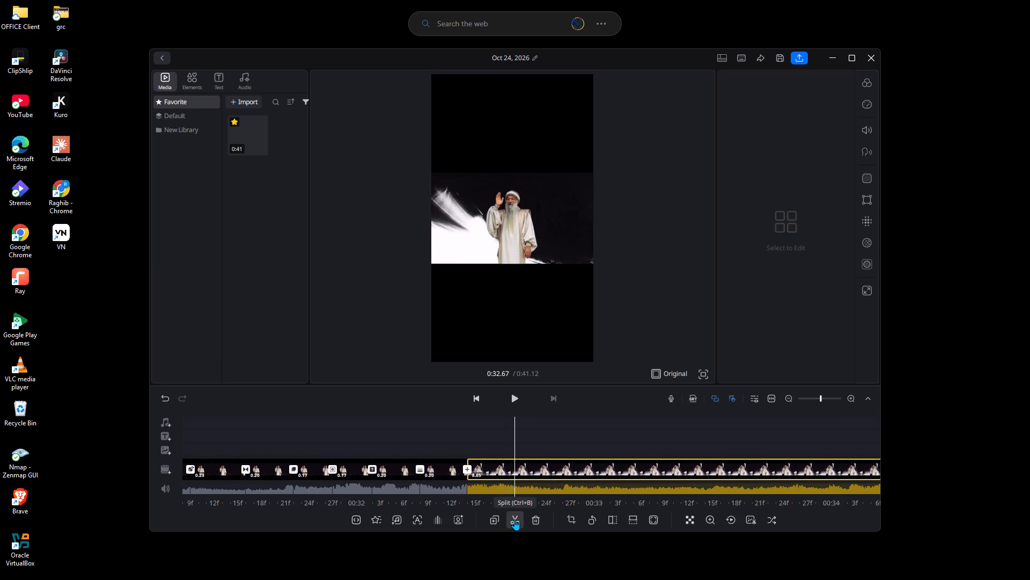
click(514, 519)
Split the remaining long clip at 0:32.93.
key(Right)
key(Right)
key(Right)
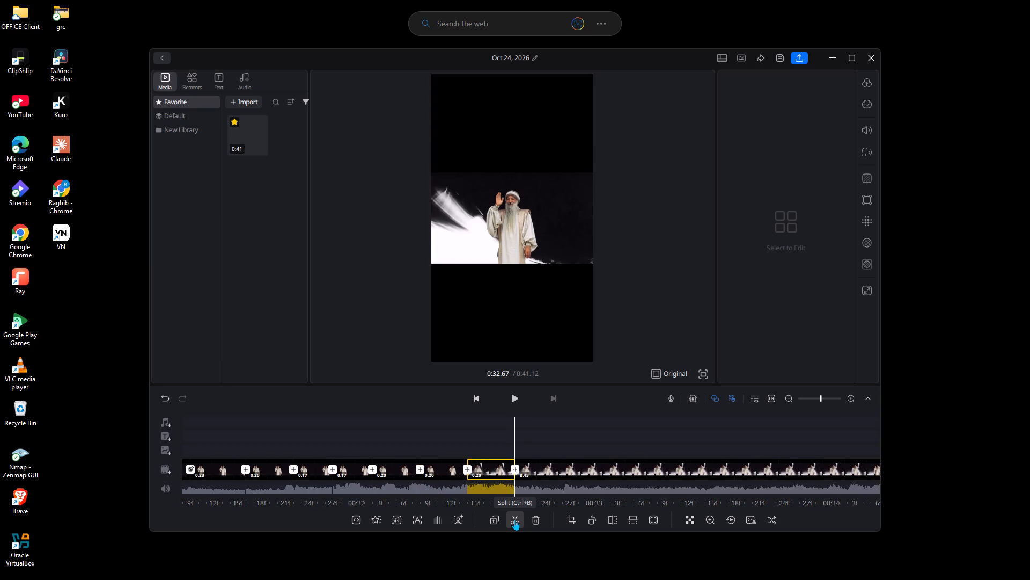
key(Right)
key(Right)
key(Right)
key(Right)
key(Right)
key(Right)
key(Left)
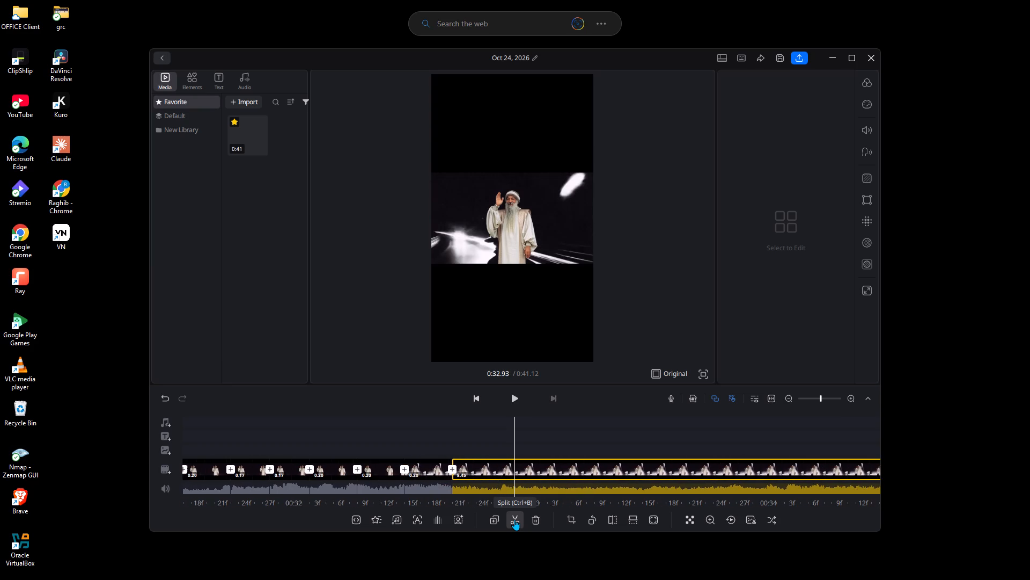
click(514, 519)
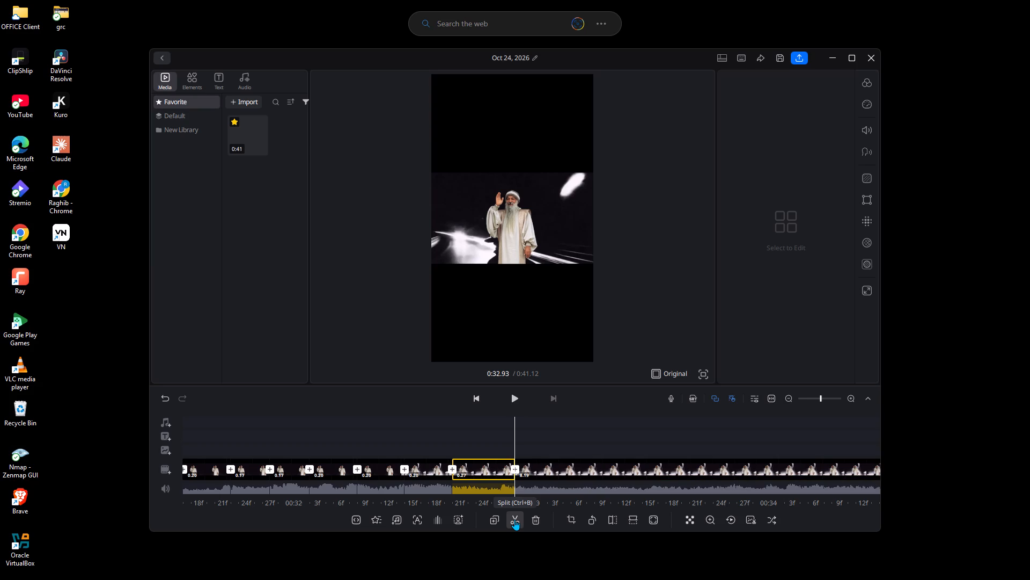
Split the remaining long clip at 0:33.17.
key(Right)
key(Right)
key(Right)
key(Right)
key(Right)
key(Right)
key(Right)
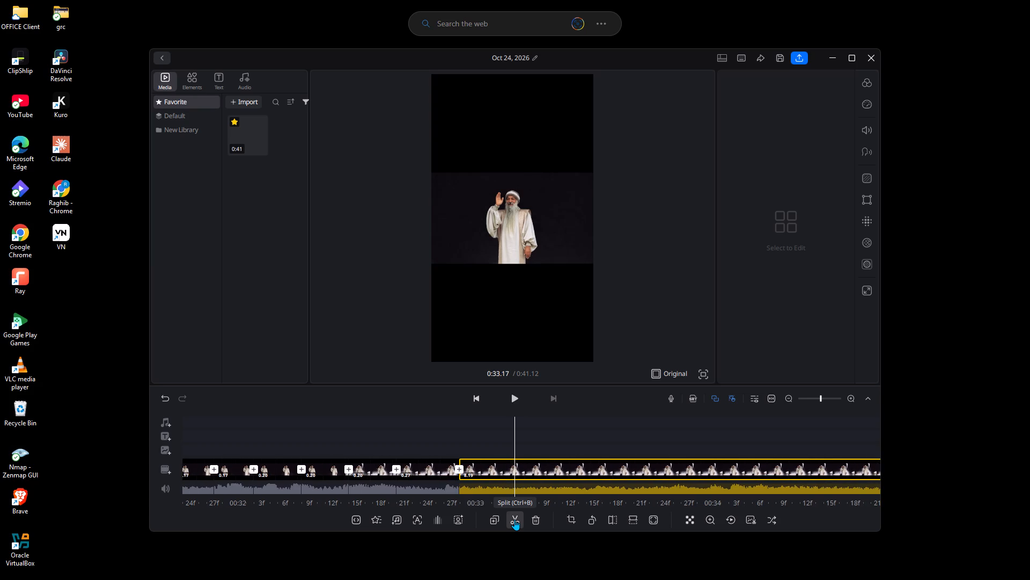
click(514, 519)
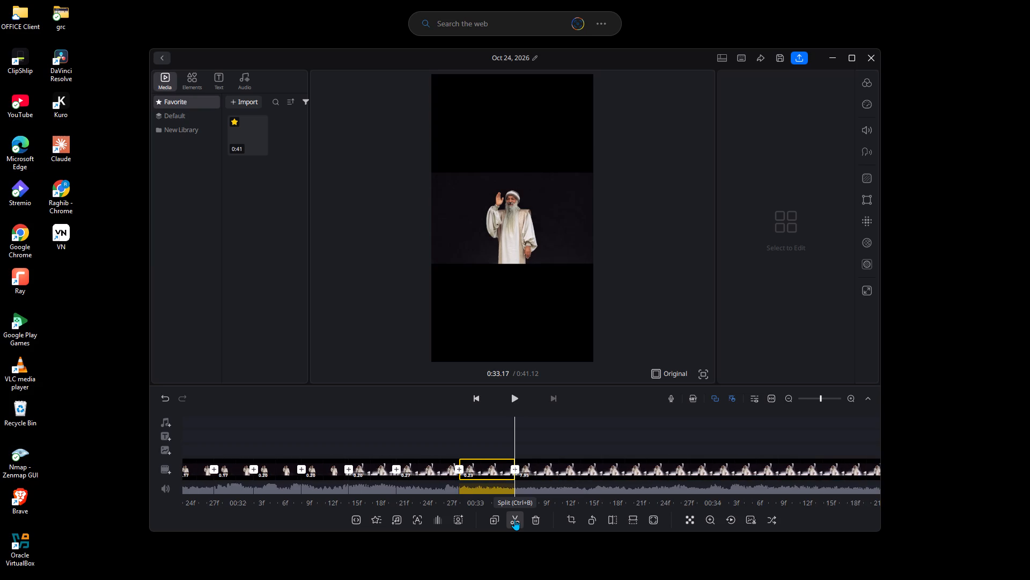
Split the remaining long clip at 0:33.40.
key(Right)
key(Right)
key(Right)
key(Right)
key(Right)
key(Right)
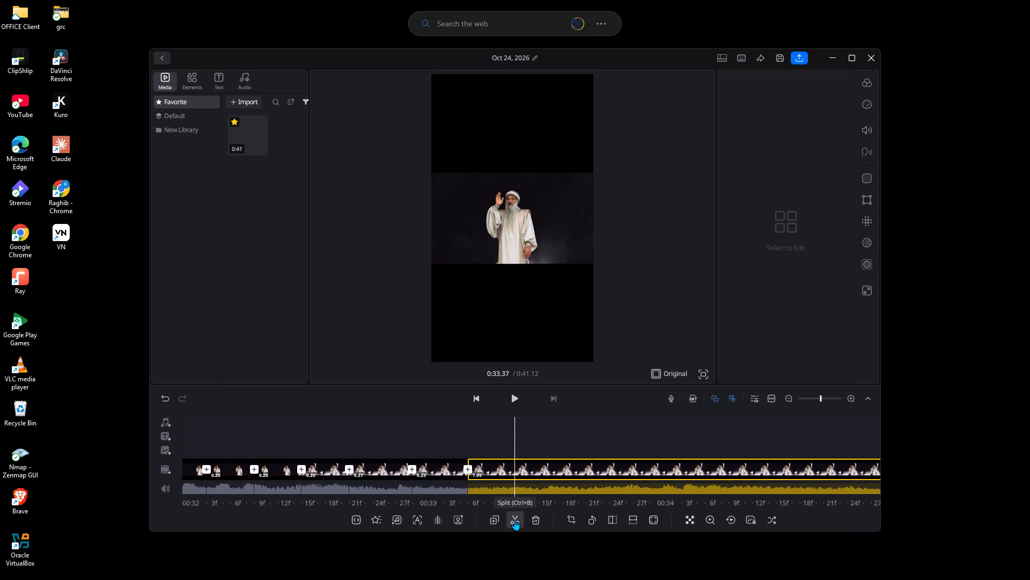
key(Right)
click(514, 519)
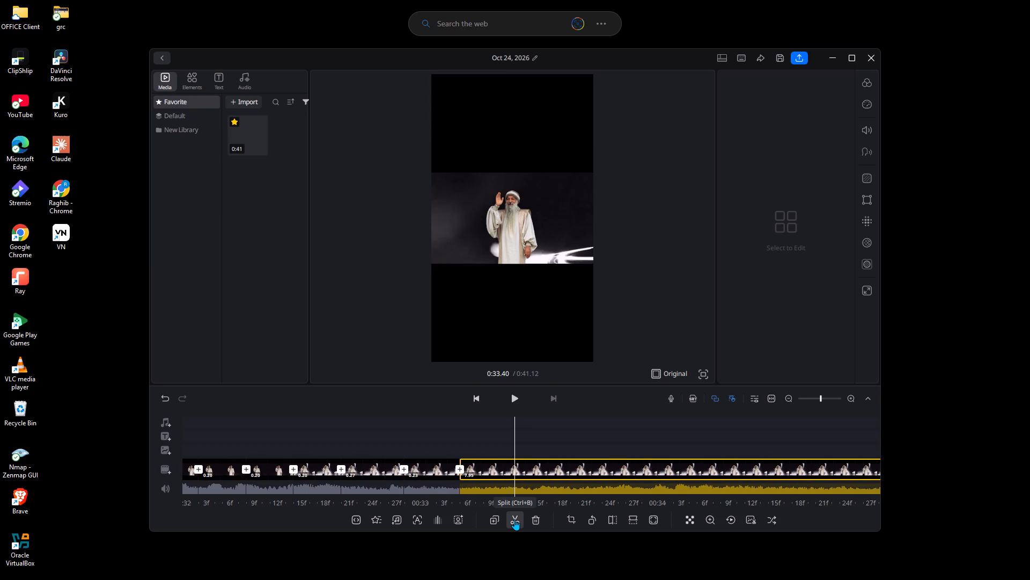
Split the remaining long clip at 0:33.63.
key(Right)
key(Right)
key(Right)
key(Right)
key(Right)
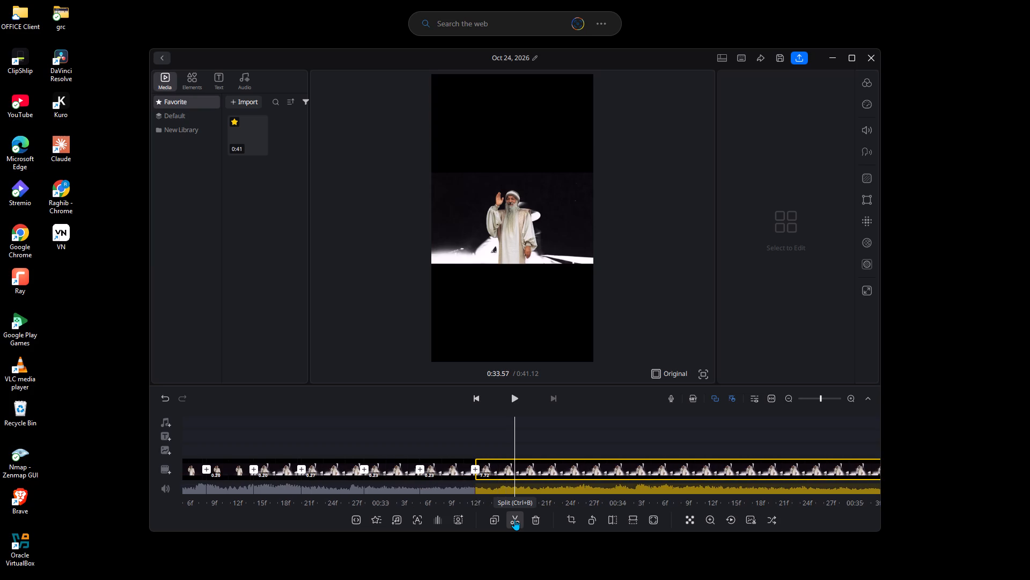
key(Right)
key(Right)
click(514, 519)
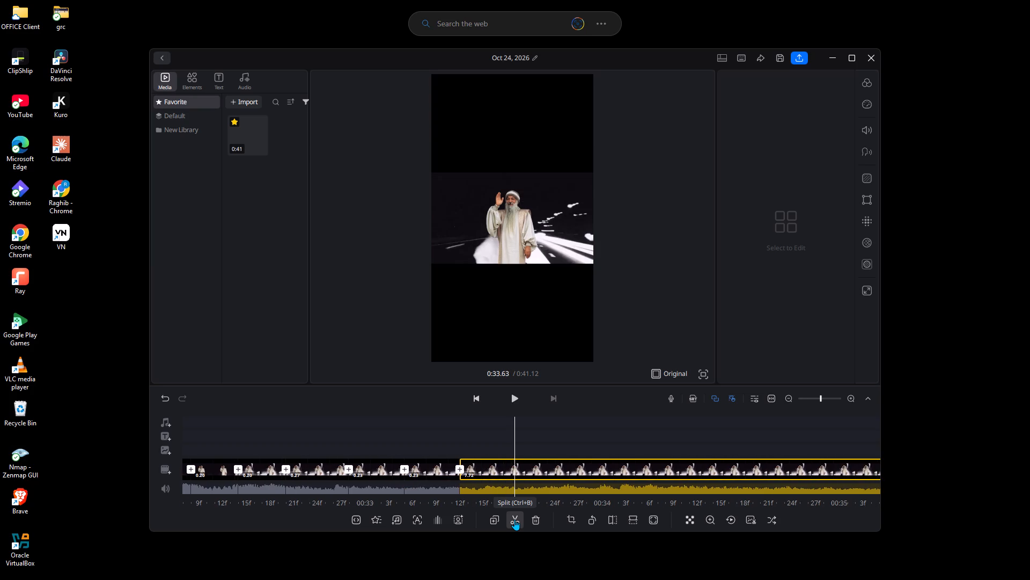
Split the remaining long clip at 0:33.87.
key(Right)
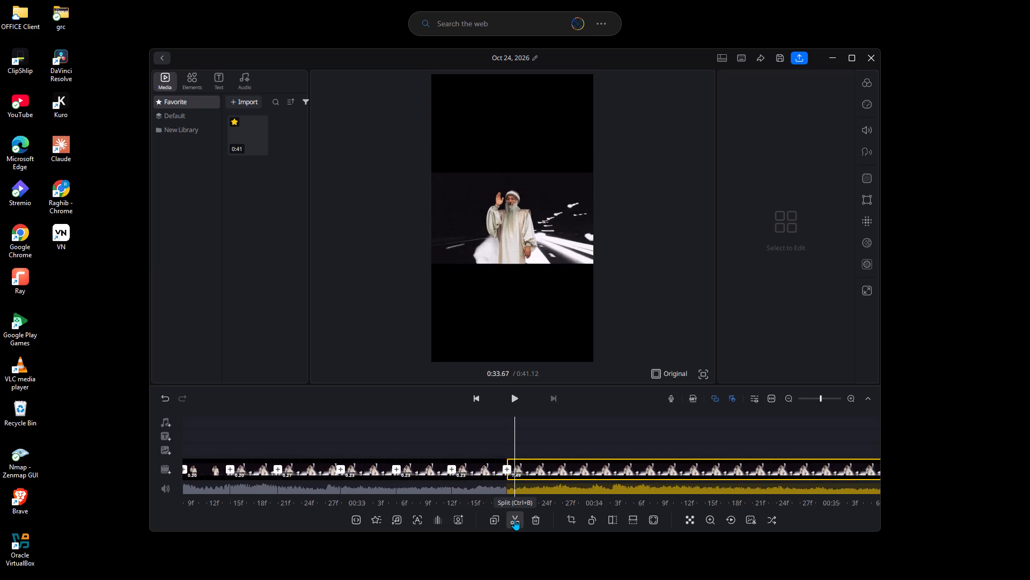
key(Right)
key(Right)
key(Right)
key(Right)
key(Right)
key(Right)
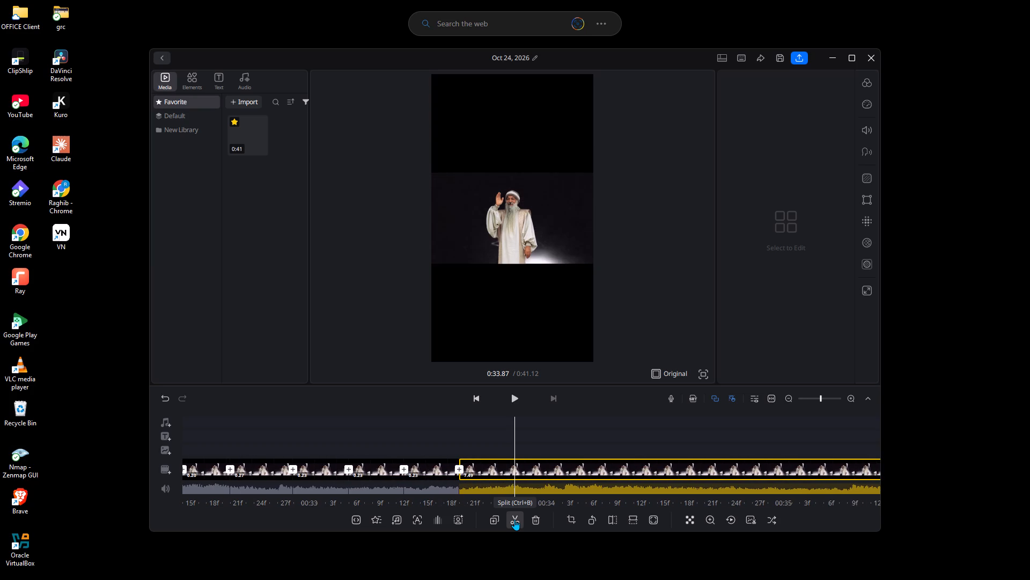
click(514, 519)
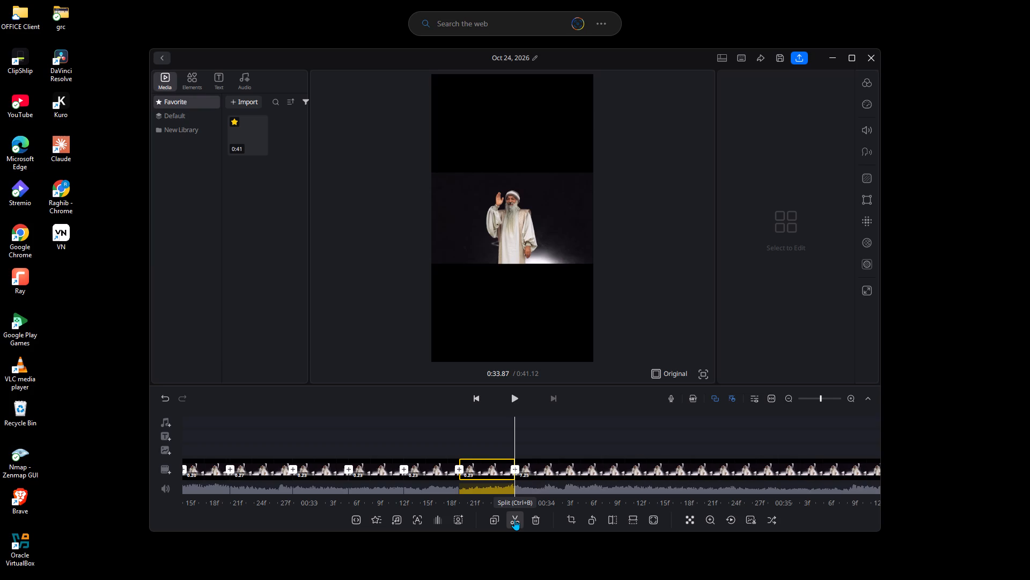
Split the remaining long clip at 0:34.10.
key(Right)
key(Right)
key(Right)
key(Right)
key(Right)
key(Right)
key(Right)
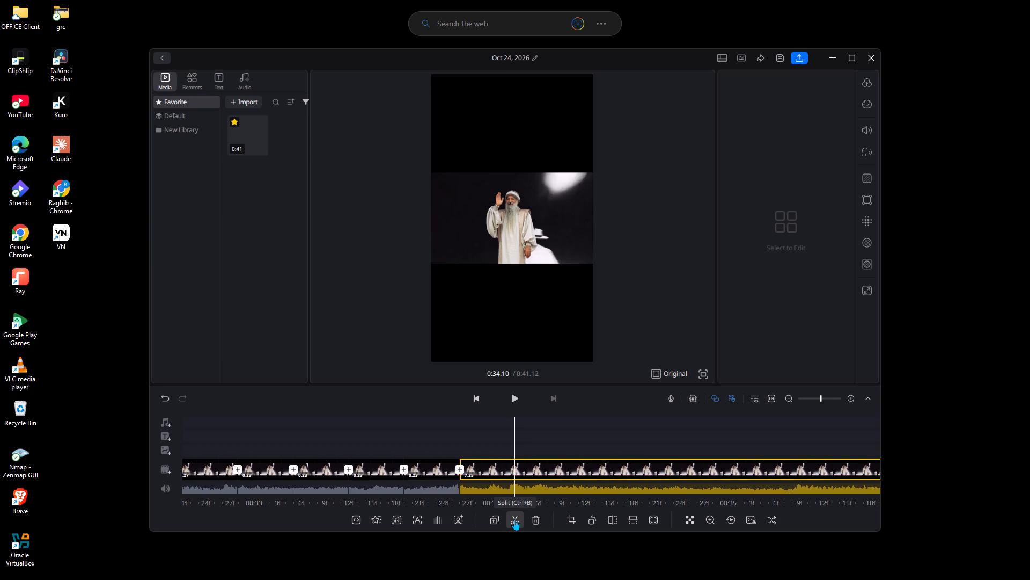
click(514, 519)
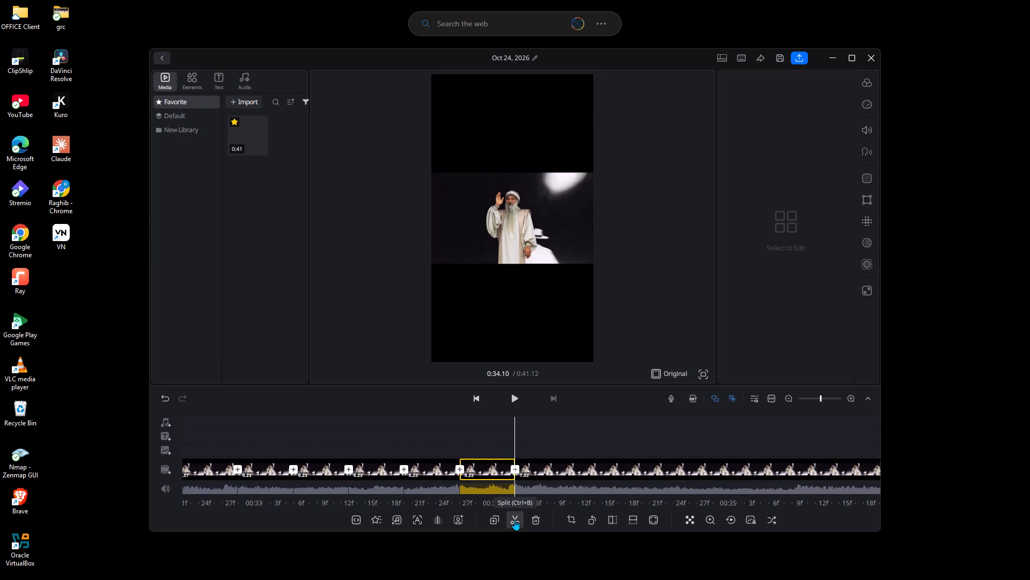
Split the remaining long clip at 0:34.37.
key(Right)
key(Right)
key(Right)
key(Right)
key(Right)
key(Right)
key(Right)
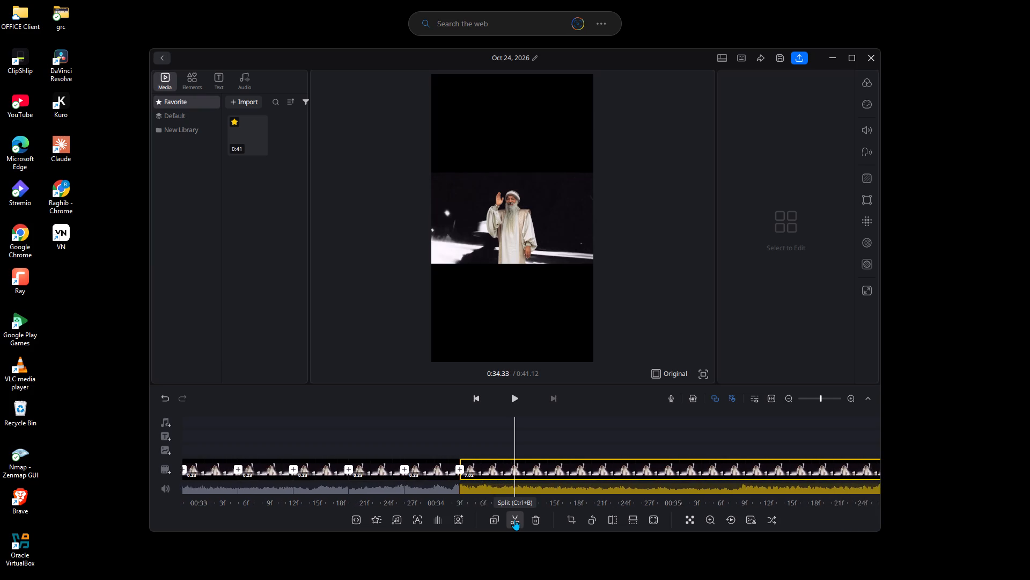
key(Right)
click(514, 519)
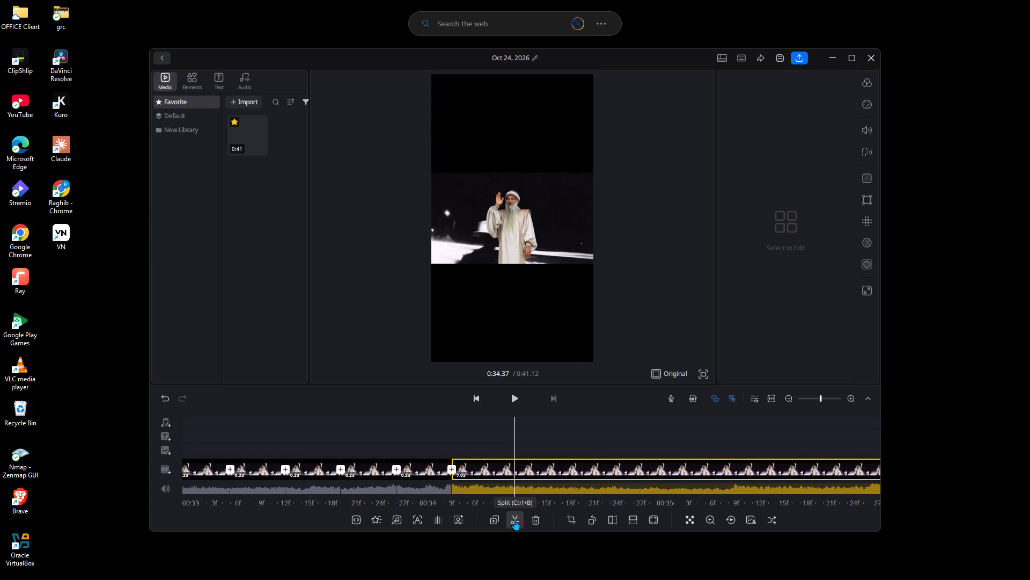
Split the remaining long clip at 0:34.63.
key(Right)
key(Right)
key(Right)
key(Right)
key(Right)
key(Right)
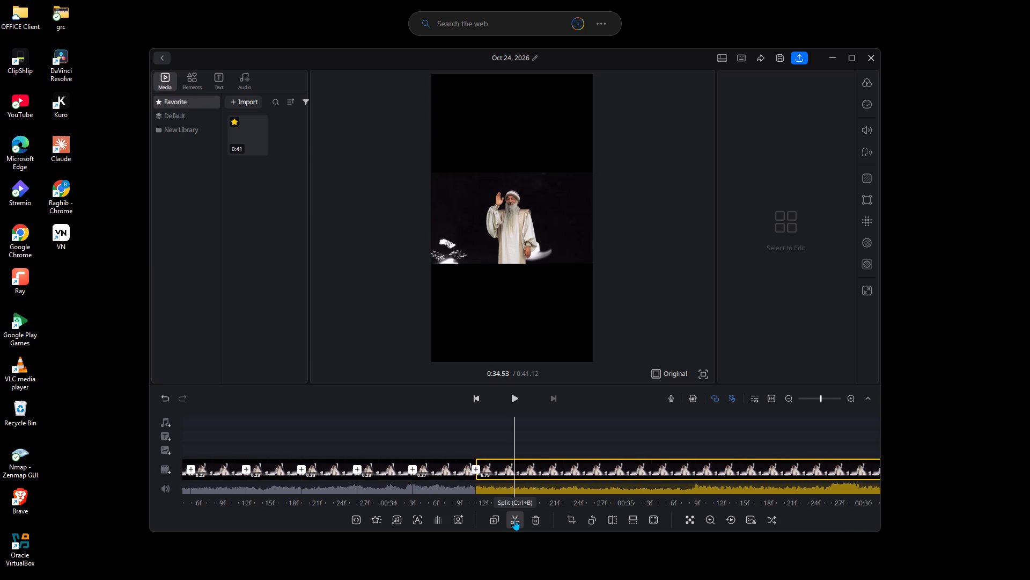
key(Right)
key(Right)
click(514, 519)
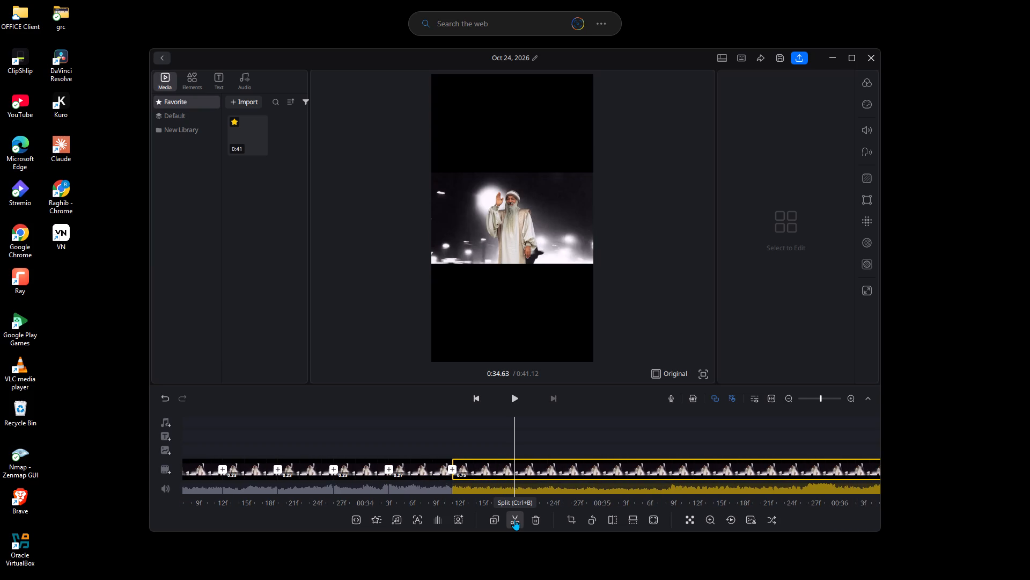
Split the remaining long clip at 0:34.87.
key(Right)
key(Right)
key(Right)
key(Right)
key(Right)
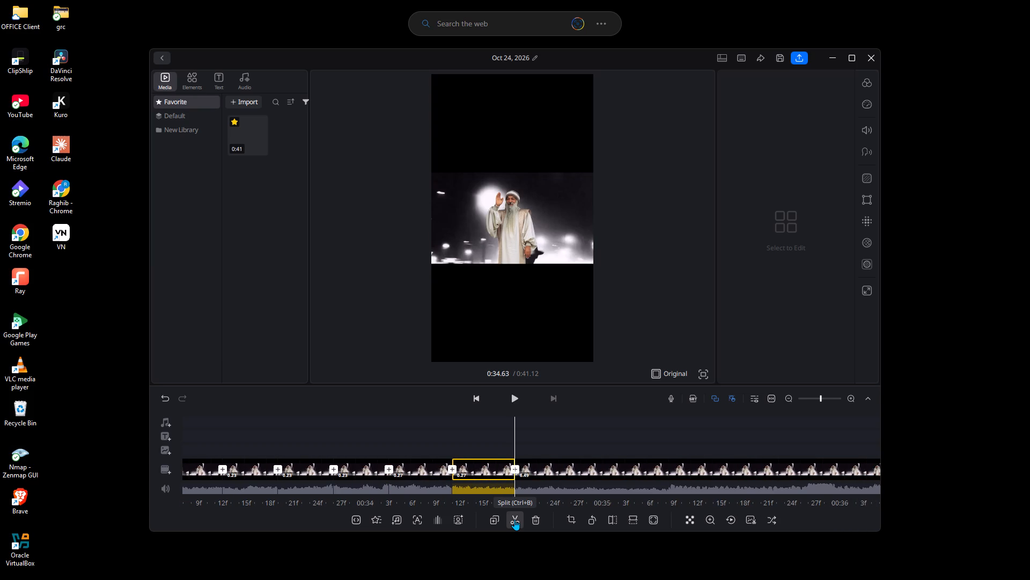
key(Right)
key(Right)
click(514, 519)
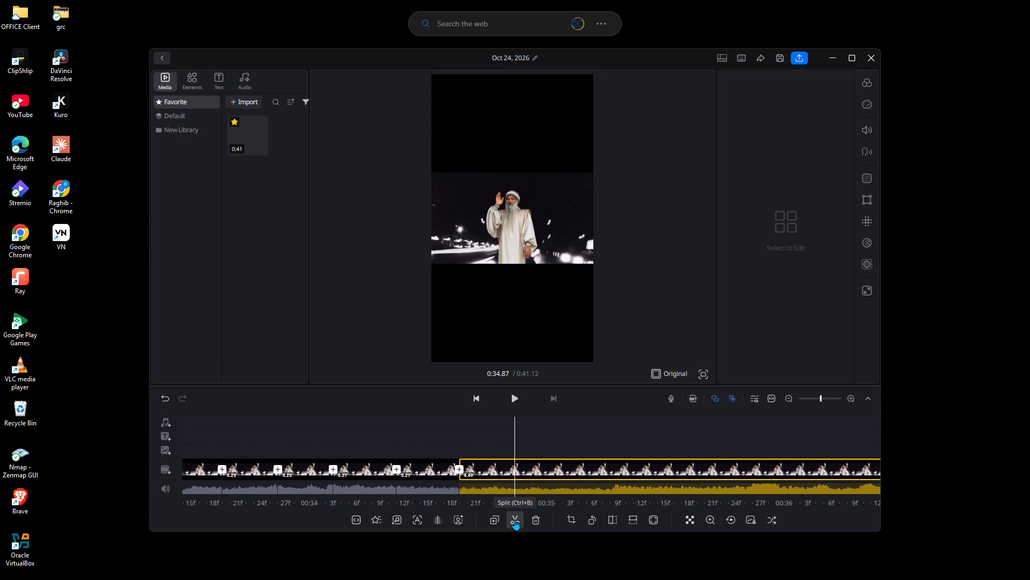
Split the remaining long clip at 0:35.10.
key(Right)
key(Right)
key(Right)
key(Right)
key(Right)
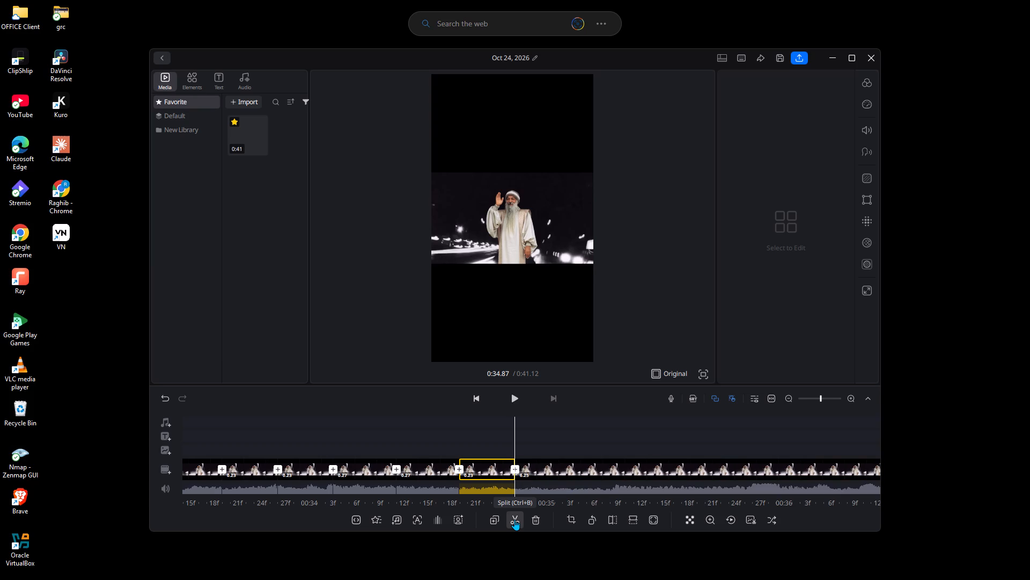
key(Right)
key(Right)
click(514, 519)
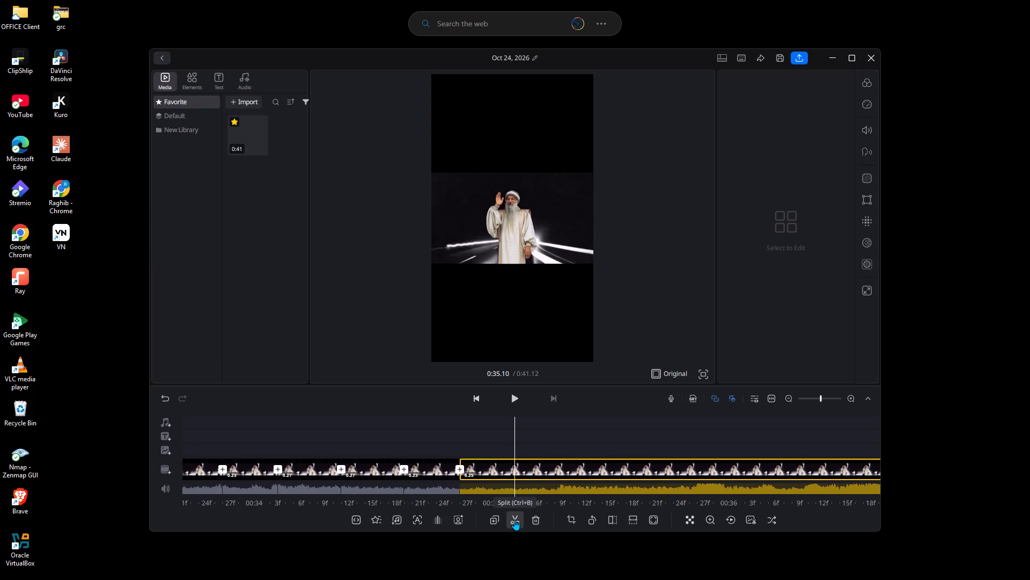
Split the remaining long clip at 0:35.37.
key(Right)
key(Right)
key(Right)
key(Right)
key(Right)
key(Right)
key(Right)
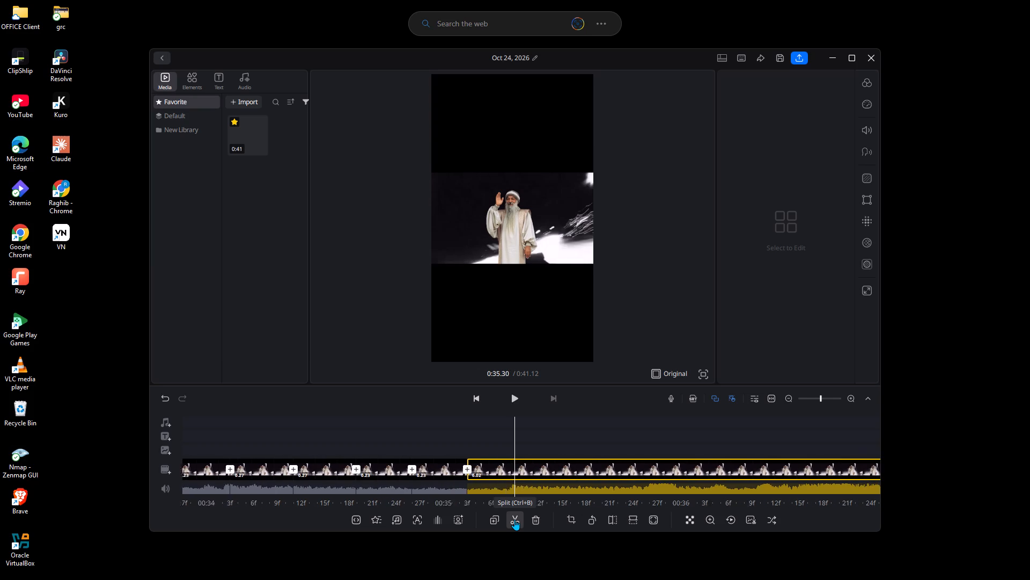
key(Right)
click(514, 519)
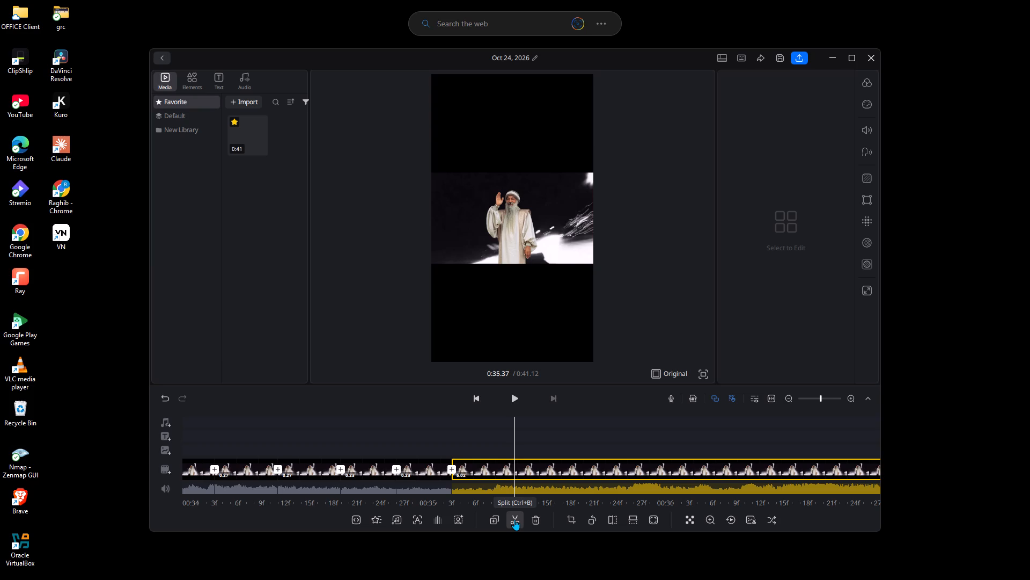
Split the remaining long clip at 0:35.60.
key(Right)
key(Right)
key(Right)
key(Right)
key(Right)
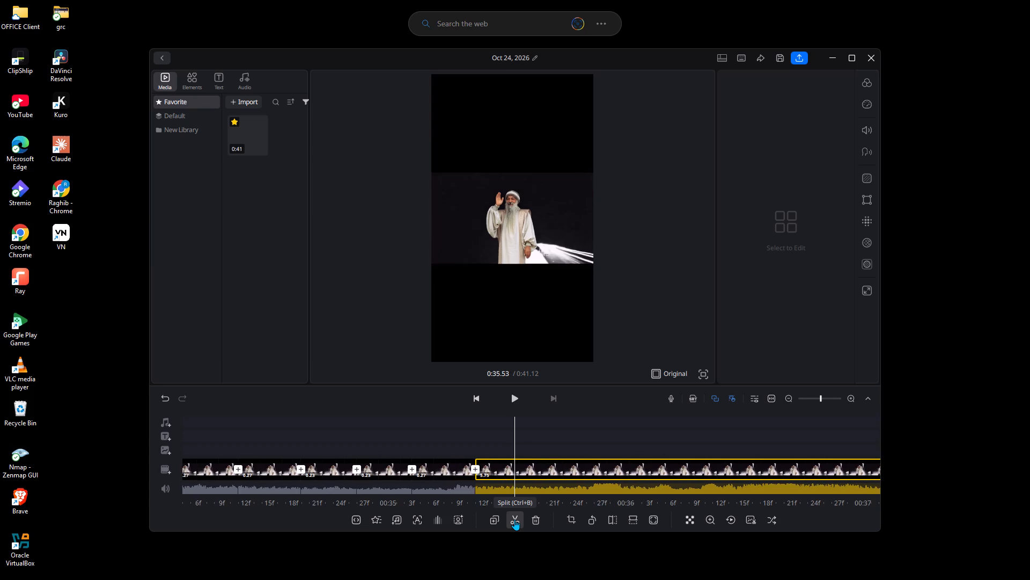
key(Right)
key(Right)
click(514, 519)
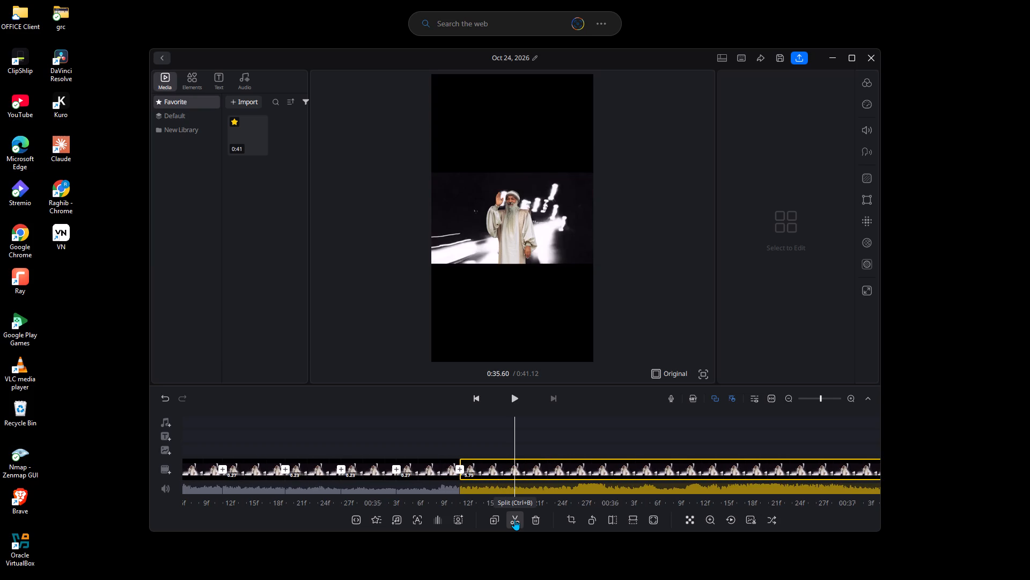
Split the remaining long clip at 0:35.87.
key(Right)
key(Right)
key(Right)
key(Right)
key(Right)
key(Right)
key(Right)
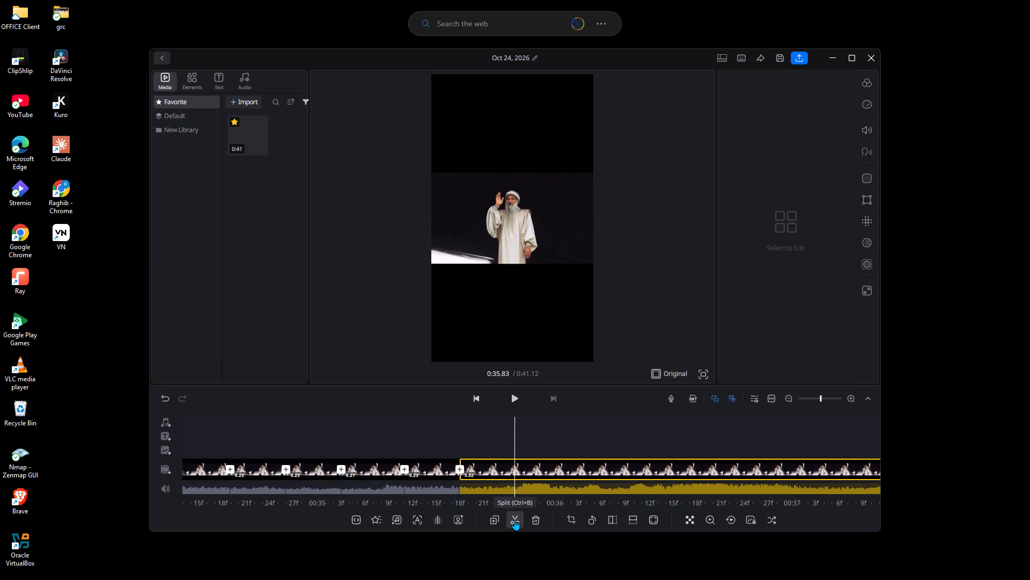
key(Right)
click(514, 519)
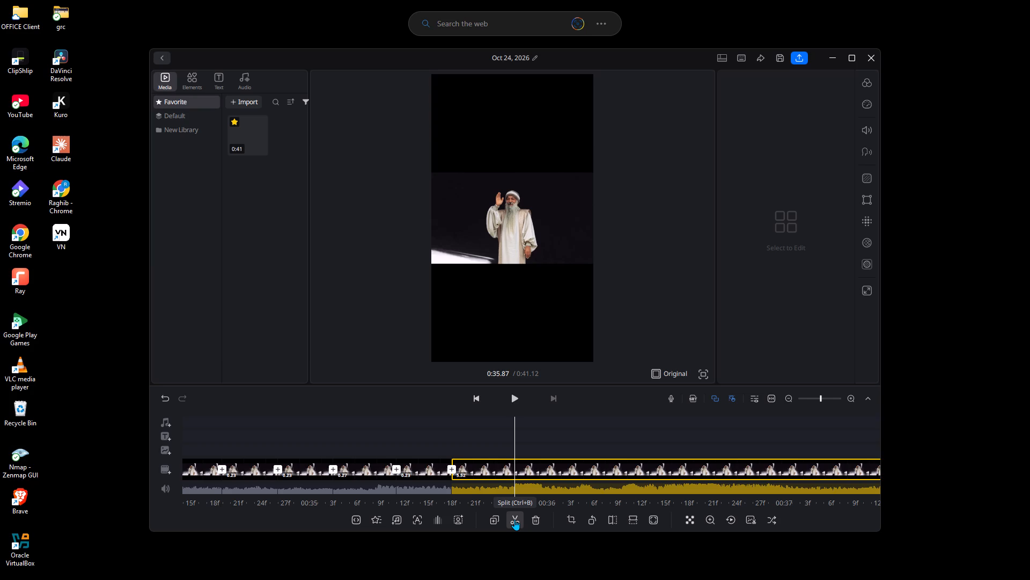
Split the remaining long clip at 0:36.10.
key(Right)
key(Right)
key(Right)
key(Right)
key(Right)
key(Right)
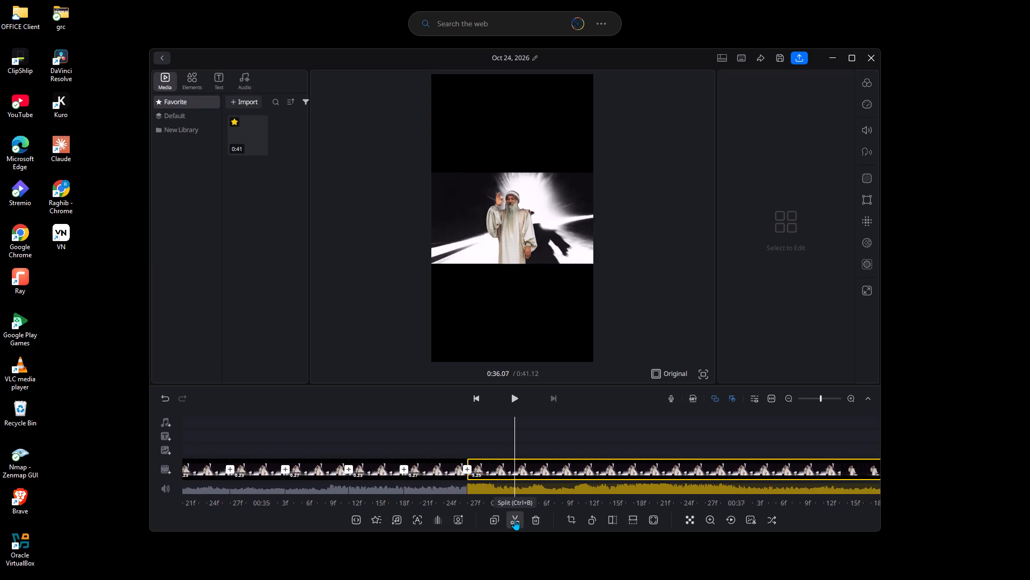
key(Right)
click(514, 519)
Split the remaining long clip at 0:36.40.
key(Right)
key(Right)
key(Right)
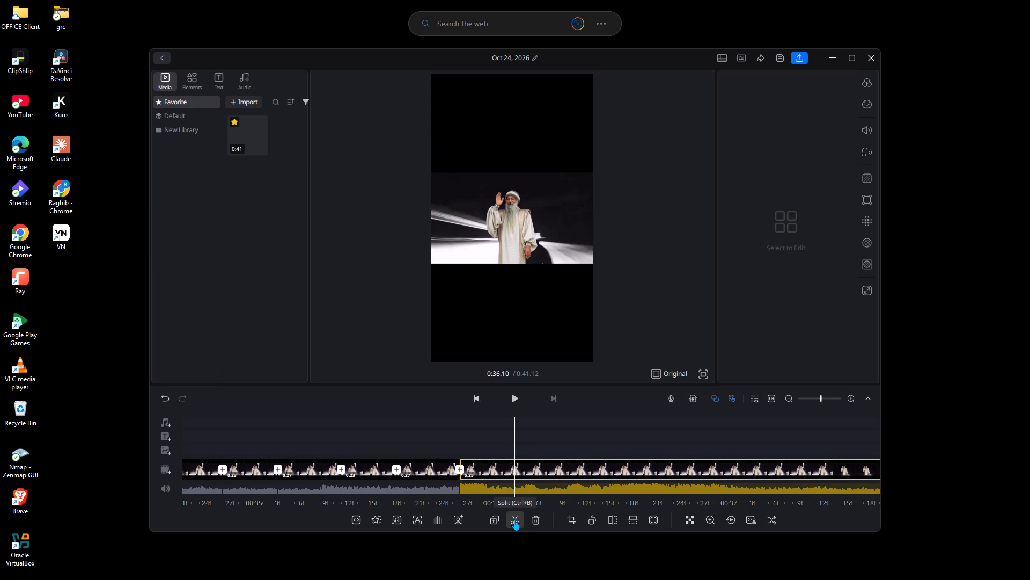
key(Right)
key(Right)
key(Right)
key(Right)
key(Right)
key(Right)
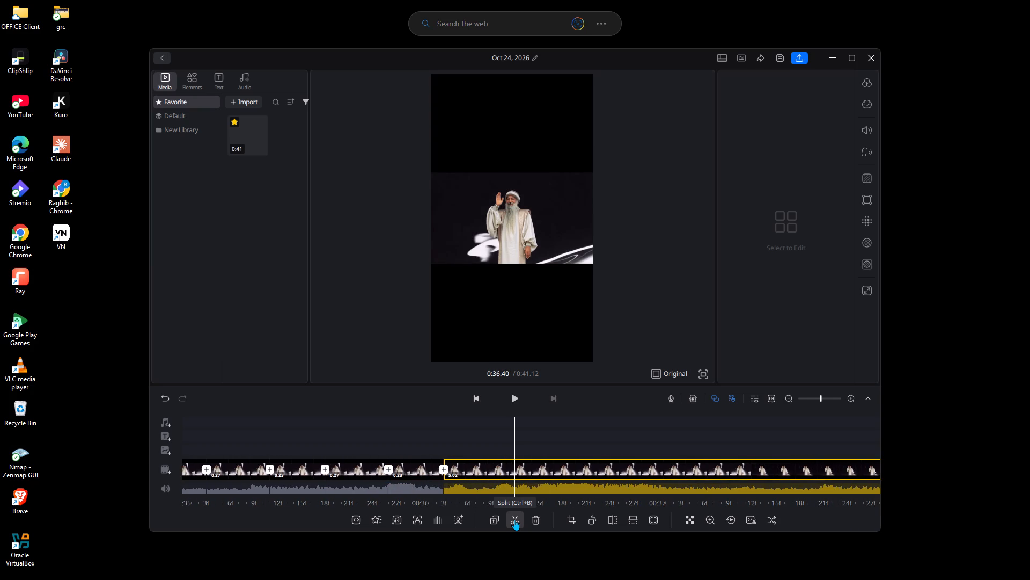
click(514, 519)
Split the remaining long clip at 0:36.63.
key(Right)
key(Right)
key(Right)
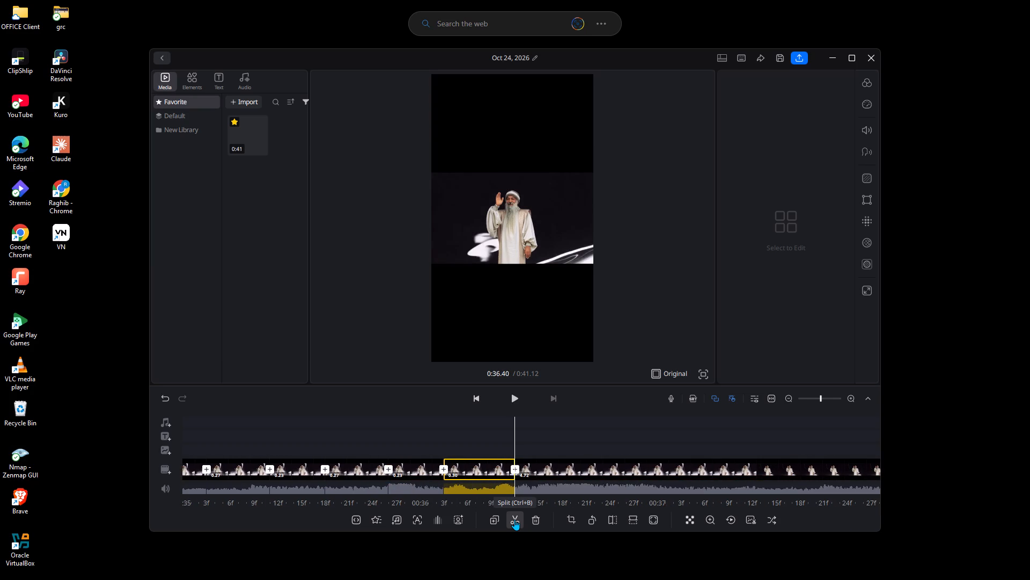
key(Right)
key(Right)
key(Right)
key(Right)
click(514, 519)
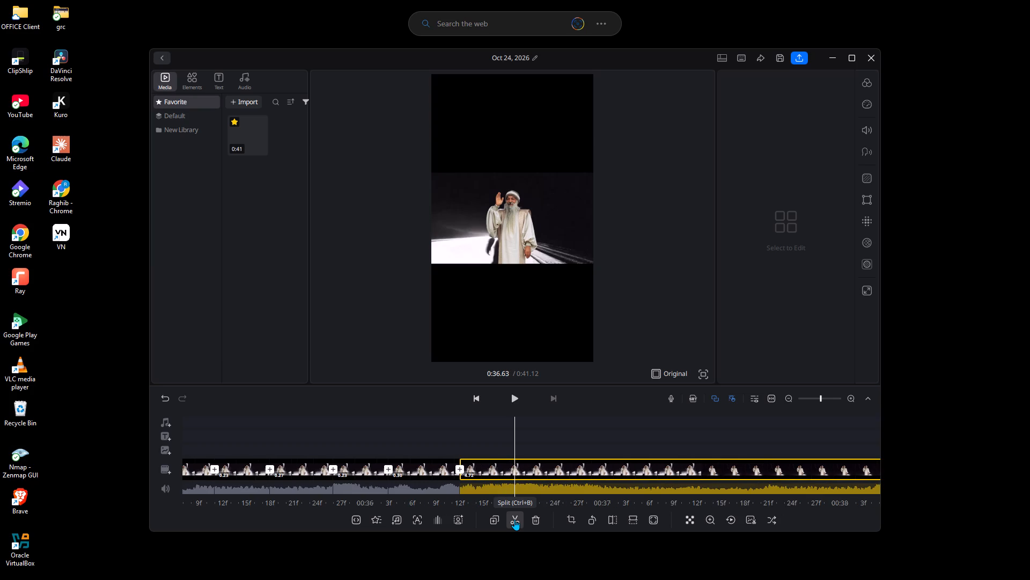
Split the remaining long clip at 0:36.87.
key(Right)
key(Right)
key(Right)
key(Right)
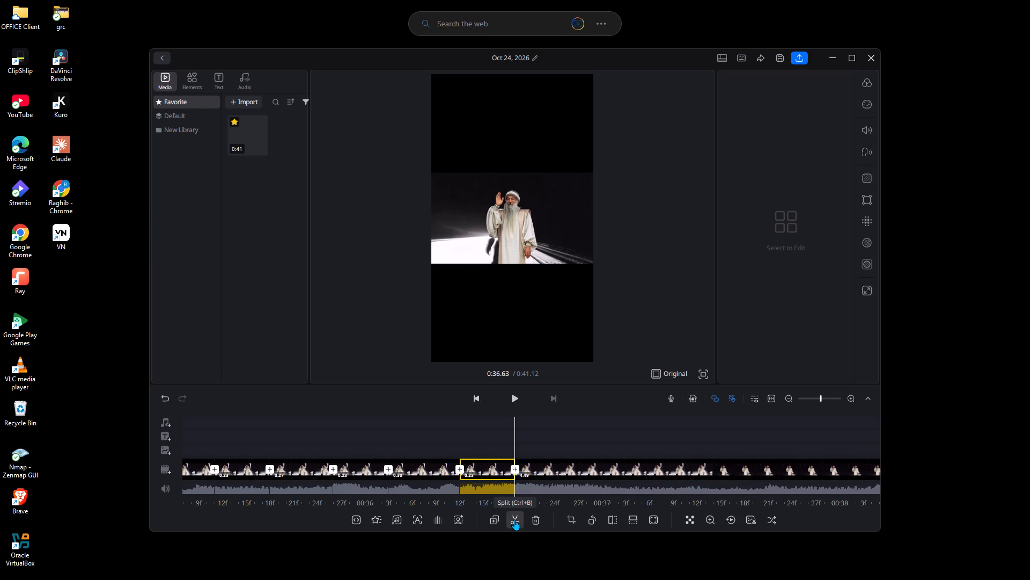
key(Right)
key(Right)
key(Right)
click(514, 519)
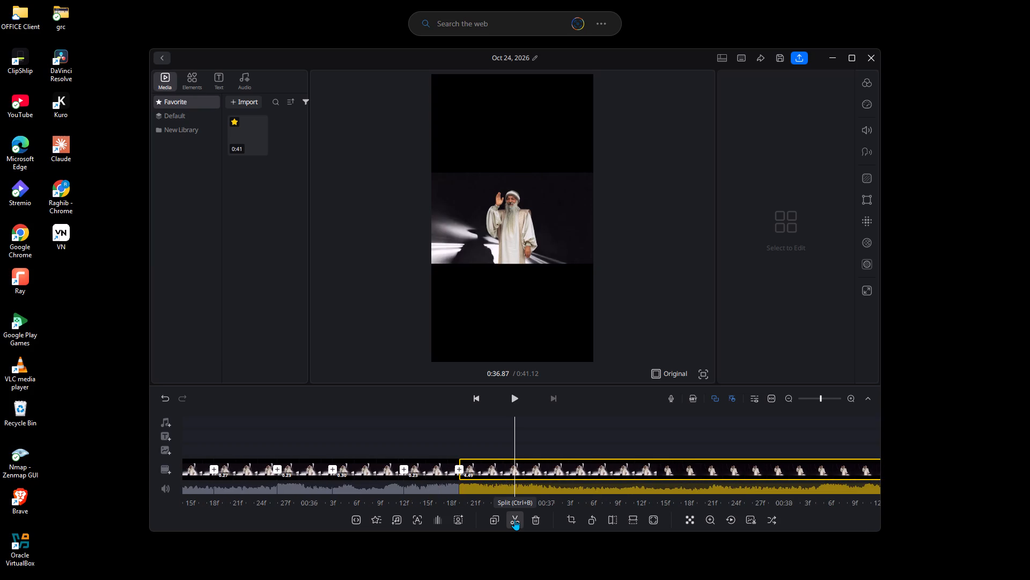
Split the remaining long clip at 0:37.10.
key(Right)
key(Right)
key(Right)
key(Right)
key(Right)
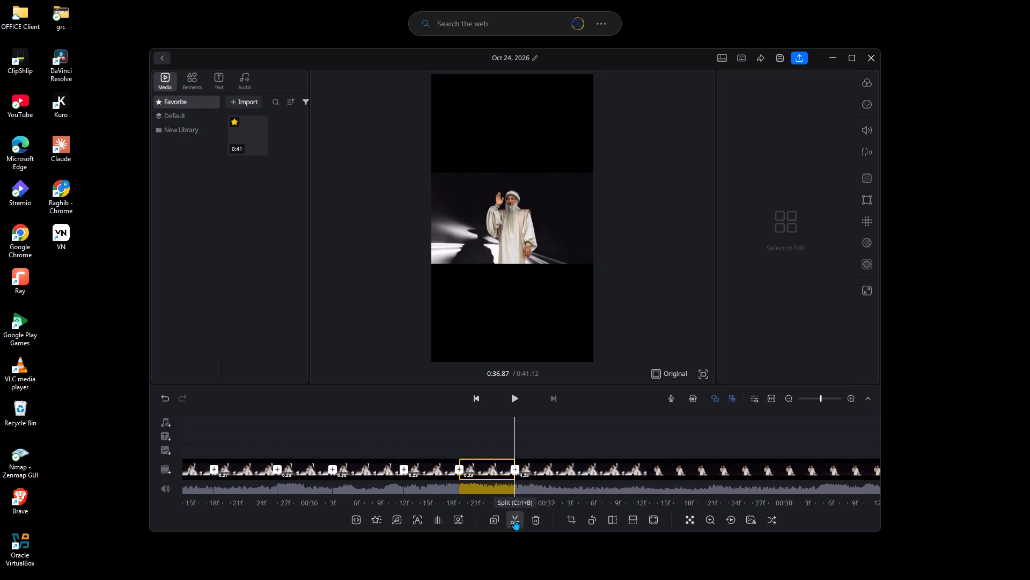
key(Right)
key(Right)
click(514, 519)
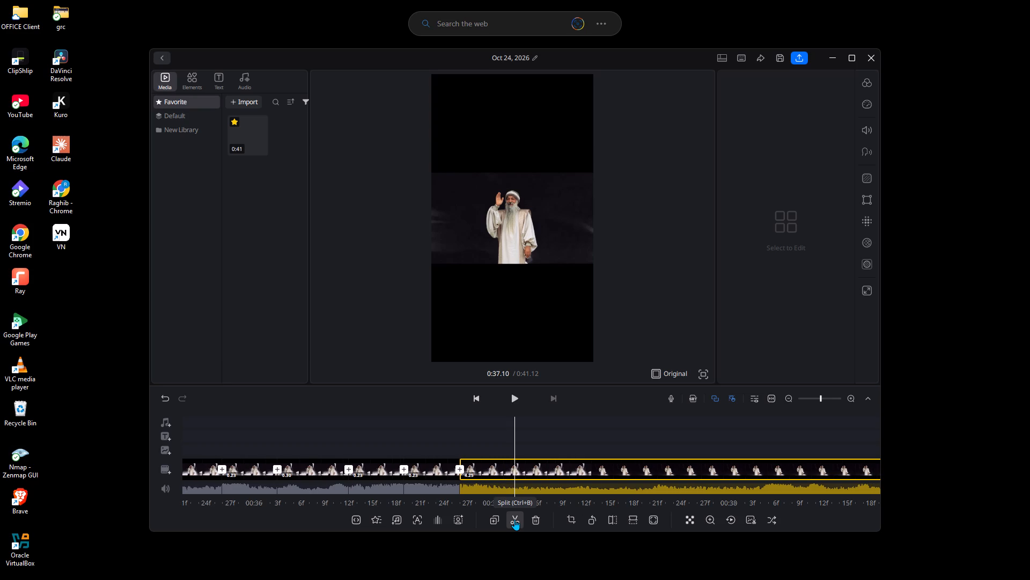
Split the remaining long clip at 0:37.33.
key(Right)
key(Right)
key(Right)
key(Right)
key(Right)
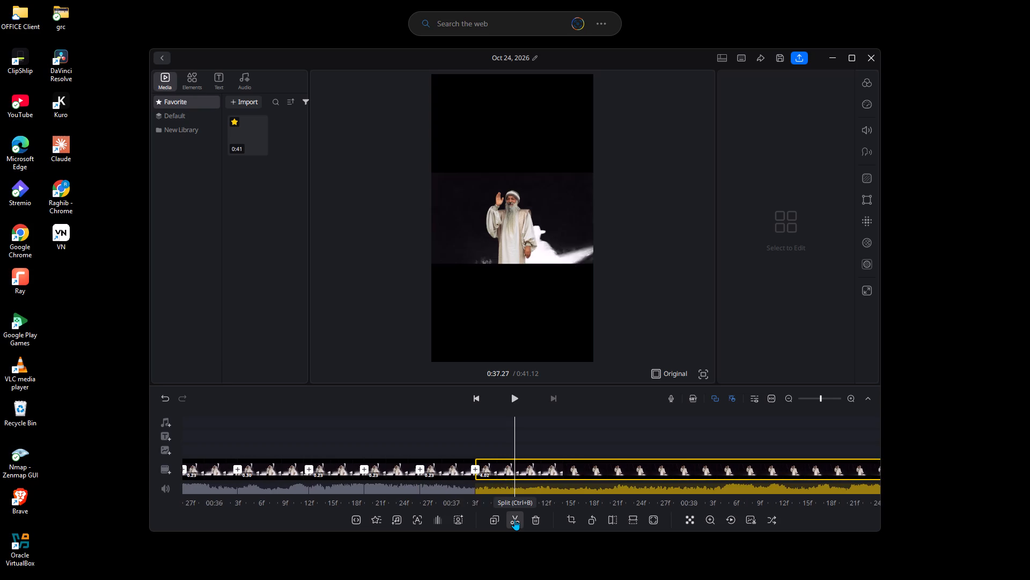
key(Right)
key(Right)
click(514, 519)
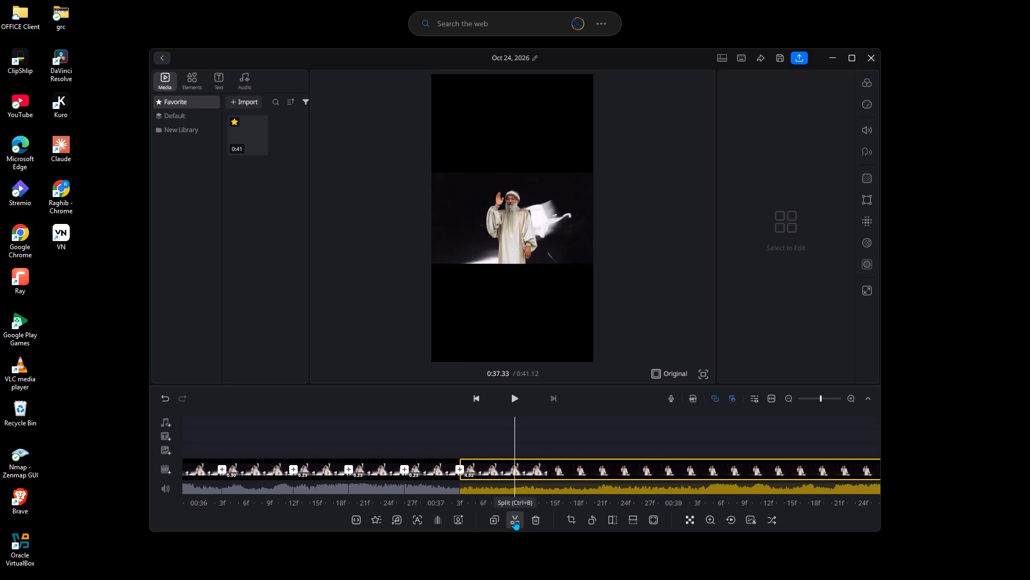
Split the remaining long clip at 0:37.57.
key(Right)
key(Right)
key(Right)
key(Right)
key(Right)
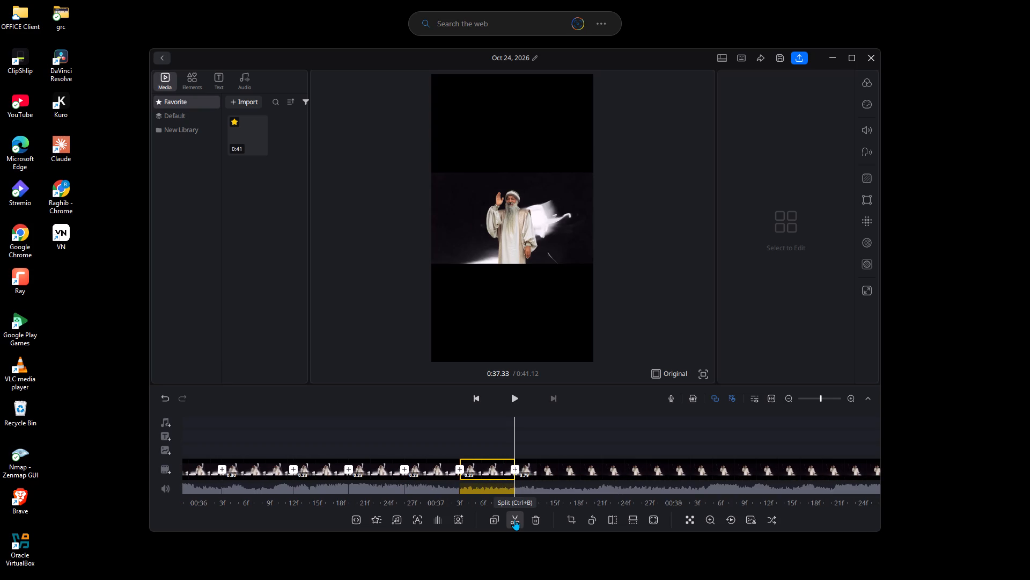
key(Right)
key(Right)
click(514, 519)
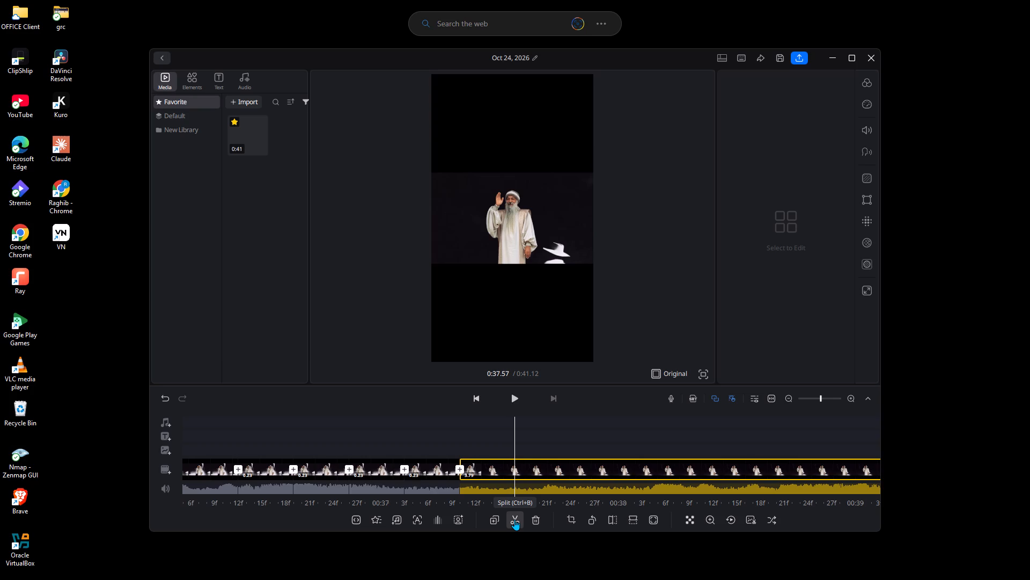
Split the remaining long clip at 0:37.80.
key(Right)
key(Right)
key(Right)
key(Right)
key(Right)
key(Right)
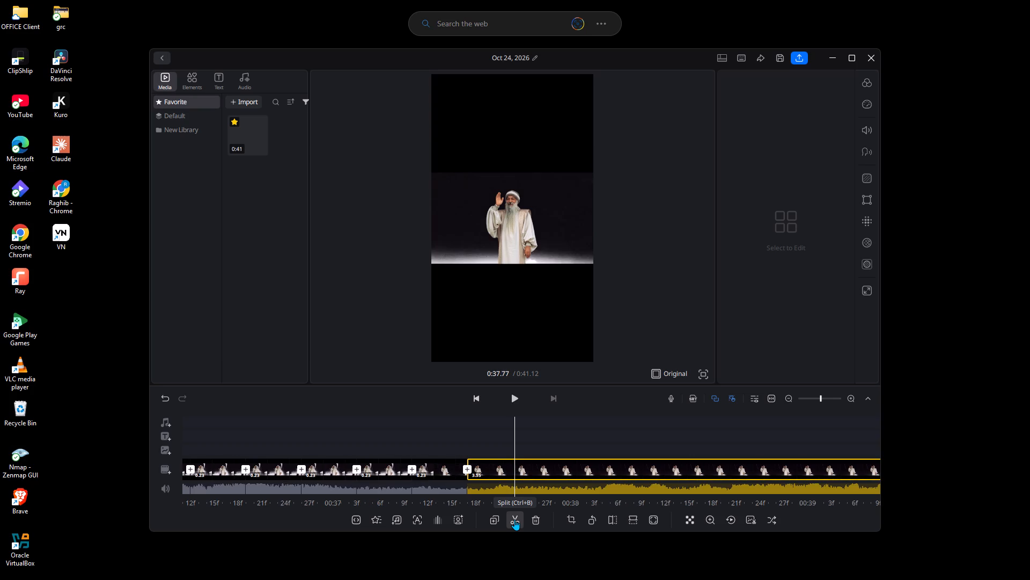
key(Right)
click(514, 519)
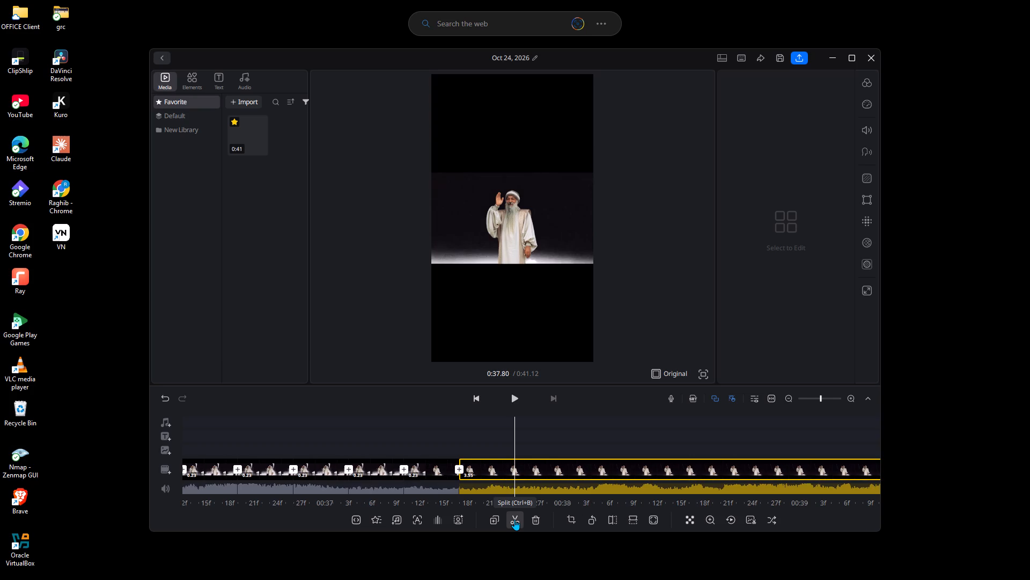
Split the remaining long clip at 0:38.07.
key(Right)
key(Right)
key(Right)
key(Right)
key(Right)
key(Right)
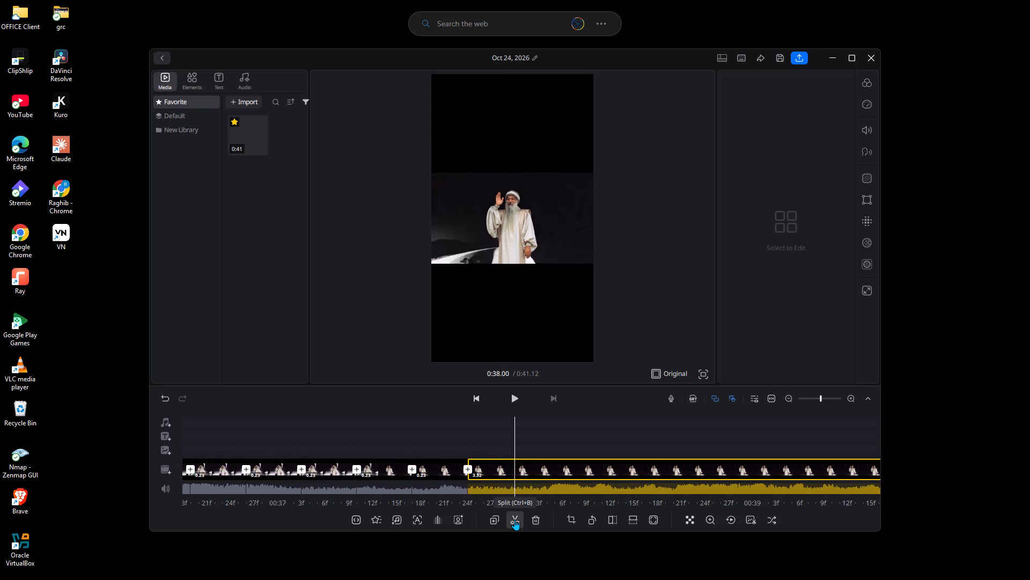
key(Right)
key(Right)
click(514, 519)
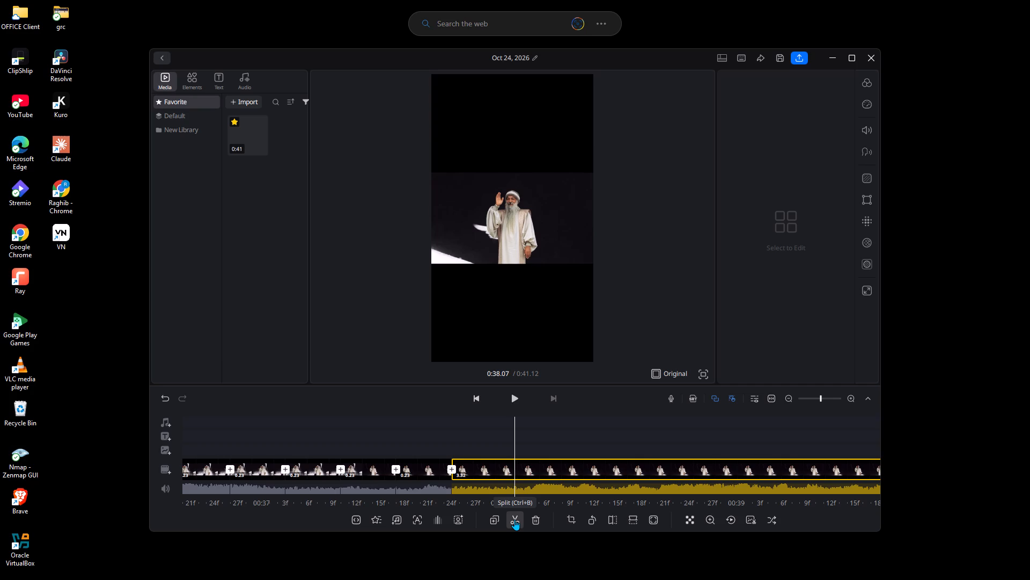
Split the remaining long clip at 0:38.33.
key(Right)
key(Right)
key(Right)
key(Right)
key(Right)
key(Right)
key(Right)
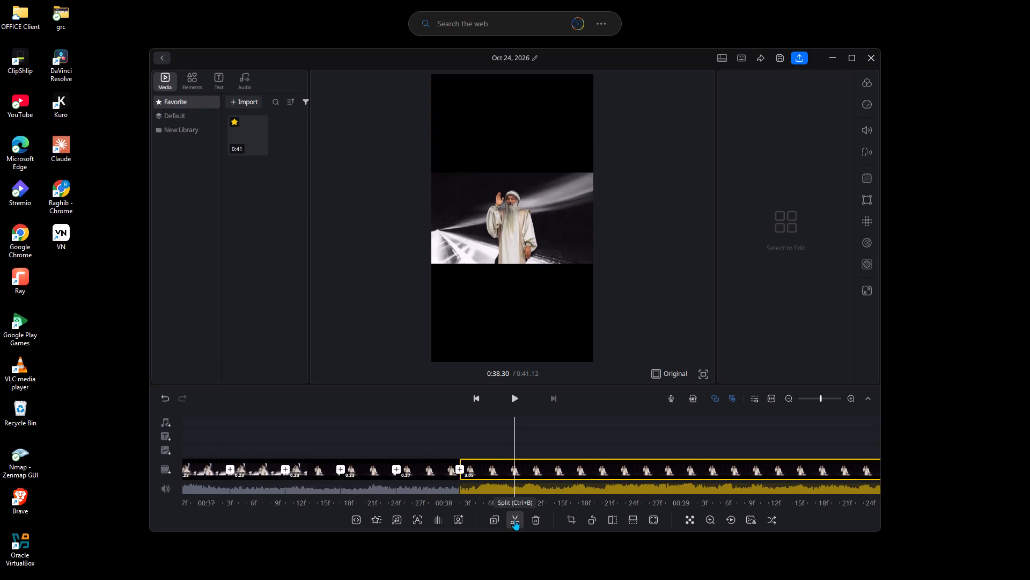
key(Right)
click(514, 519)
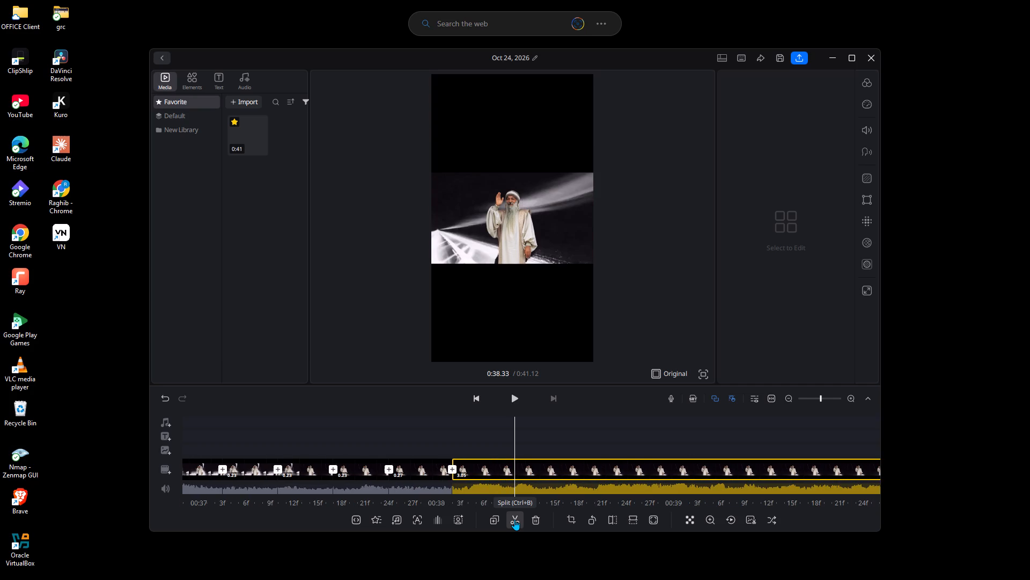
Split the remaining long clip at 0:38.60.
key(Right)
key(Right)
key(Right)
key(Right)
key(Right)
key(Right)
key(Right)
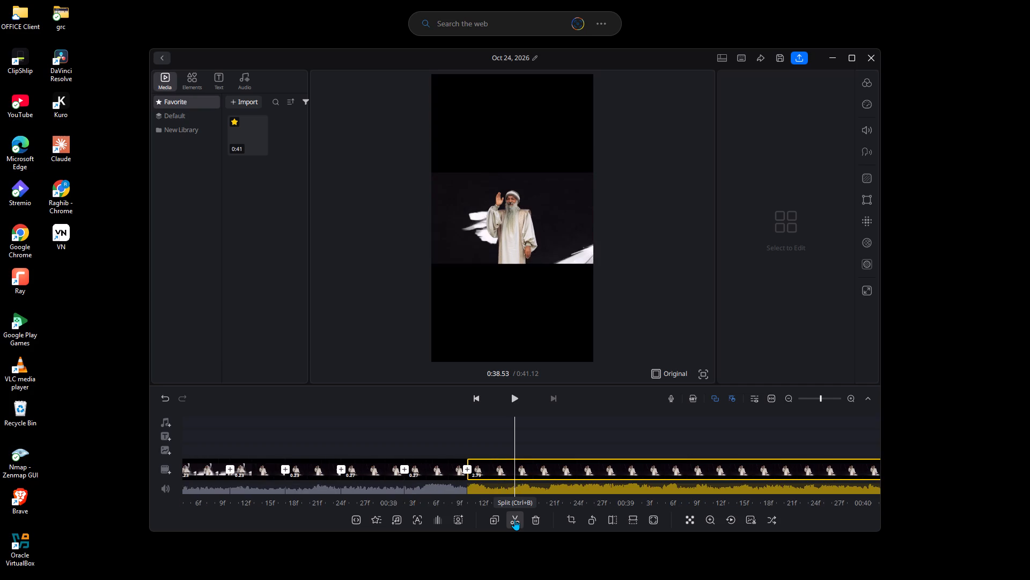
key(Right)
click(514, 519)
Split the remaining long clip at 0:38.90.
key(Right)
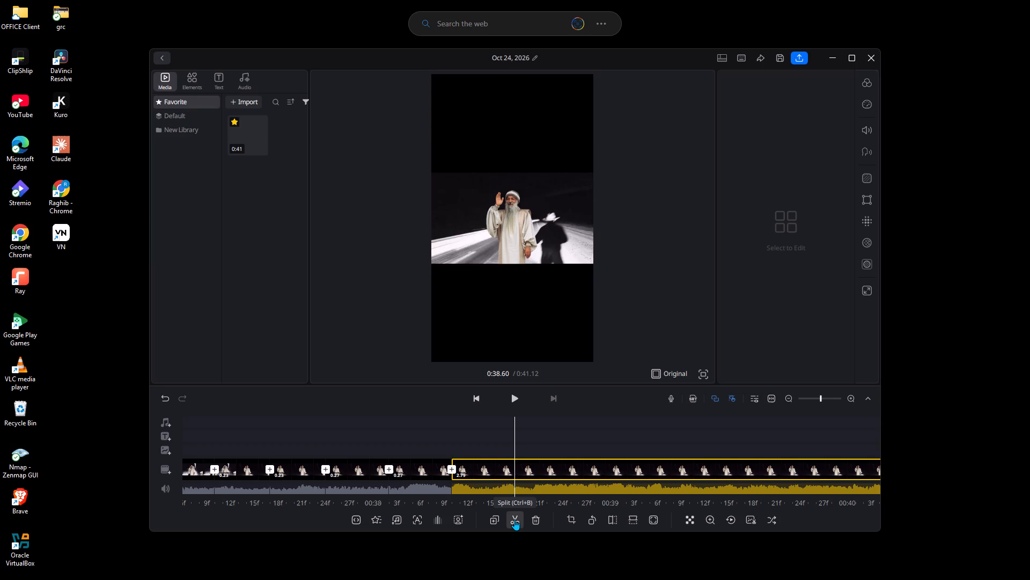
key(Right)
key(Right)
key(Right)
key(Right)
key(Right)
key(Right)
key(Right)
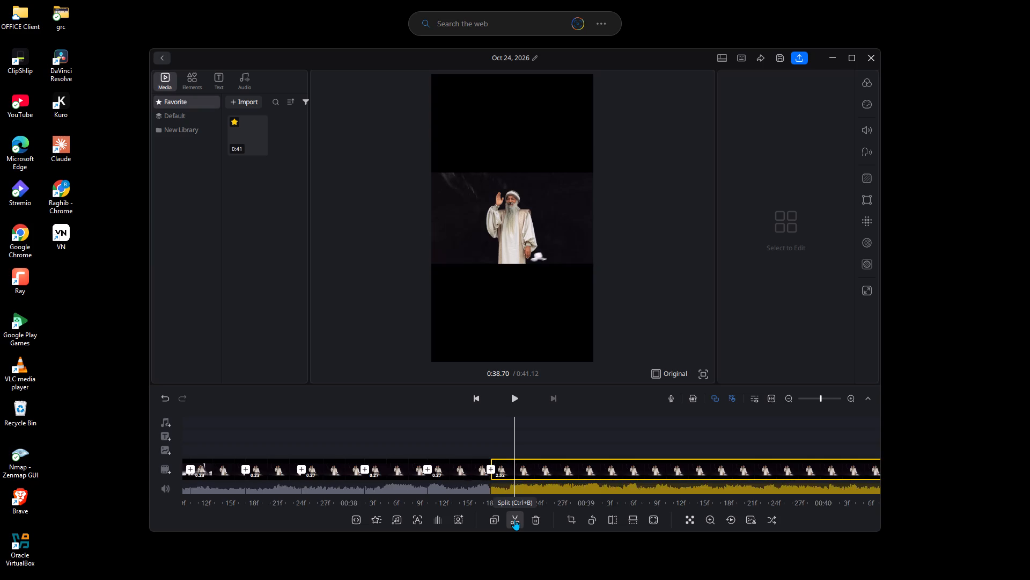
key(Right)
click(514, 519)
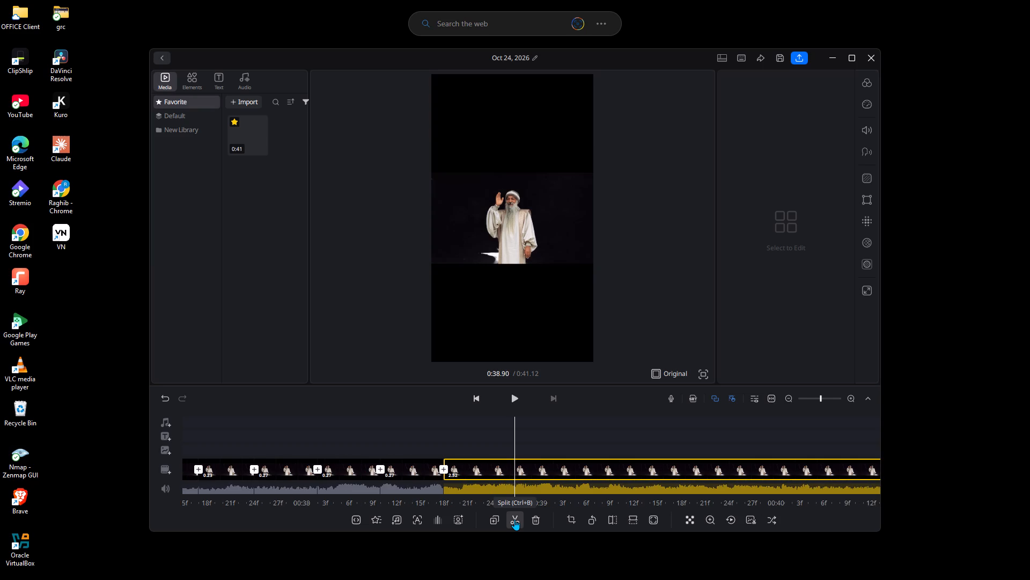
Split the remaining long clip at 0:39.13.
key(Right)
key(Right)
key(Right)
key(Right)
key(Right)
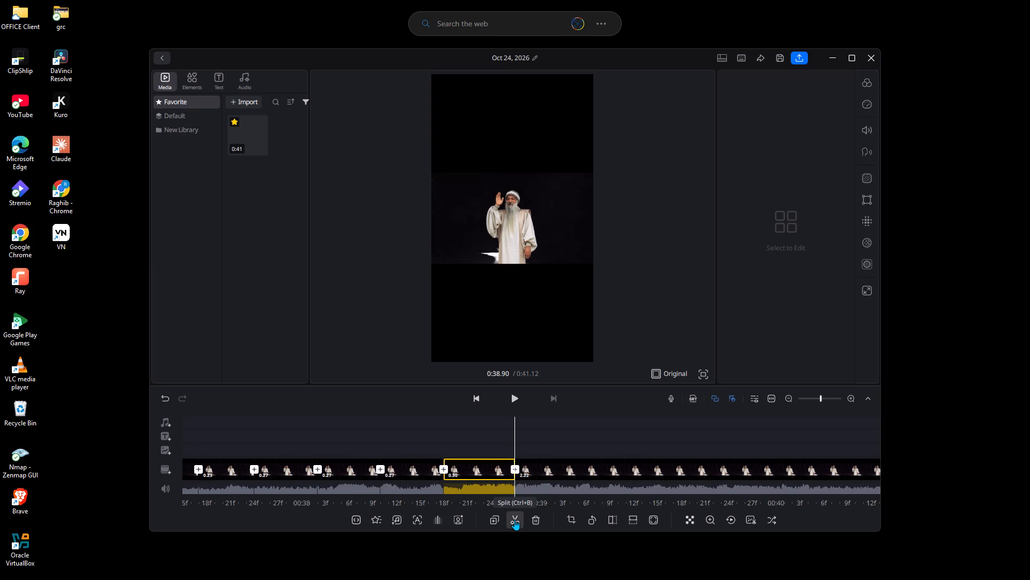
key(Right)
key(Right)
click(514, 519)
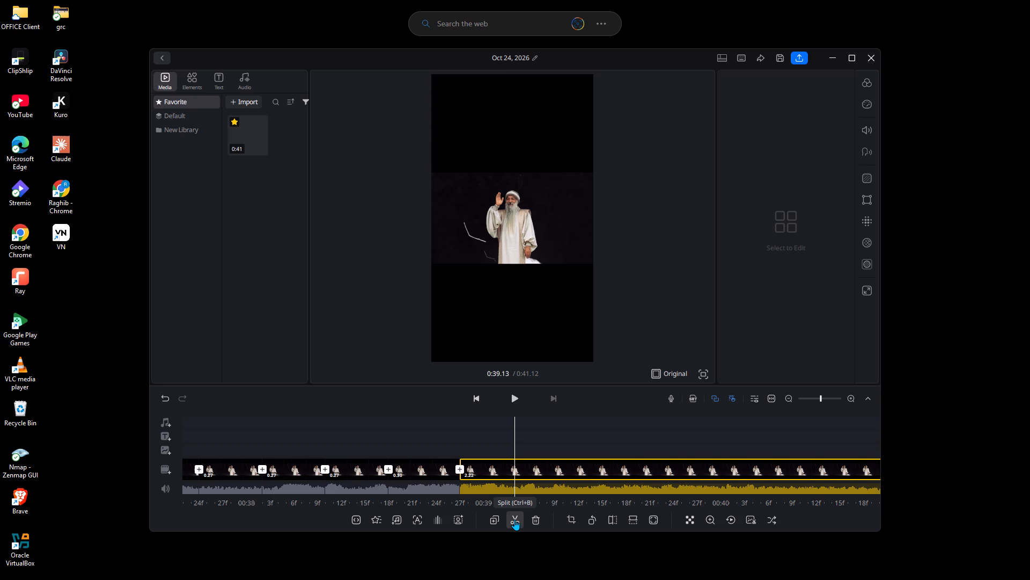
Split the remaining long clip at 0:39.40.
key(Right)
key(Right)
key(Right)
key(Right)
key(Right)
key(Right)
key(Right)
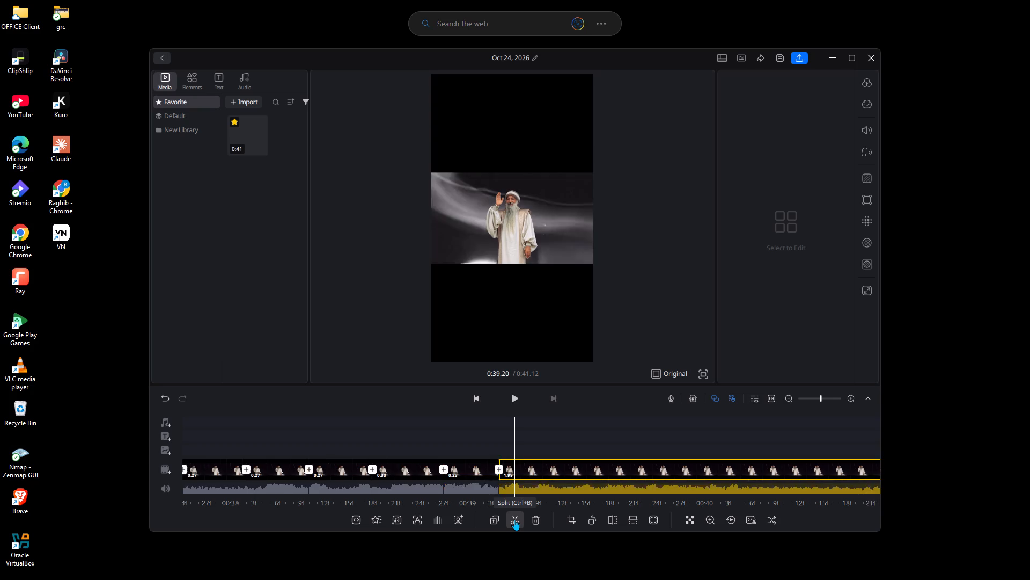
key(Right)
click(514, 519)
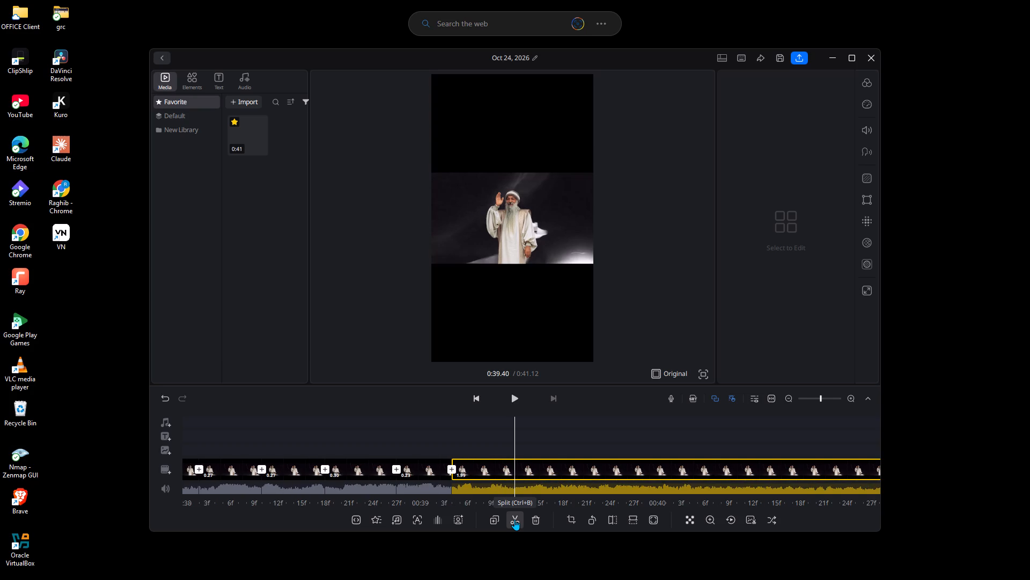
Split the remaining long clip at 0:39.63.
key(Right)
key(Right)
key(Right)
key(Right)
key(Right)
key(Right)
key(Right)
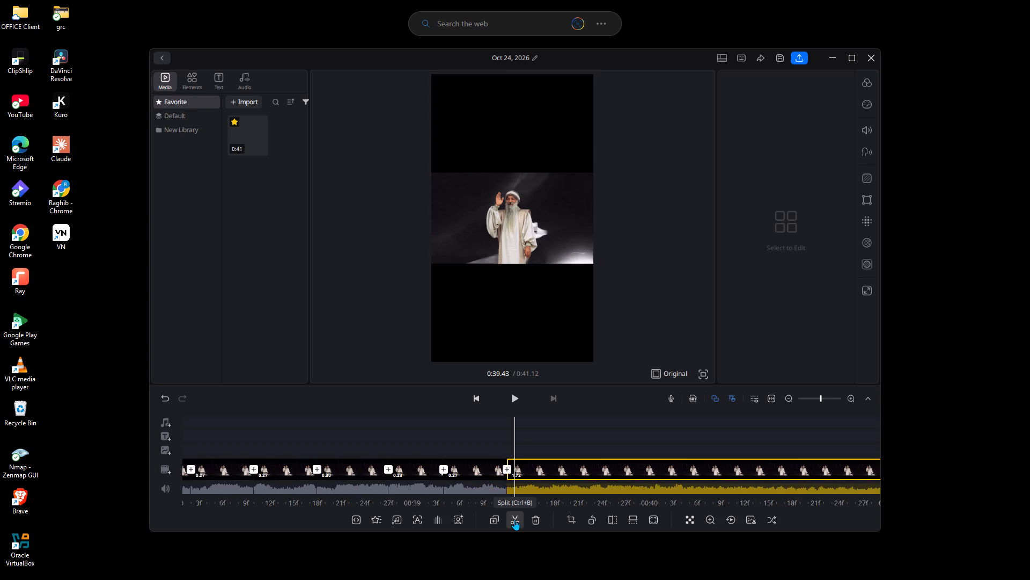
click(514, 519)
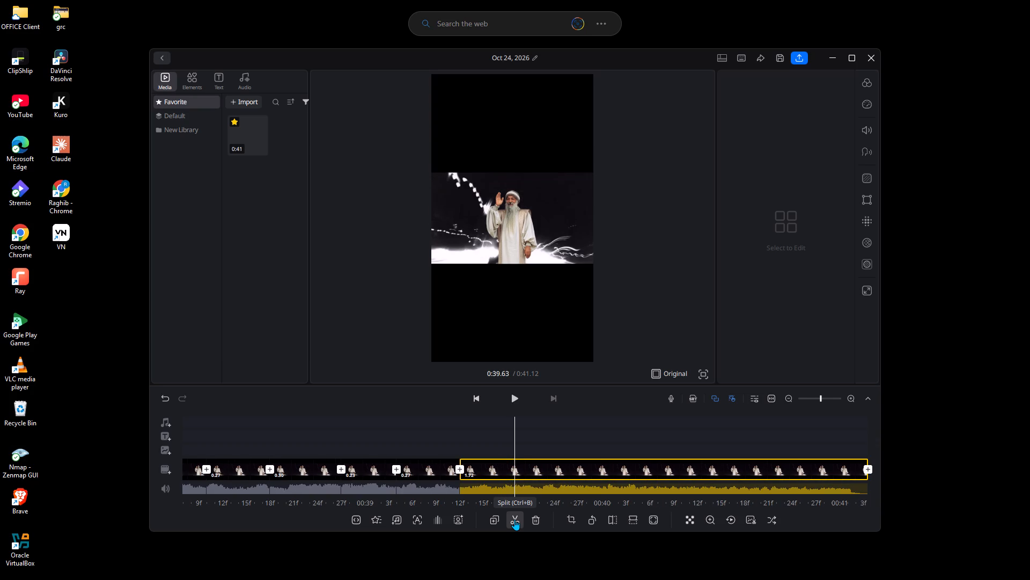
Split the remaining long clip at 0:39.87.
key(Right)
key(Right)
key(Right)
key(Right)
key(Right)
key(Right)
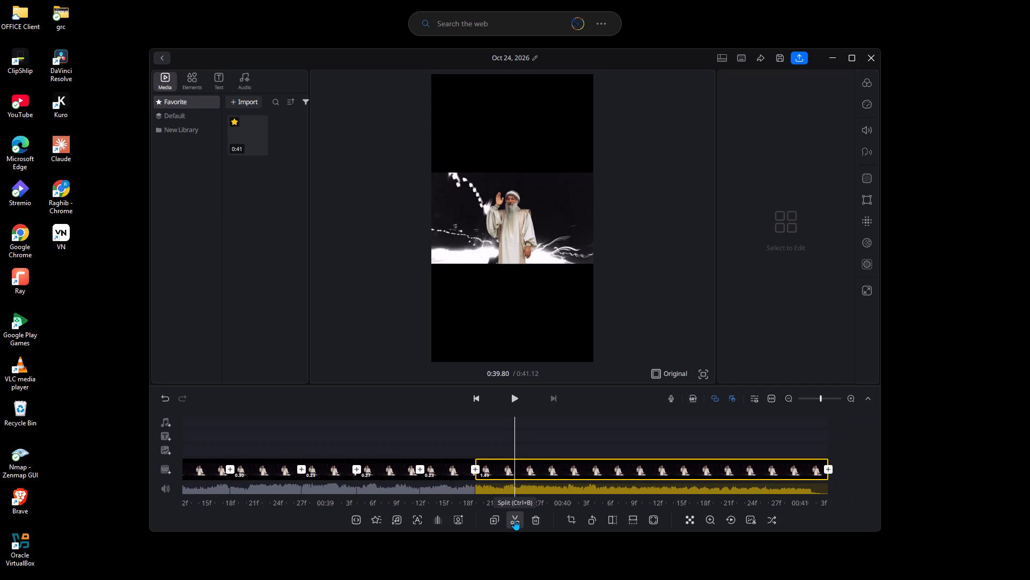
key(Right)
click(514, 519)
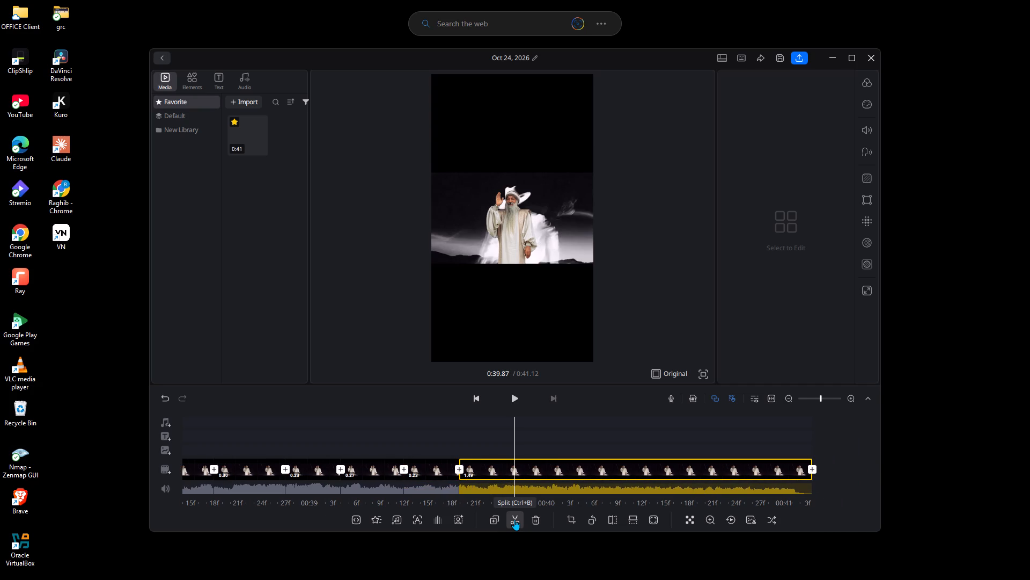
Split the remaining long clip at 0:40.10.
key(Right)
key(Right)
key(Right)
key(Right)
key(Right)
key(Right)
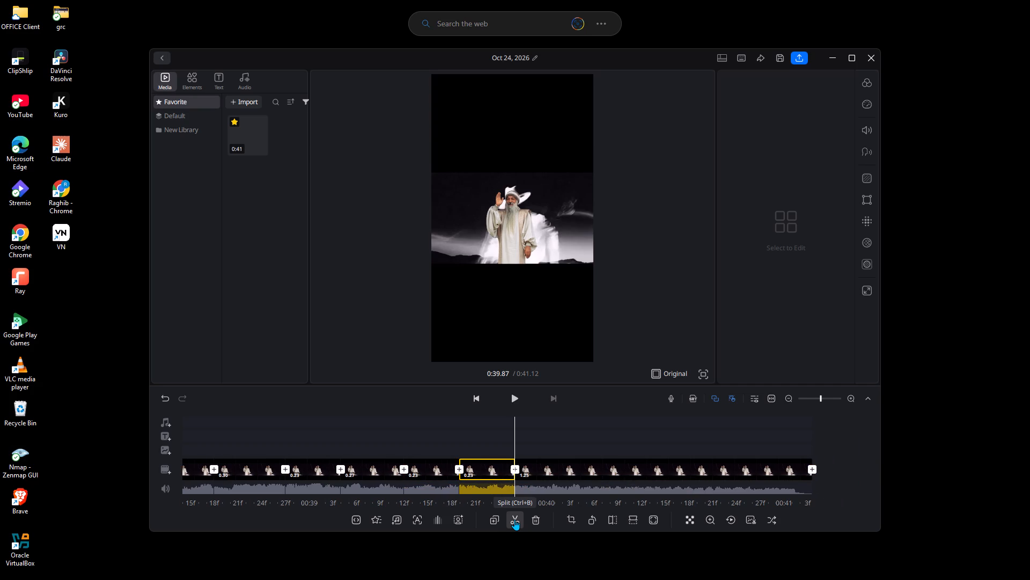
key(Right)
click(514, 519)
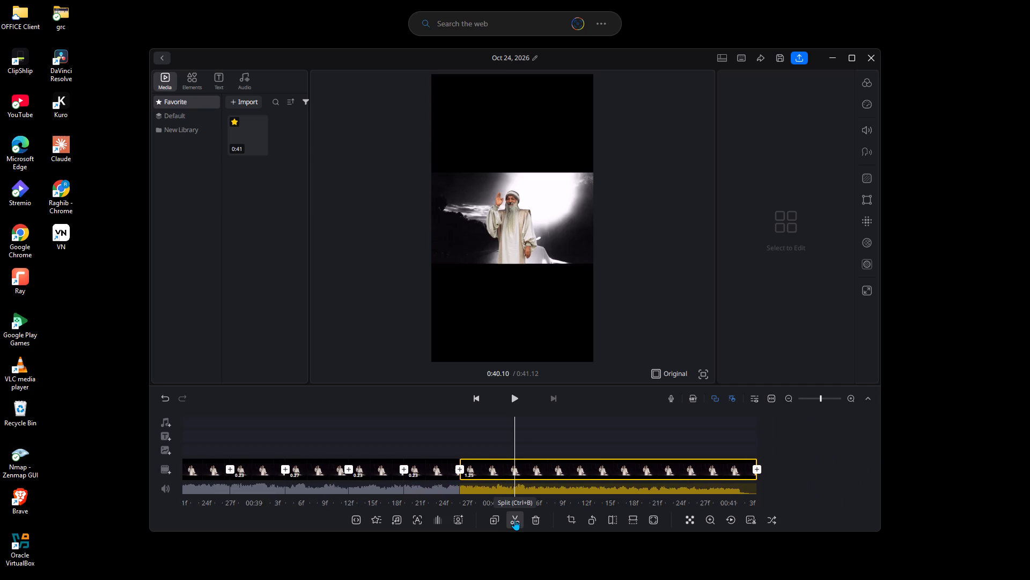
Split the remaining clip at 0:40.33.
key(Right)
key(Right)
key(Right)
key(Right)
key(Right)
key(Right)
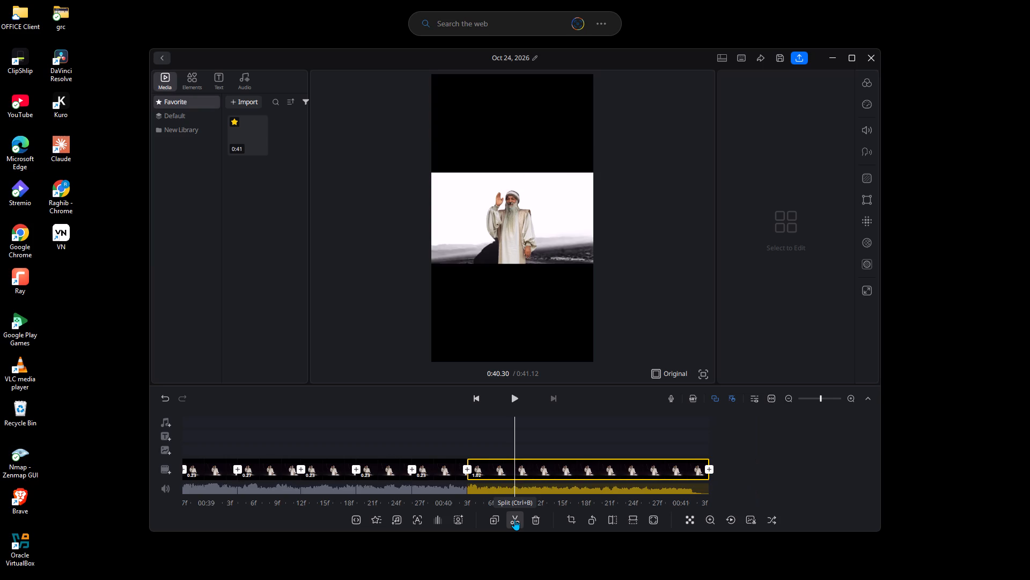
key(Right)
click(514, 519)
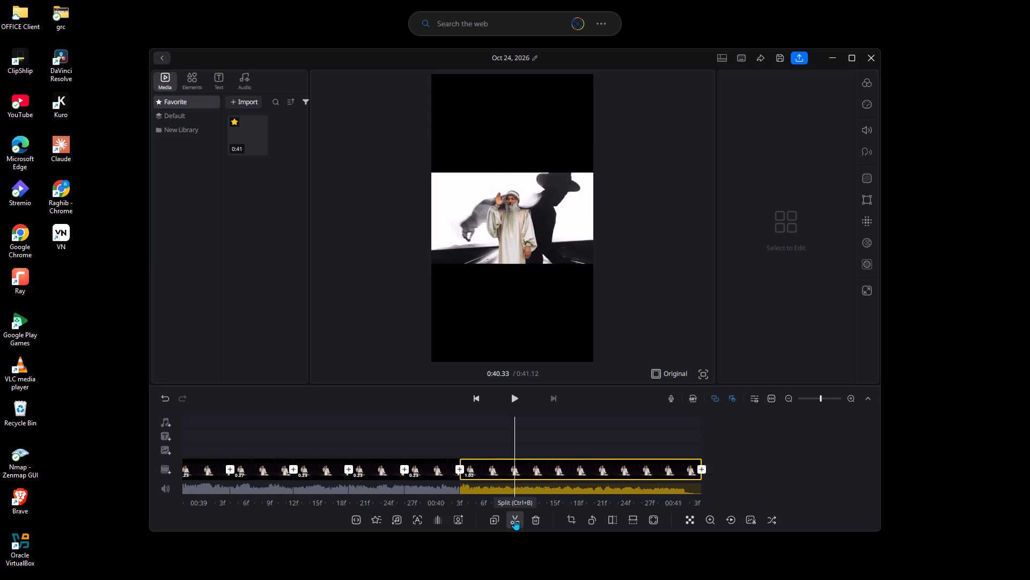
Split the remaining clip at 0:40.53.
key(Right)
key(Right)
key(Right)
key(Right)
key(Right)
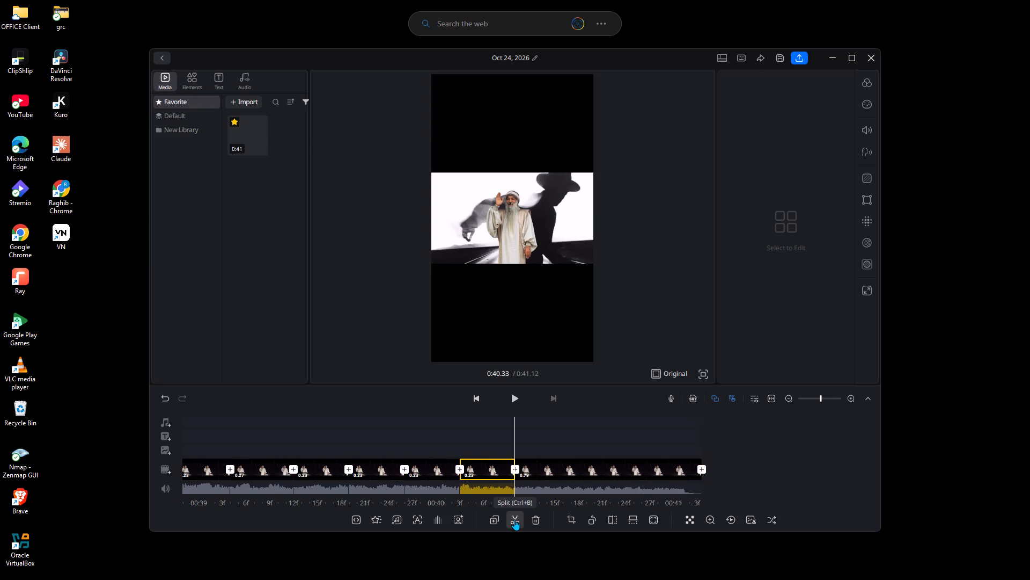
key(Right)
click(514, 519)
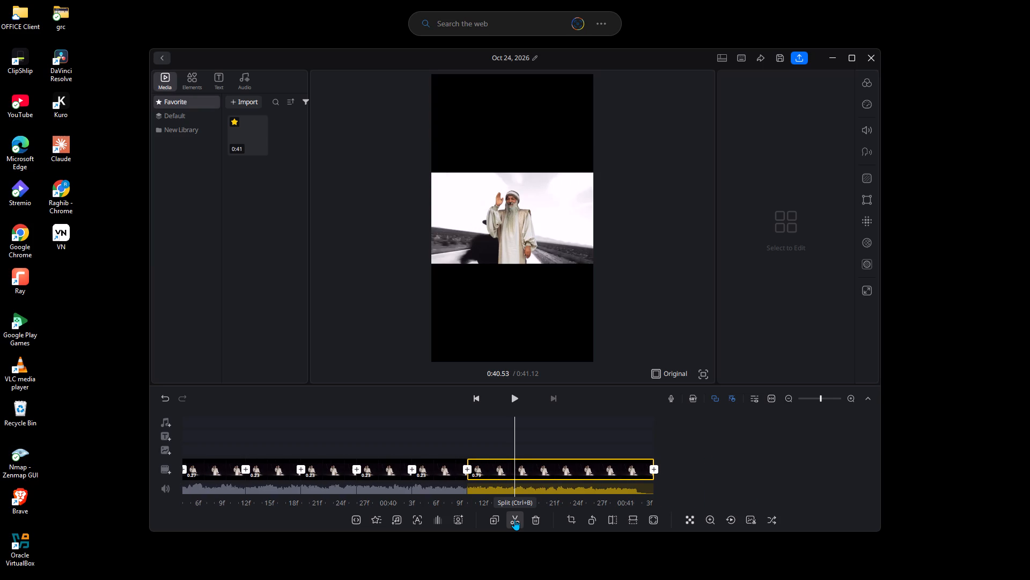
Split the remaining clip at 0:40.77.
key(Right)
key(Right)
key(Right)
key(Right)
key(Right)
key(Right)
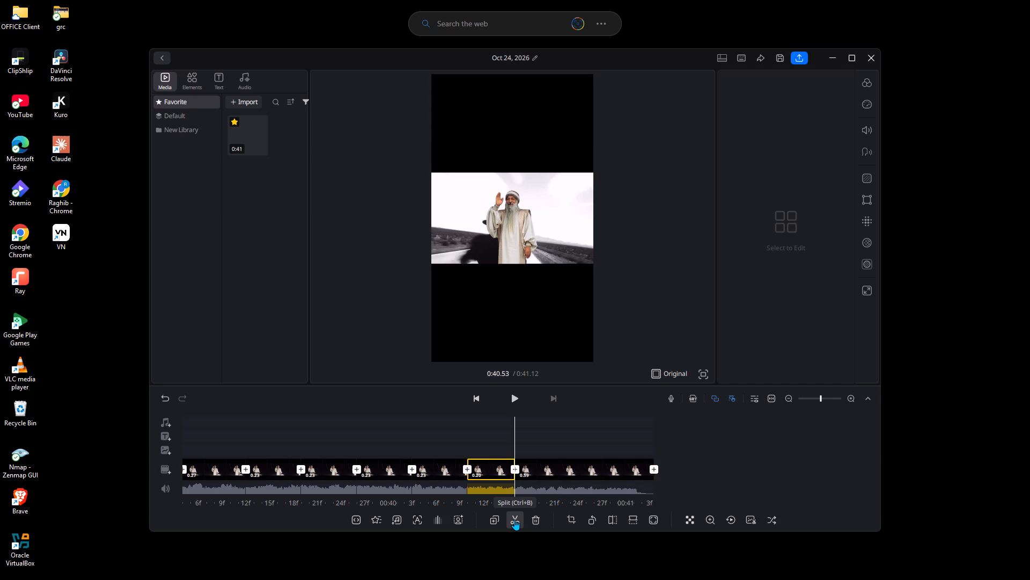
key(Right)
click(514, 519)
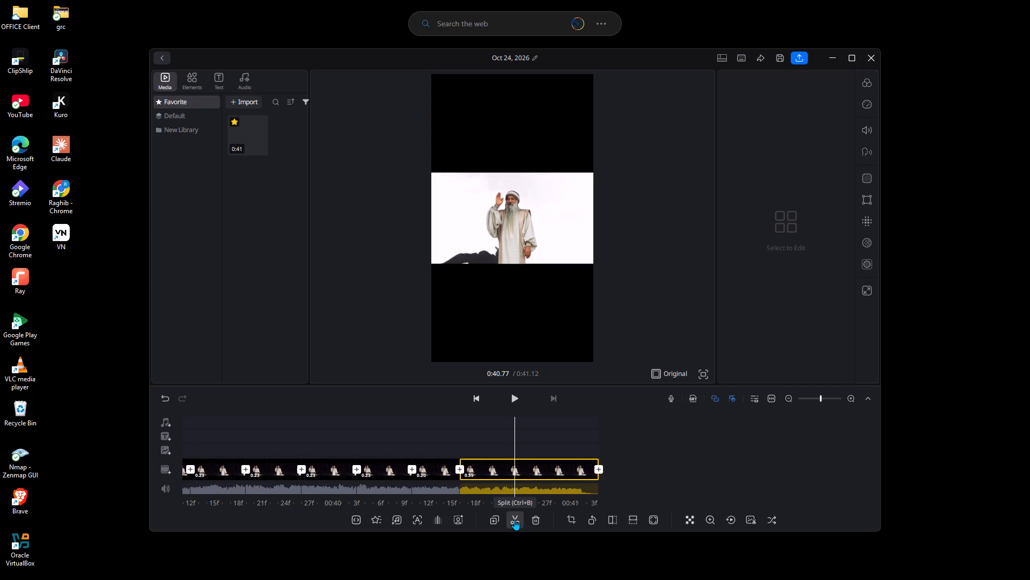
Split the last remaining clip at 0:40.93.
key(Right)
key(Right)
key(Right)
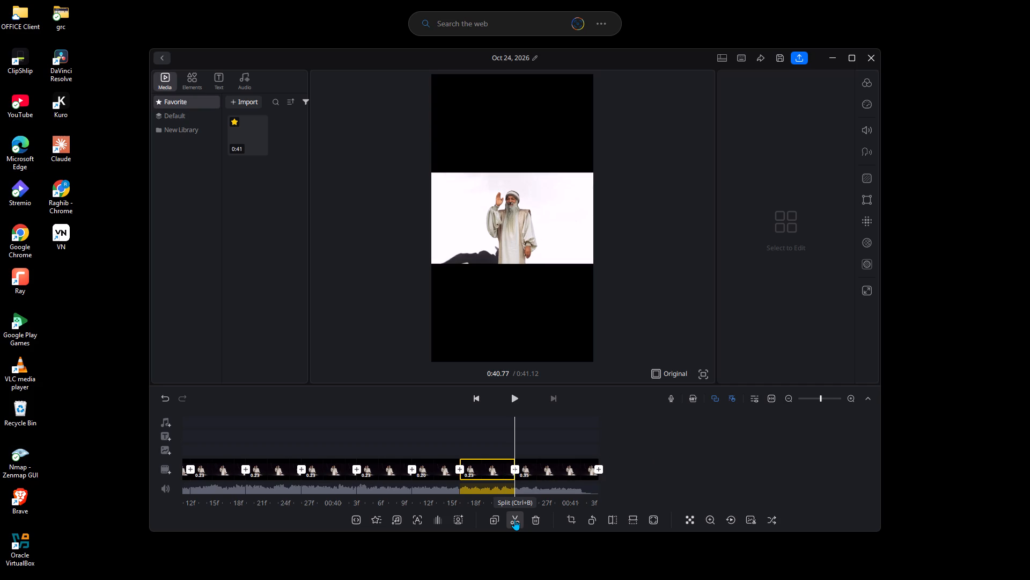
key(Right)
key(Right)
click(514, 519)
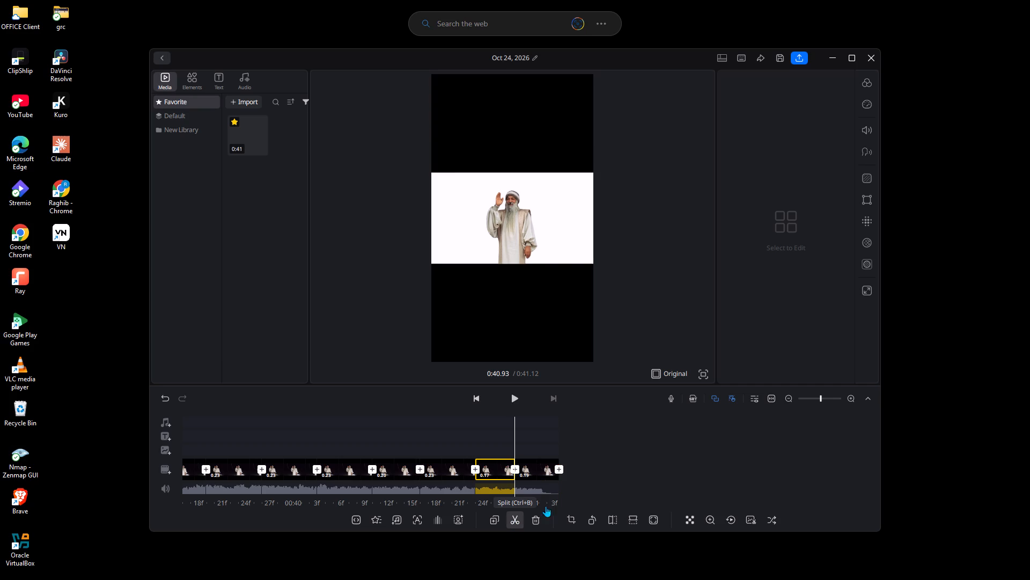
Add a Black transition at the very start of the video and lengthen its duration.
double_click(804, 395)
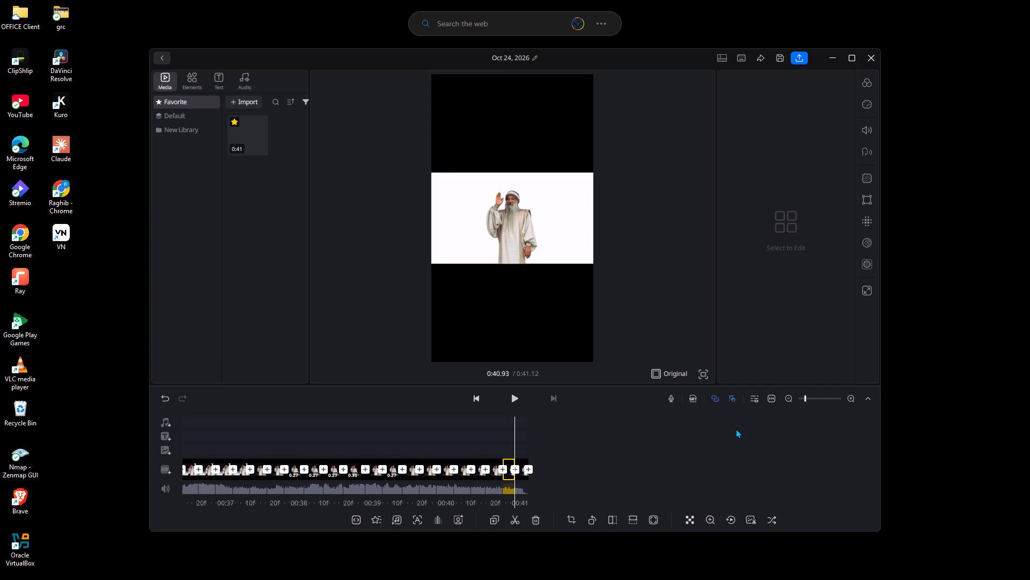
drag(417, 452, 1029, 505)
click(509, 415)
drag(498, 433, 512, 437)
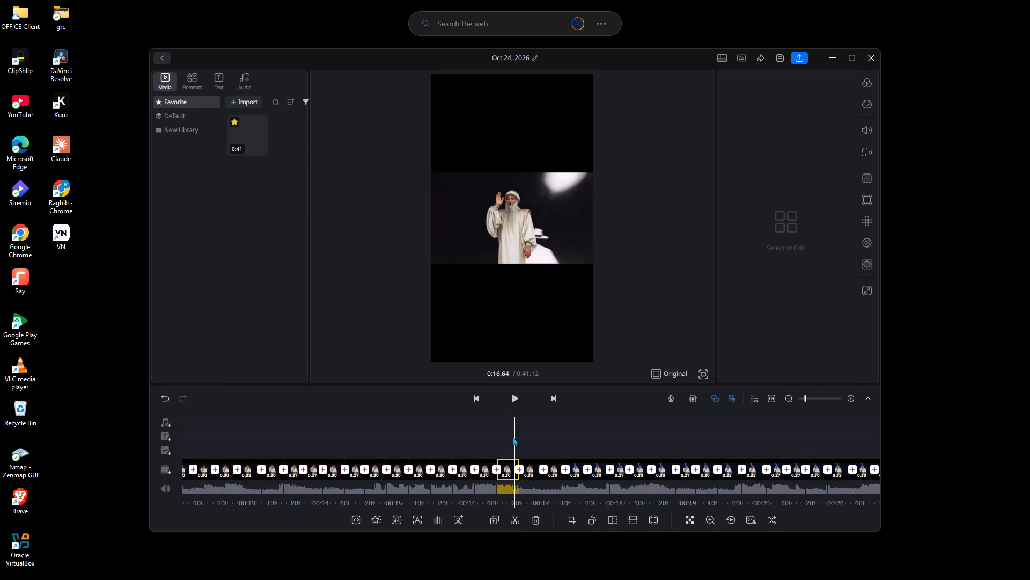
drag(512, 437, 1029, 388)
drag(404, 443, 1029, 435)
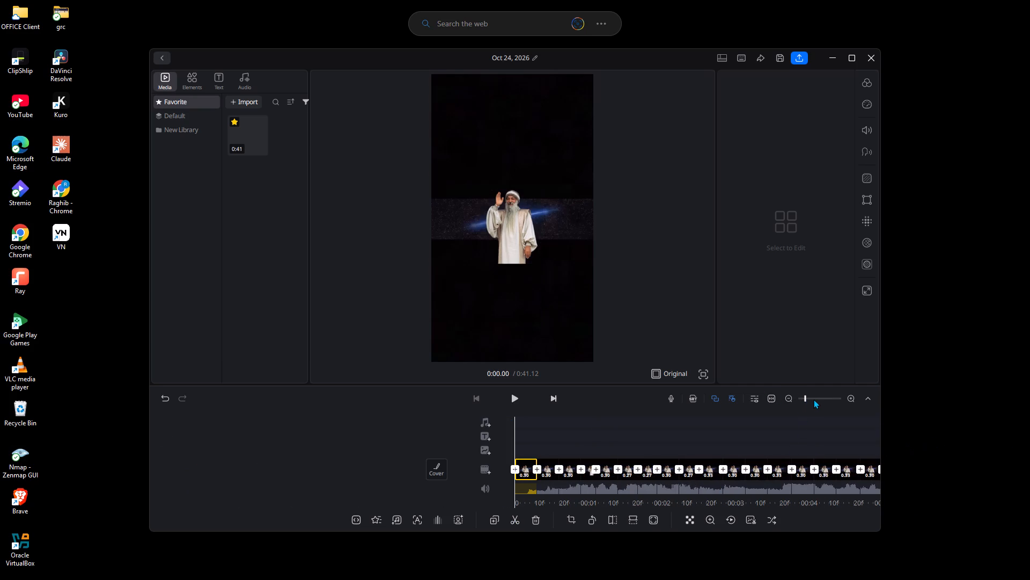
click(822, 397)
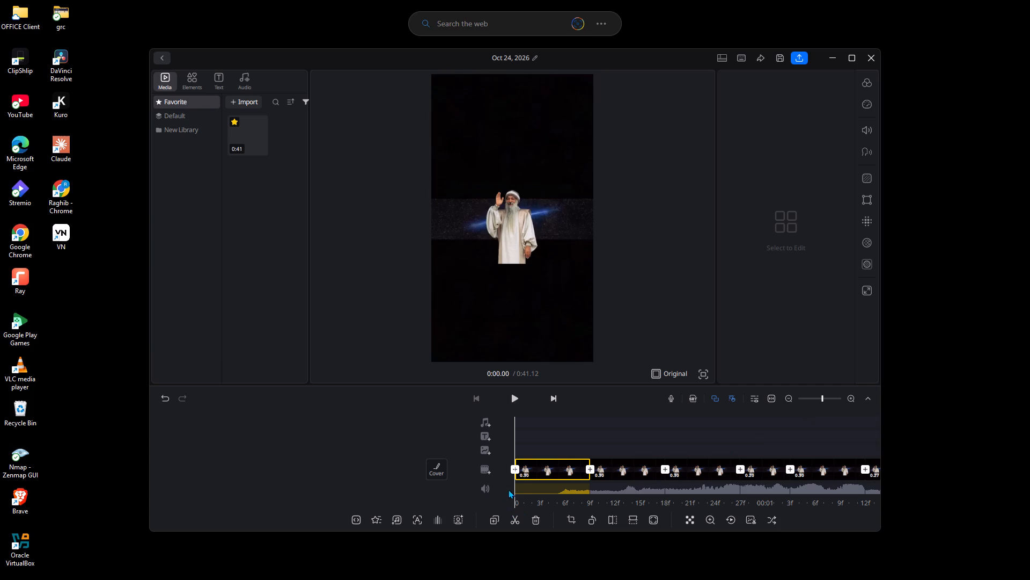
click(516, 470)
click(470, 430)
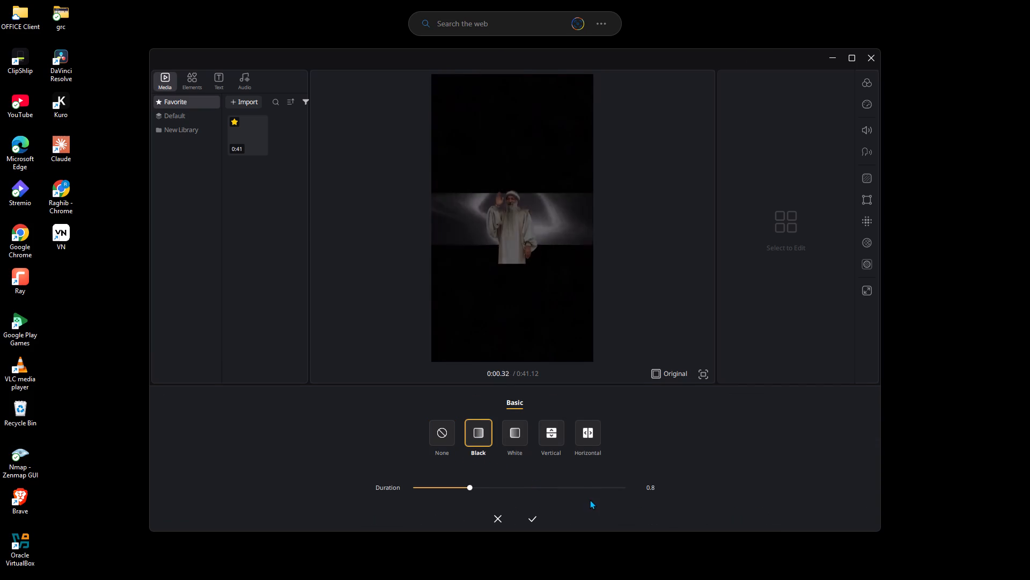
click(580, 488)
click(533, 518)
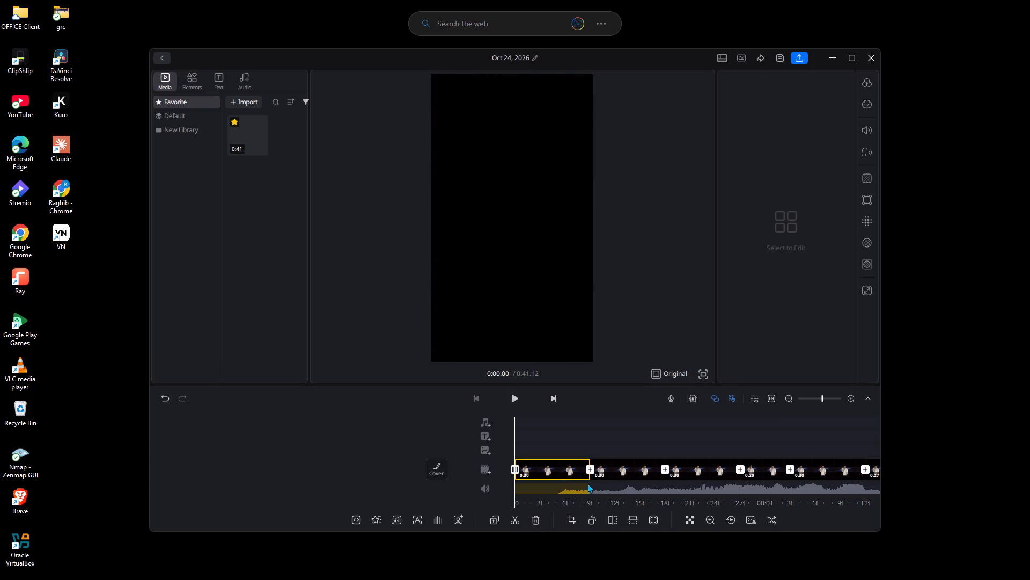
Add a Pixelate transition at the cut between the first and second segments and lengthen its duration.
click(591, 468)
click(581, 441)
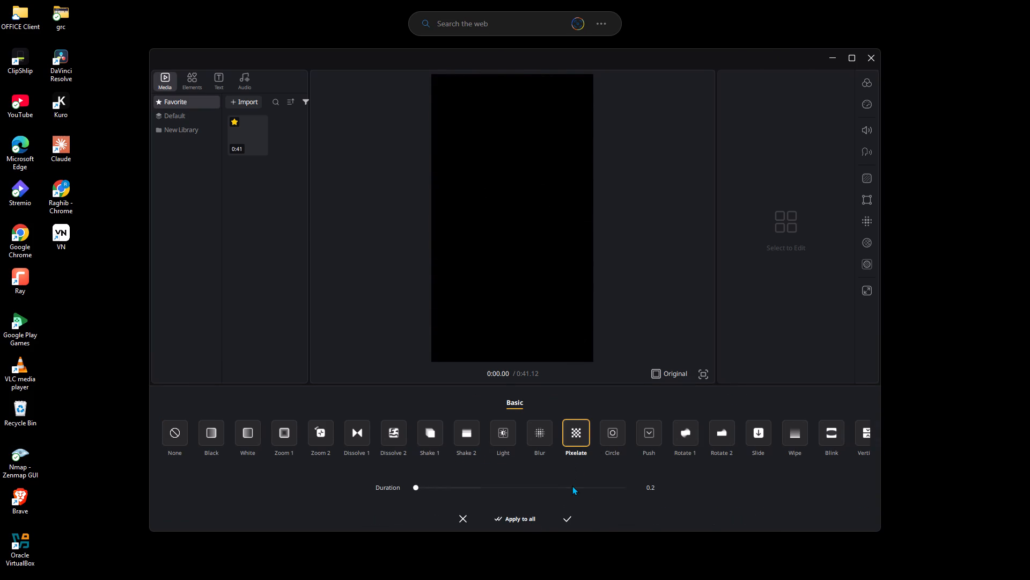
click(570, 488)
click(565, 516)
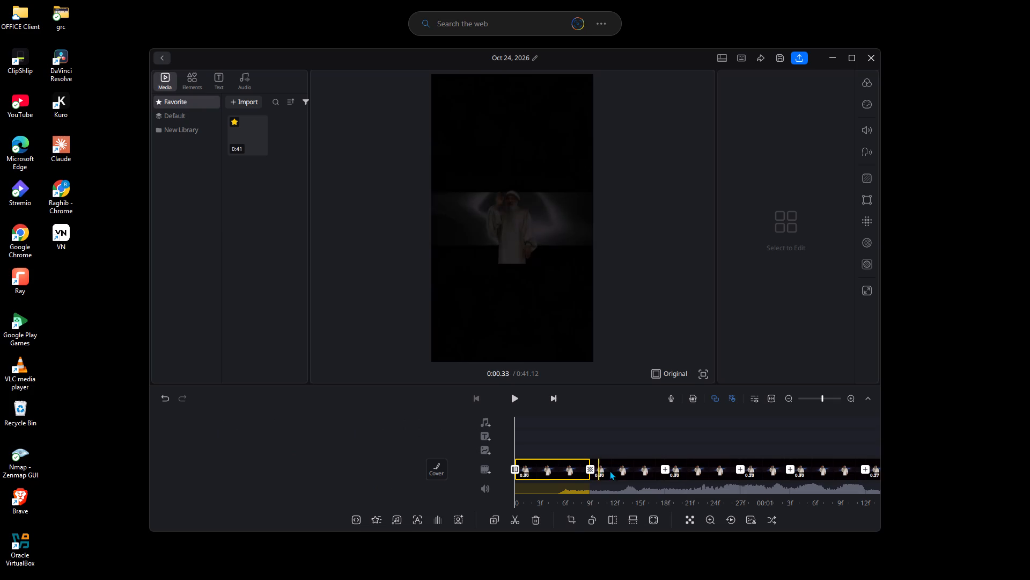
Add a Shake 2 transition in its second variant between the second and third segments and shorten its duration slightly.
click(666, 469)
click(469, 446)
double_click(477, 445)
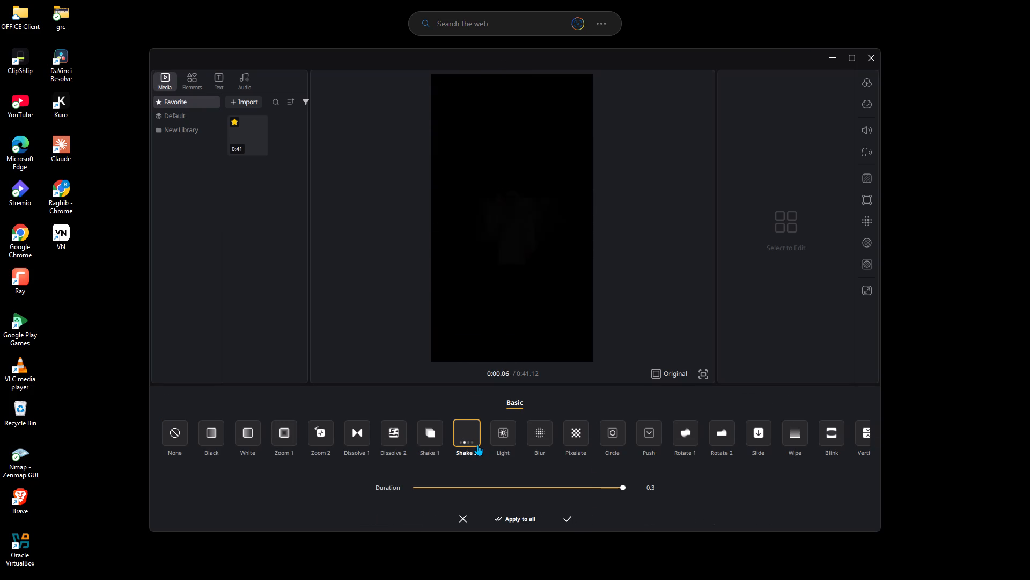
click(596, 483)
click(571, 514)
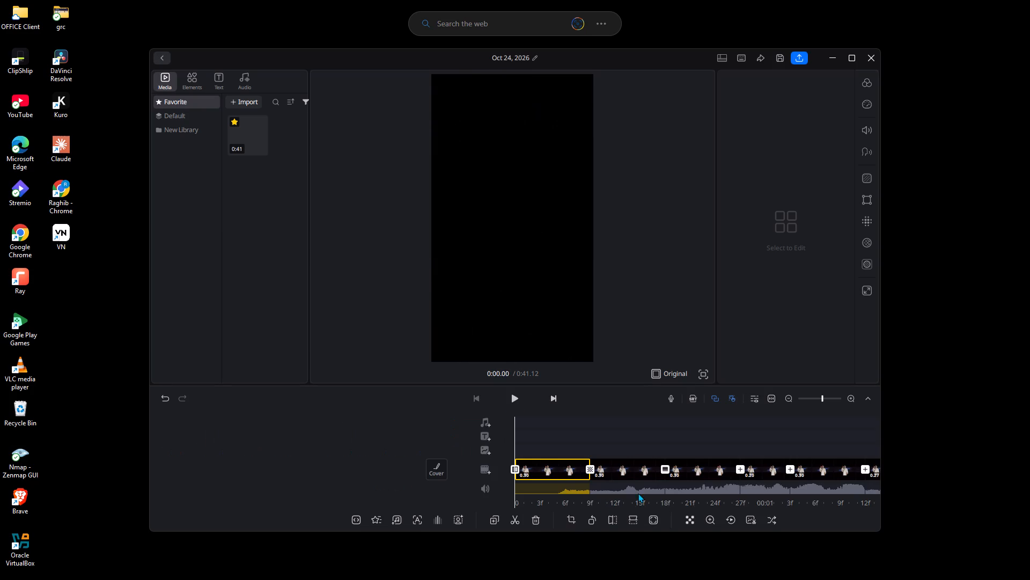
Add a Wipe transition in its second variant between the third and fourth segments with a 0.2 s duration.
click(738, 470)
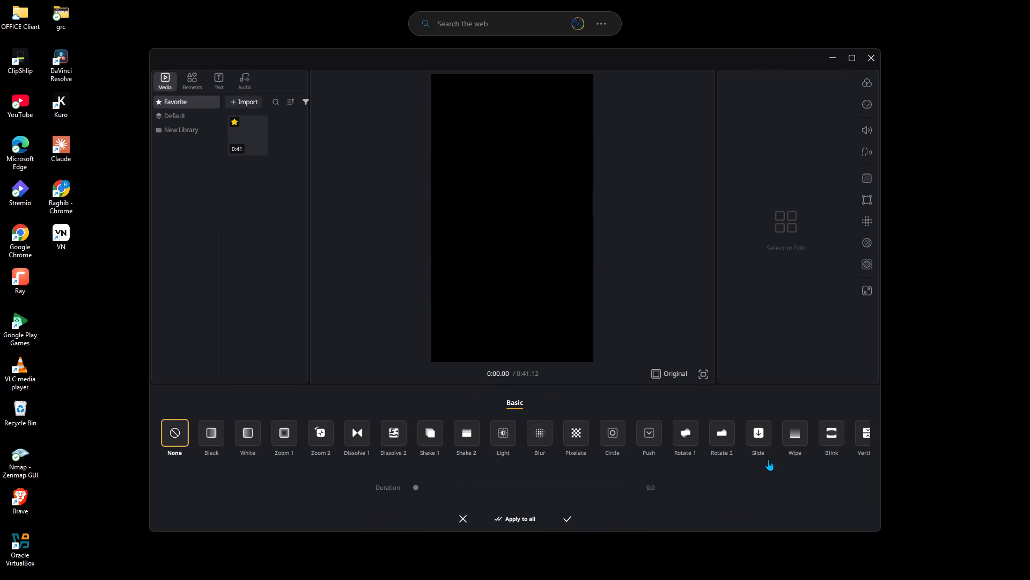
double_click(790, 439)
click(582, 487)
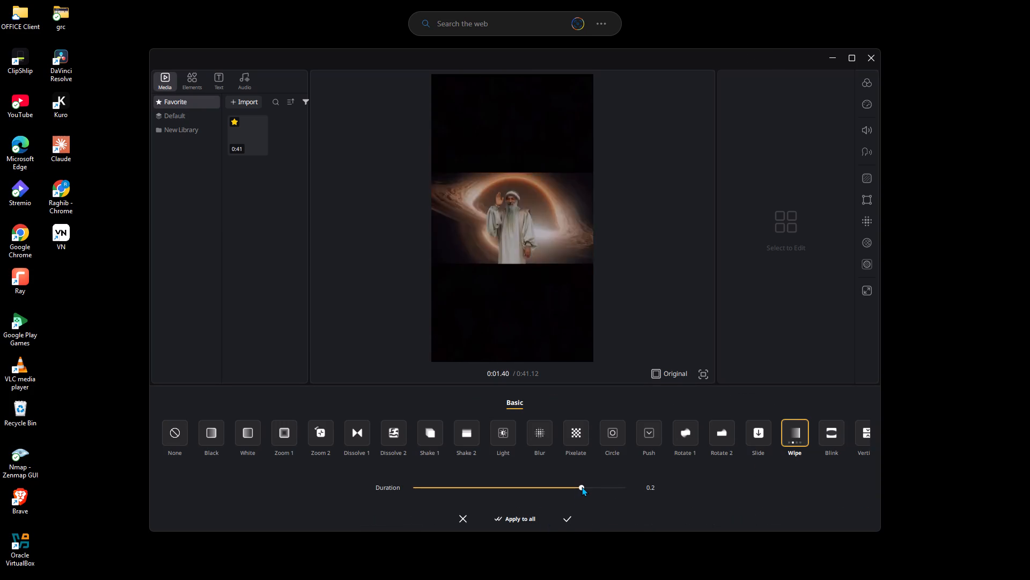
click(571, 513)
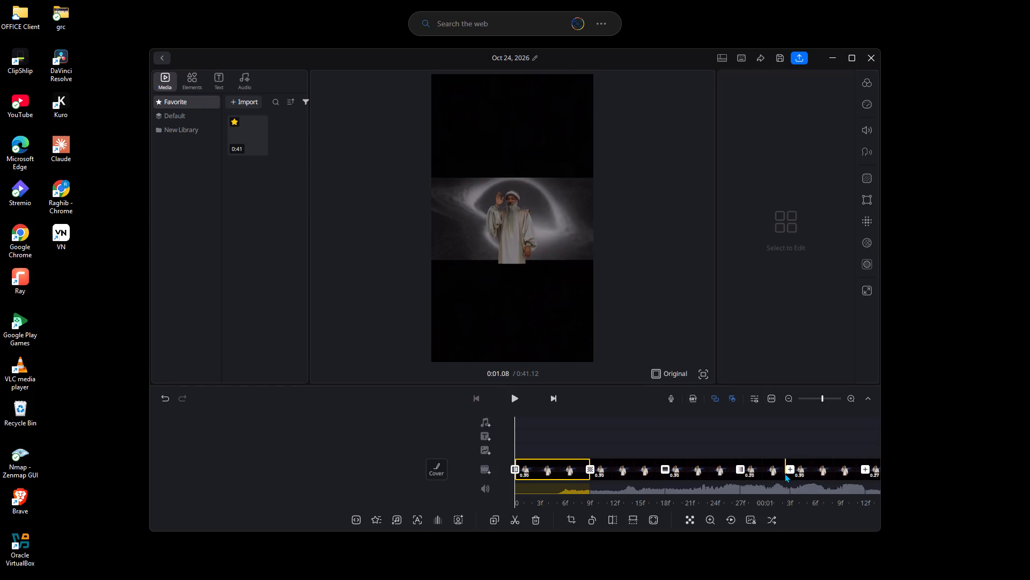
Add a Blink transition at the cut at about 0:01.10 and lengthen its duration.
click(788, 470)
click(829, 431)
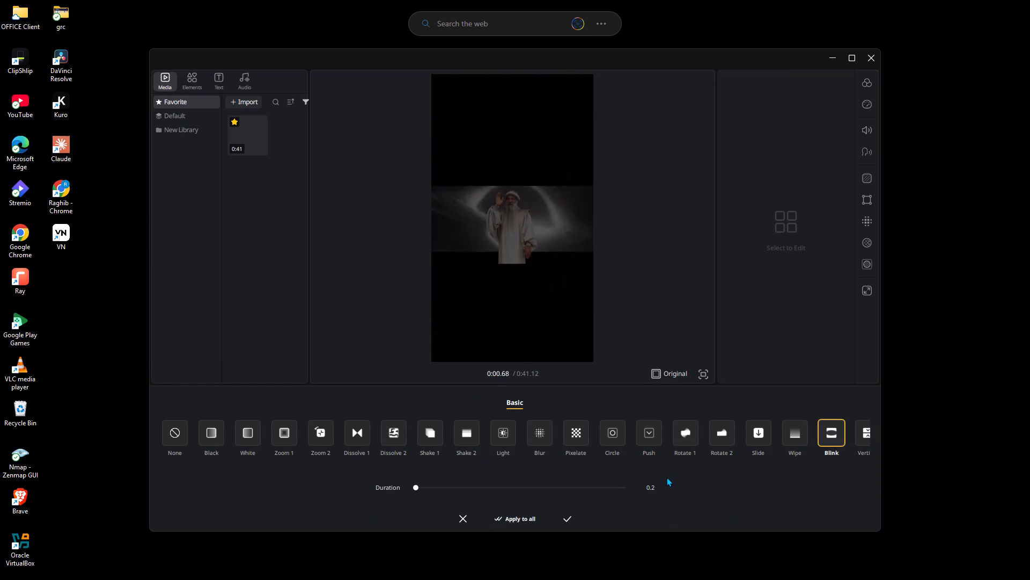
click(588, 490)
click(569, 516)
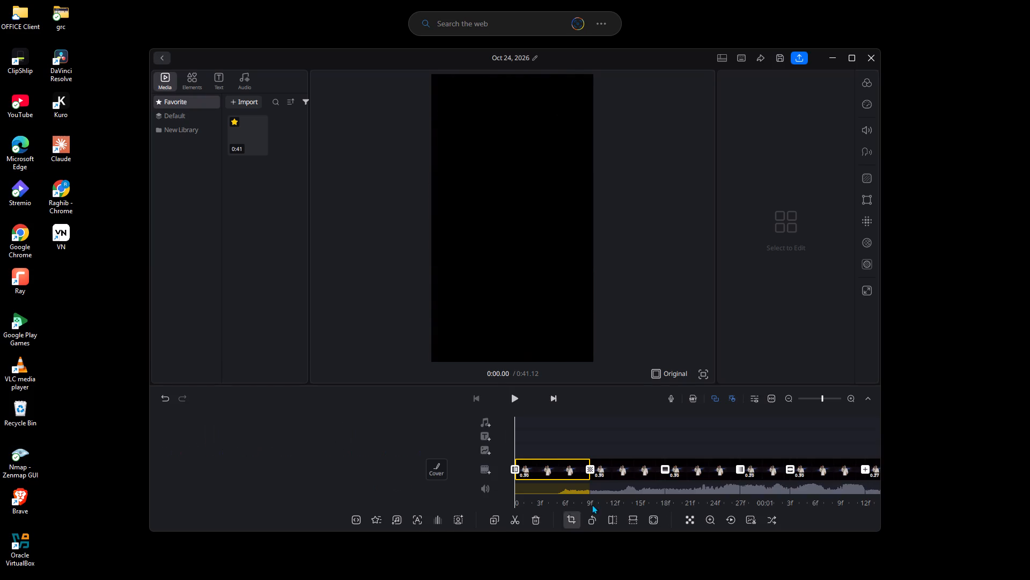
Add a Zoom 2 transition at the cut at about 0:01.40 and shorten its duration slightly.
click(866, 467)
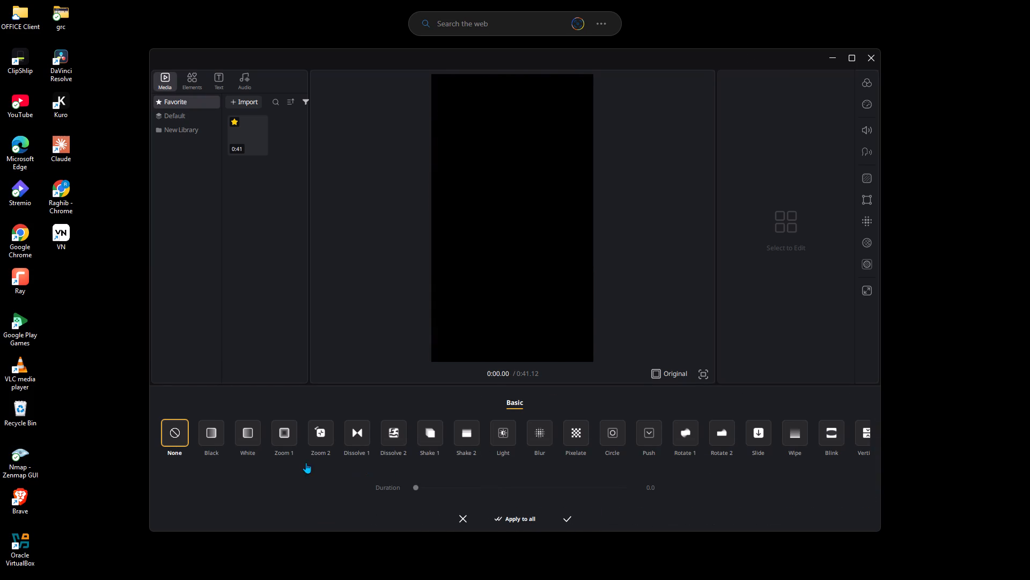
click(317, 444)
click(567, 482)
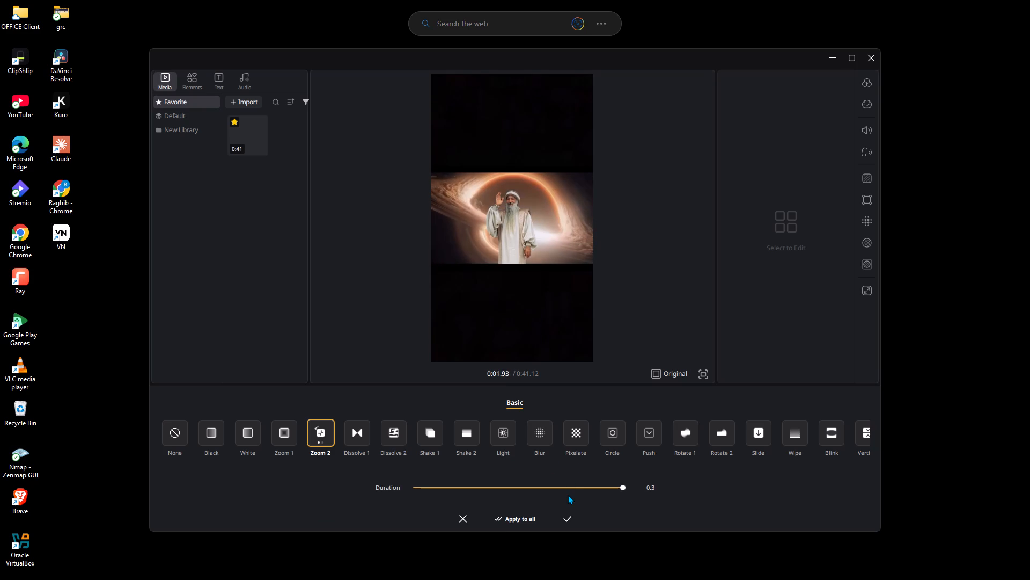
click(570, 485)
click(564, 513)
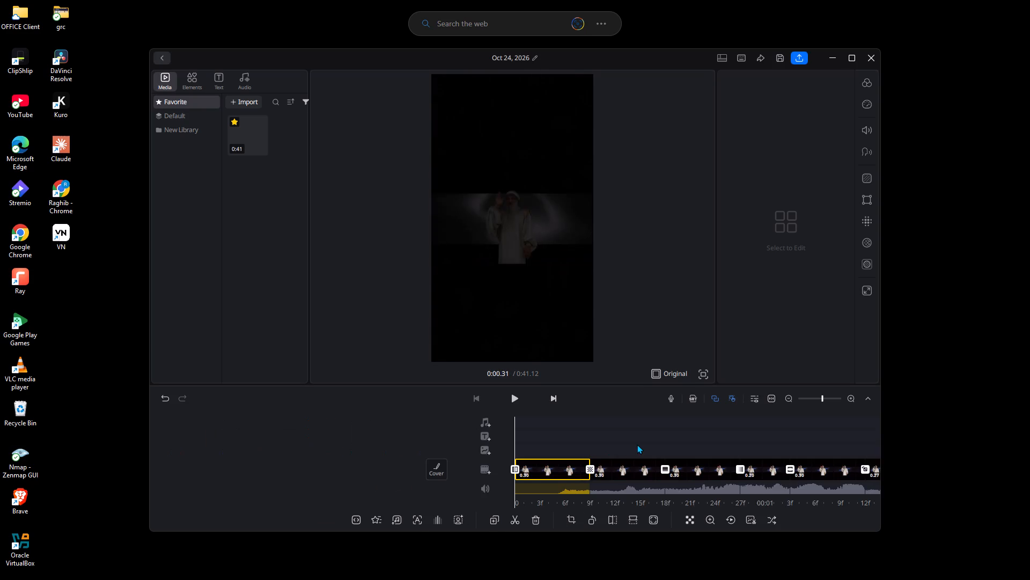
Add a Zoom 2 transition at the cut at about 0:01.67 with a 0.2 s duration.
drag(638, 444, 524, 447)
drag(267, 470, 169, 470)
drag(451, 437, 190, 427)
click(418, 467)
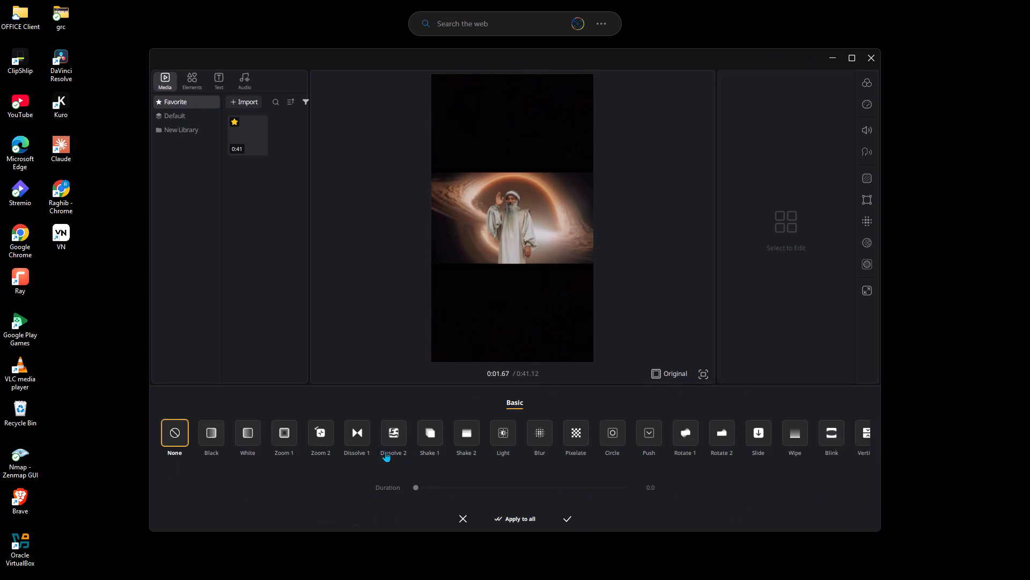
click(319, 428)
click(571, 487)
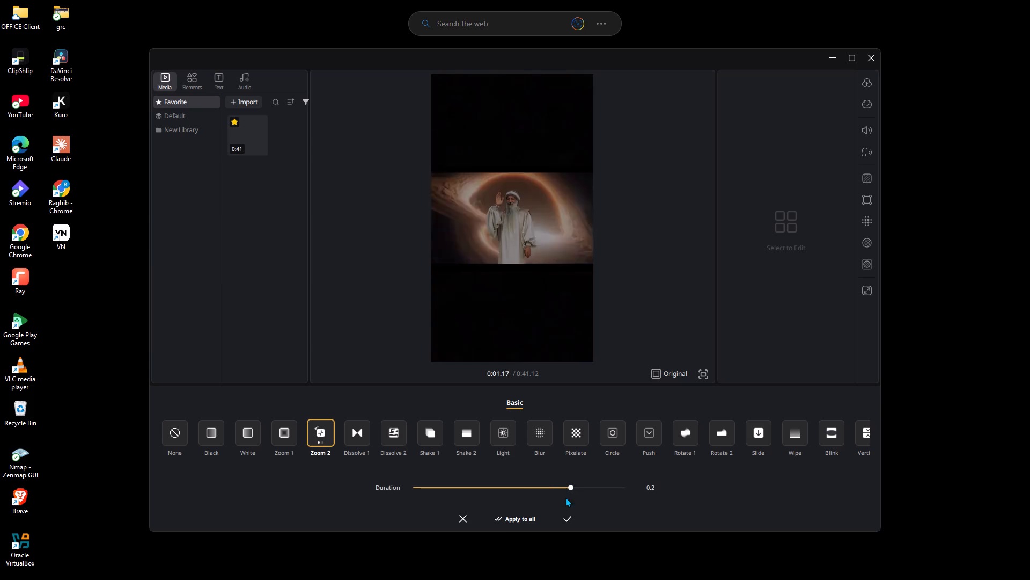
click(568, 514)
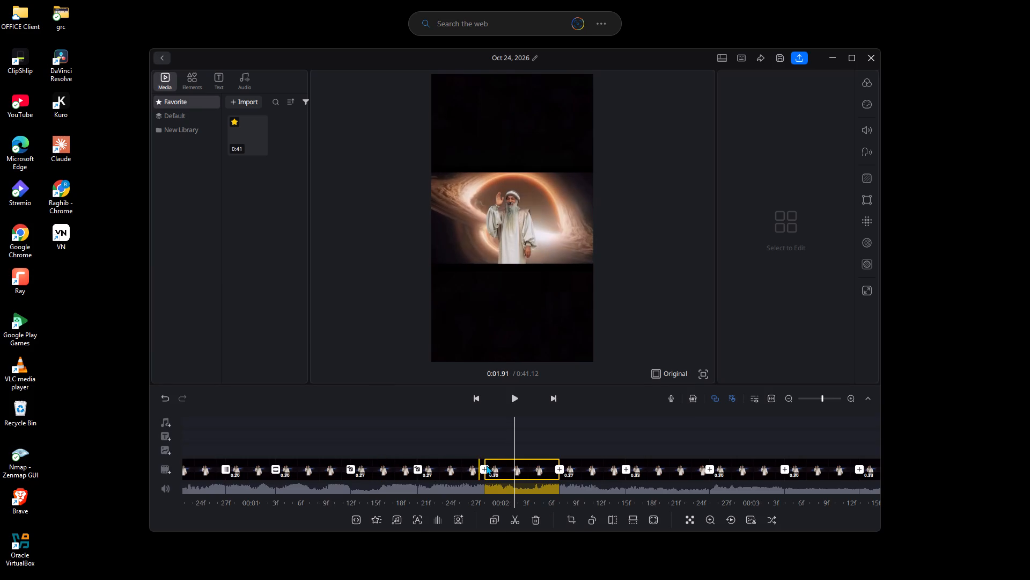
Add a Zoom 1 transition at the cut at about 0:01.93 and shorten its duration slightly.
click(484, 470)
click(285, 437)
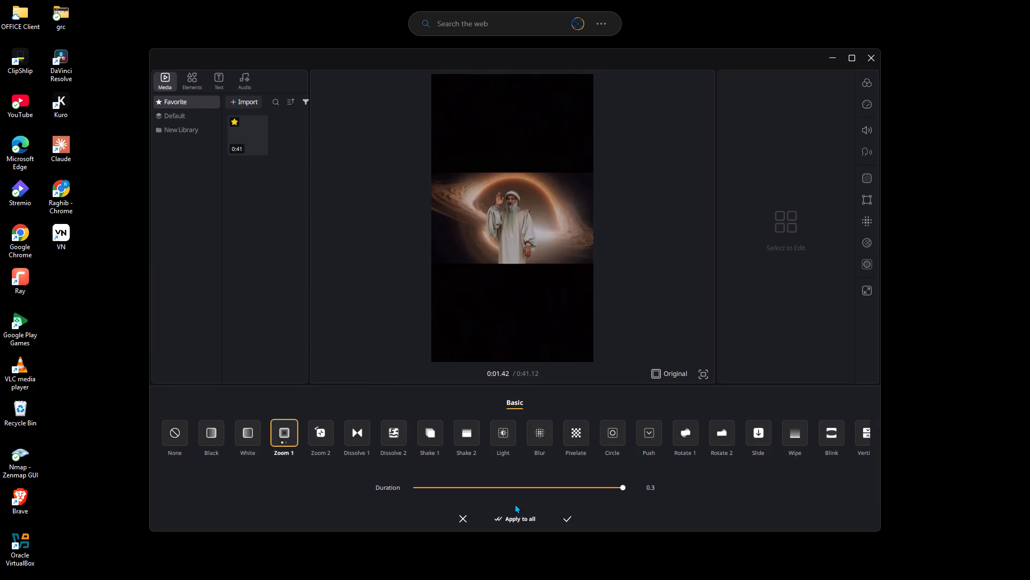
click(571, 489)
click(568, 516)
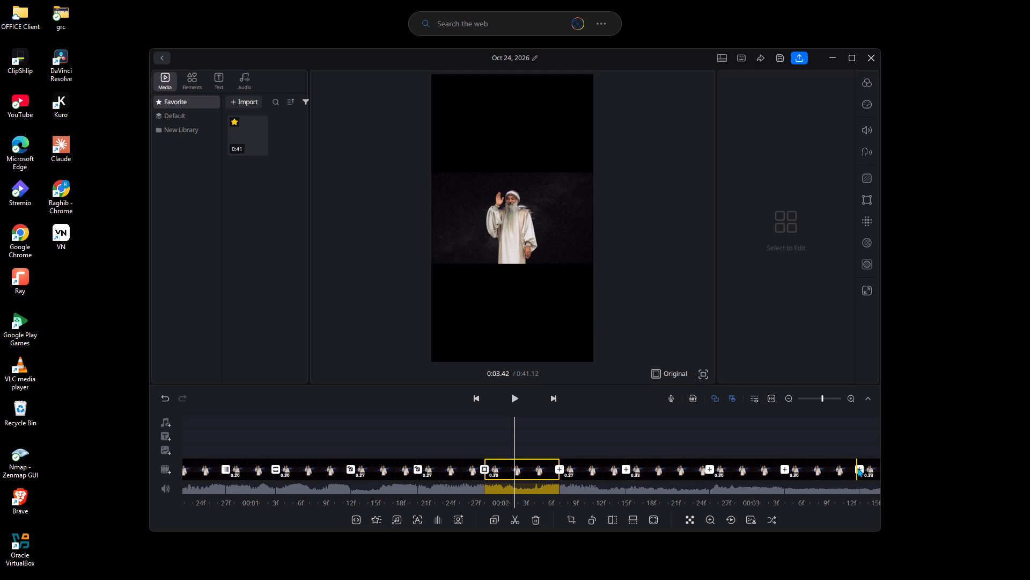
Add a Slide transition at the cut at about 0:03.43 with a 0.2 s duration.
click(857, 468)
click(757, 435)
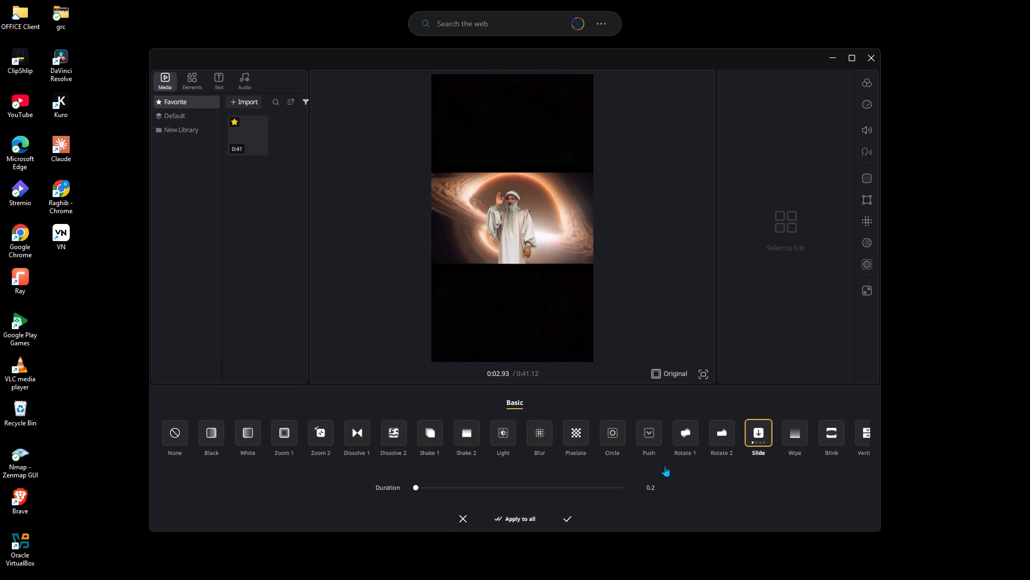
click(575, 487)
click(572, 514)
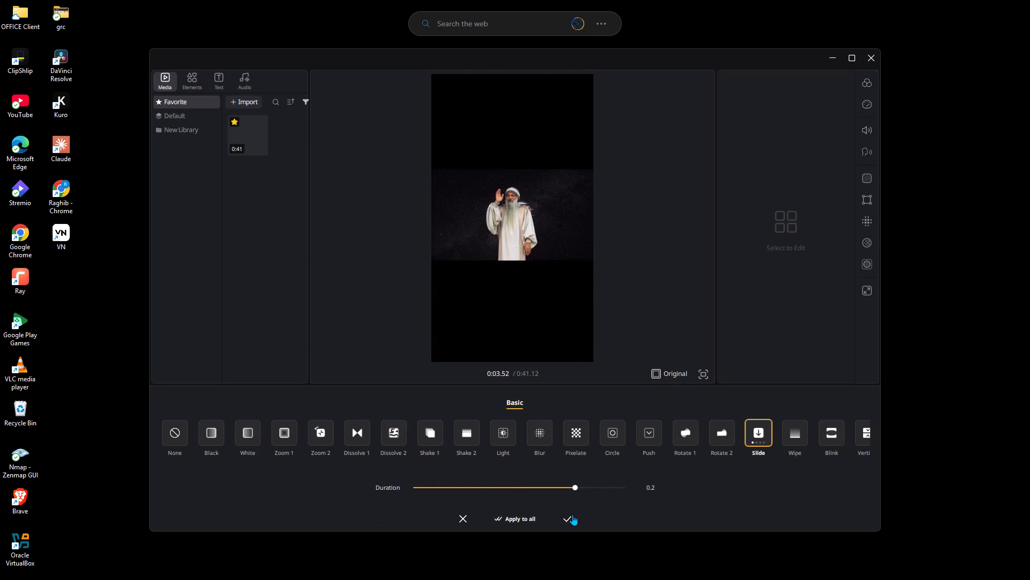
Add a Blur transition at the cut at about 0:03.13 with a 0.2 s duration.
click(785, 470)
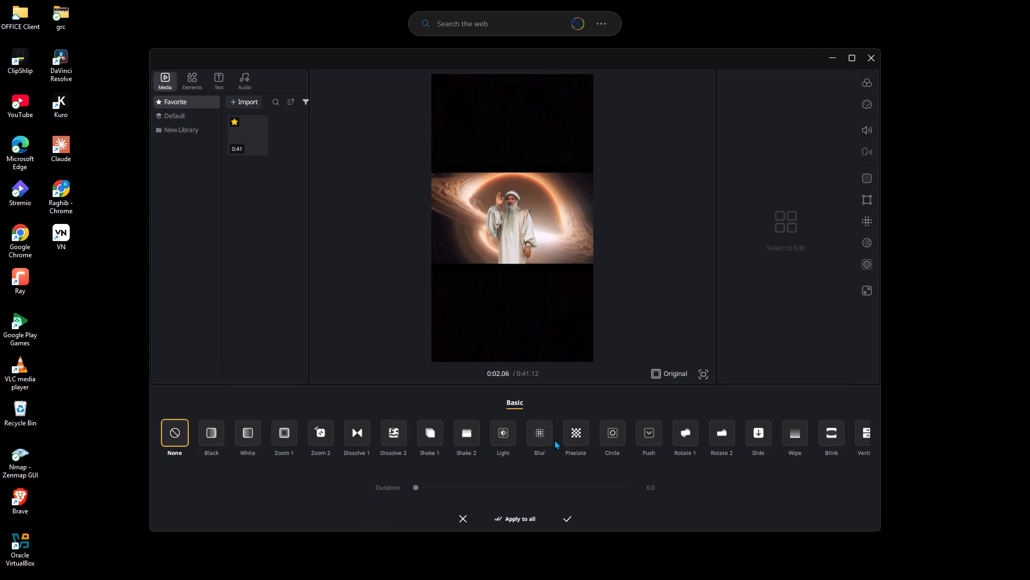
click(553, 440)
click(570, 480)
click(573, 486)
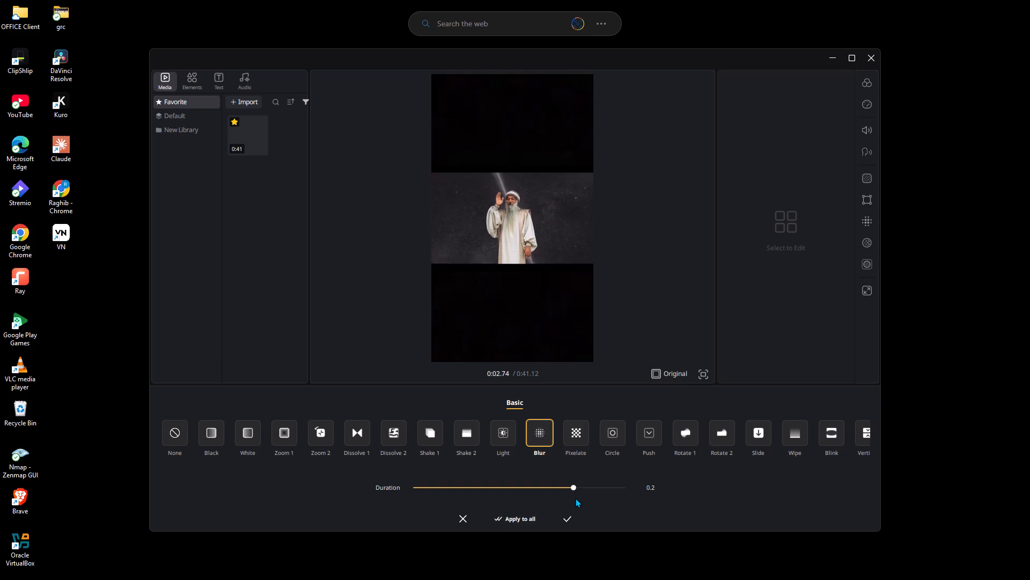
click(566, 513)
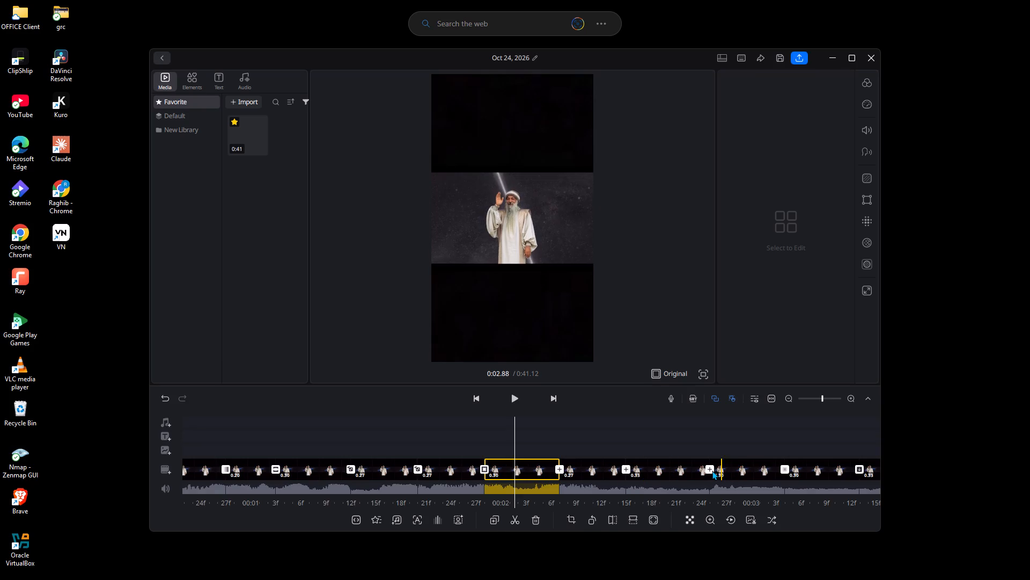
Add a Zoom 2 transition at the cut at about 0:02.83 and shorten its duration slightly.
click(709, 469)
click(320, 441)
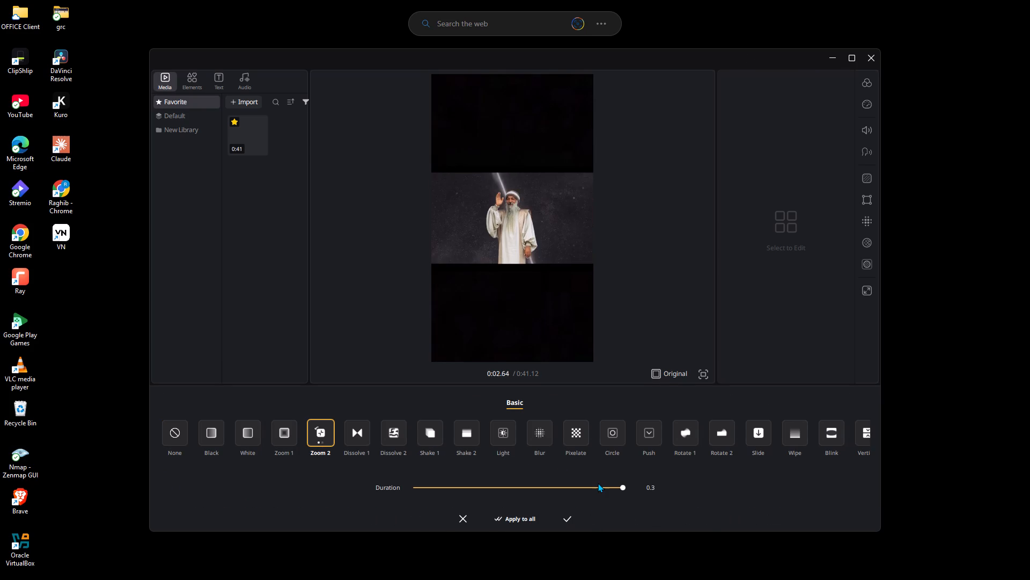
click(594, 487)
click(563, 519)
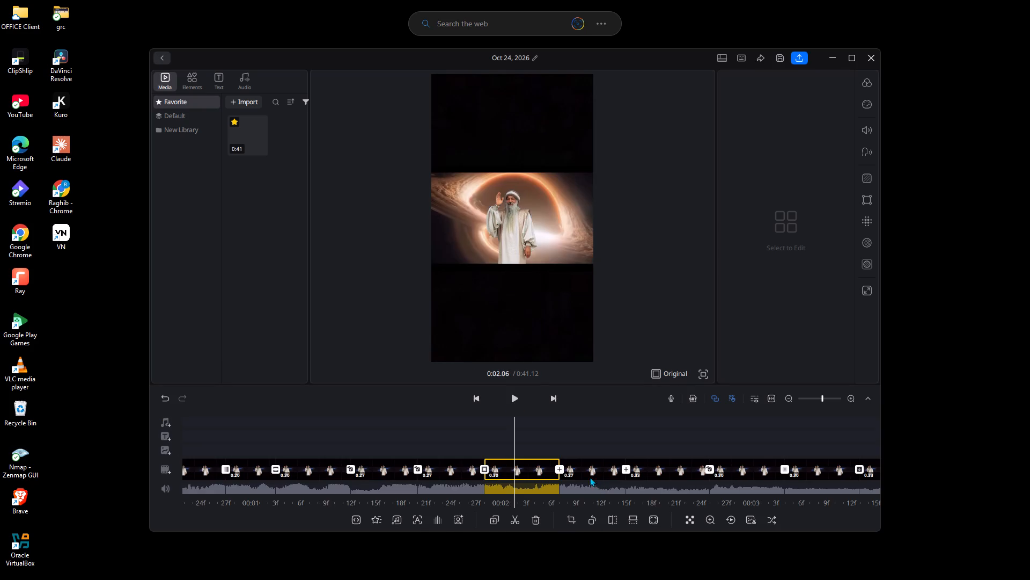
Add a rightward Push transition at the cut at about 0:02.23 with a 0.2 s duration.
click(560, 469)
double_click(646, 433)
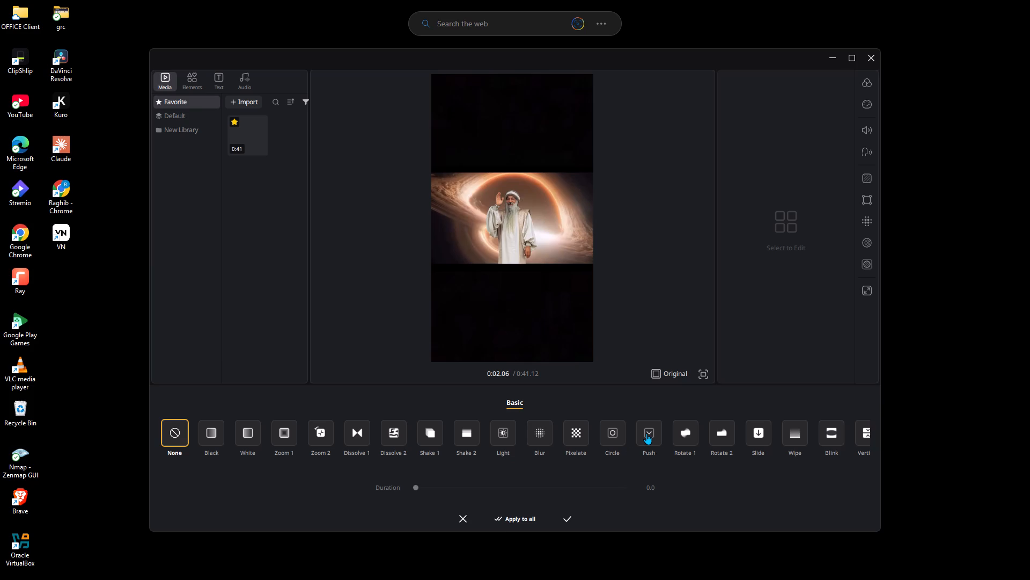
click(560, 485)
click(570, 516)
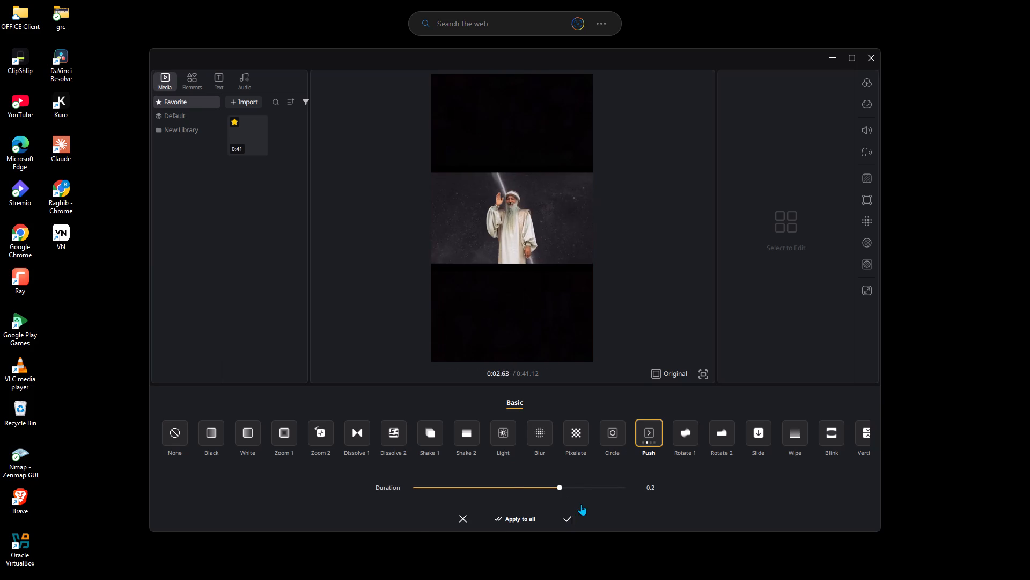
Add a White transition at the cut at about 0:02.50 with a 0.3 s duration.
click(625, 469)
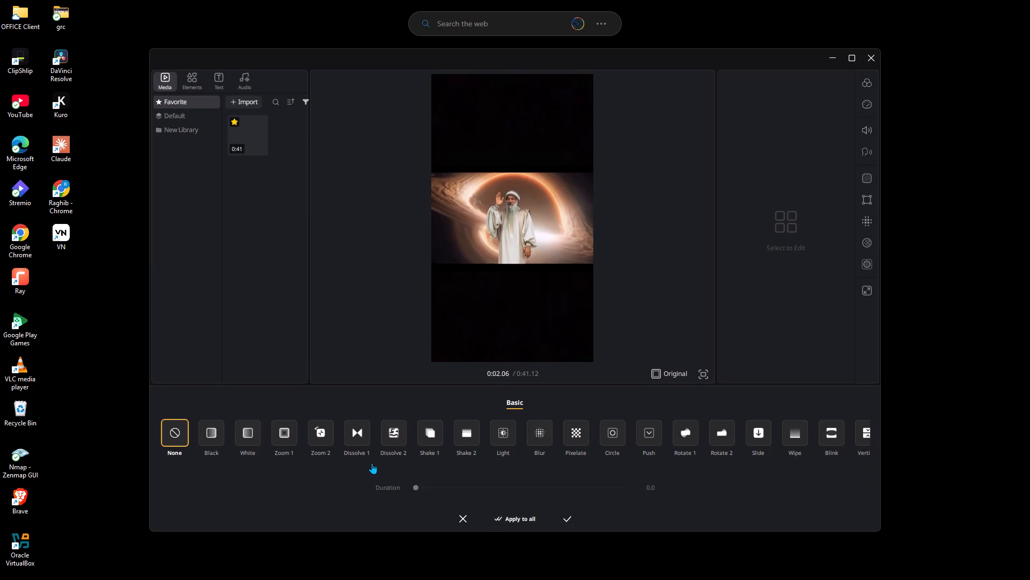
click(250, 426)
click(543, 487)
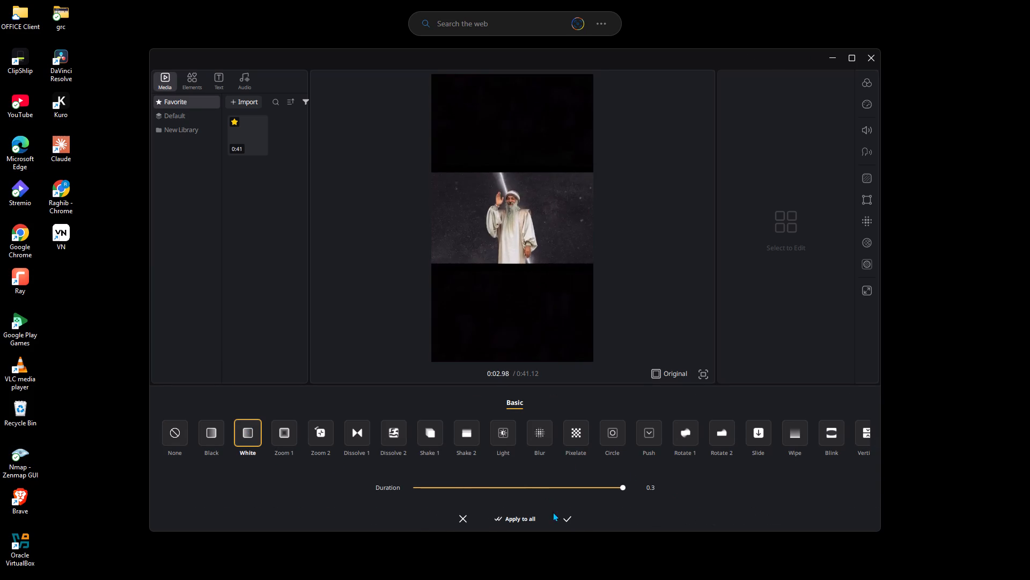
click(565, 517)
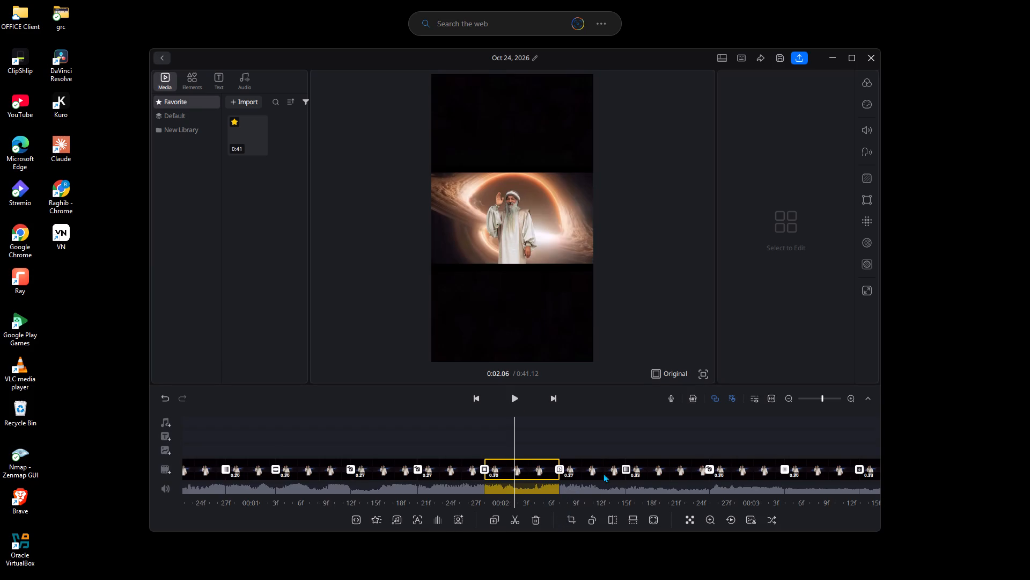
Add a Zoom 1 transition at the cut at about 0:03.77 and shorten its duration slightly.
drag(623, 446, 379, 427)
drag(572, 456, 394, 446)
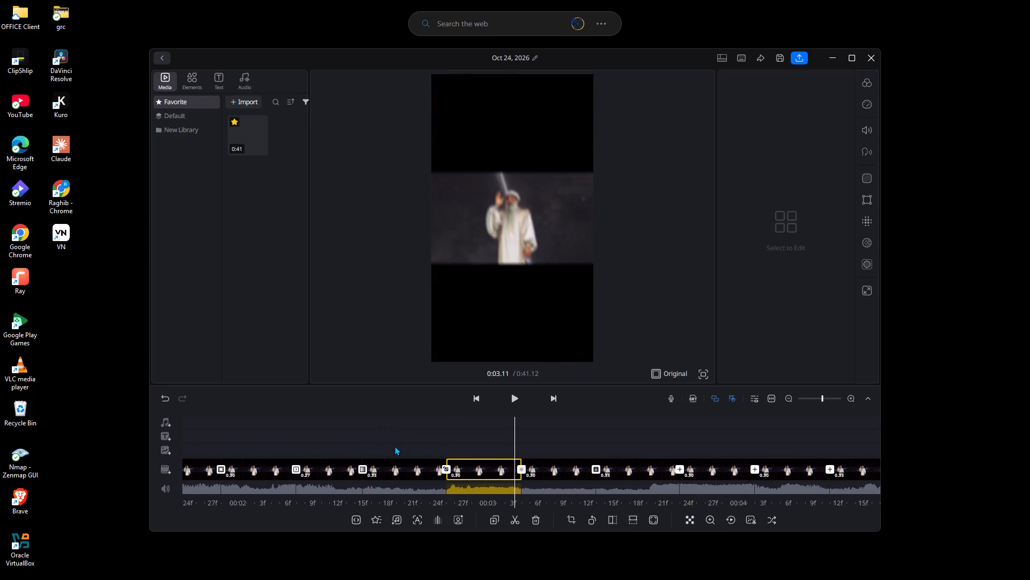
drag(394, 446, 320, 438)
drag(487, 437, 275, 433)
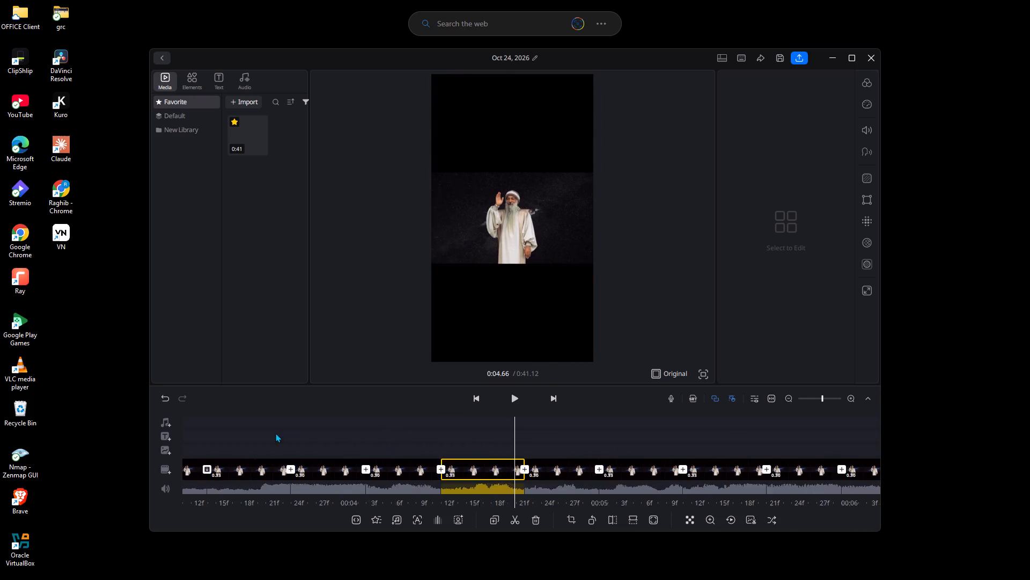
drag(275, 433, 246, 432)
click(195, 467)
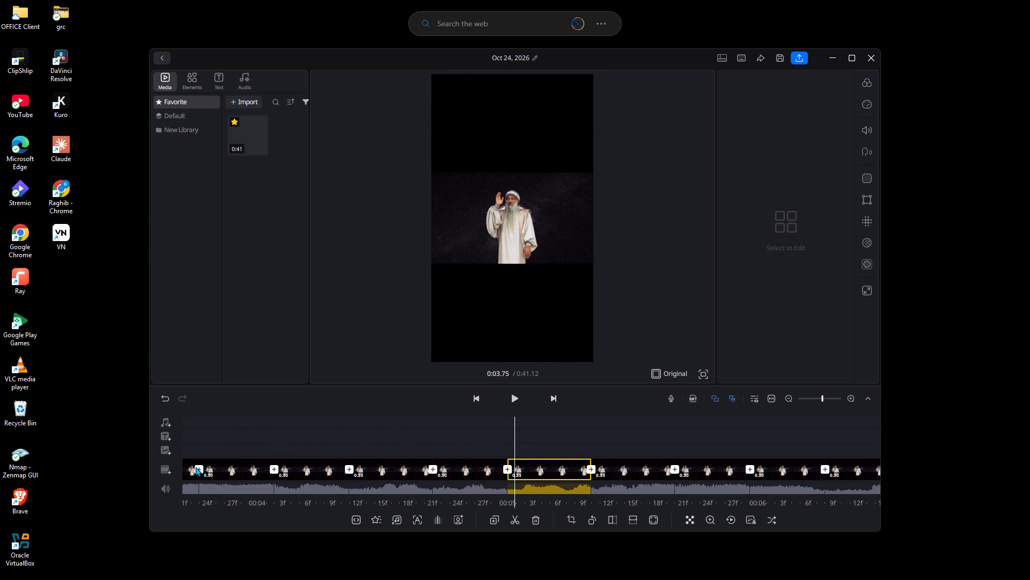
click(286, 433)
click(534, 479)
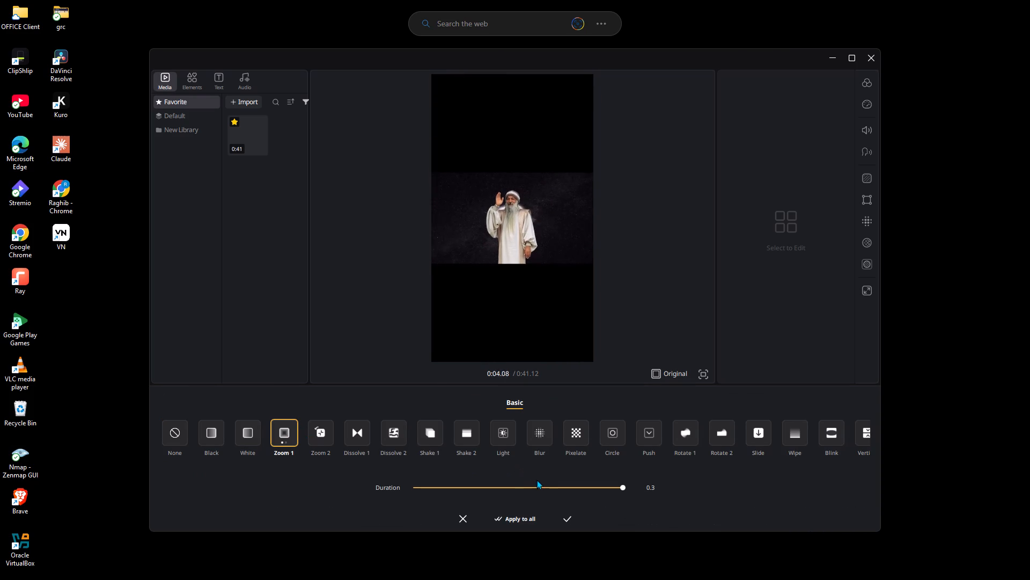
click(539, 484)
click(565, 516)
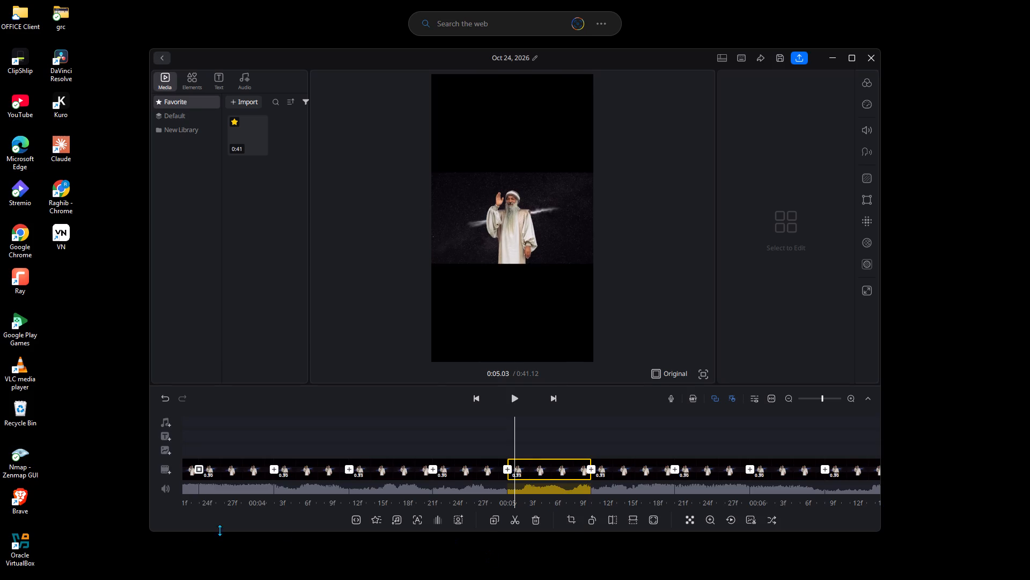
Add a Shake 1 transition in its third variant at the cut at about 0:04.07 and shorten its duration slightly.
click(273, 471)
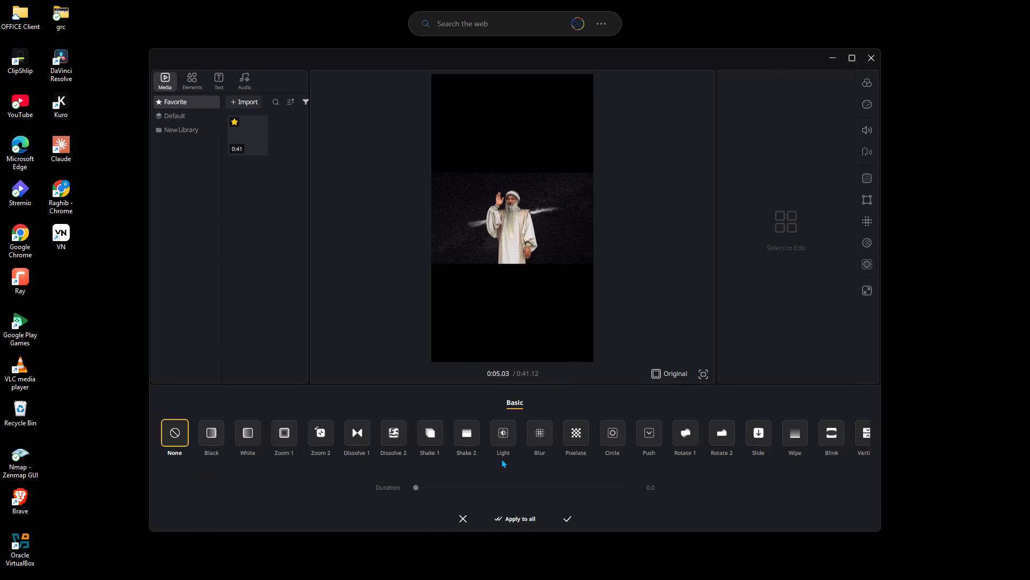
click(411, 432)
triple_click(442, 438)
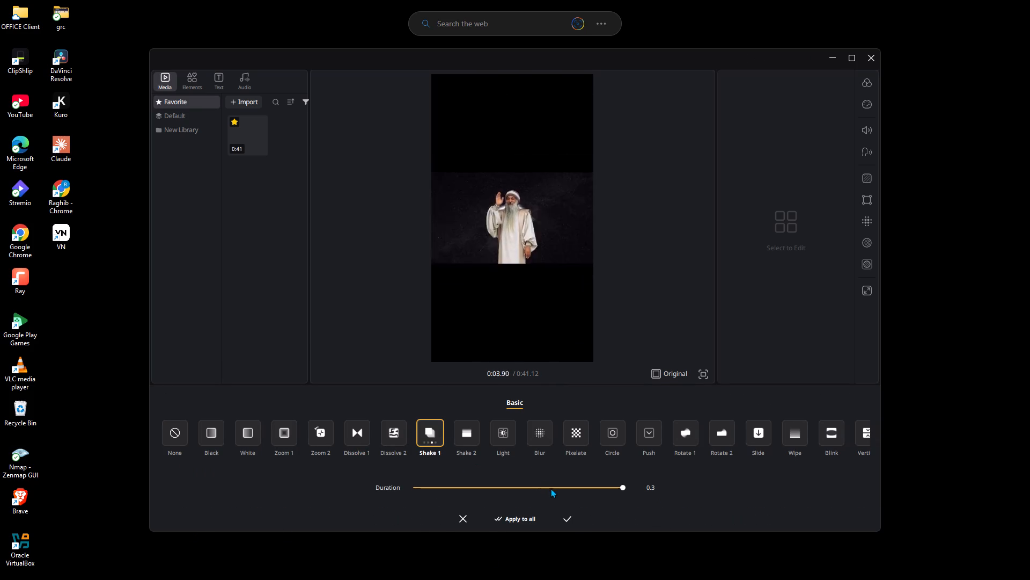
click(551, 488)
click(565, 513)
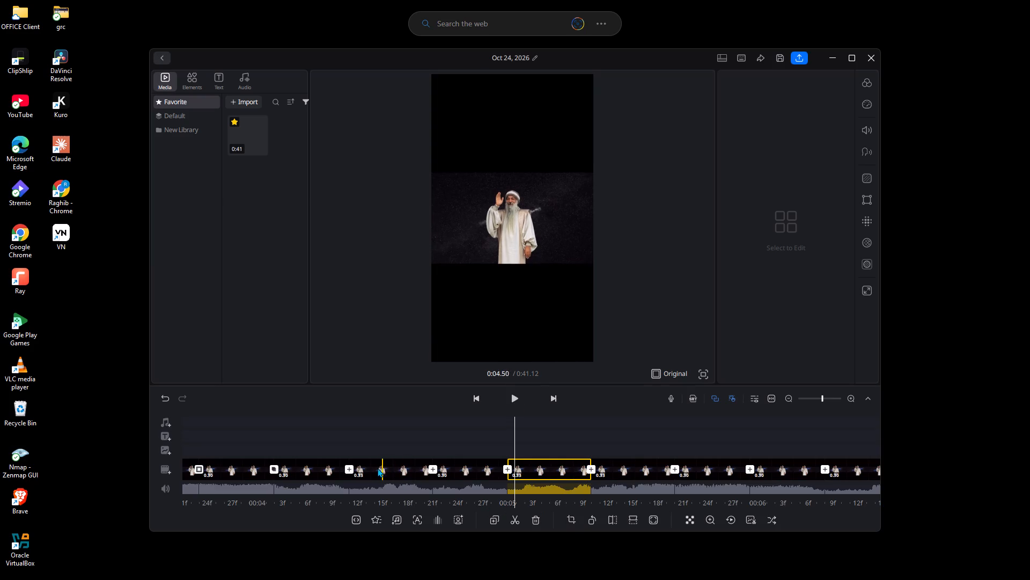
Add a Blur transition at the cut at about 0:04.37 with a 0.2 s duration.
click(347, 468)
click(548, 433)
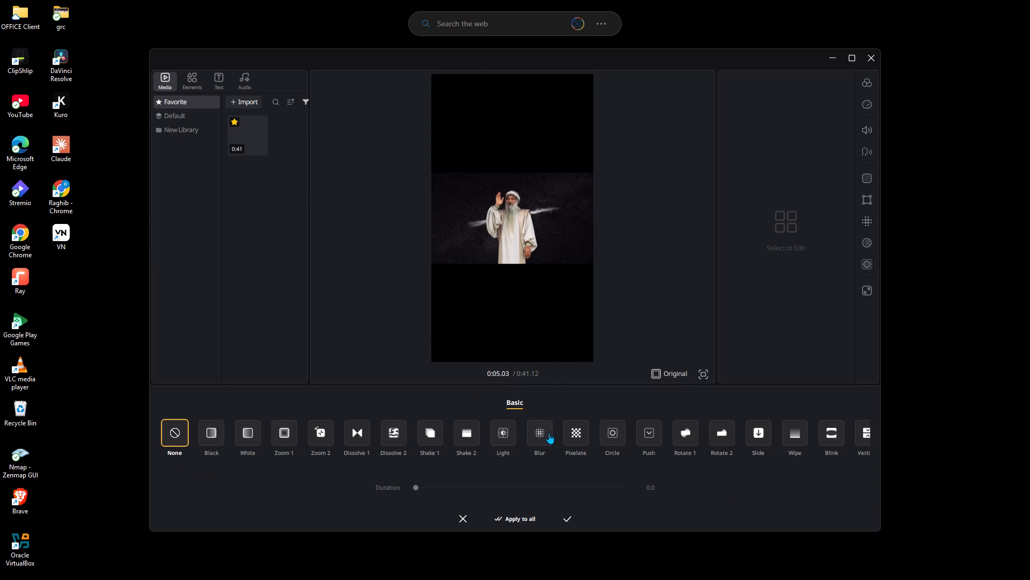
click(568, 482)
click(569, 487)
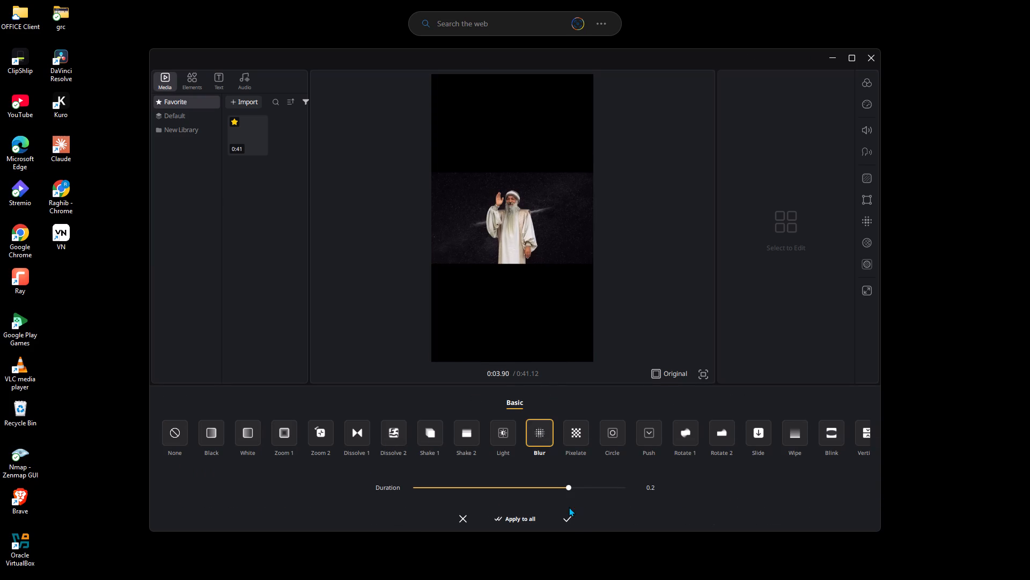
click(567, 511)
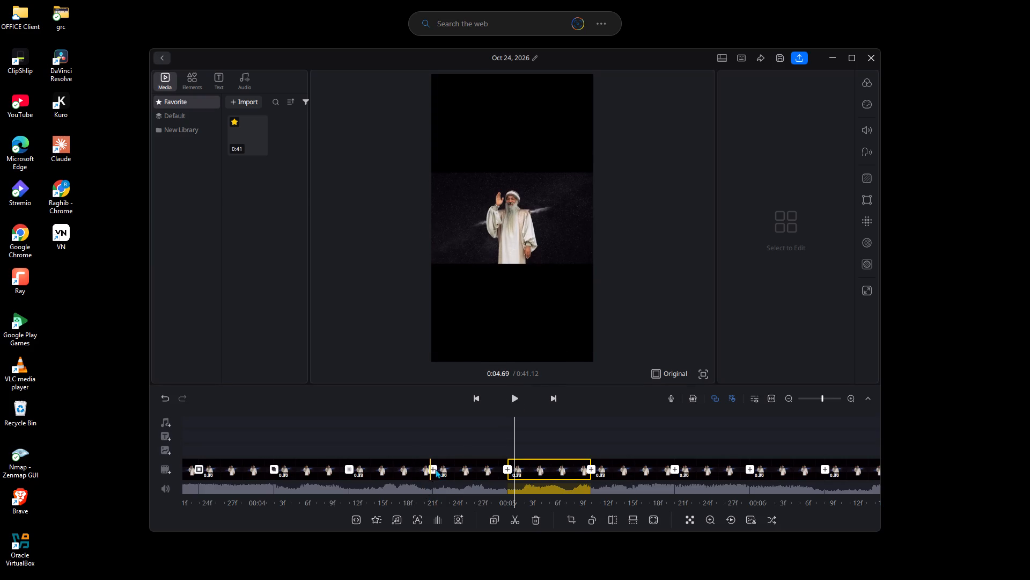
Add a rightward Push transition at the cut at about 0:04.70 and raise its duration above the minimum.
click(436, 468)
double_click(648, 430)
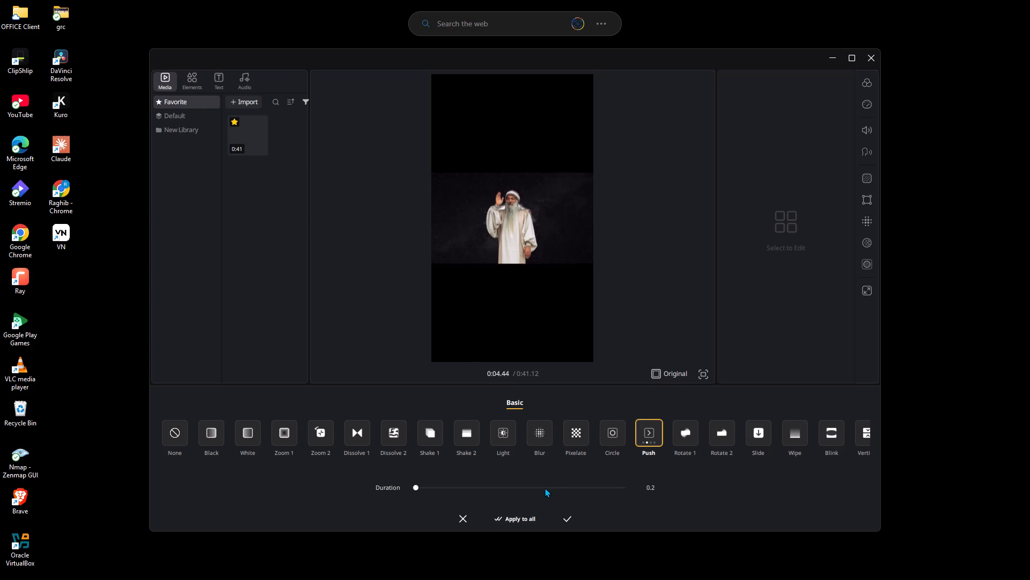
click(554, 483)
click(565, 516)
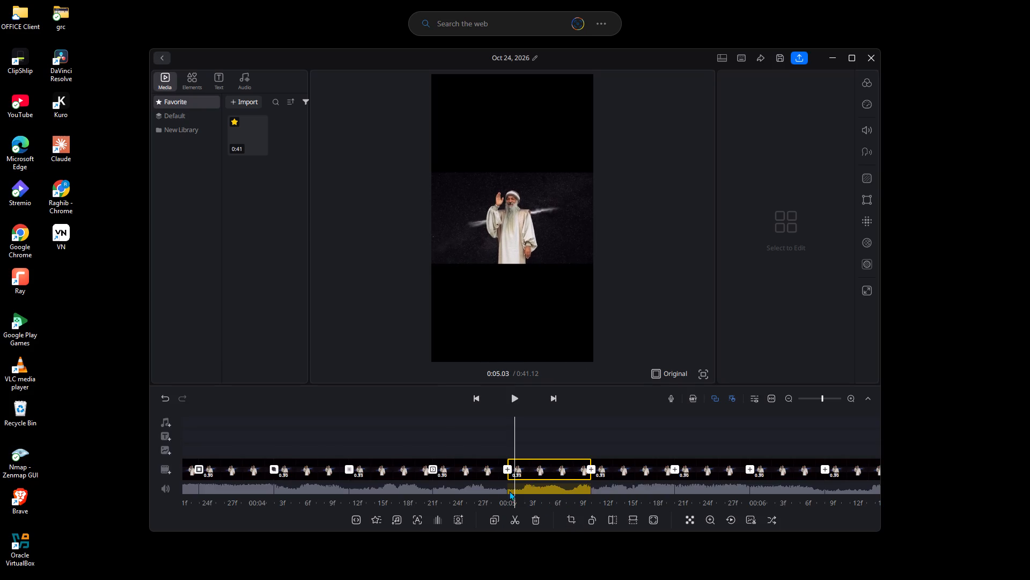
Add a Zoom 2 transition at the cut at about 0:05.00 with a 0.3 s duration.
click(505, 467)
click(318, 452)
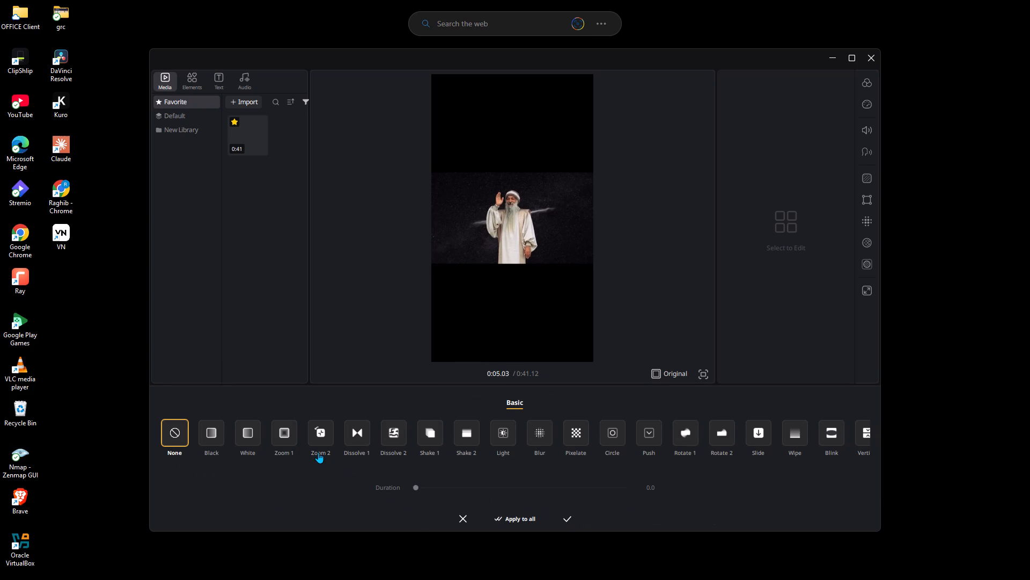
click(565, 485)
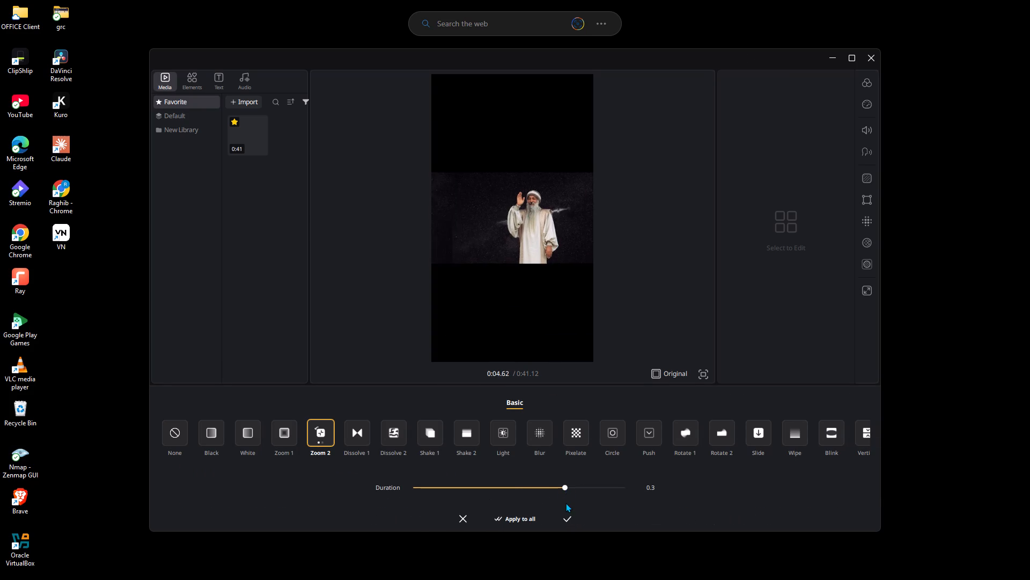
click(566, 514)
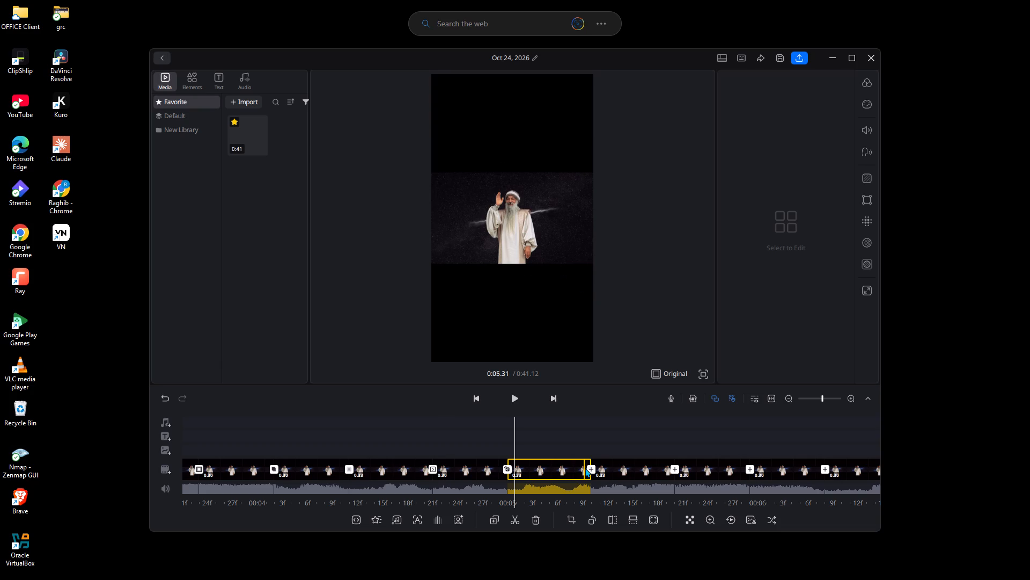
Add a rightward Push transition at the cut at about 0:05.33 and raise its duration above the minimum.
click(587, 467)
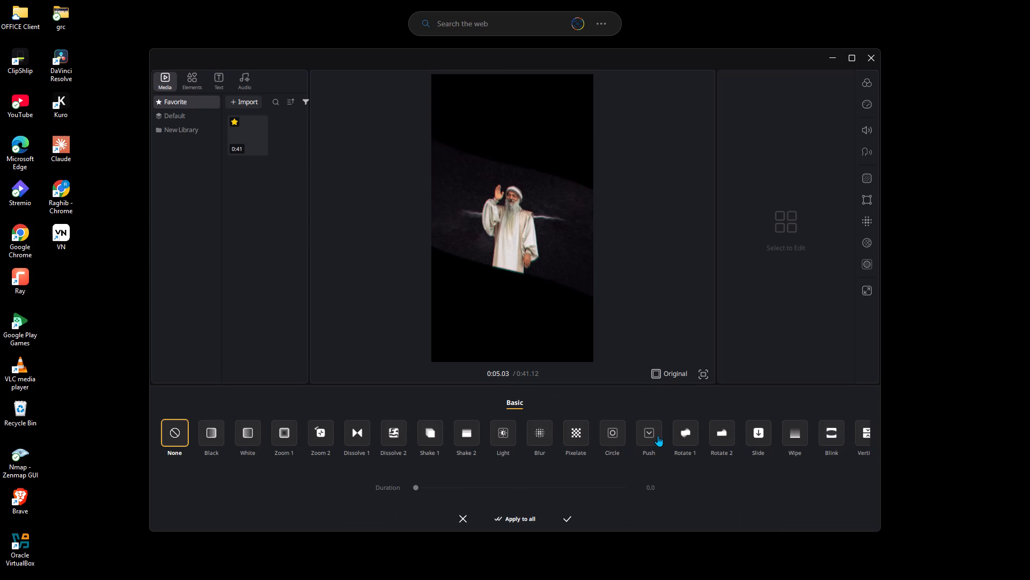
double_click(658, 436)
click(547, 483)
click(571, 517)
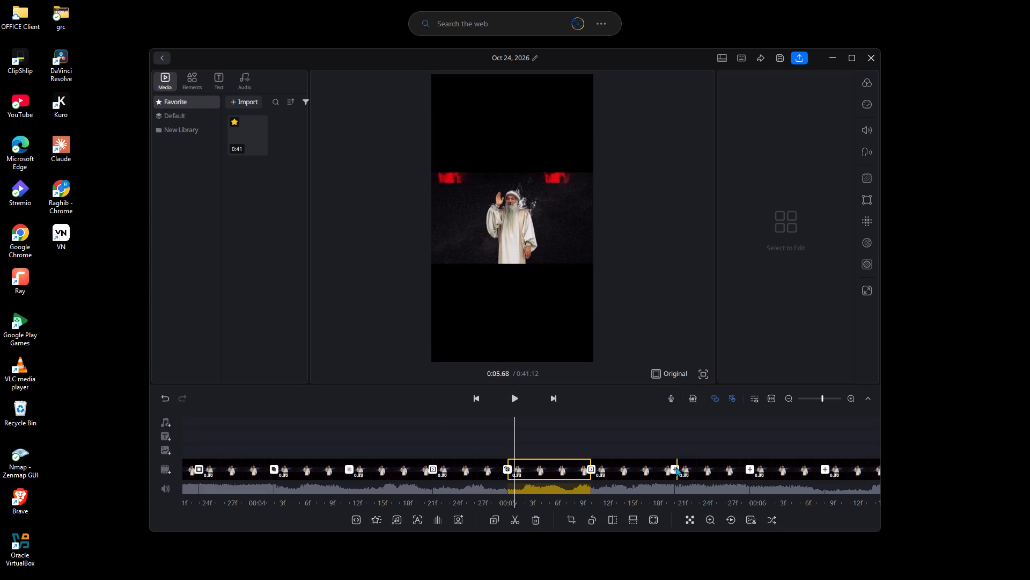
Add a downward Slide transition at the cut at about 0:05.67 and raise its duration above the minimum.
click(675, 467)
click(761, 426)
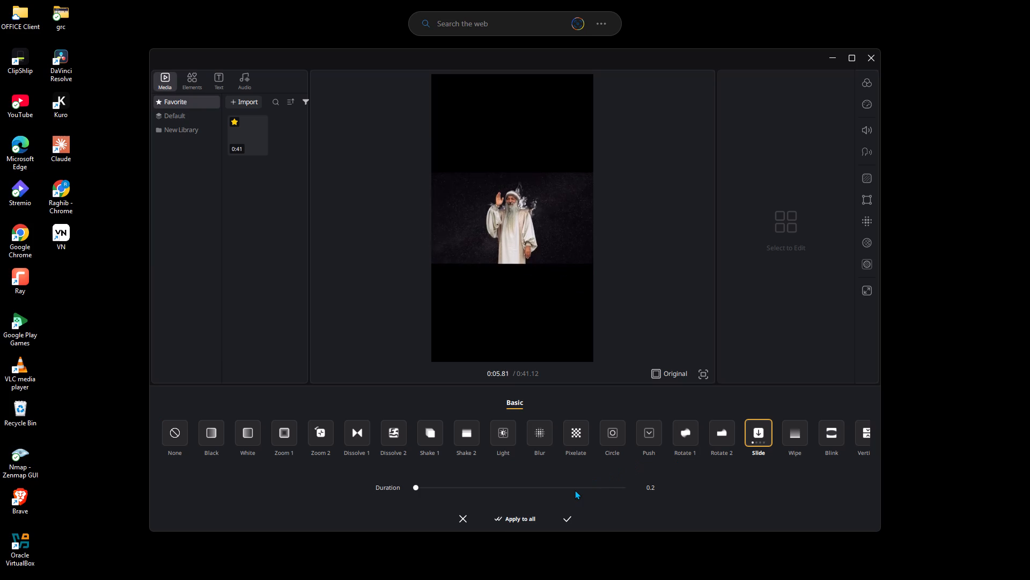
click(575, 490)
click(567, 514)
Add a Wipe transition in its second variant at the cut at about 0:05.97 with a 0.2 s duration.
drag(693, 437, 416, 466)
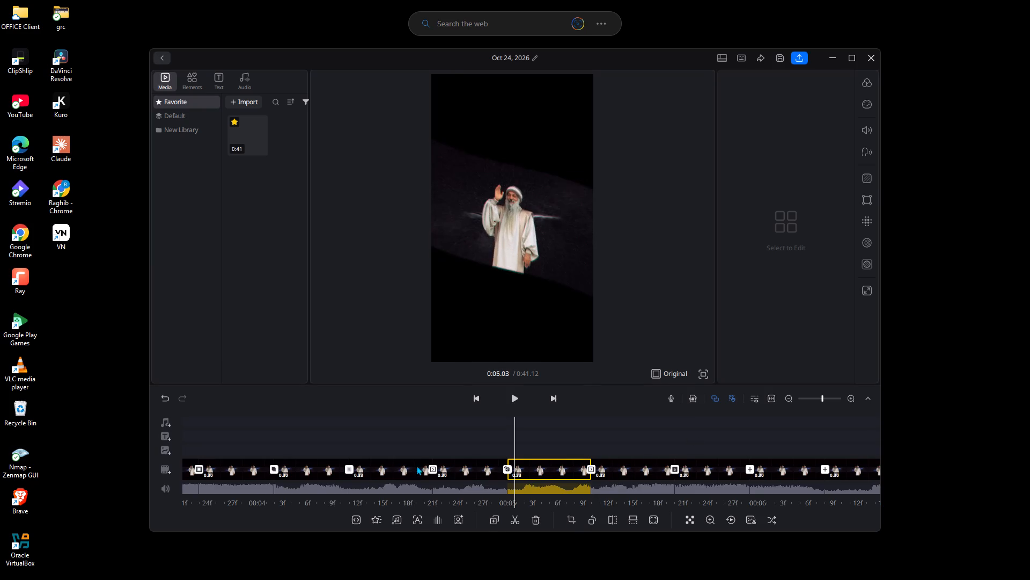
drag(416, 466, 370, 468)
click(455, 468)
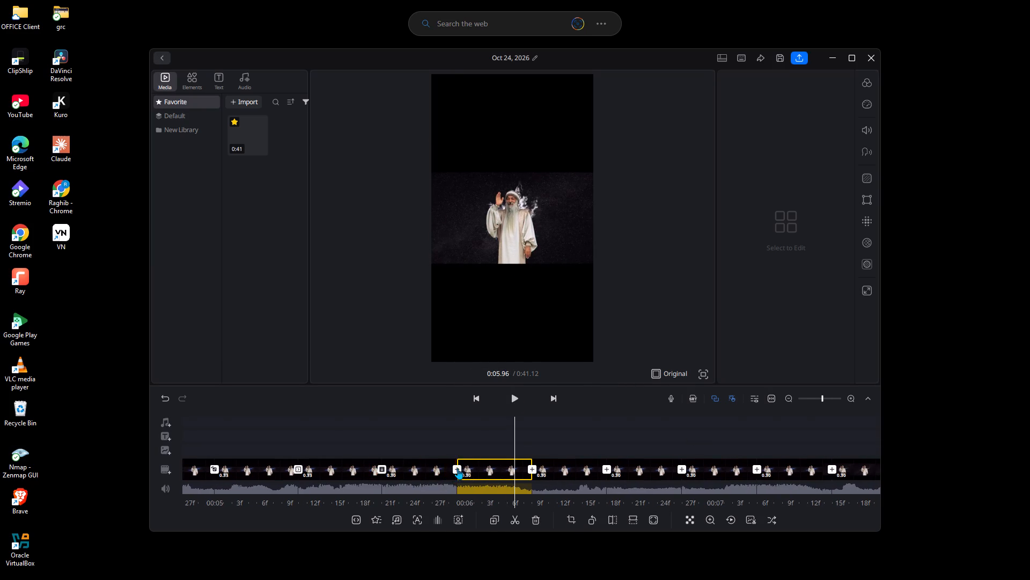
double_click(799, 434)
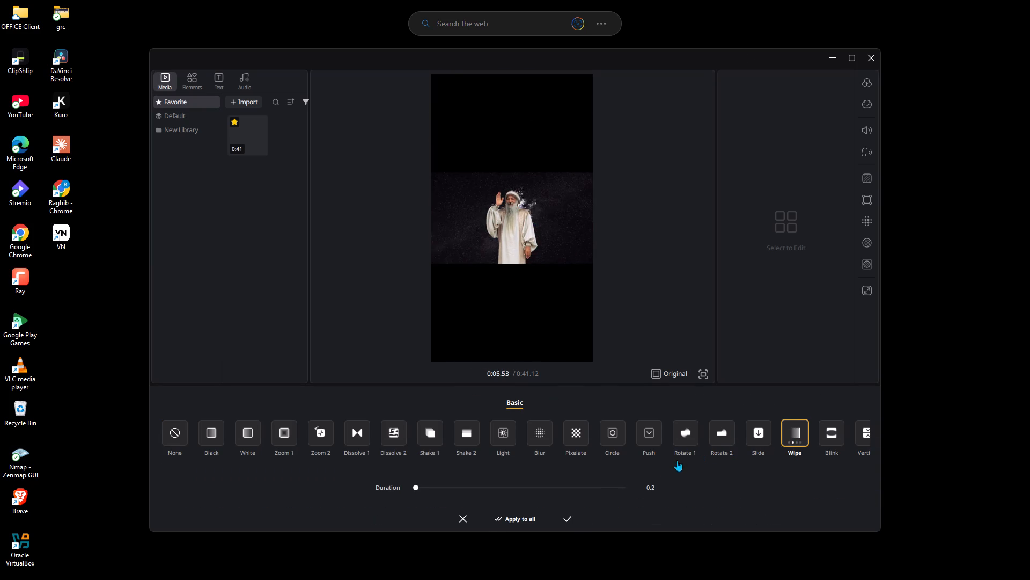
click(588, 488)
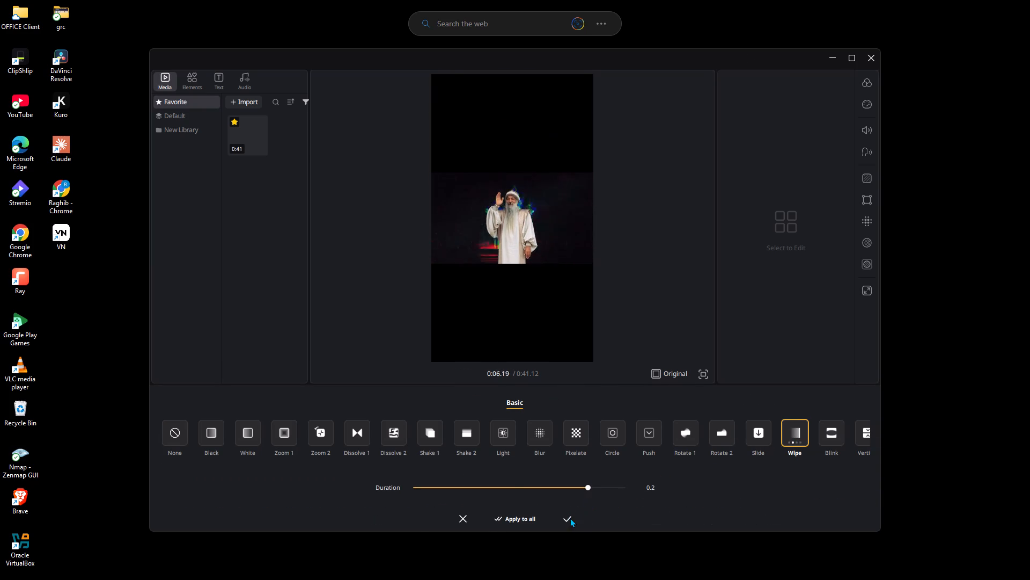
click(570, 518)
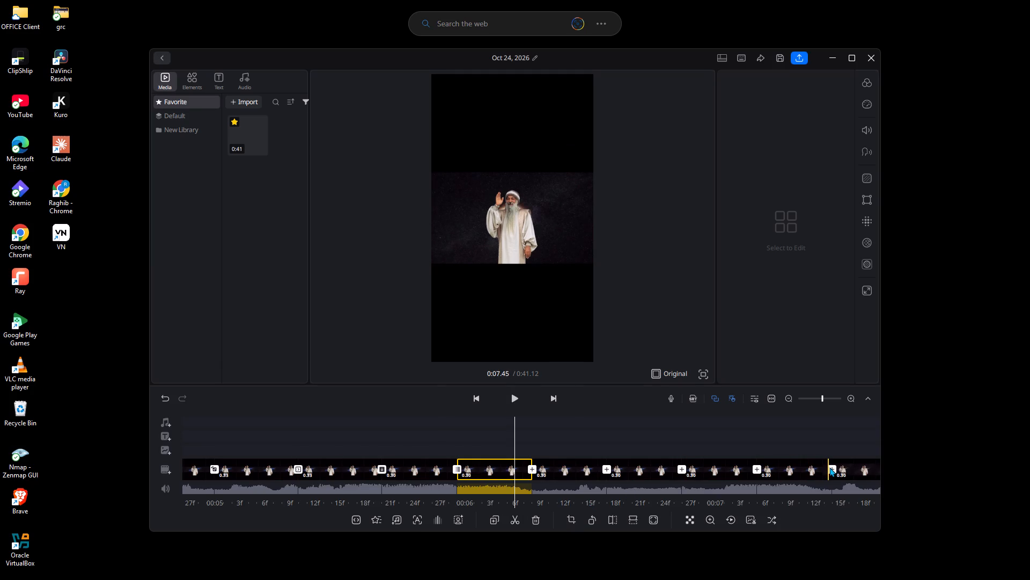
Add a Rotate 2 transition at the cut at about 0:07.47 and shorten its duration slightly.
click(829, 467)
click(742, 426)
click(728, 437)
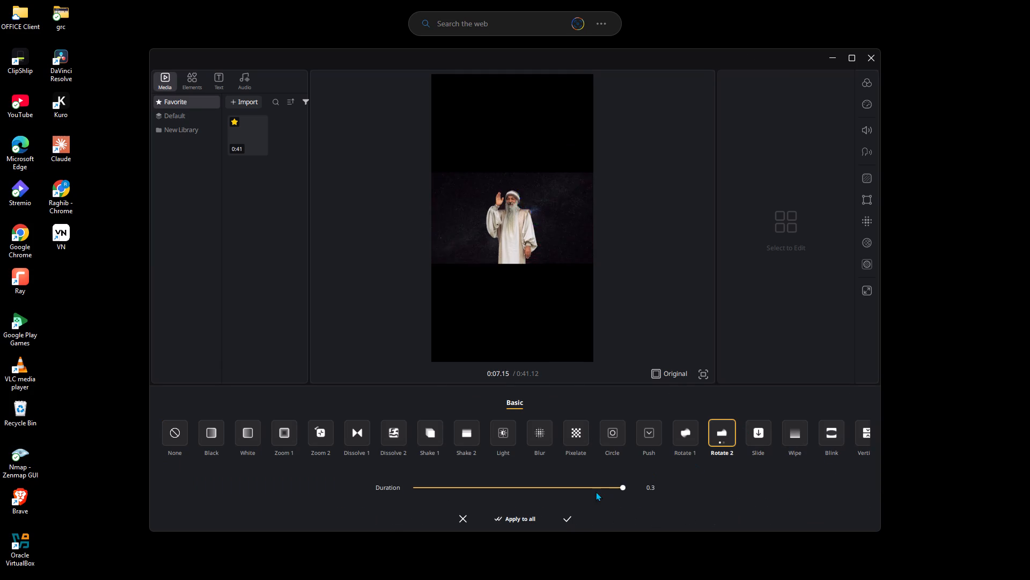
click(568, 488)
click(565, 515)
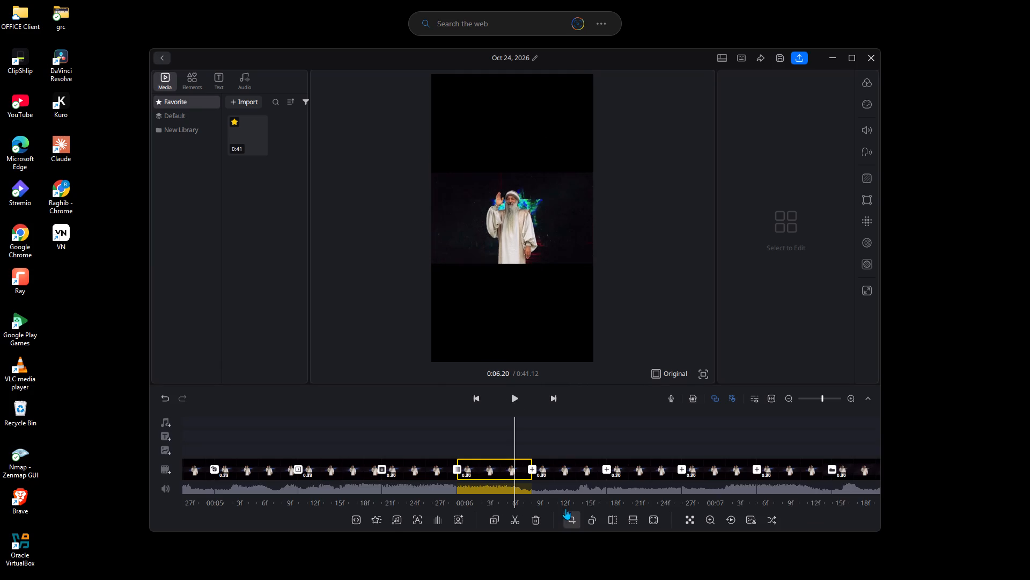
Add a Dissolve 1 transition at the cut at about 0:06.27 with a 0.2 s duration.
click(532, 472)
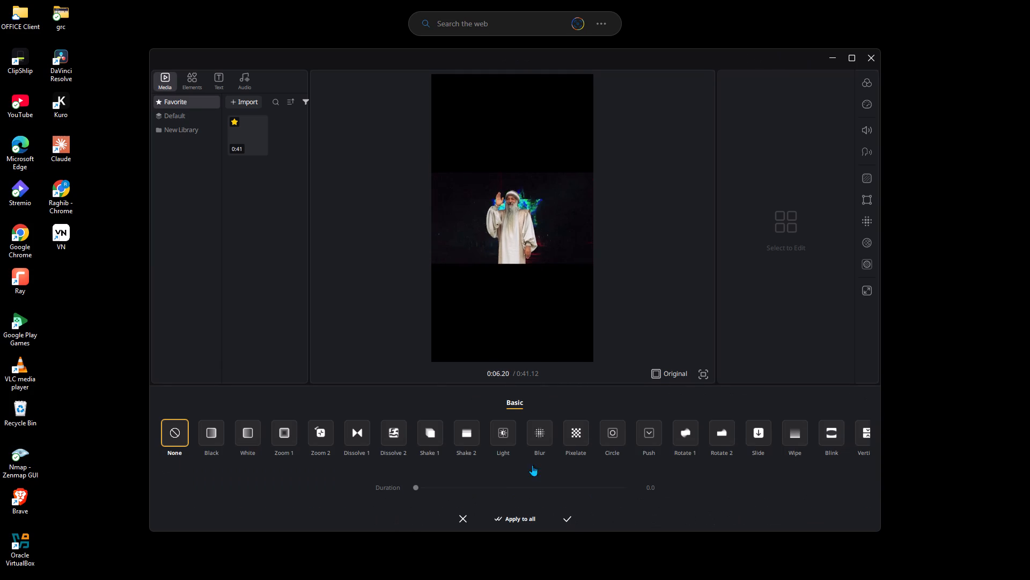
click(358, 437)
click(577, 487)
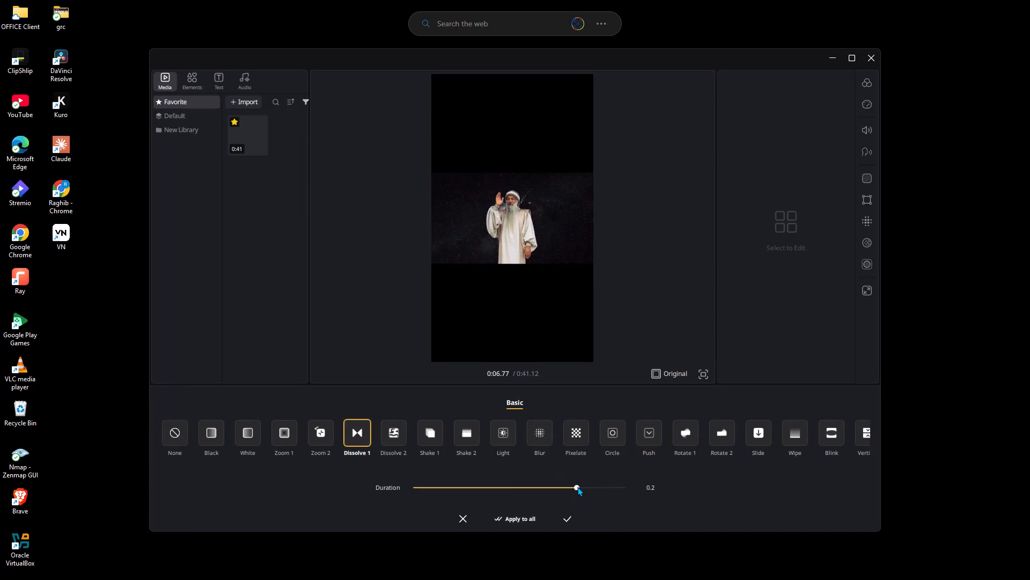
click(568, 513)
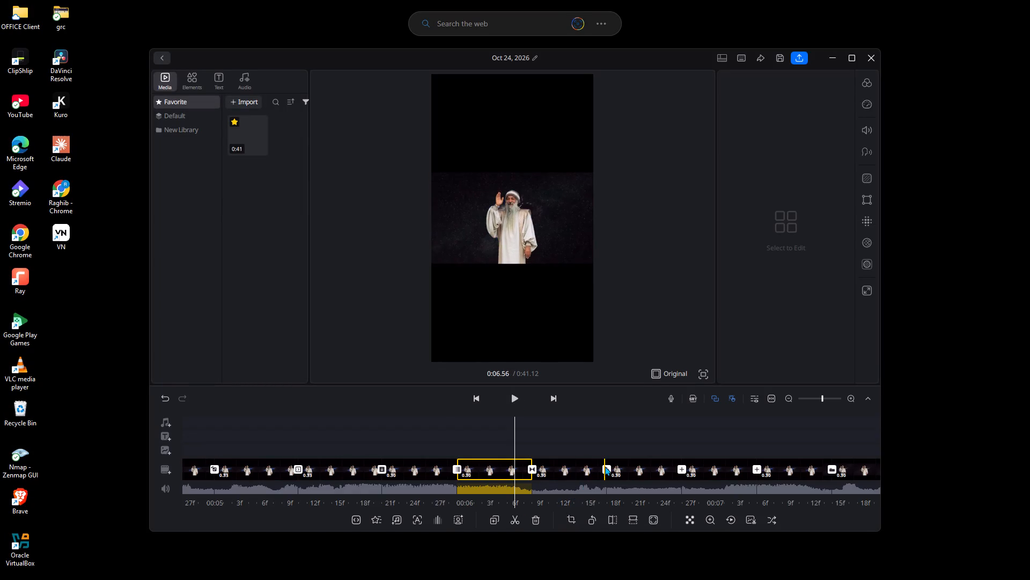
Add a Vertical transition at the cut at about 0:06.57 and shorten its duration slightly.
click(605, 466)
drag(789, 446, 648, 444)
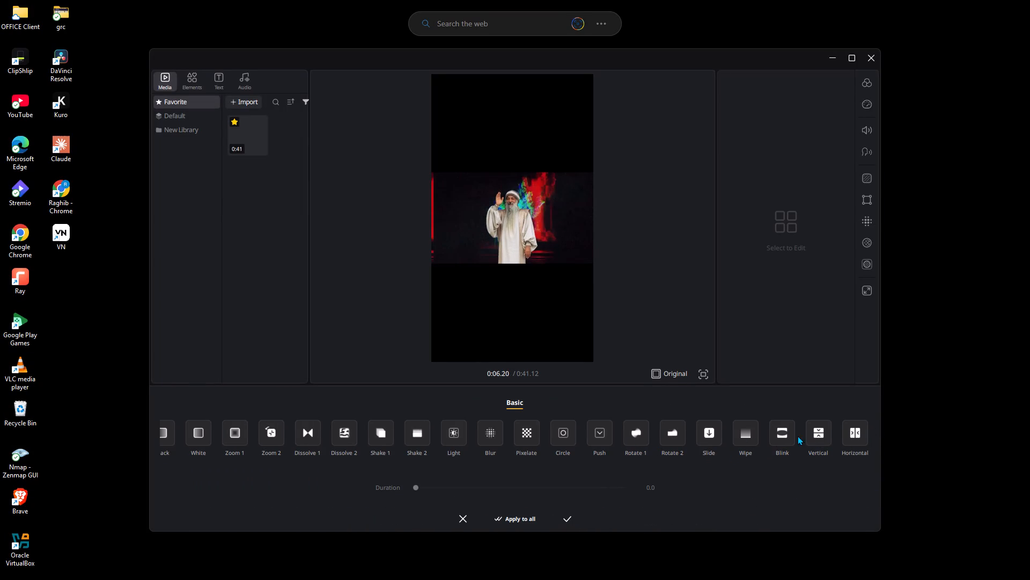
click(812, 433)
click(591, 487)
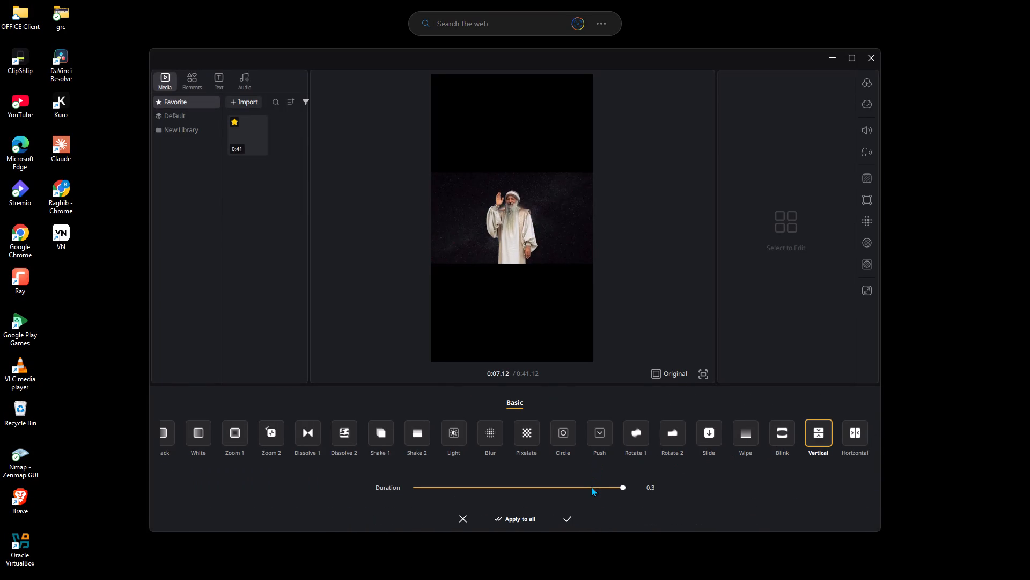
click(564, 519)
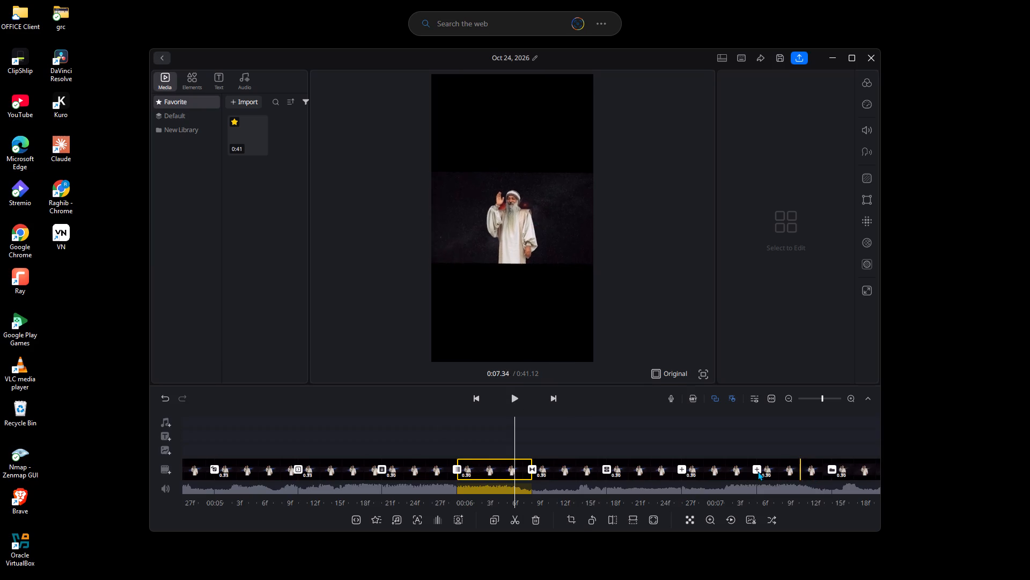
Add a Horizontal transition at the cut at about 0:06.87 with a 0.3 s duration.
click(681, 468)
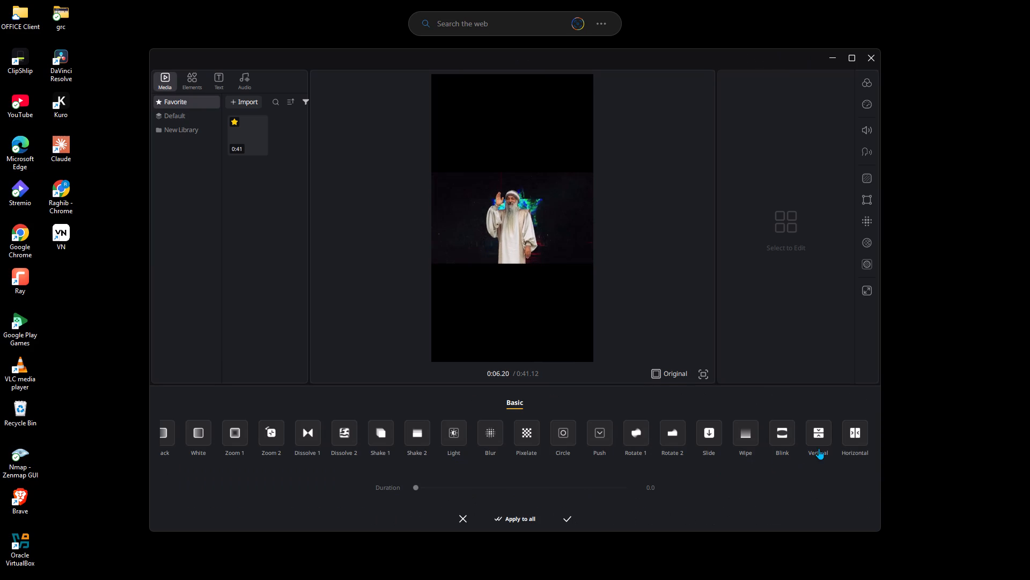
click(843, 437)
click(597, 486)
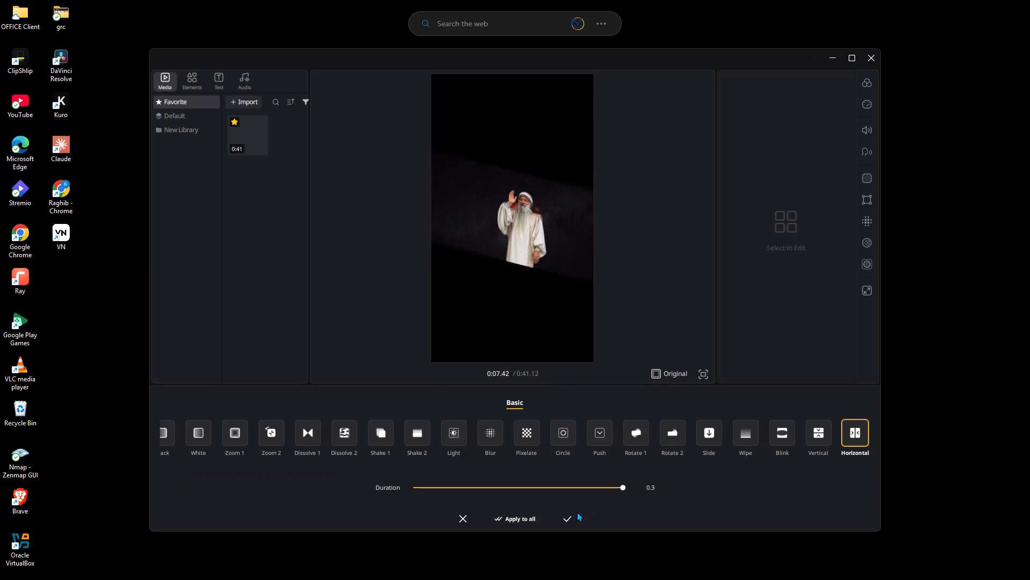
click(570, 516)
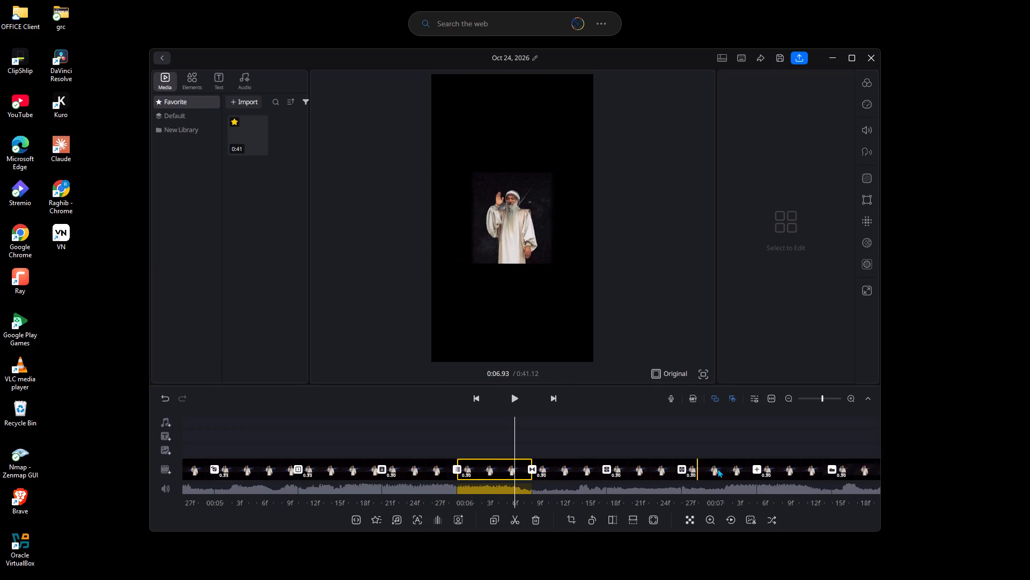
Add a Vertical transition at the cut at about 0:07.17 with a 0.3 s duration.
click(757, 469)
click(819, 439)
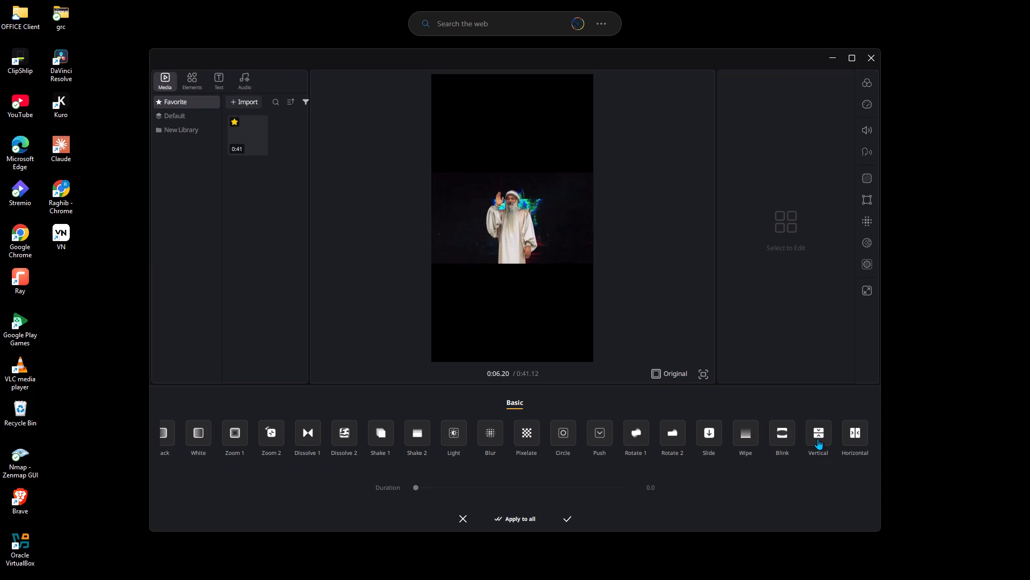
click(592, 488)
click(565, 519)
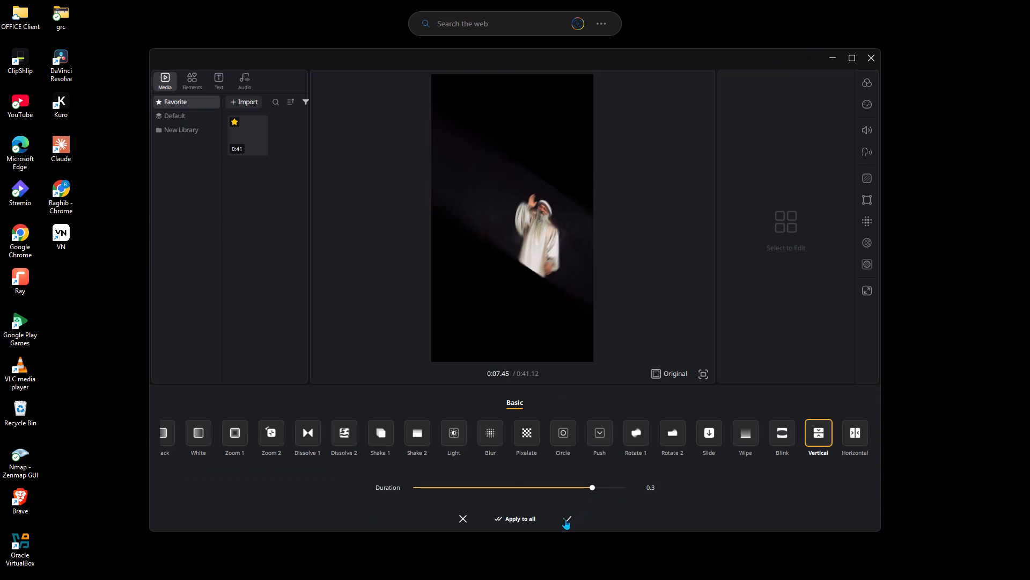
Add a Dissolve 1 transition at the cut at about 0:07.77 and set its duration a little below the maximum.
drag(557, 453, 251, 444)
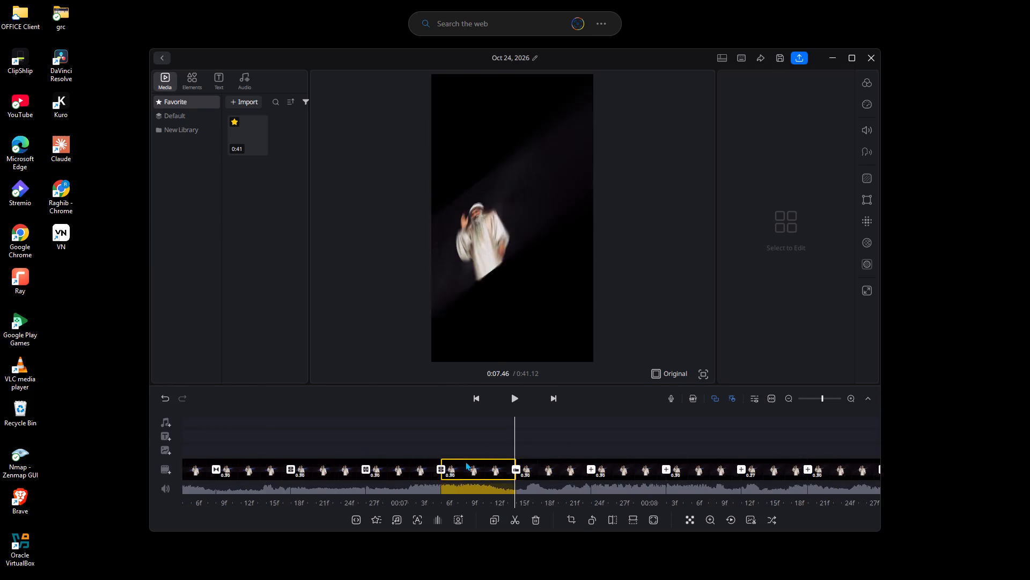
drag(501, 431, 226, 427)
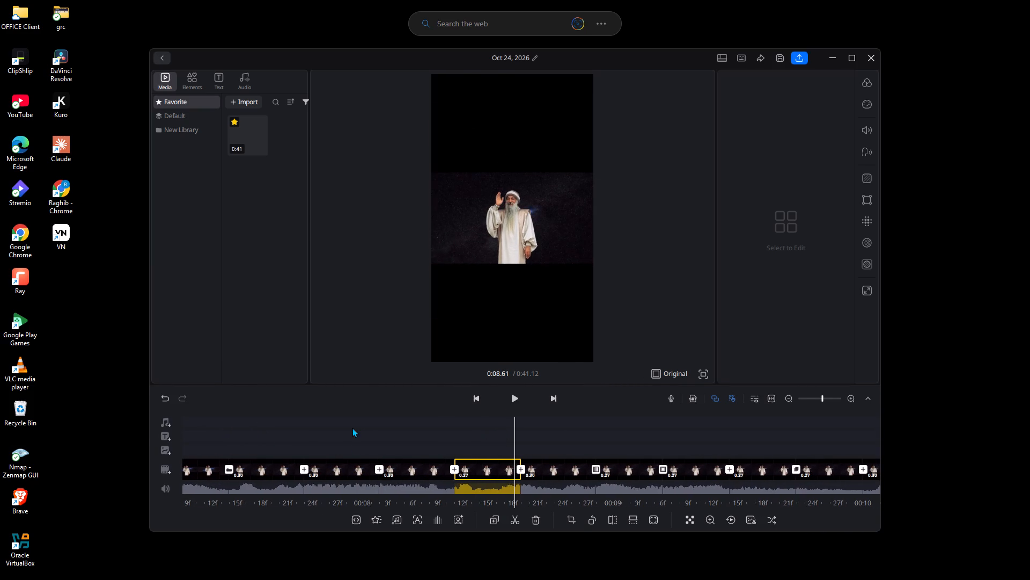
click(306, 470)
click(311, 438)
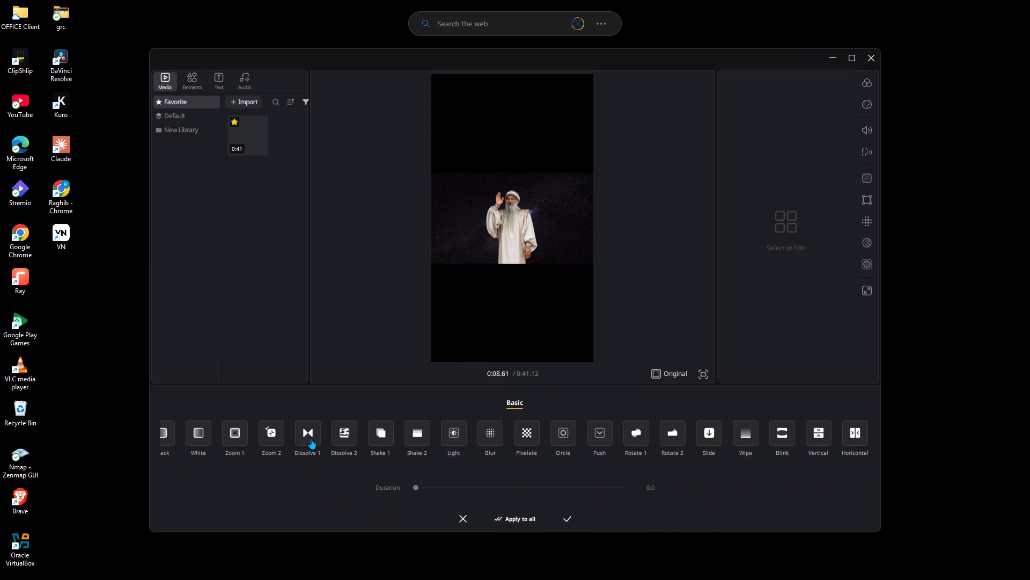
click(586, 484)
click(573, 518)
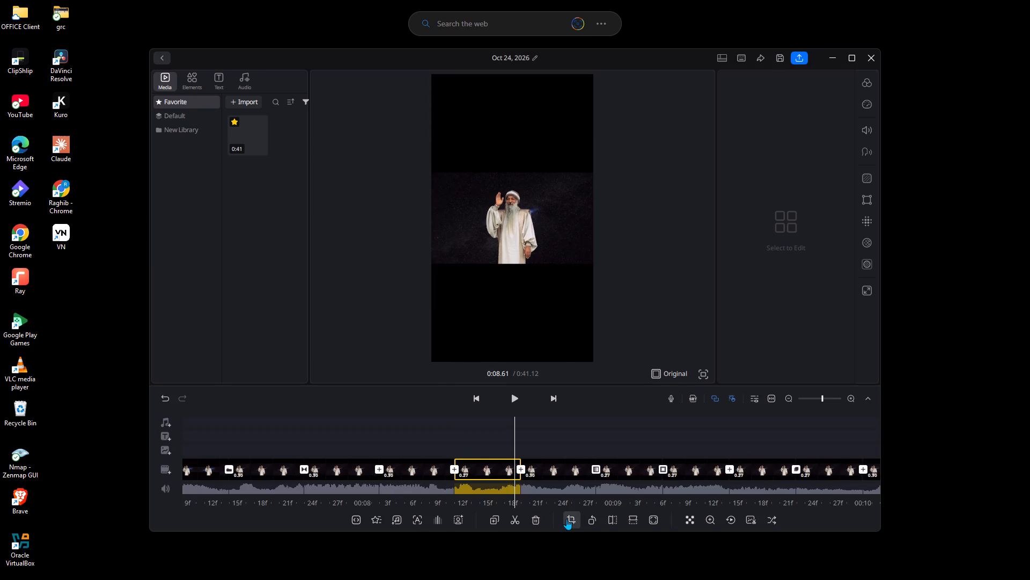
Add a Shake 2 transition at the cut at about 0:08.07 and set its duration a little past the middle of the range.
click(379, 471)
click(419, 443)
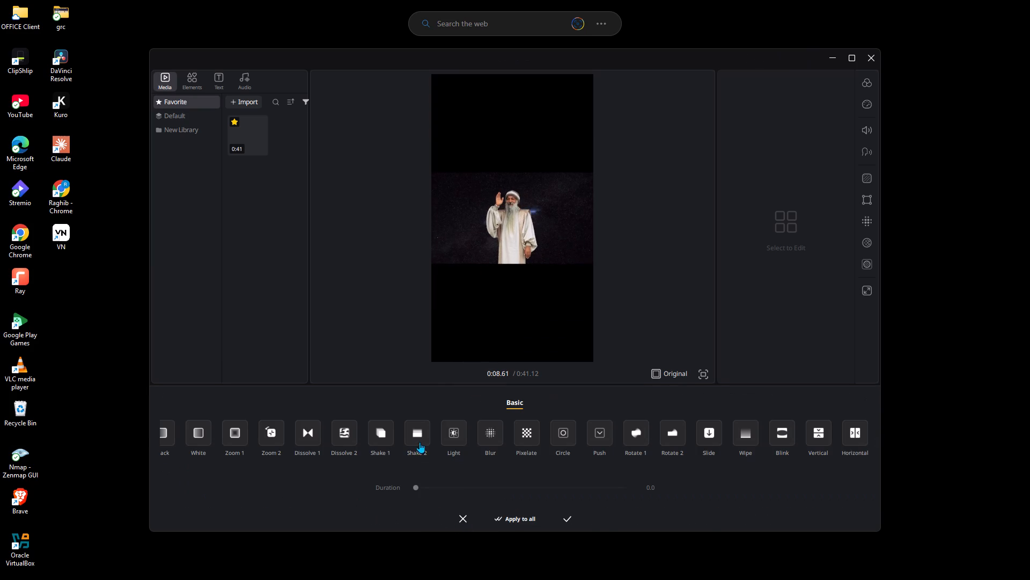
click(539, 487)
click(569, 518)
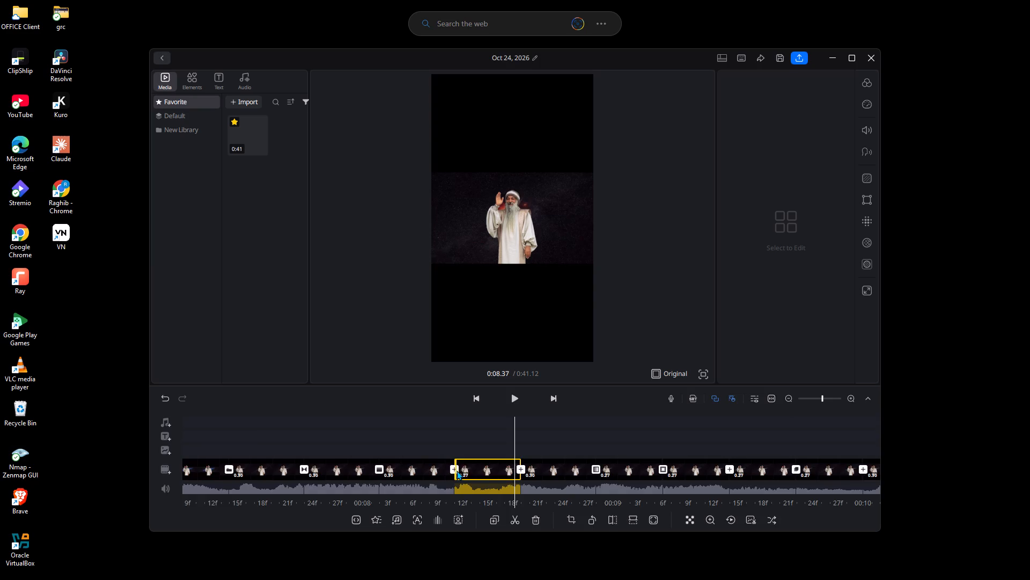
Add a Pixelate transition at the cut at about 0:08.37 with a 0.2 s duration.
click(457, 470)
click(520, 432)
click(559, 483)
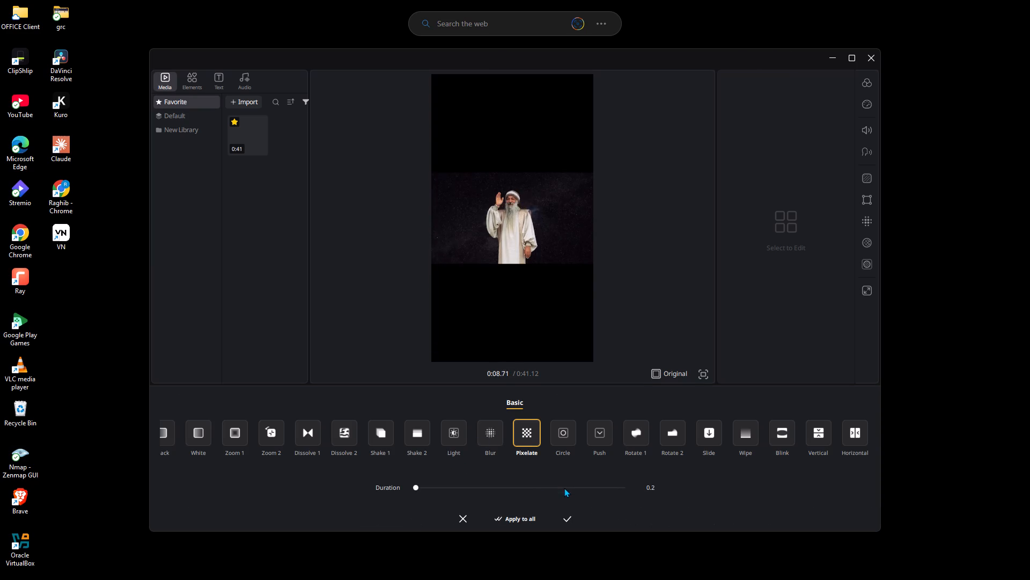
click(565, 520)
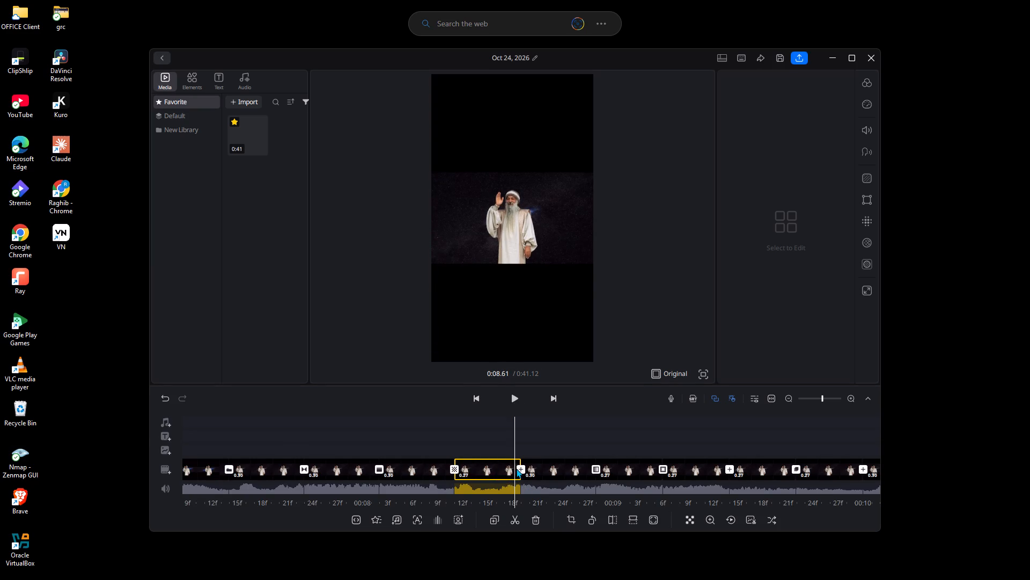
Add a Circle transition in its first variant at the cut at about 0:08.63 with a 0.2 s duration.
click(519, 468)
click(565, 438)
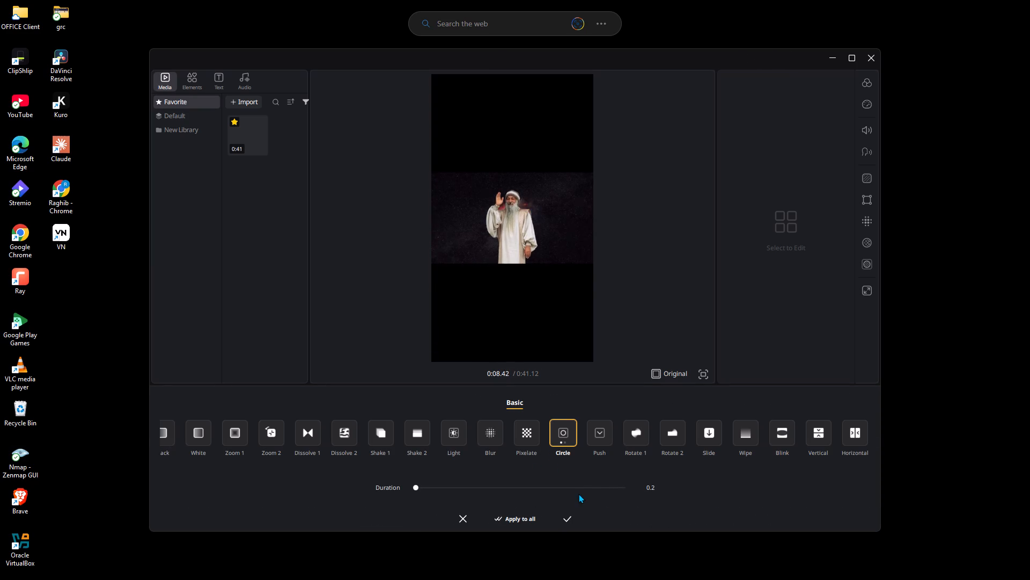
click(590, 487)
click(572, 517)
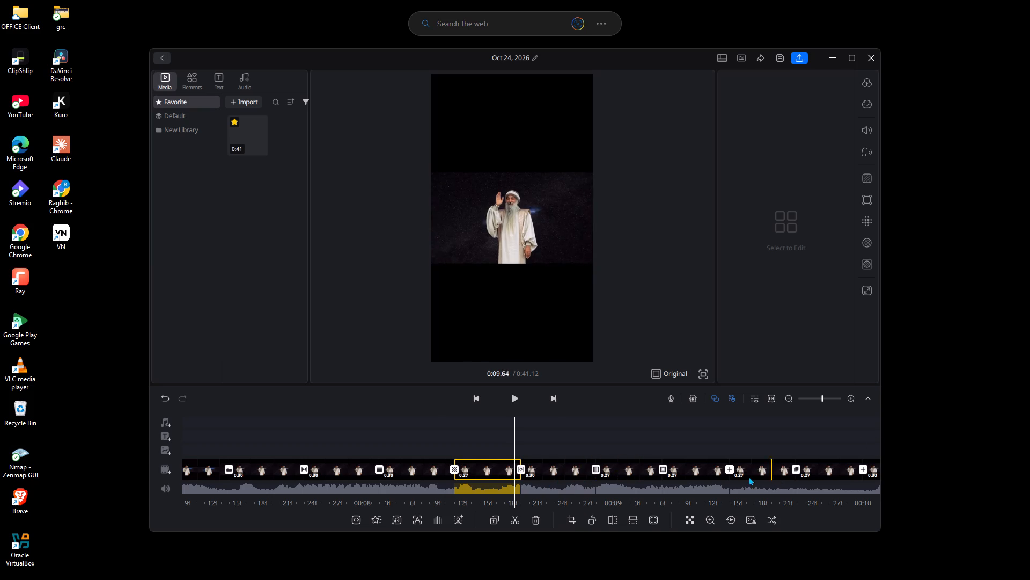
Add a Circle transition in its second variant at the cut at about 0:09.47 with a 0.2 s duration.
click(730, 469)
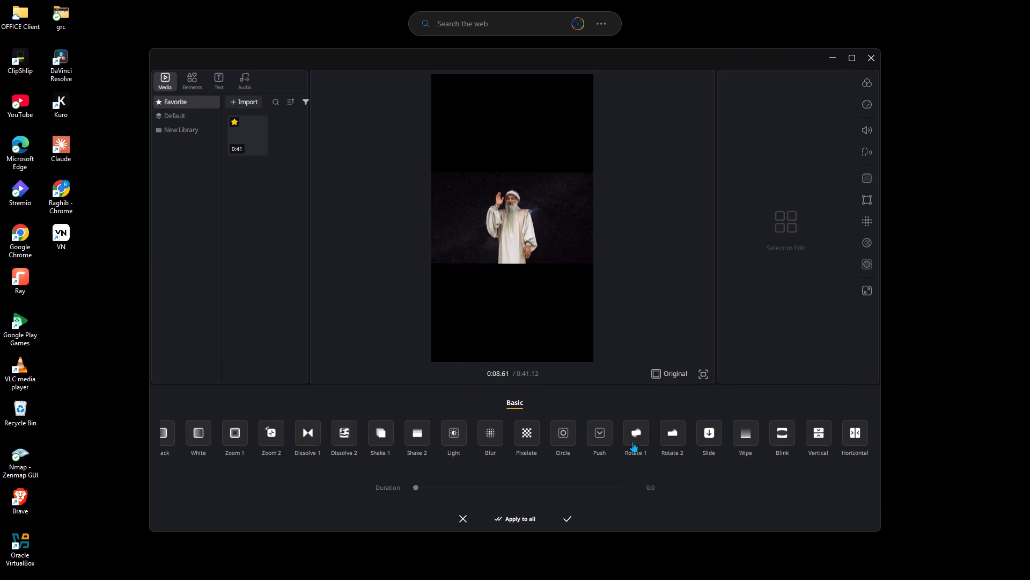
click(550, 438)
click(566, 438)
click(576, 491)
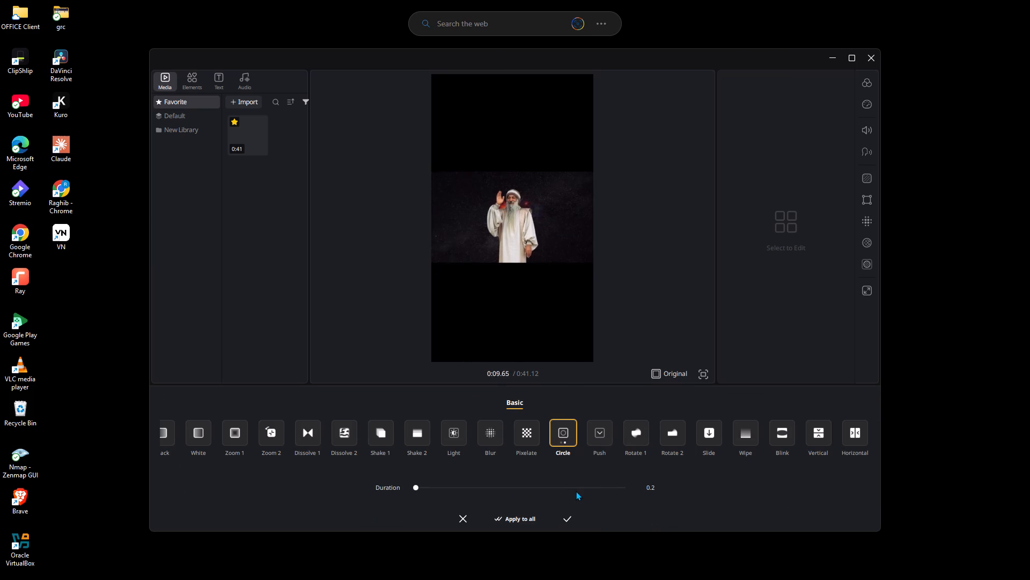
click(568, 516)
Add a Dissolve 2 transition at the cut at about 0:10.00 with a 0.2 s duration.
drag(657, 443, 549, 442)
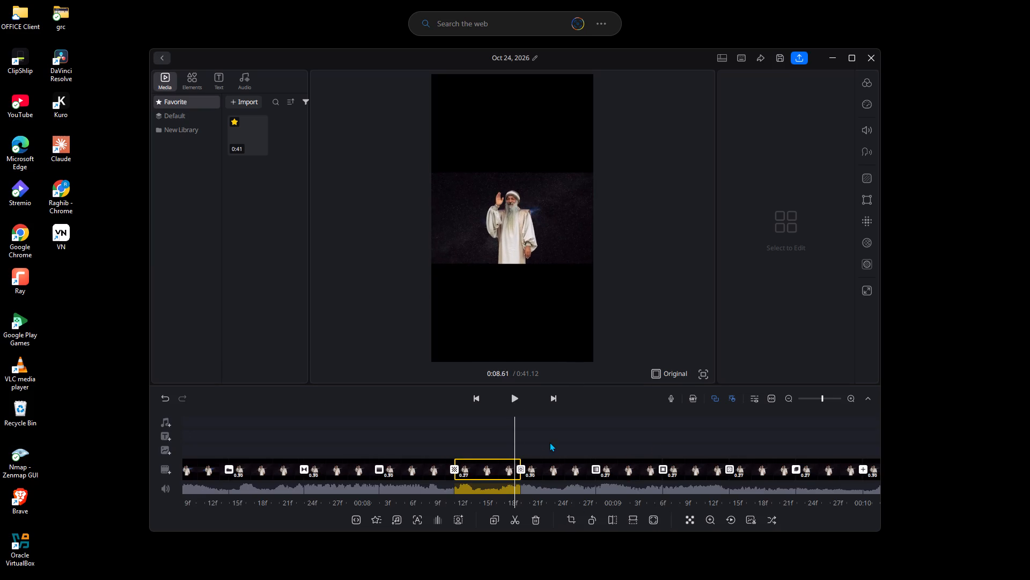
drag(549, 442, 513, 443)
drag(630, 441, 460, 450)
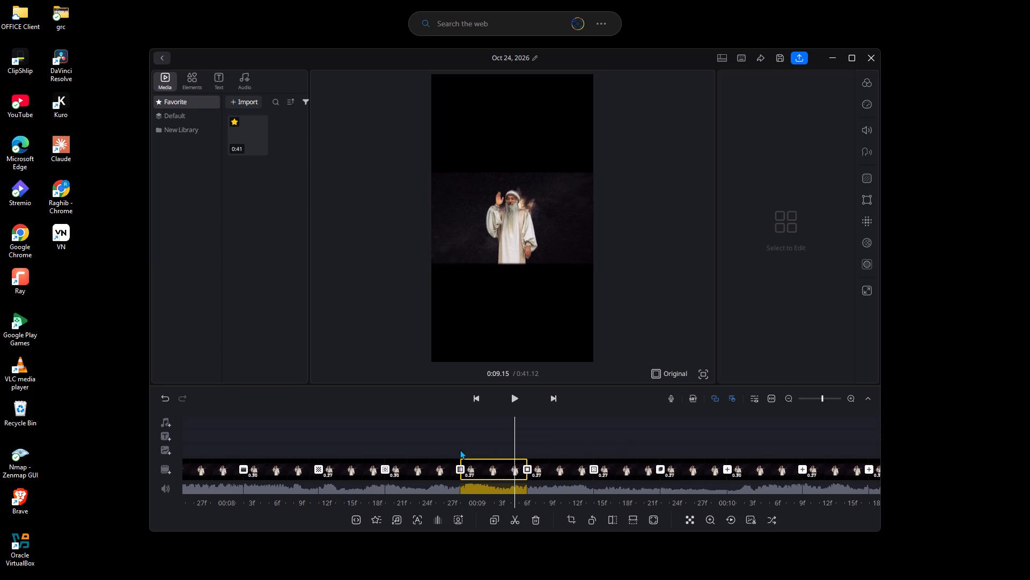
drag(460, 450, 343, 453)
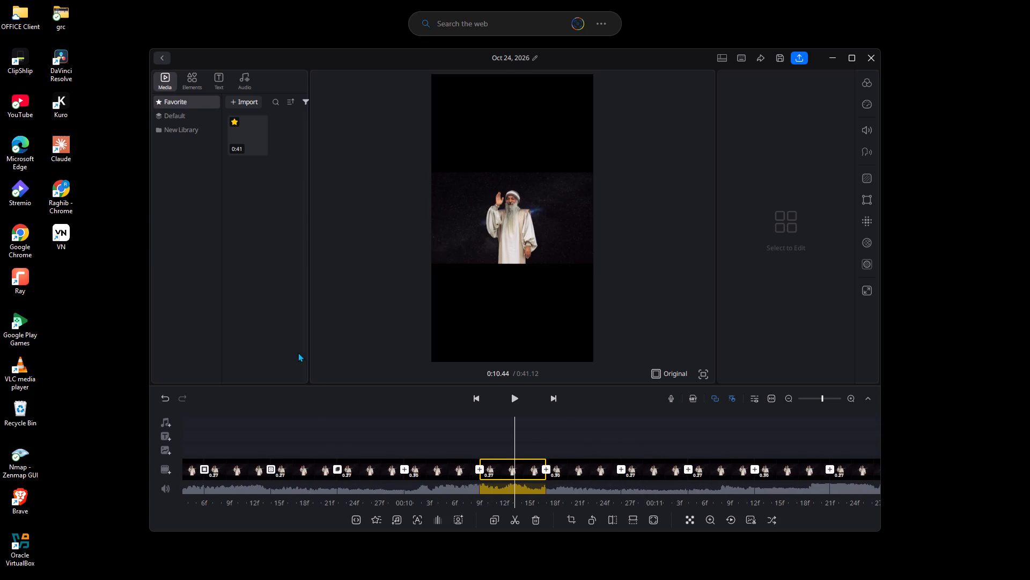
drag(395, 425, 243, 431)
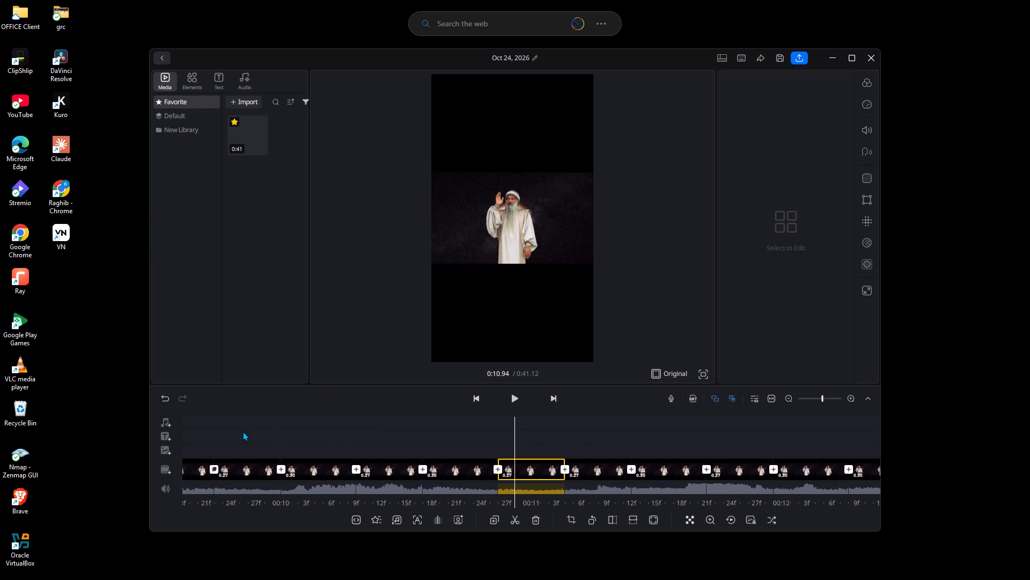
click(281, 469)
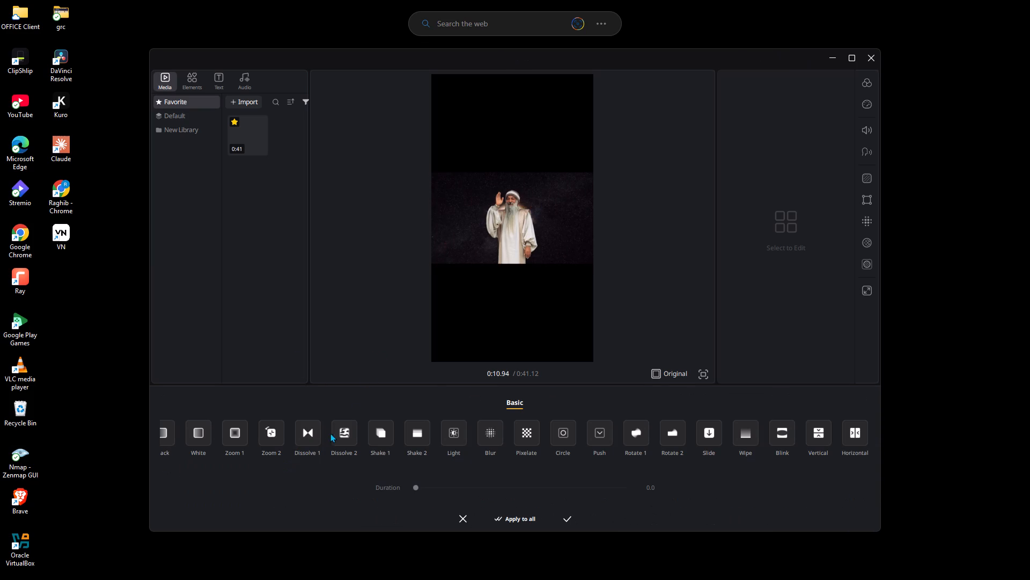
click(330, 433)
click(599, 485)
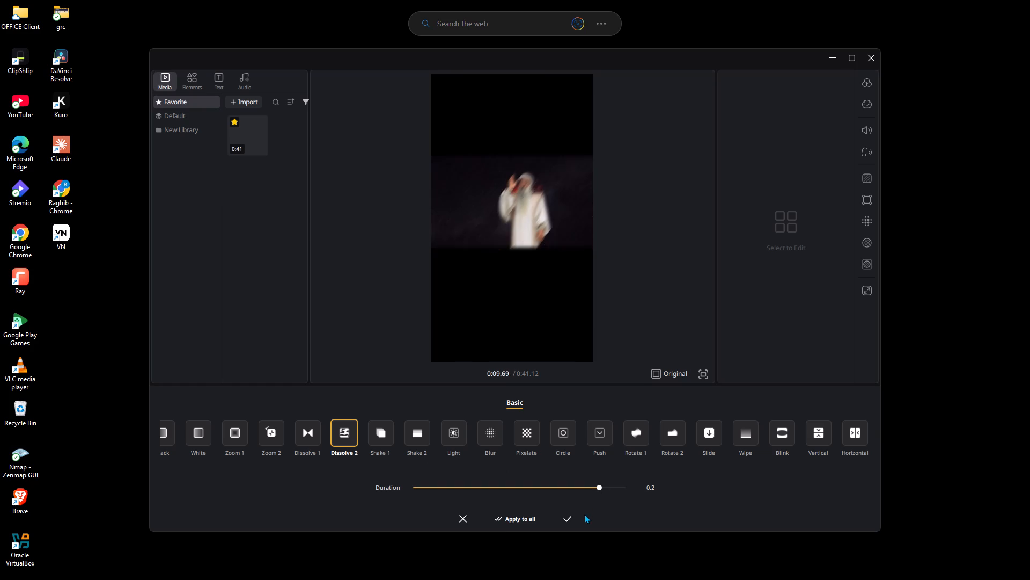
click(565, 520)
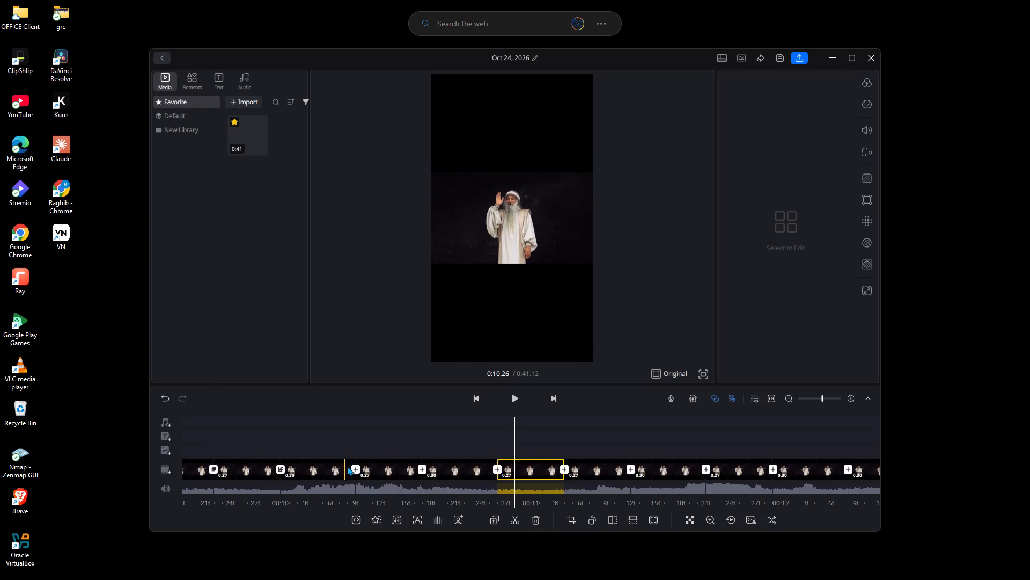
Add a Blur transition at the cut at about 0:10.30 with a 0.2 s duration.
click(352, 467)
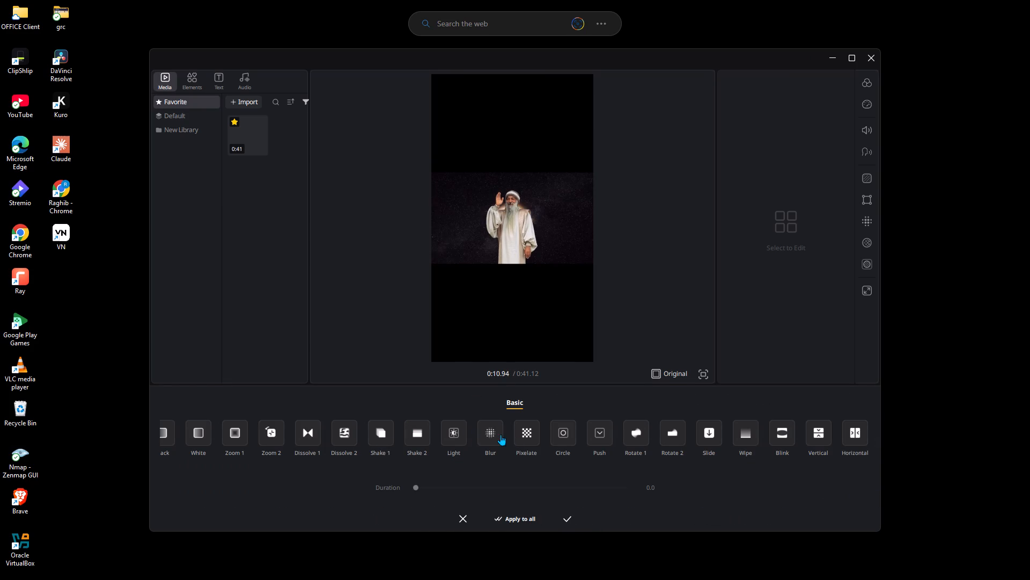
click(488, 436)
click(590, 487)
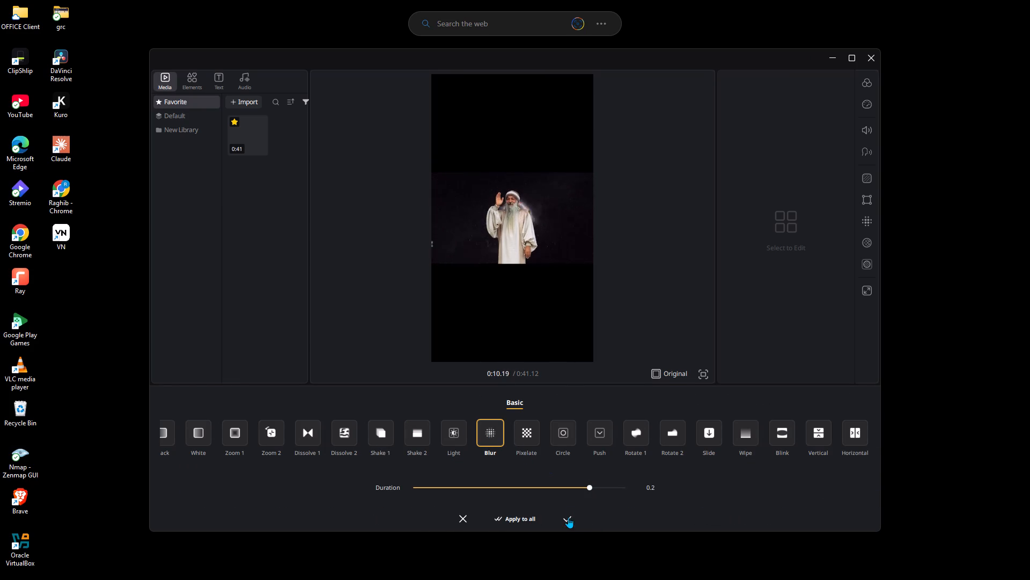
click(568, 519)
Add a Slide transition in its second, rightward variant at the cut at about 0:12.27 with a 0.2 s duration.
click(848, 467)
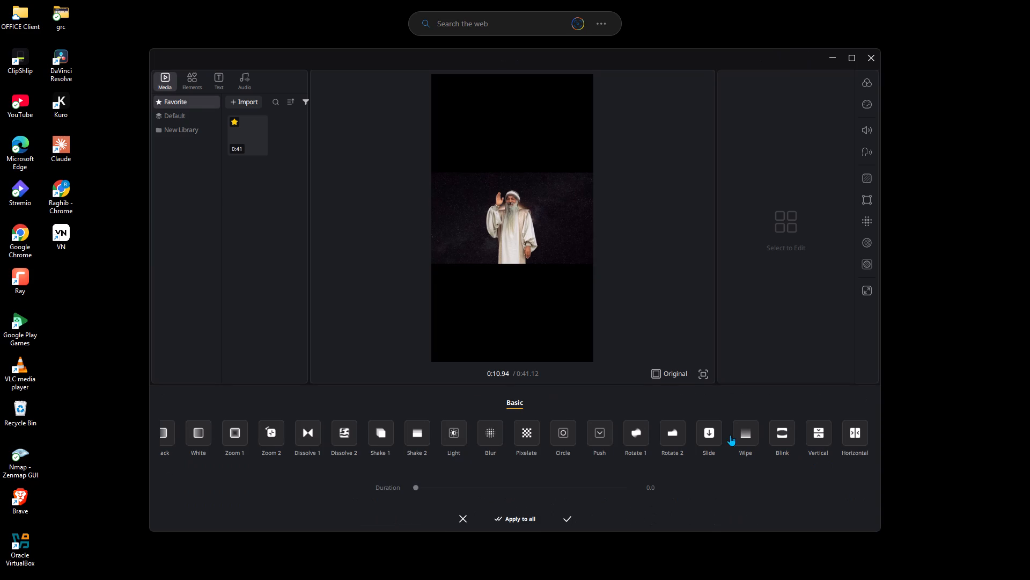
click(727, 433)
double_click(715, 438)
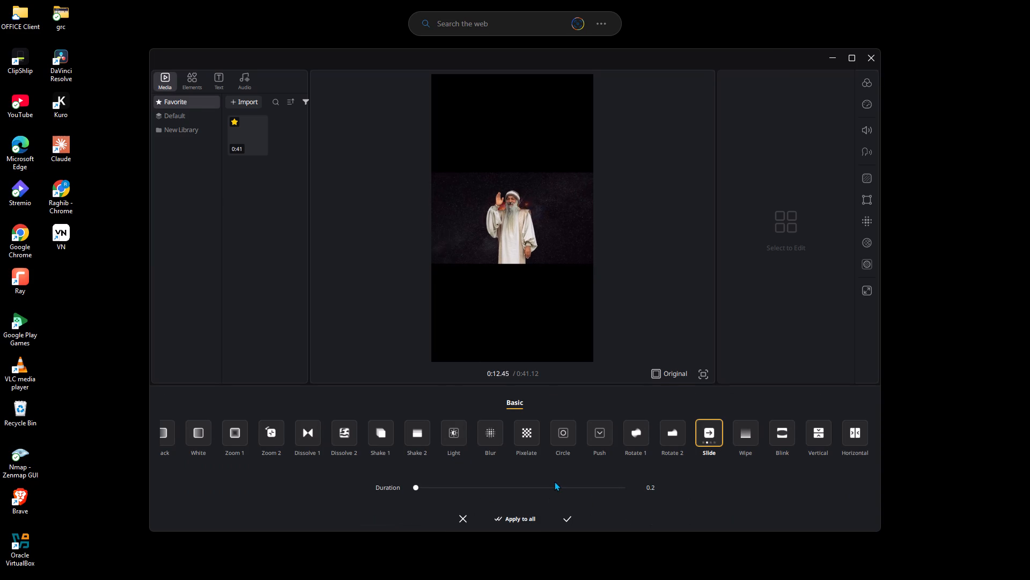
click(555, 481)
click(560, 485)
click(571, 517)
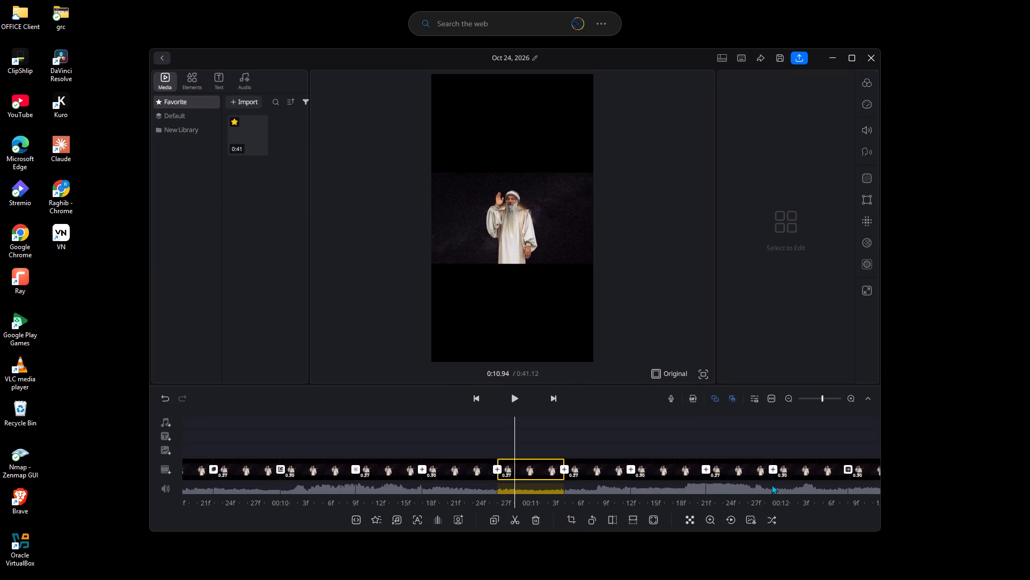
Add a Rotate 1 transition in its second variant at the cut at about 0:11.97 with a 0.2 s duration.
click(775, 465)
double_click(648, 436)
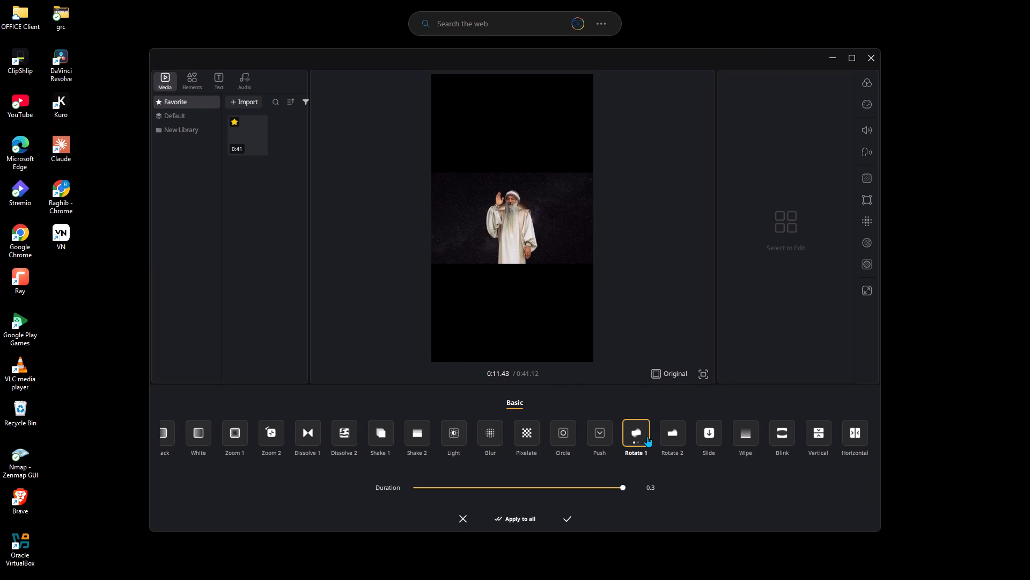
click(605, 485)
click(570, 518)
Add a Horizontal transition at the cut at about 0:11.70 and set its duration to about three quarters of the range.
click(705, 467)
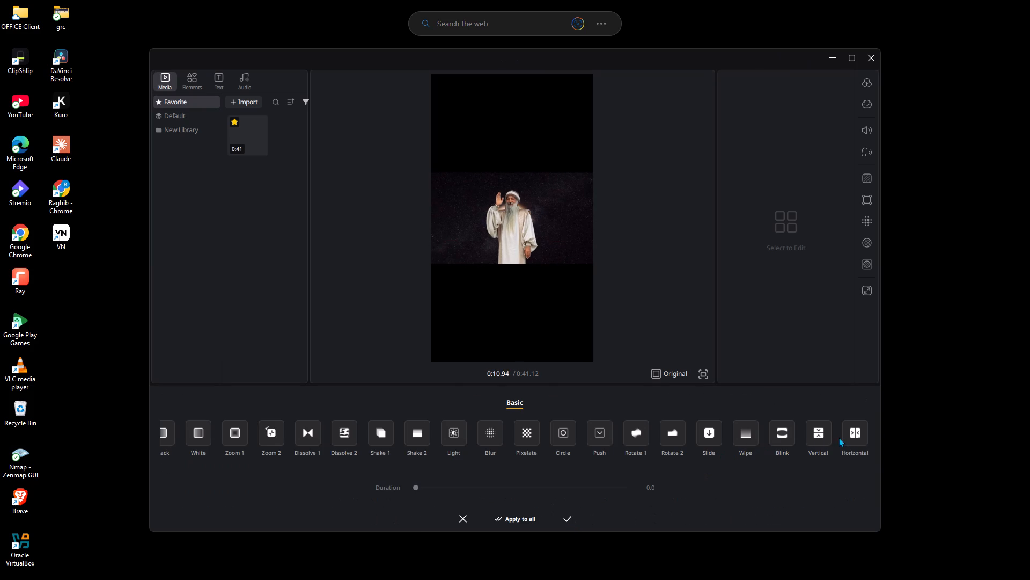
click(859, 436)
click(560, 480)
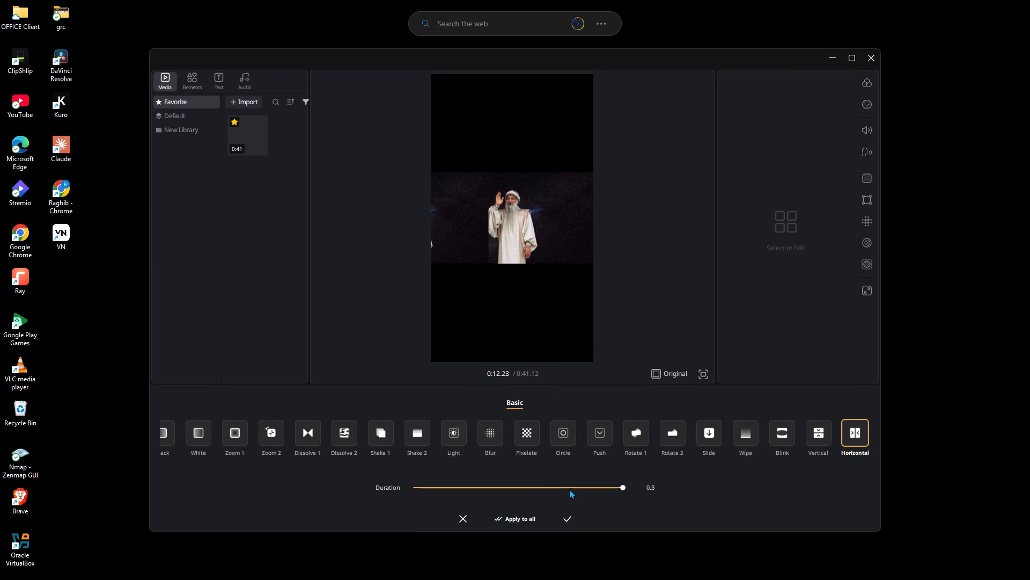
click(569, 489)
click(570, 514)
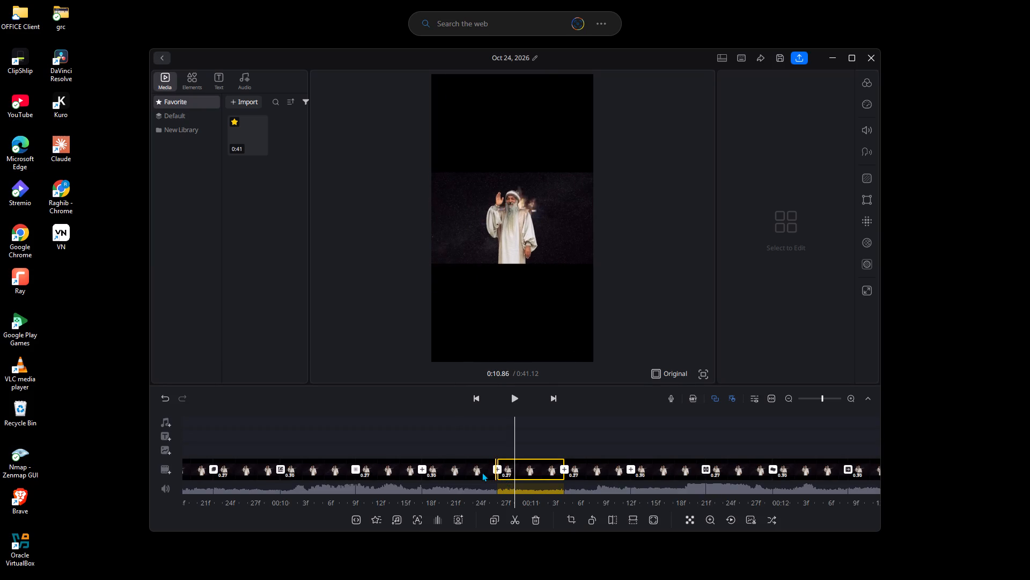
Add a Shake 1 transition in its second variant at the cut at about 0:10.57, with its duration at about 70% of the range.
click(424, 473)
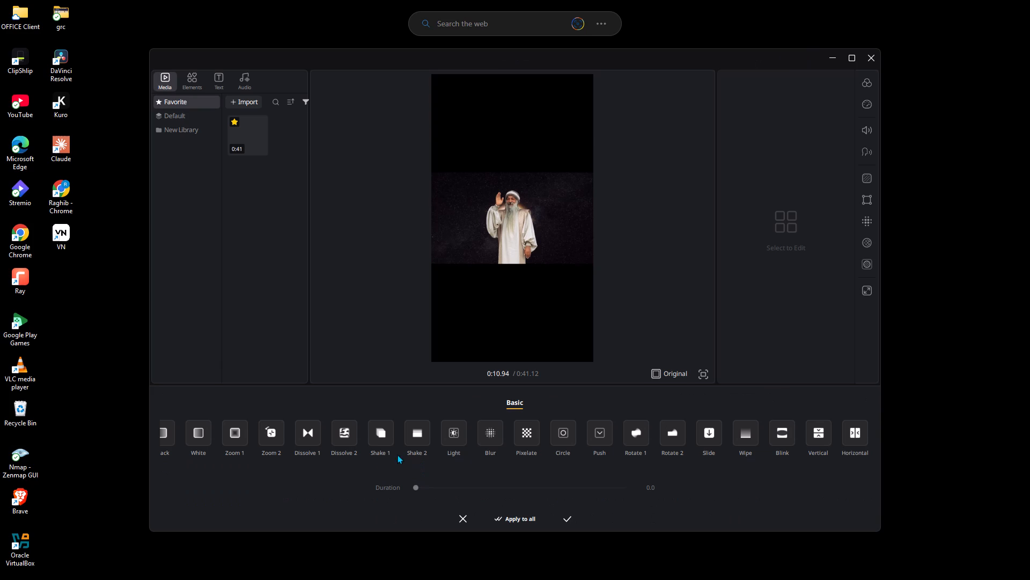
double_click(382, 429)
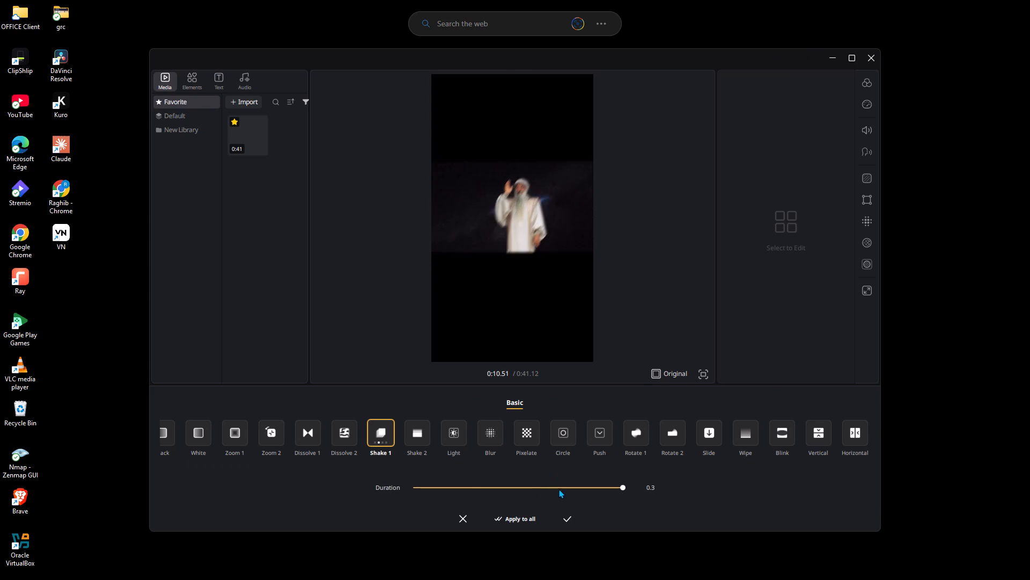
click(560, 491)
click(562, 488)
click(569, 513)
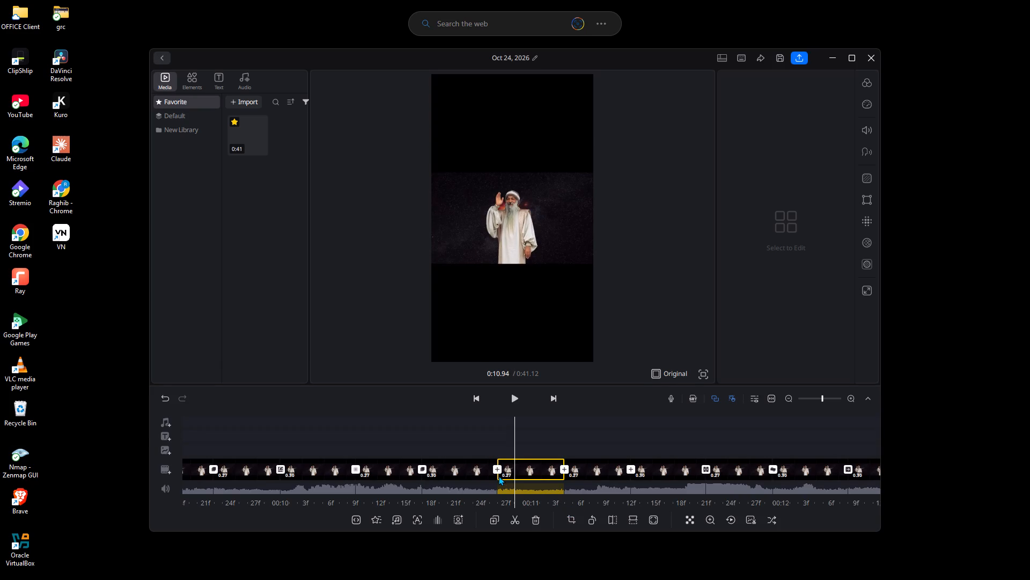
Add a Circle transition in its second variant at the cut at about 0:10.87 with a 0.2 s duration.
click(498, 465)
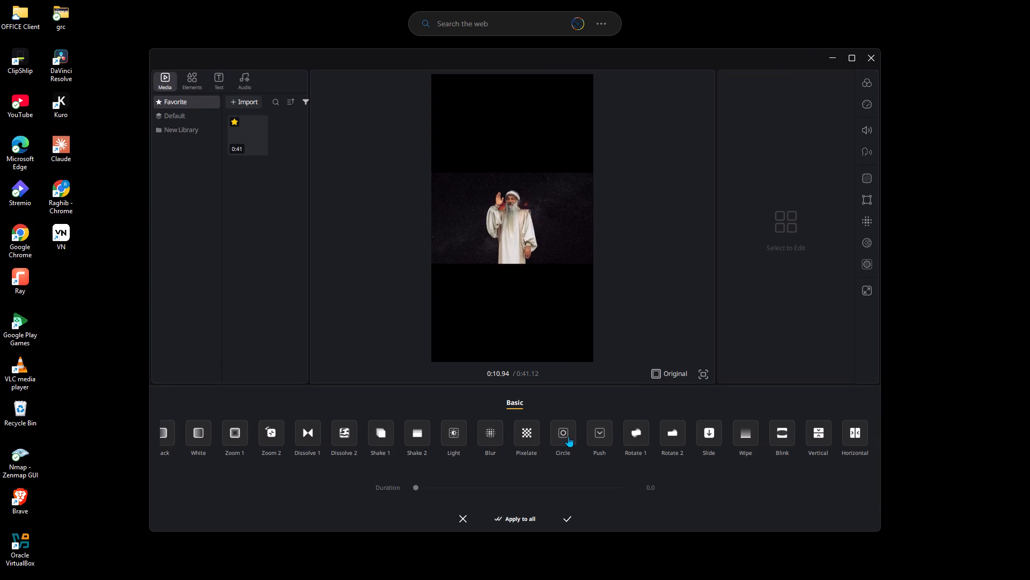
double_click(563, 436)
click(563, 488)
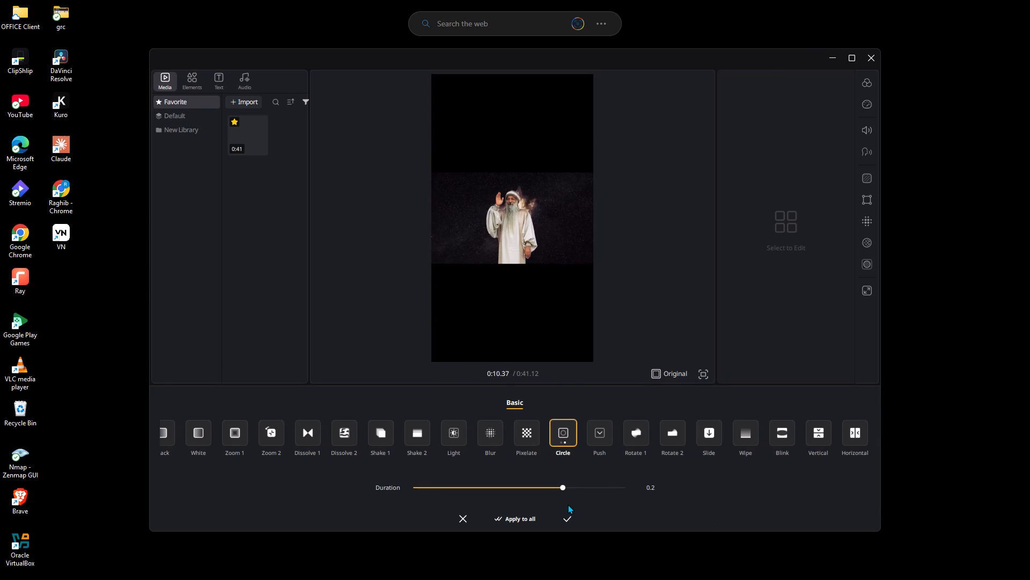
click(568, 517)
Add a Rotate 1 transition in its first variant at the cut at about 0:11.13 with a 0.3 s duration.
click(564, 470)
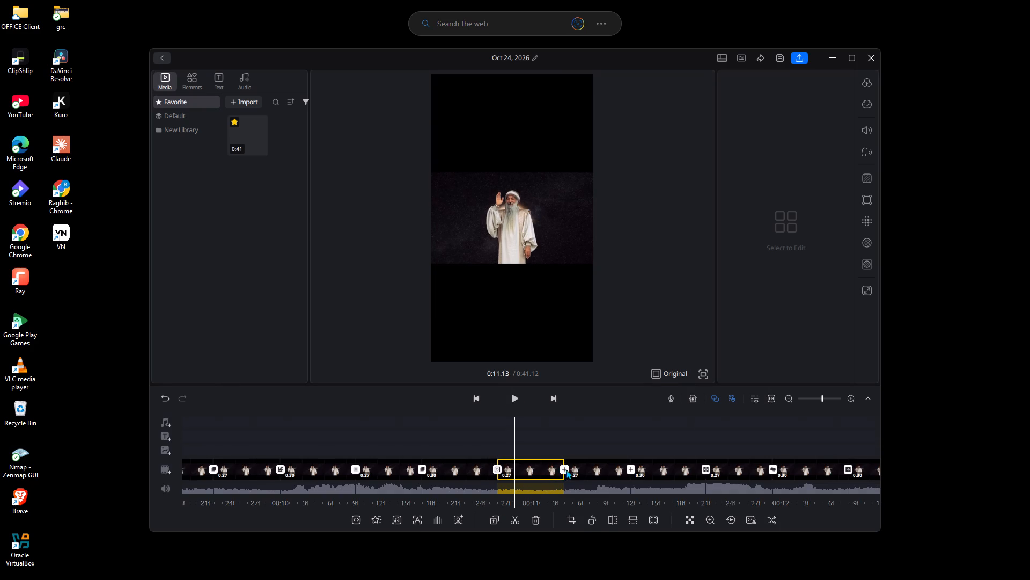
click(634, 436)
click(570, 482)
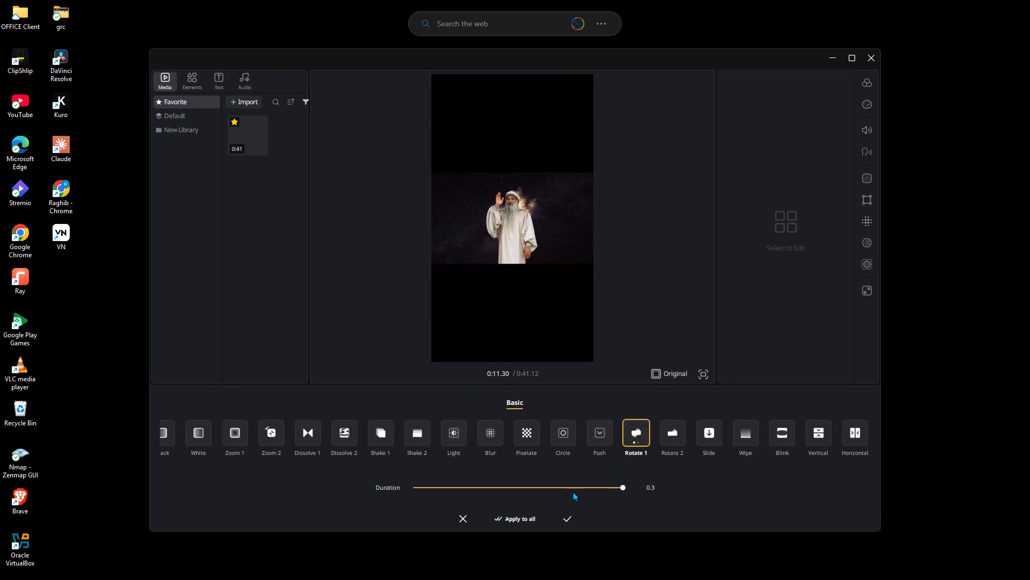
click(565, 513)
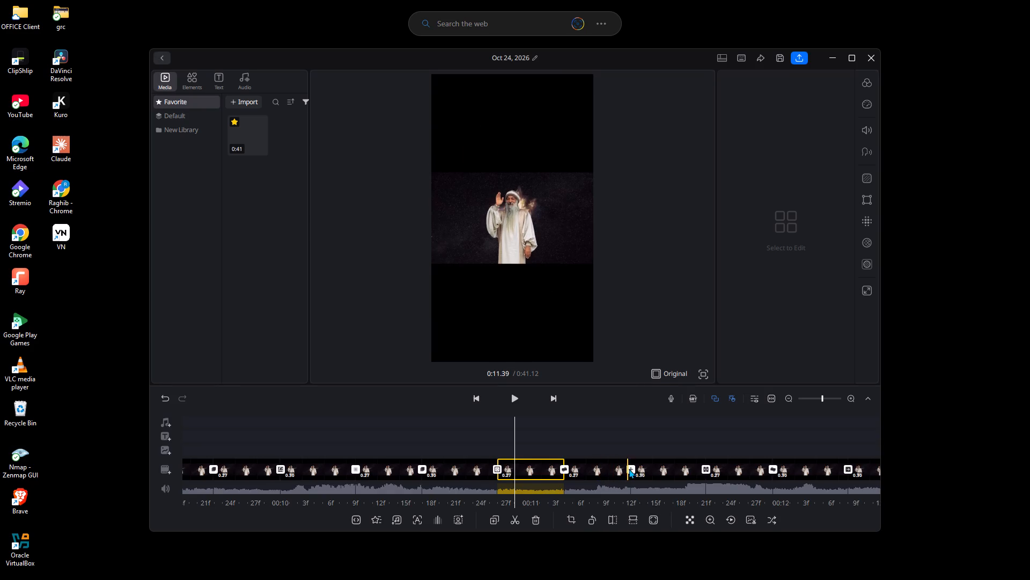
Add a Dissolve 2 transition at the cut at about 0:11.40 with a 0.2 s duration.
click(629, 469)
click(341, 438)
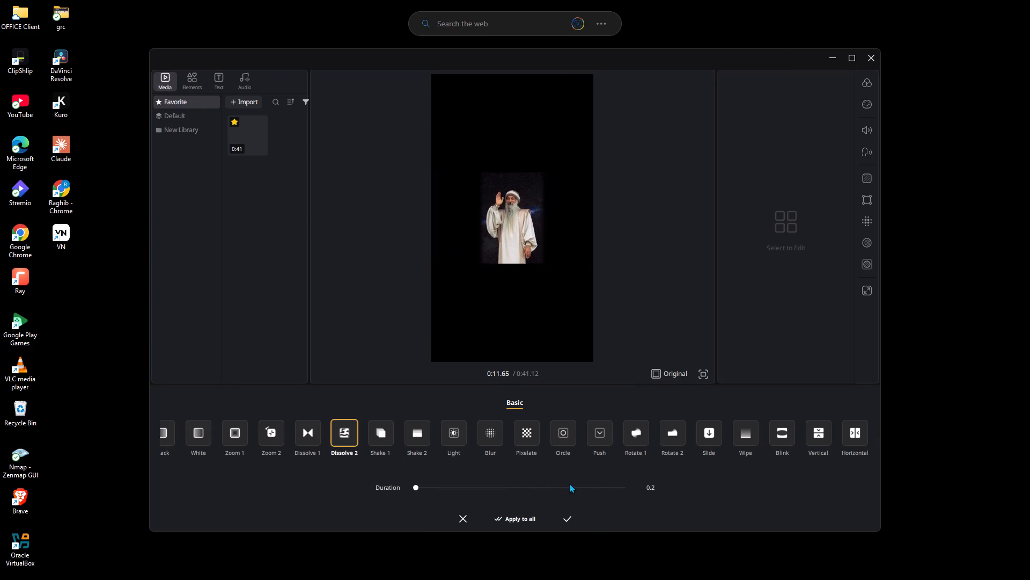
click(569, 483)
click(568, 513)
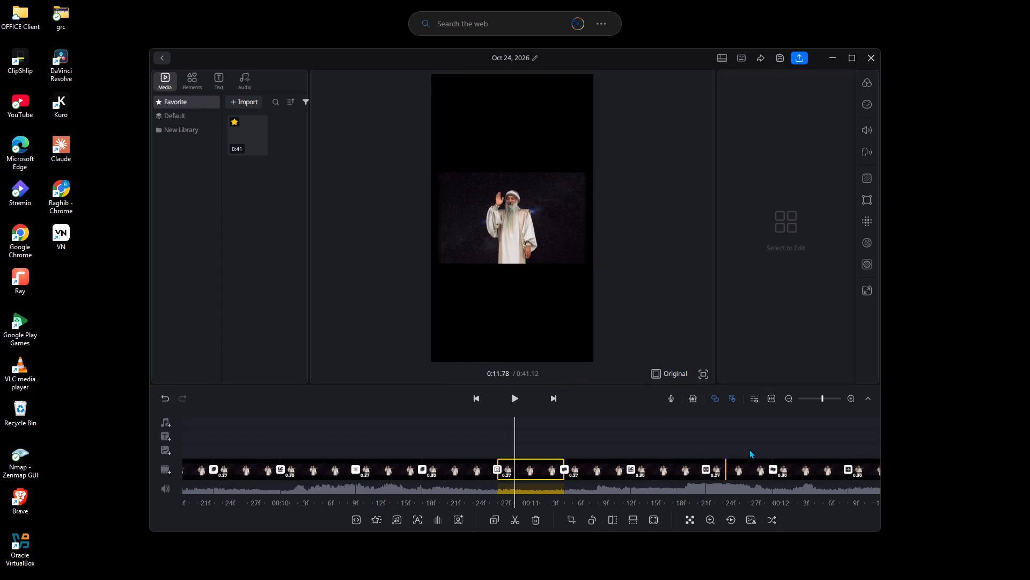
Add a Dissolve 2 transition at the cut at about 0:12.57, with its duration at about 75% of the range.
drag(749, 449, 437, 441)
drag(386, 441, 369, 443)
drag(597, 429, 250, 448)
click(205, 466)
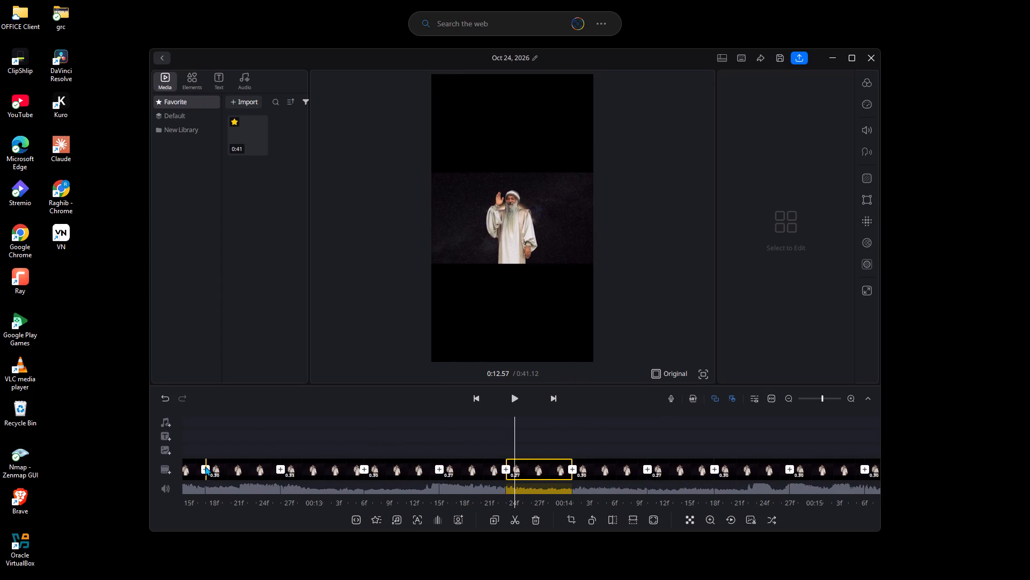
click(358, 436)
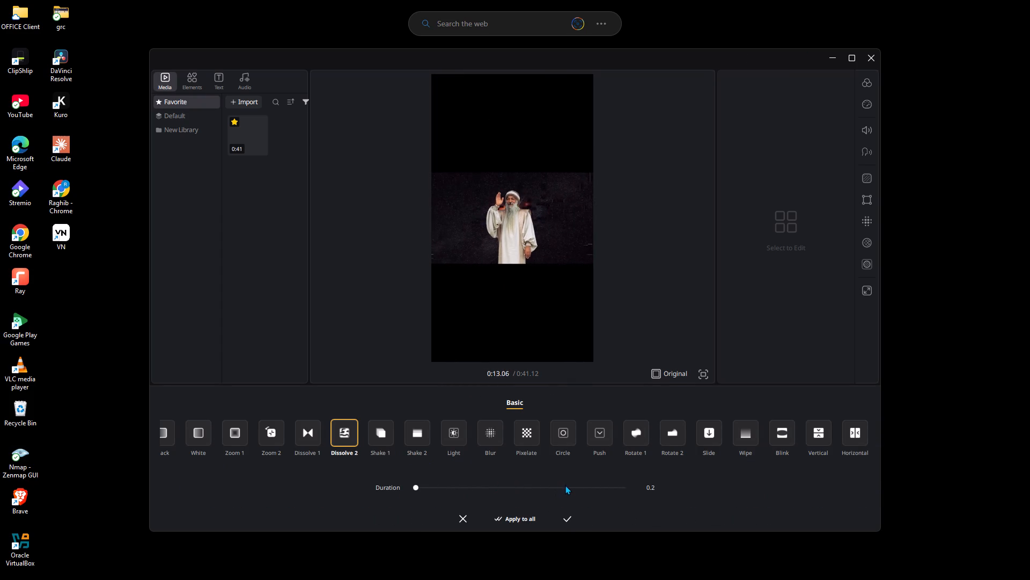
click(568, 488)
click(566, 516)
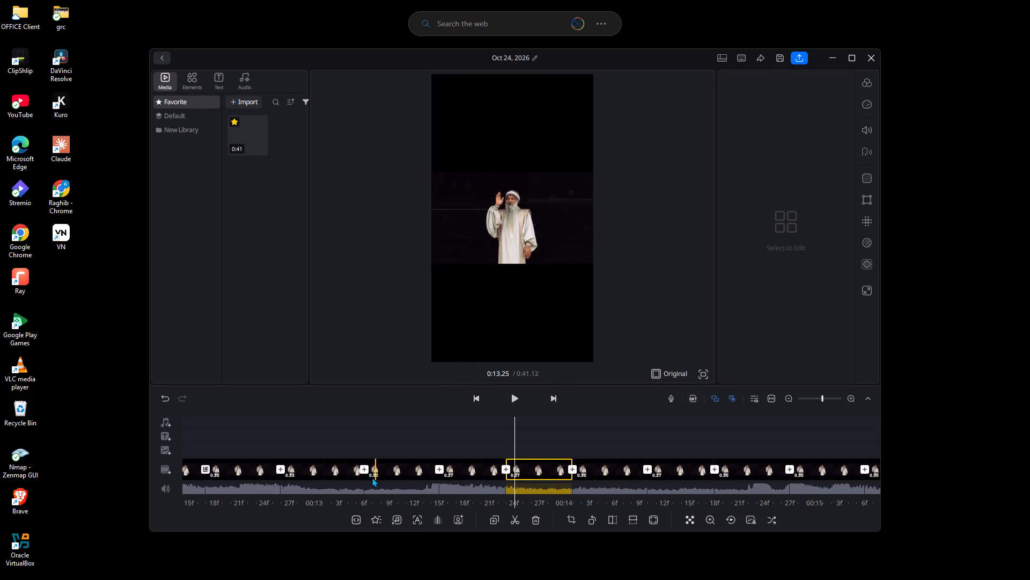
Add a Light transition at the cut at about 0:13.20 with a 0.3 s duration.
click(360, 468)
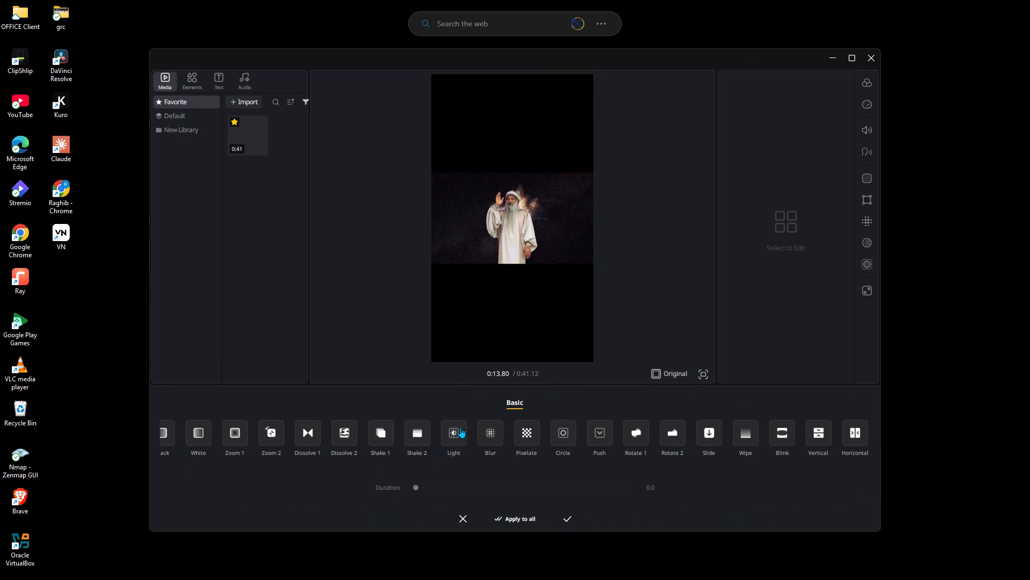
click(448, 430)
click(579, 483)
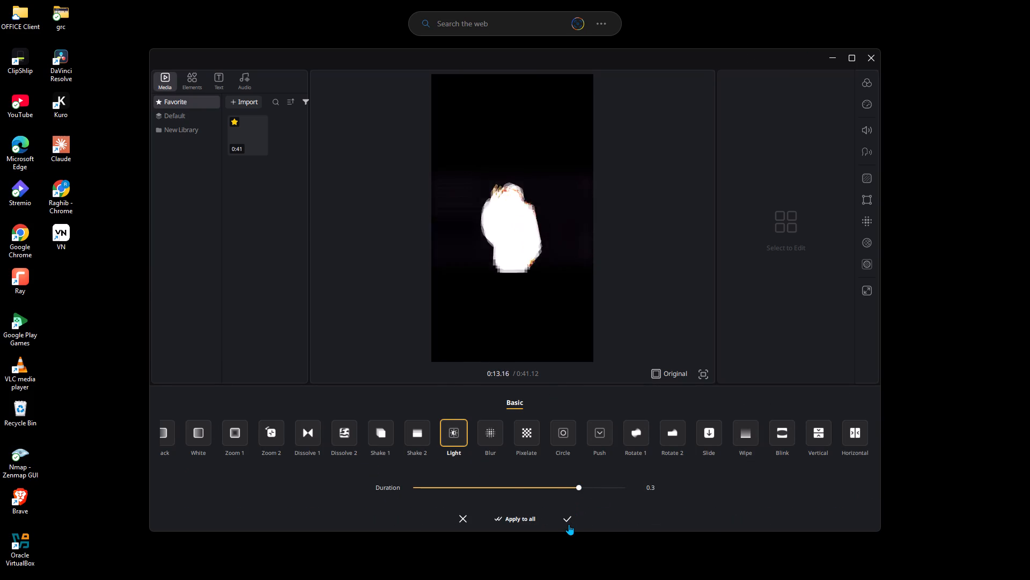
click(569, 524)
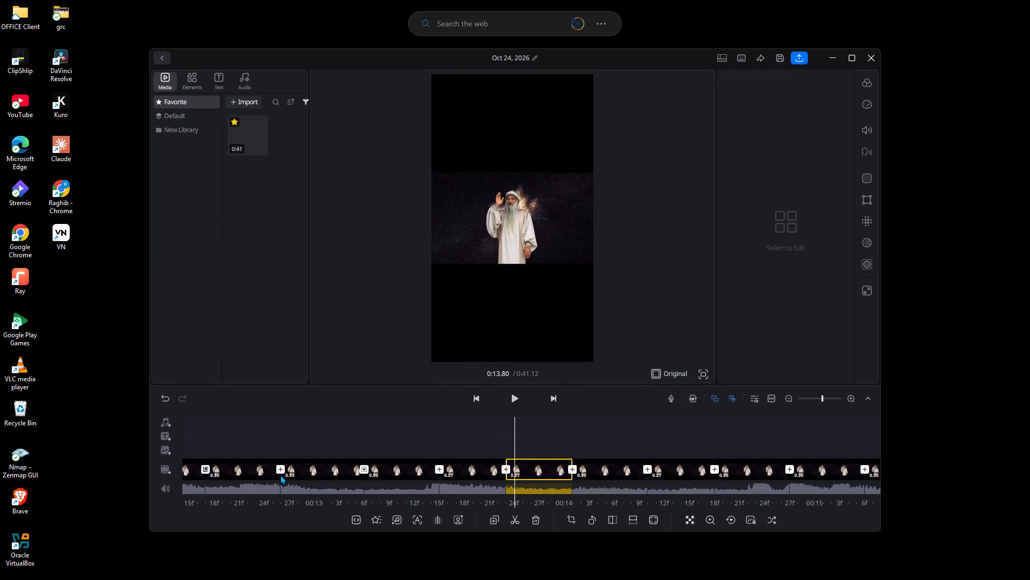
Add a Shake 1 transition in its first variant at the cut at about 0:12.87 with a 0.3 s duration.
click(282, 468)
click(372, 433)
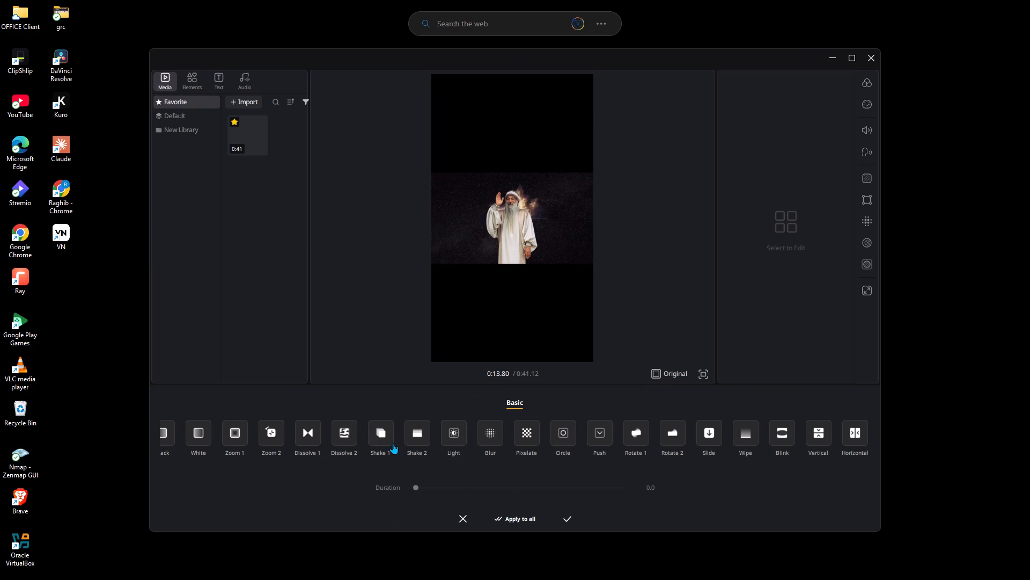
click(531, 482)
click(569, 484)
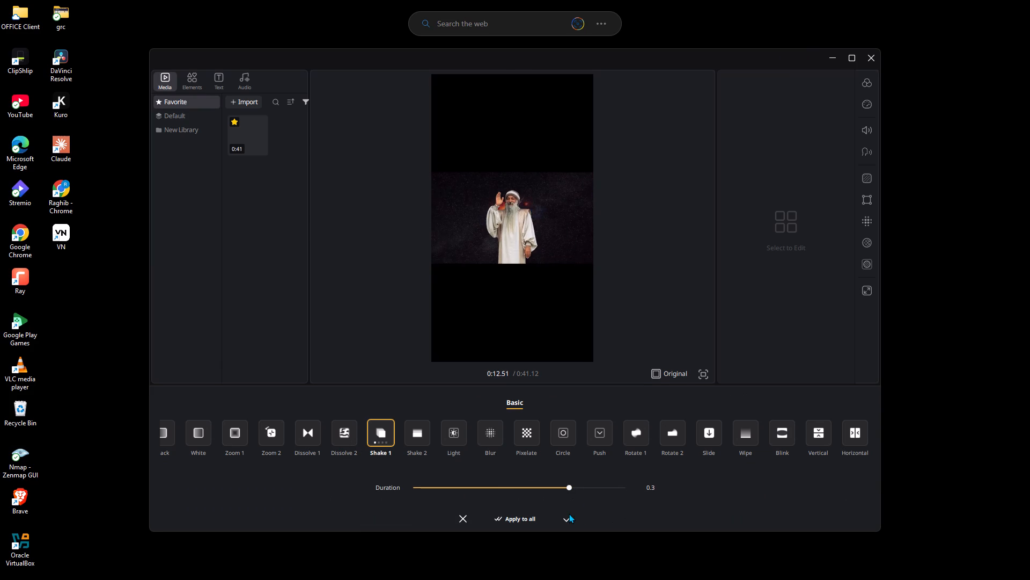
click(569, 515)
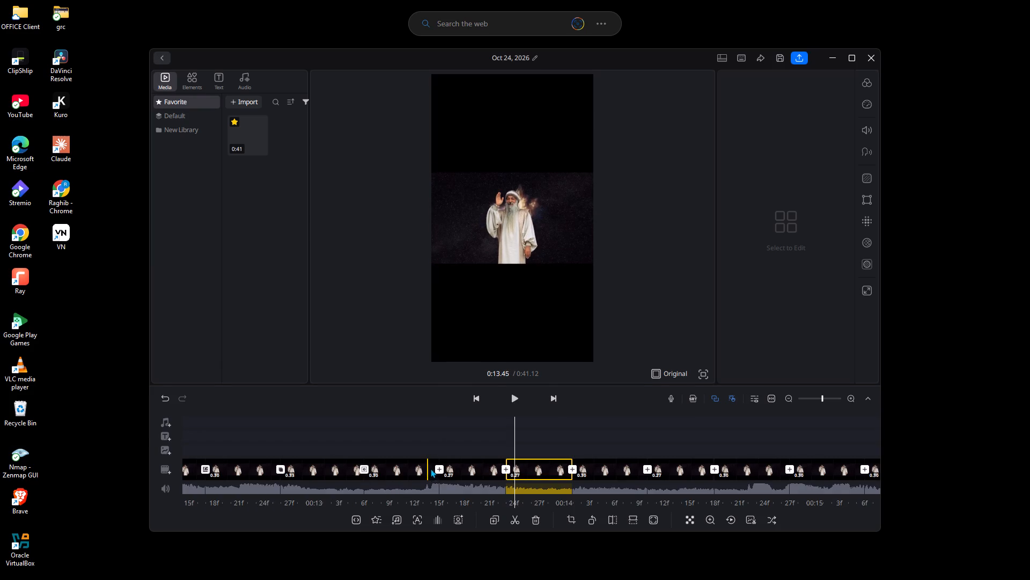
Add a Slide transition at the cut at about 0:13.50, with its duration at about 70% of the range.
click(434, 467)
click(709, 429)
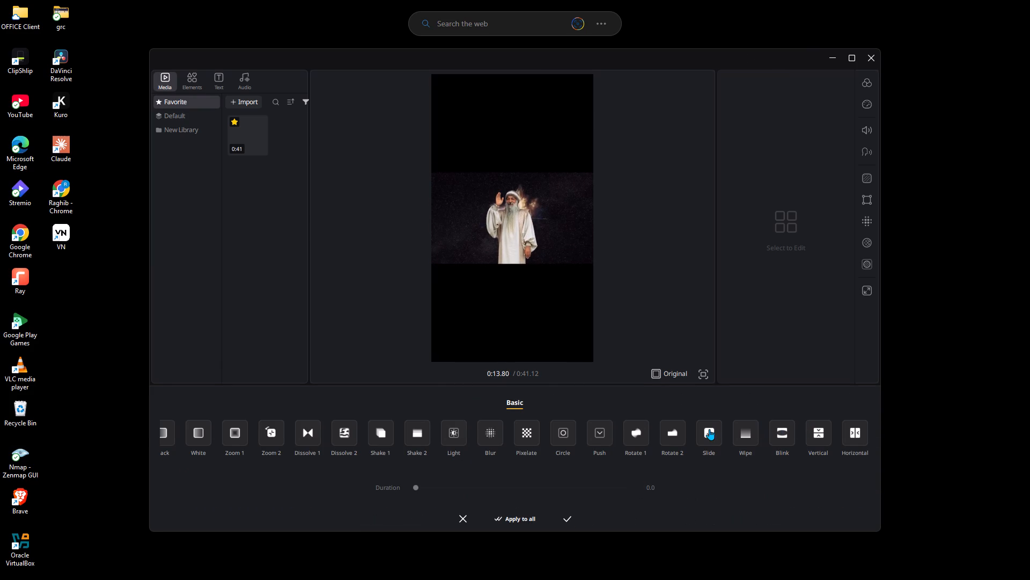
click(565, 485)
click(565, 514)
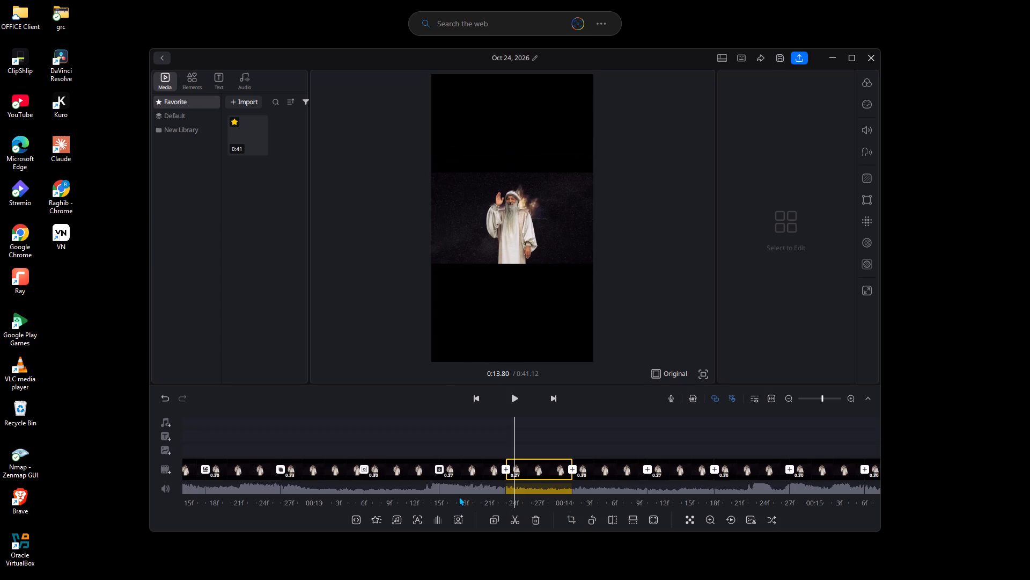
Add a Circle transition at the cut at about 0:13.77, with its duration at about 70% of the range.
click(503, 467)
click(567, 437)
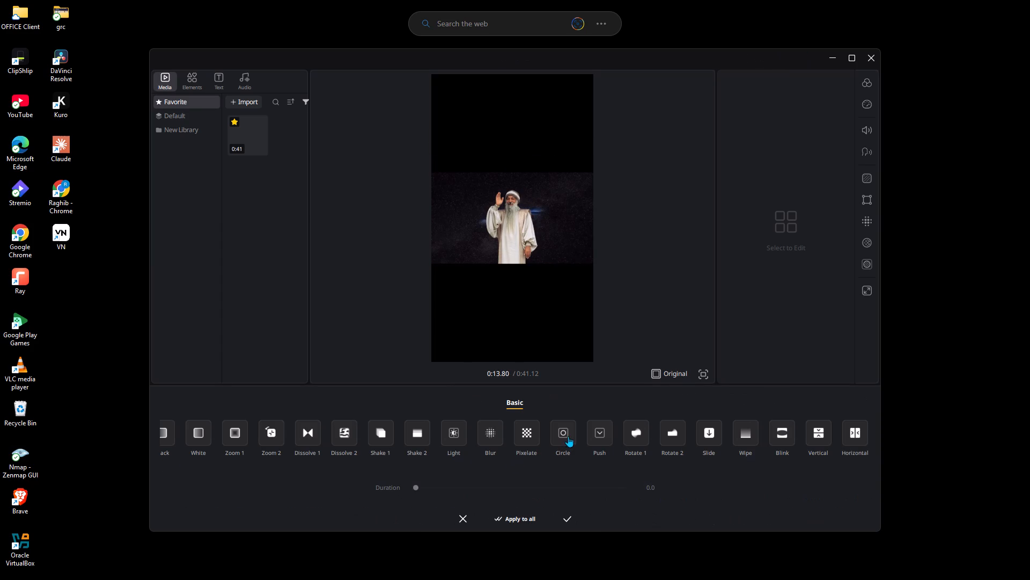
click(558, 483)
click(564, 512)
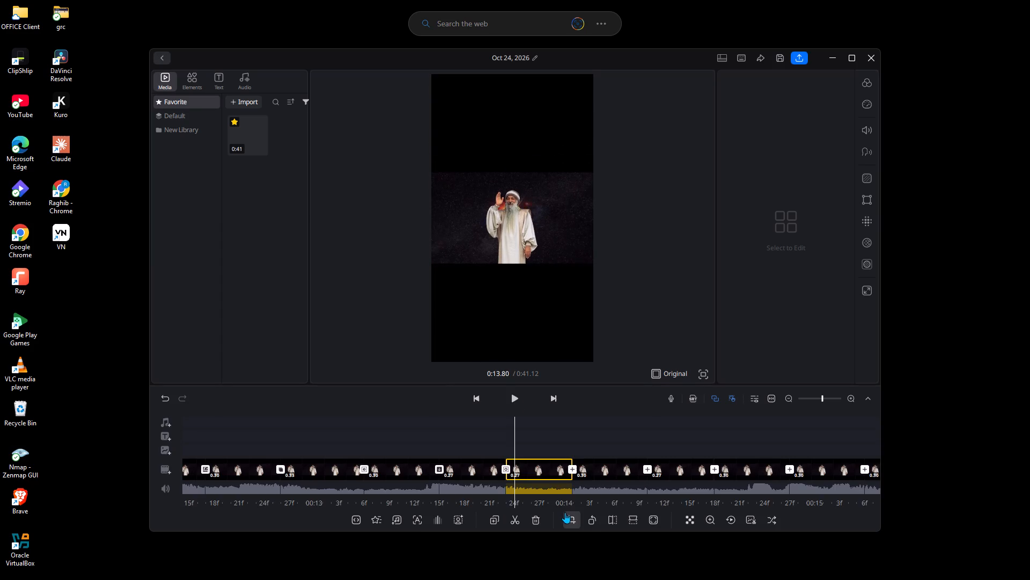
Add a Shake 1 transition in its first variant at the cut at about 0:14.03 with a 0.2 s duration.
click(571, 468)
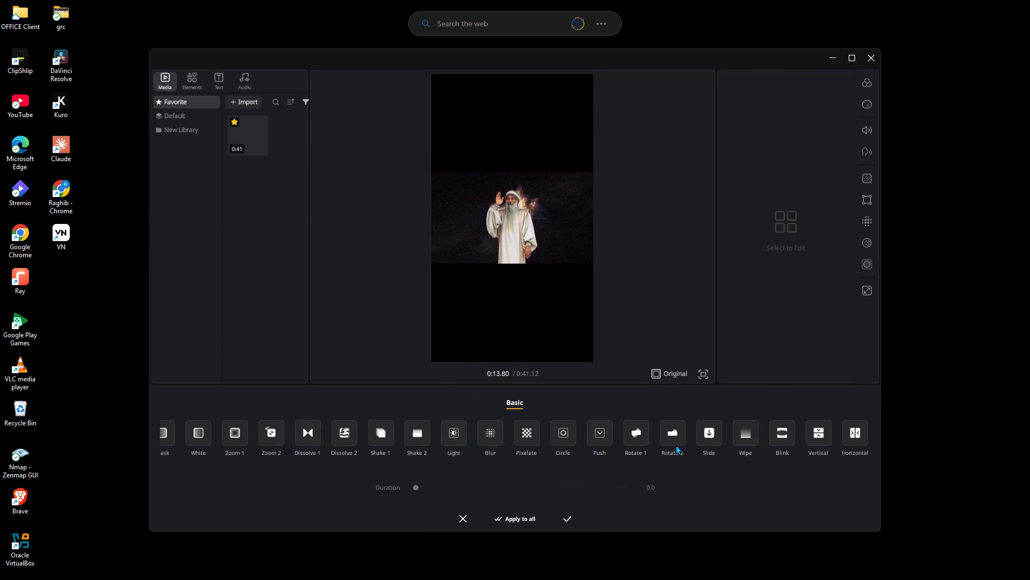
click(370, 428)
click(541, 481)
click(549, 489)
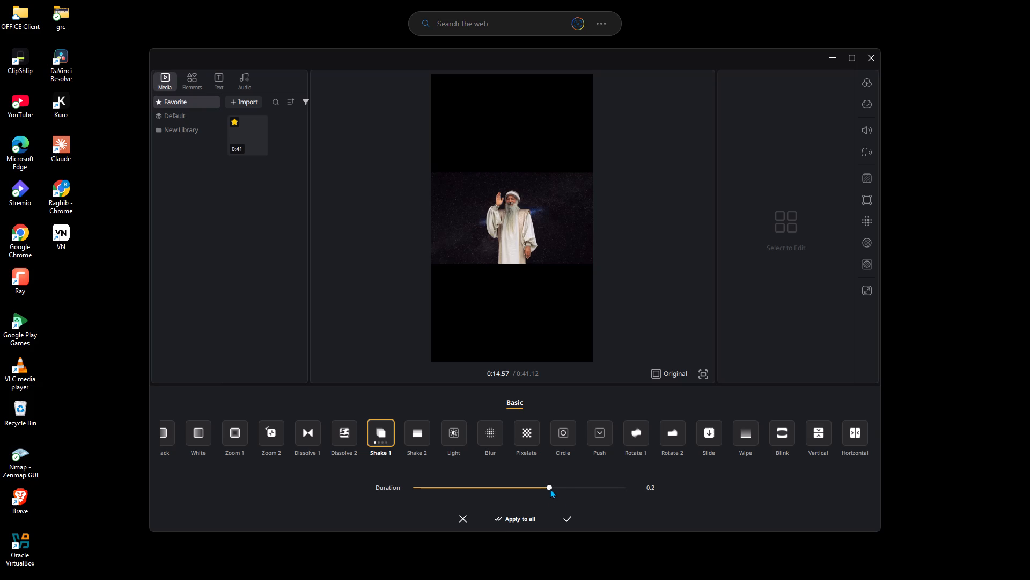
click(570, 514)
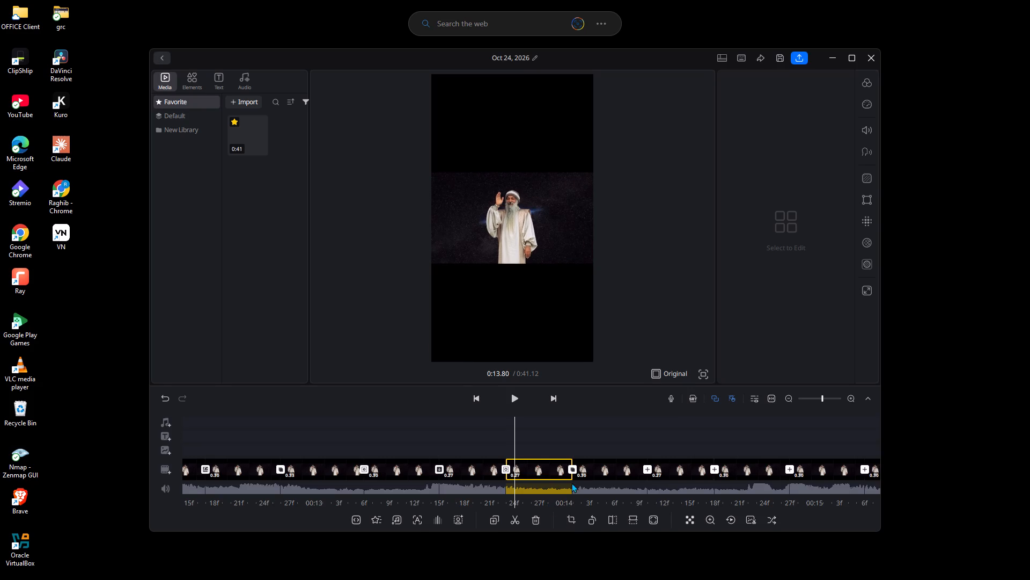
Add a Push transition in its first variant at the cut at about 0:14.33 with a 0.2 s duration.
click(646, 466)
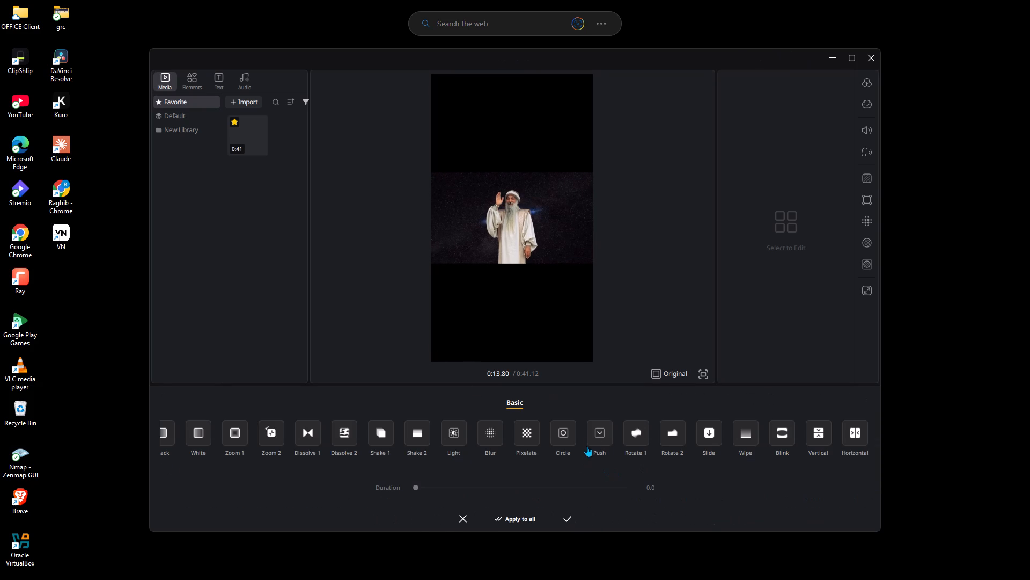
click(595, 438)
click(578, 485)
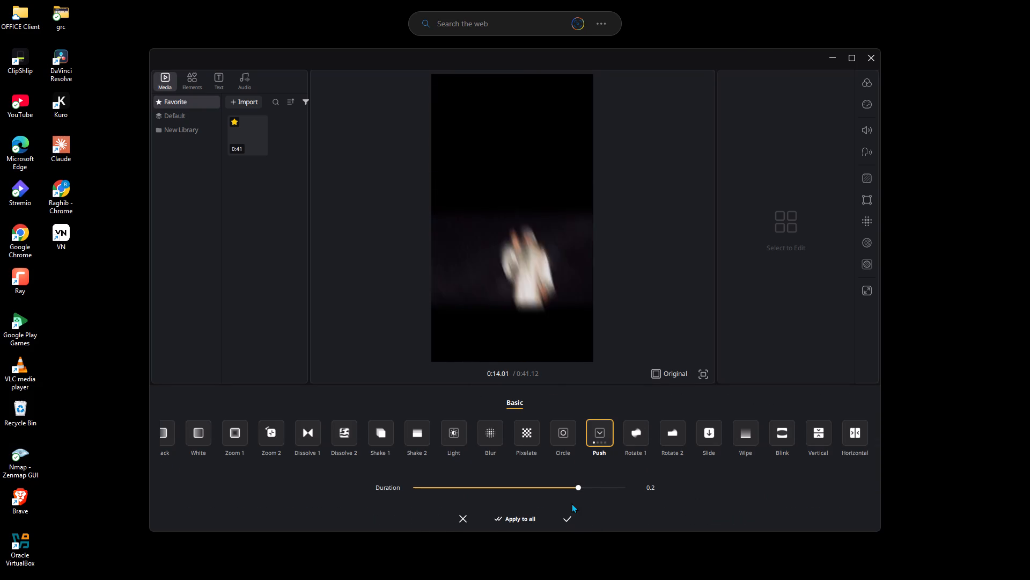
click(568, 516)
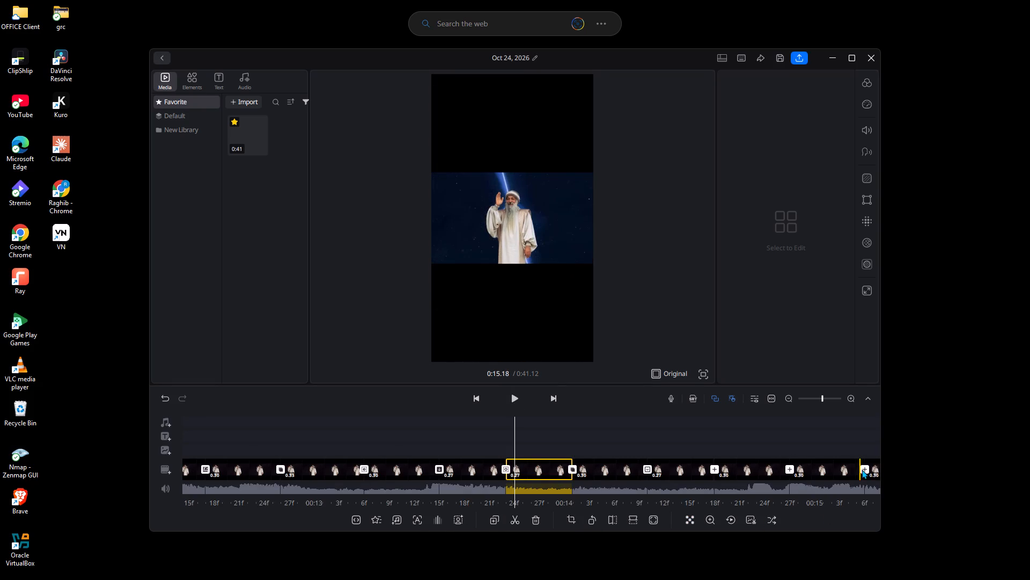
Add a Push transition in its second variant at the cut at about 0:15.20, with its duration at about 75% of the range.
click(862, 469)
click(612, 452)
click(611, 452)
double_click(599, 443)
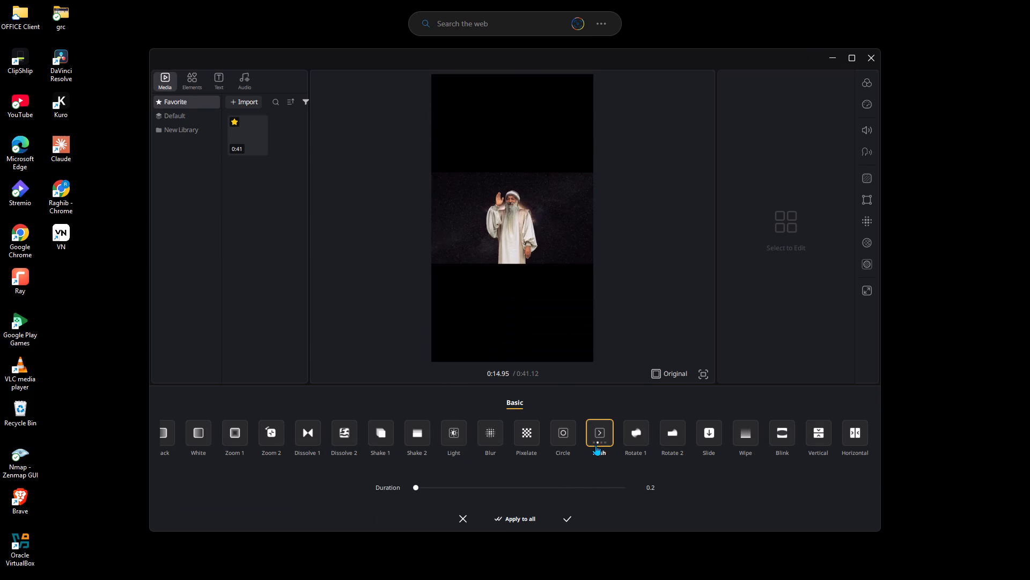
click(573, 490)
click(566, 515)
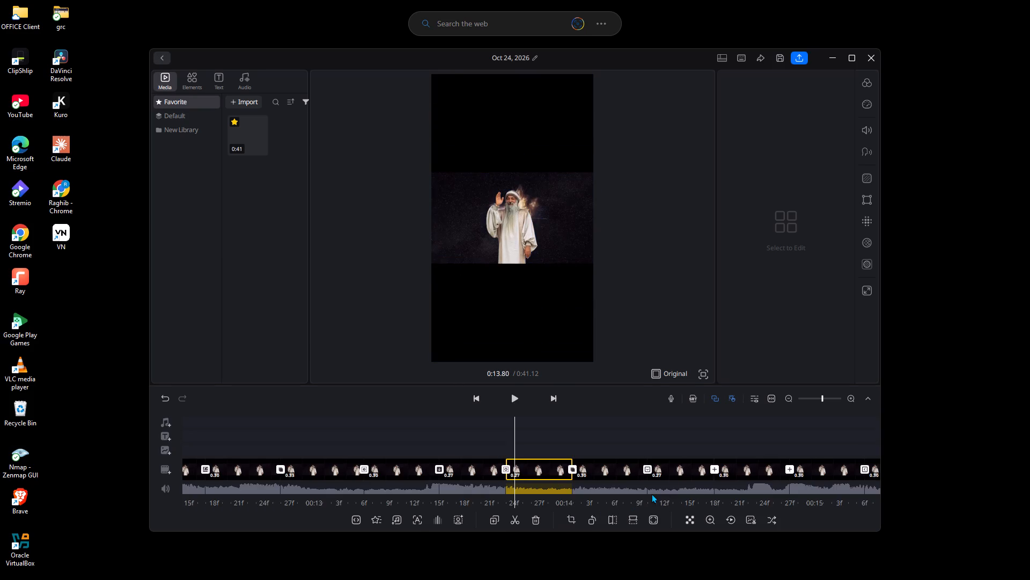
Add a Zoom 2 transition in its first variant at the cut at about 0:14.60 with a 0.2 s duration.
click(713, 468)
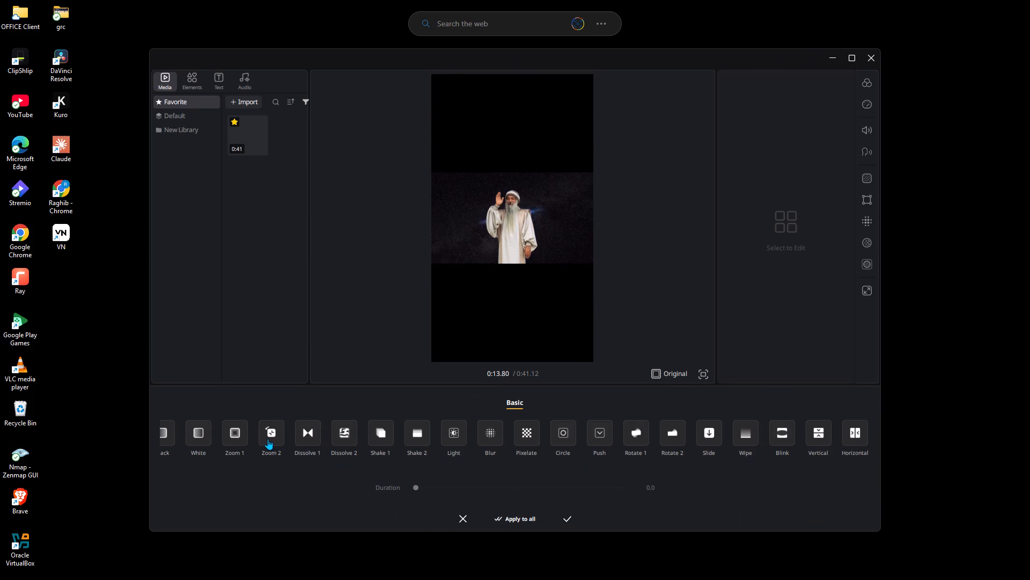
click(268, 439)
click(543, 487)
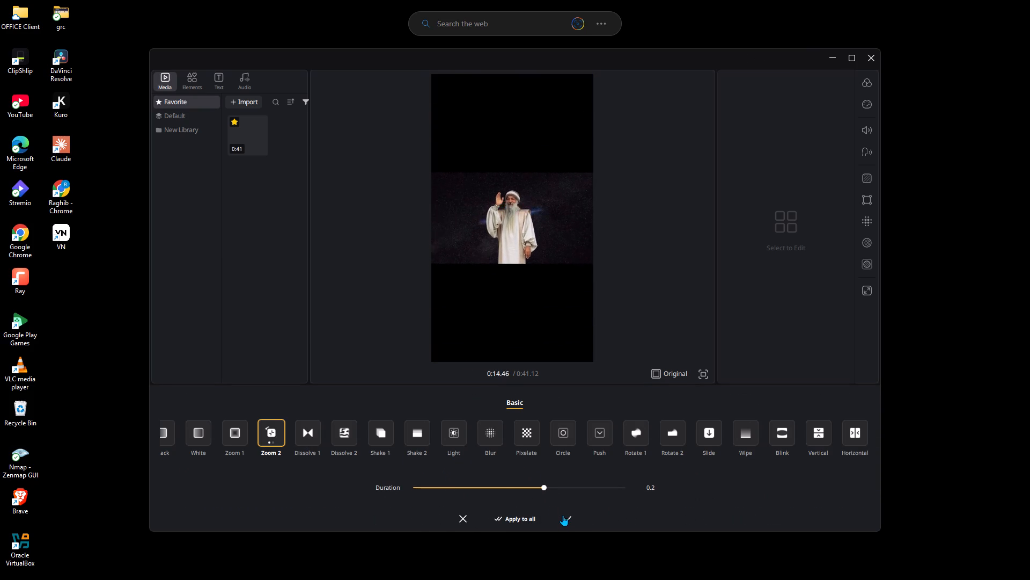
click(563, 515)
Add a Wipe transition in its second variant at the cut at about 0:14.90 with a 0.2 s duration.
click(784, 467)
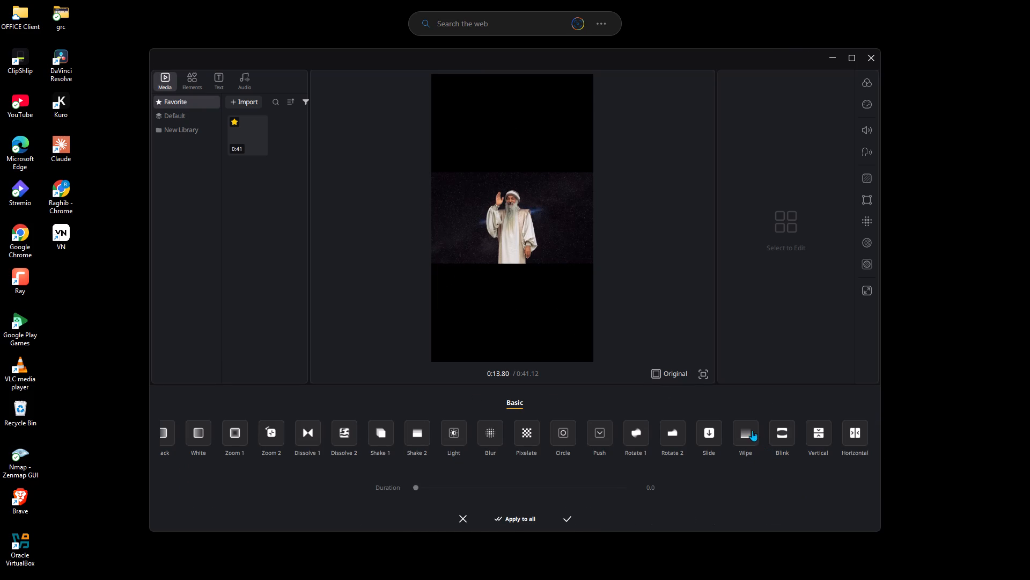
click(752, 430)
click(748, 430)
click(565, 489)
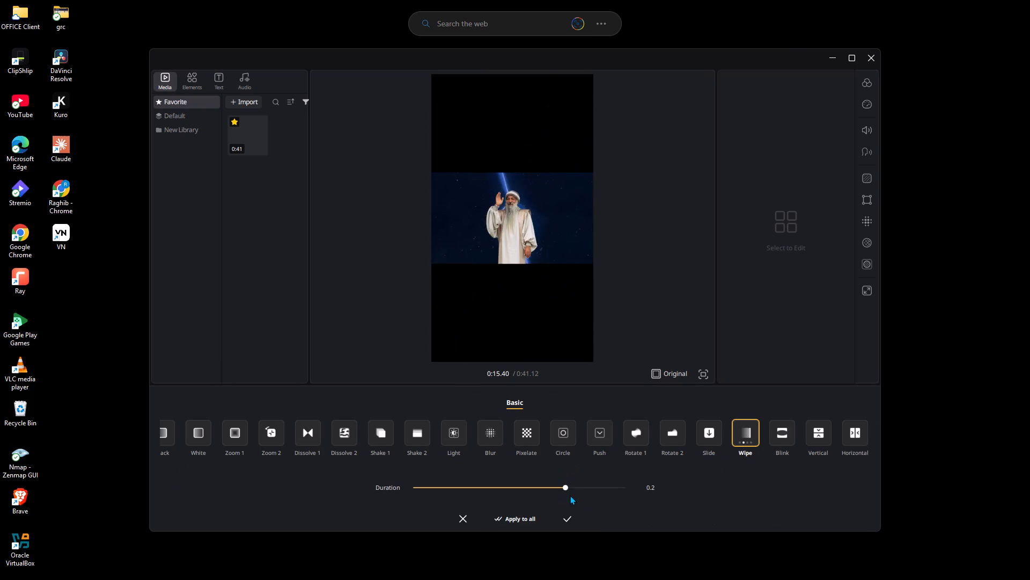
click(569, 514)
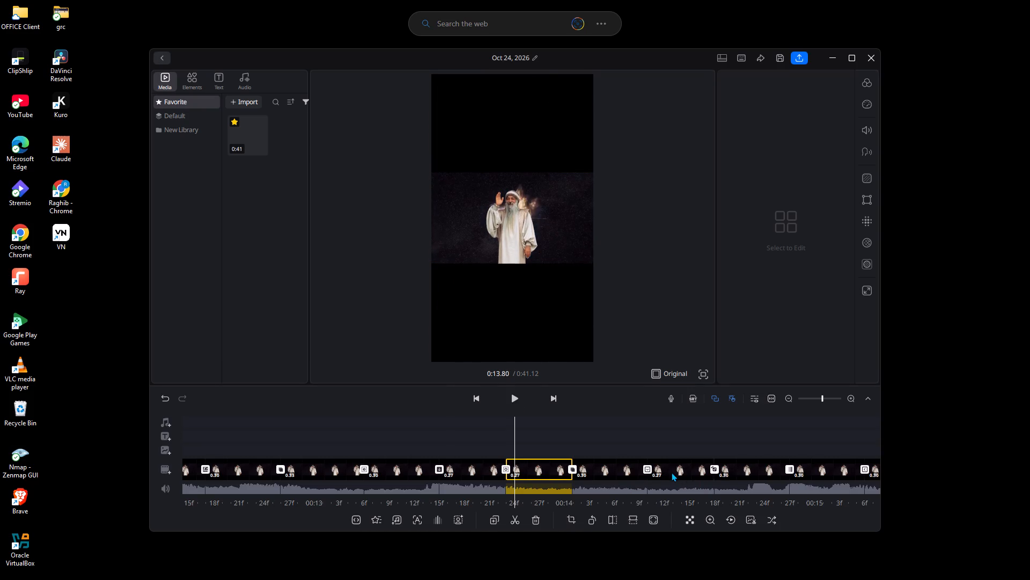
Add a Zoom 2 transition in its first variant at the cut at about 0:15.50 with a 0.3 s duration.
drag(621, 456, 292, 468)
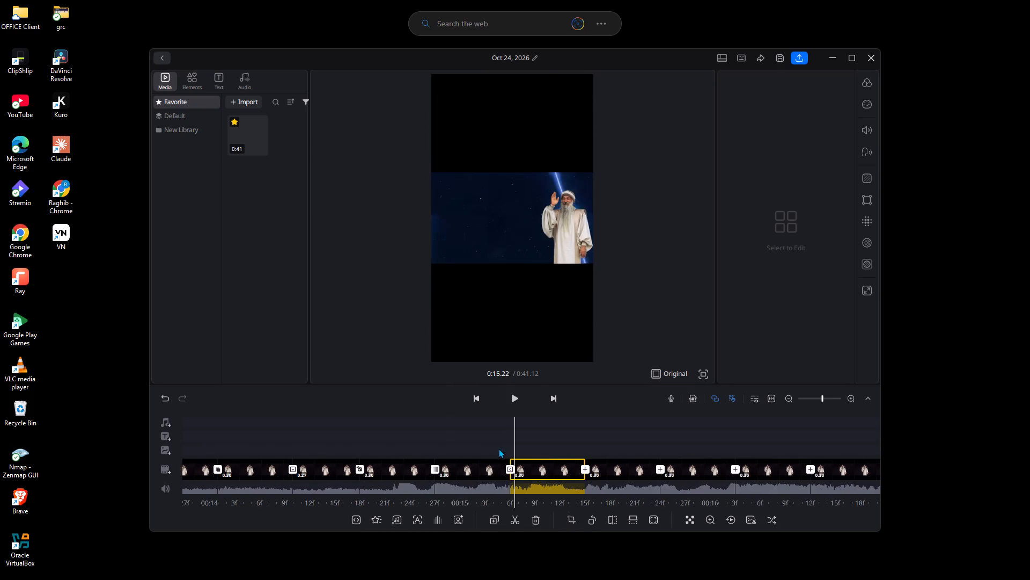
drag(470, 440, 301, 434)
drag(291, 434, 265, 435)
drag(222, 439, 215, 440)
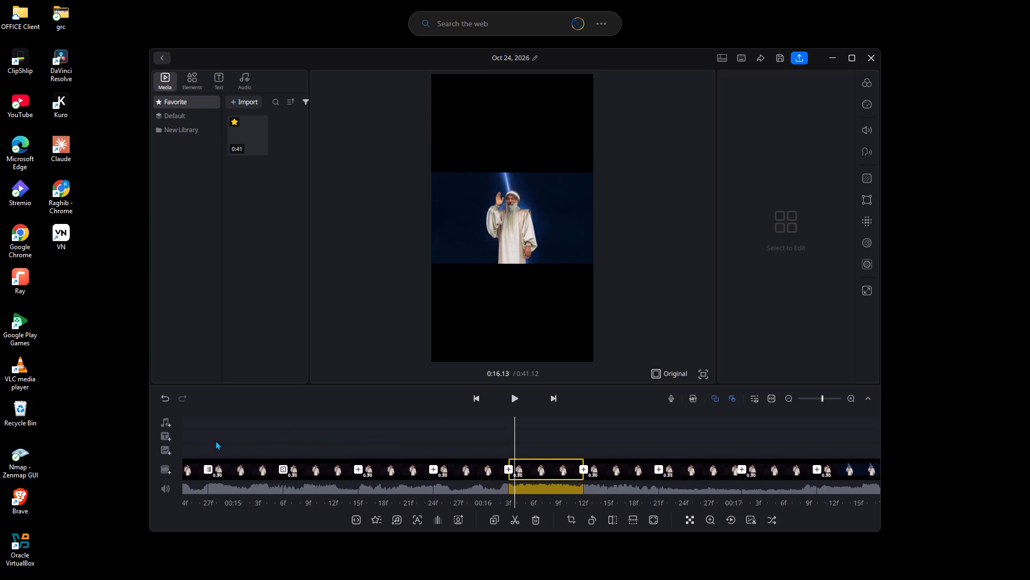
drag(215, 440, 92, 448)
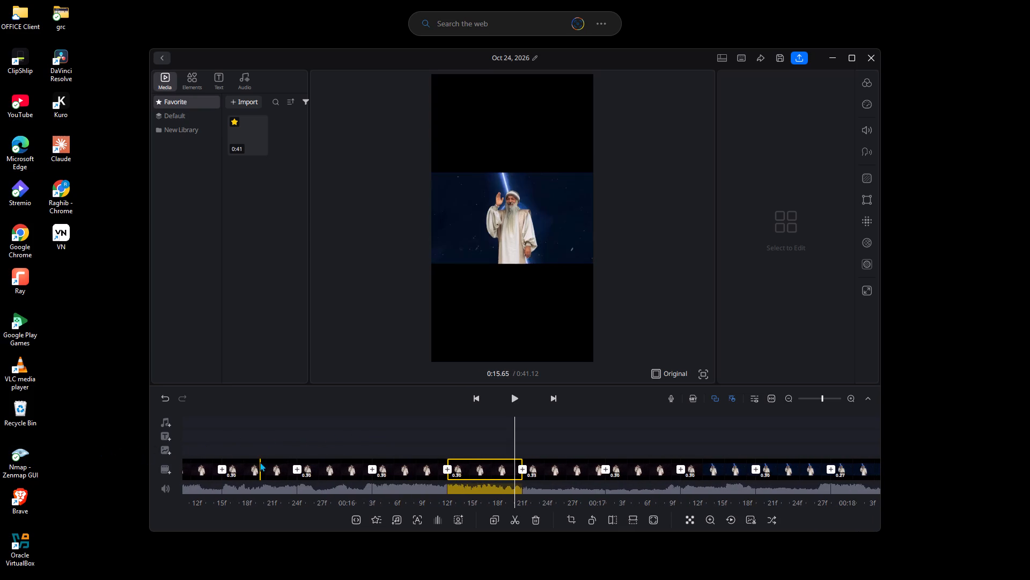
click(221, 468)
click(271, 441)
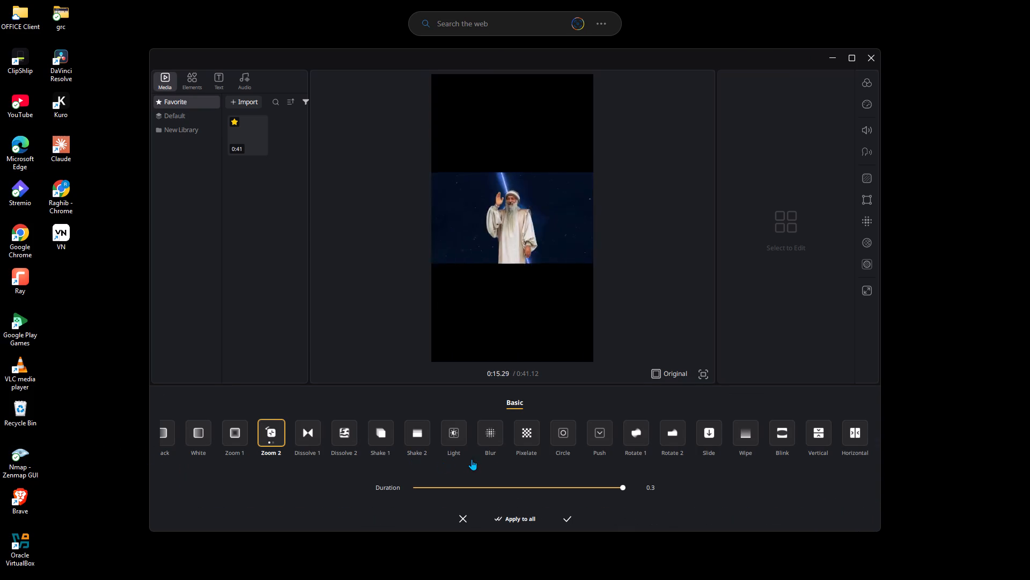
click(557, 490)
click(567, 521)
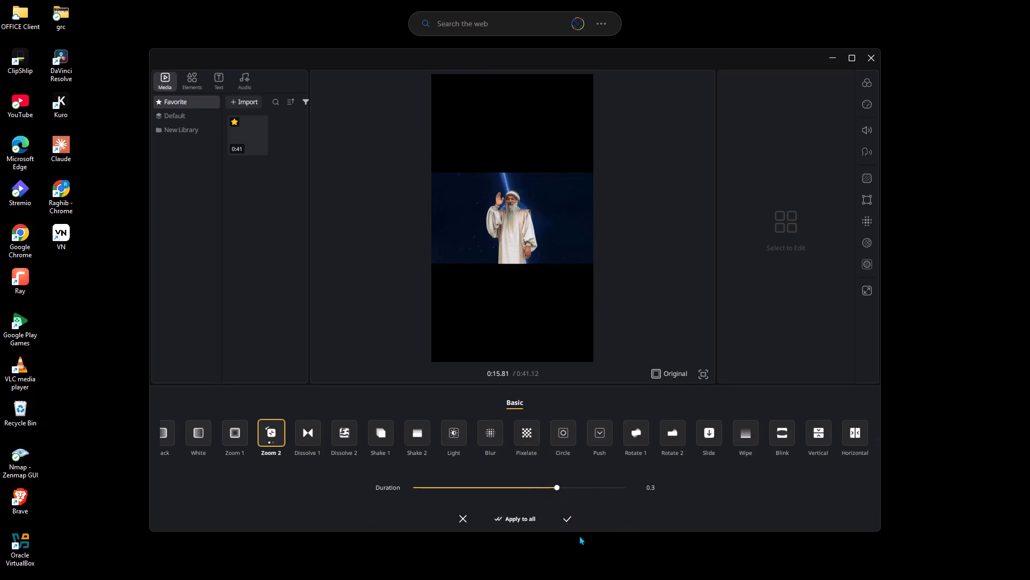
Add a Rotate 1 transition in its first variant at the cut at about 0:17.93 with a 0.2 s duration.
click(830, 474)
click(640, 444)
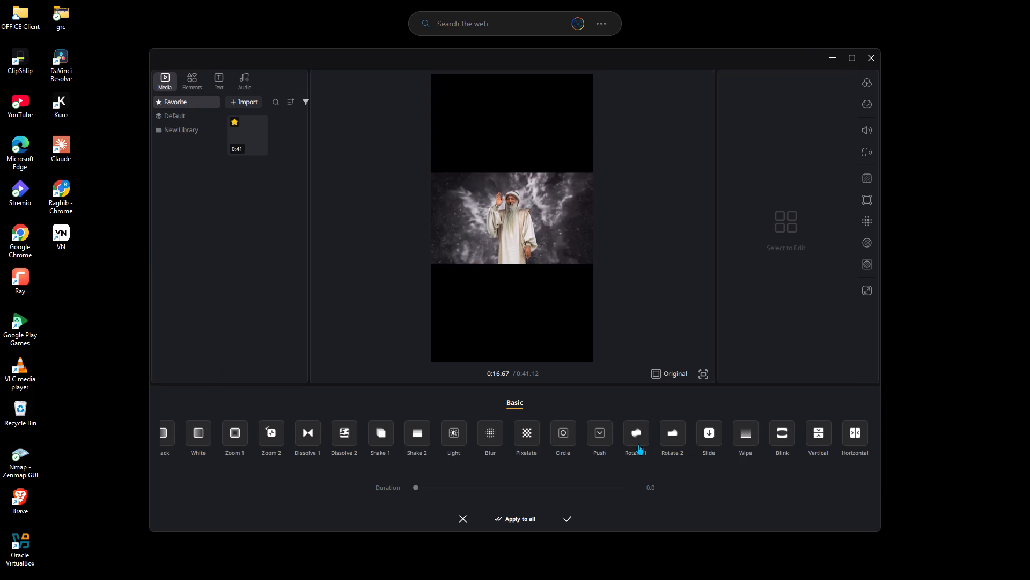
click(611, 491)
click(563, 495)
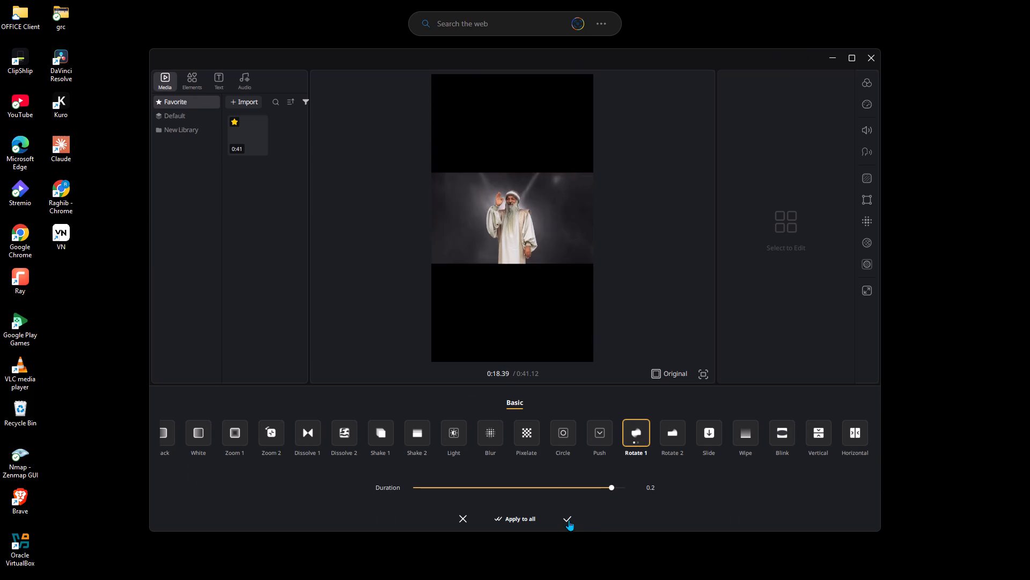
click(566, 517)
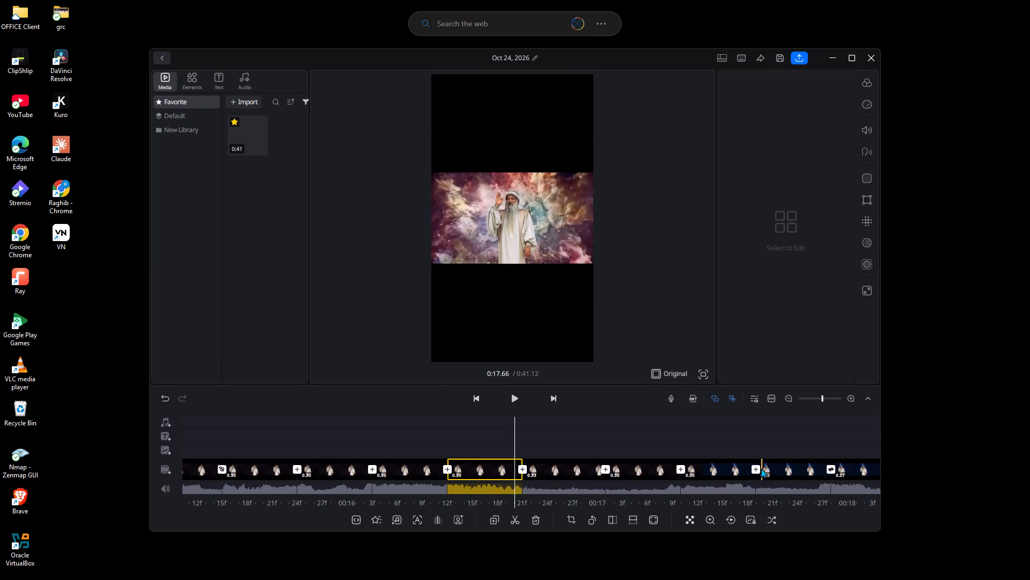
Add a Push transition in its first variant at the cut at about 0:17.63 and lengthen its duration.
click(757, 468)
click(607, 441)
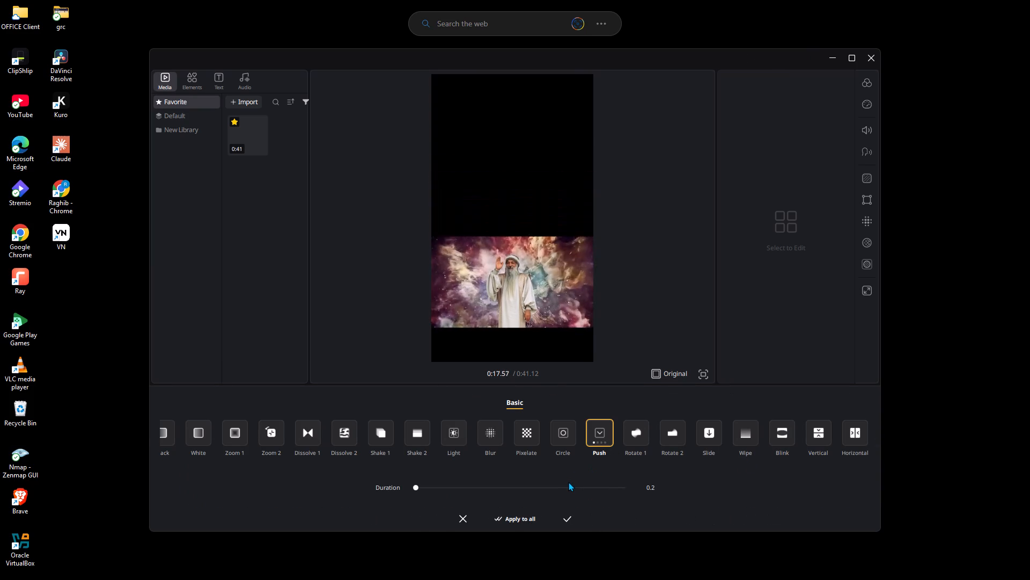
click(570, 488)
click(568, 516)
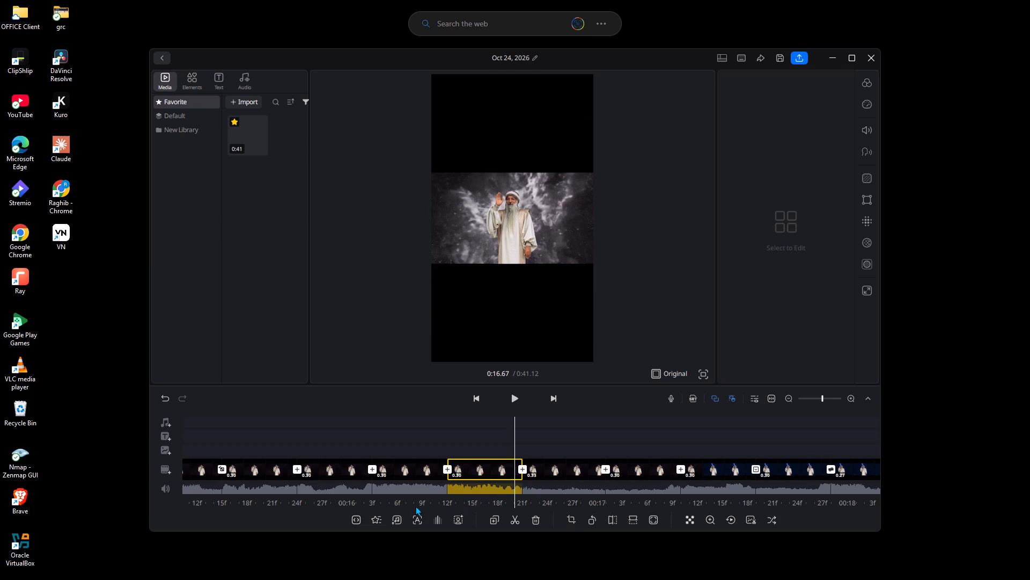
Add a Shake 1 transition in its second variant at the cut at about 0:15.80 with a 0.3 s duration.
click(295, 468)
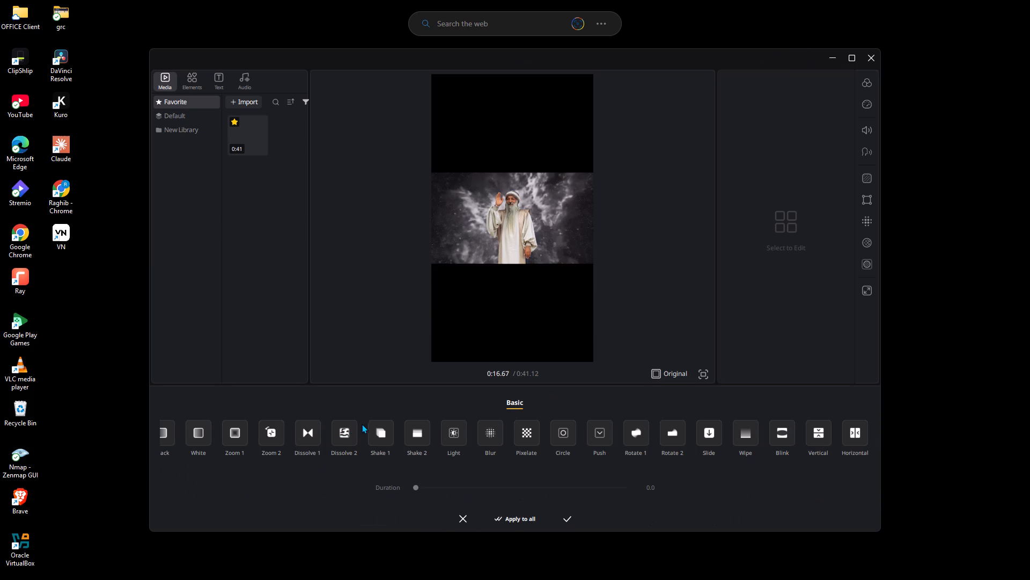
double_click(377, 434)
click(559, 487)
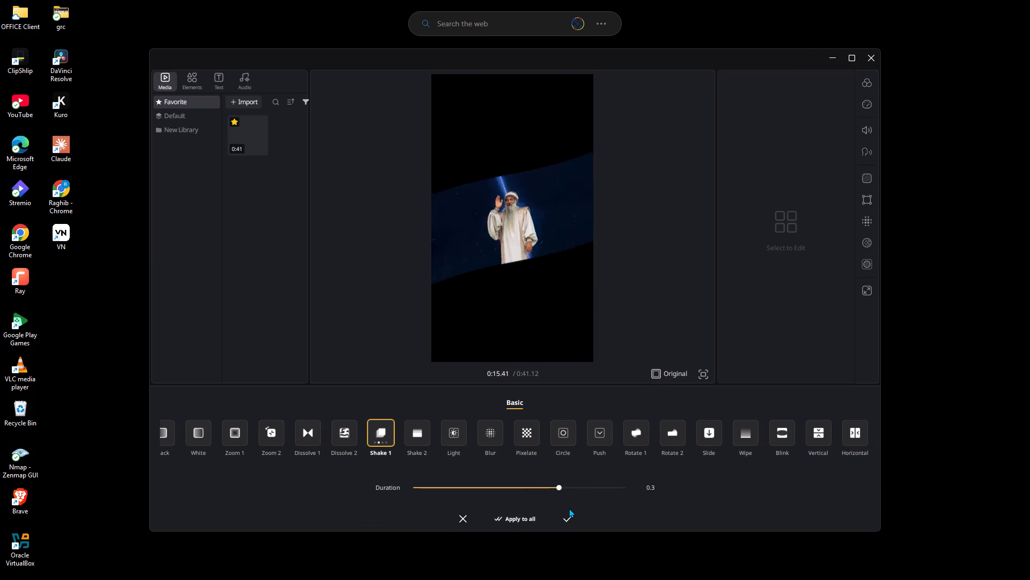
click(567, 513)
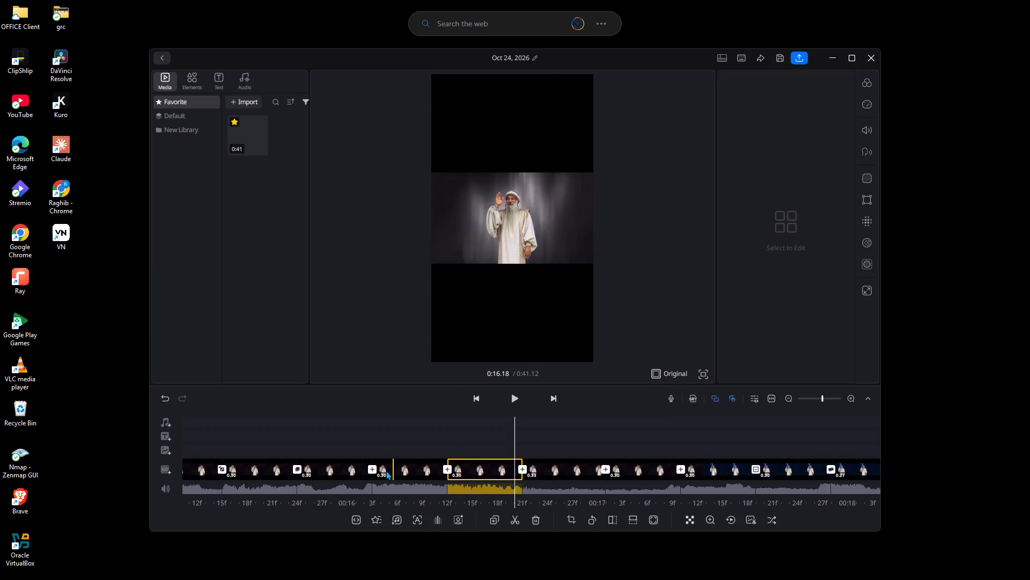
Add a Pixelate transition at the cut at about 0:16.10 and lengthen its duration.
click(371, 468)
click(538, 428)
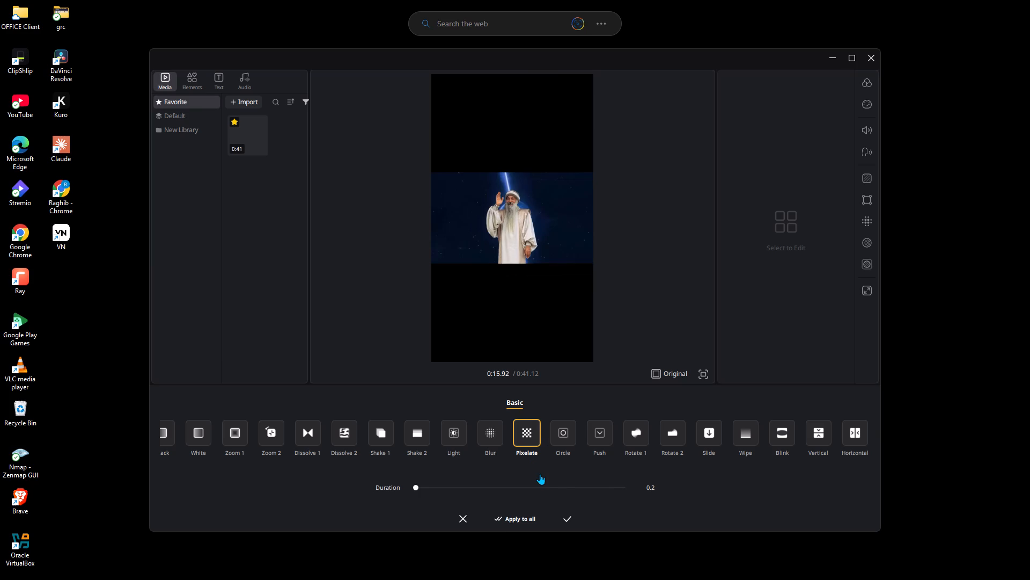
click(565, 489)
click(563, 520)
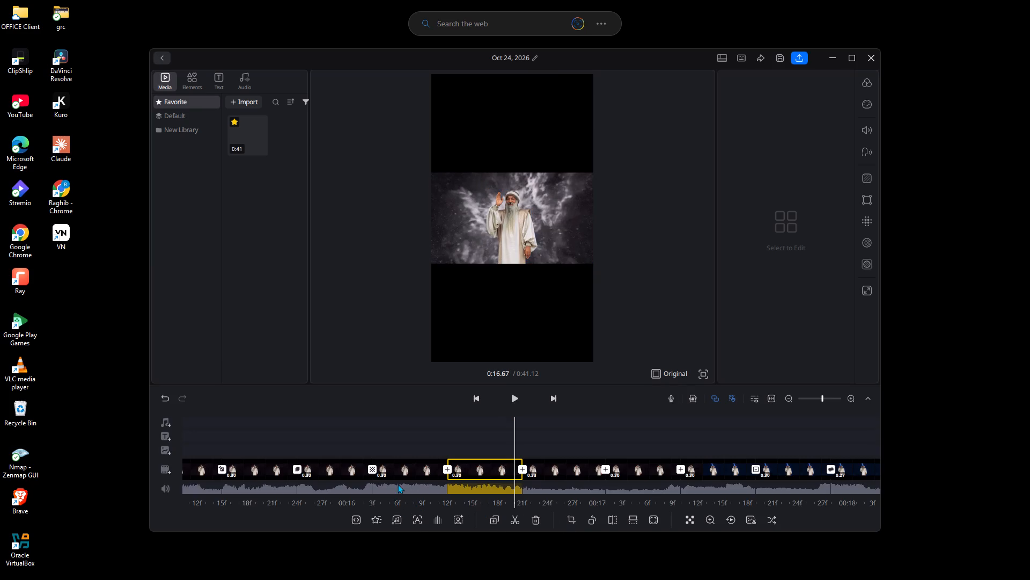
Add a Rotate 1 transition in its second variant at the cut at about 0:16.40 with a 0.3 s duration.
click(447, 467)
double_click(632, 439)
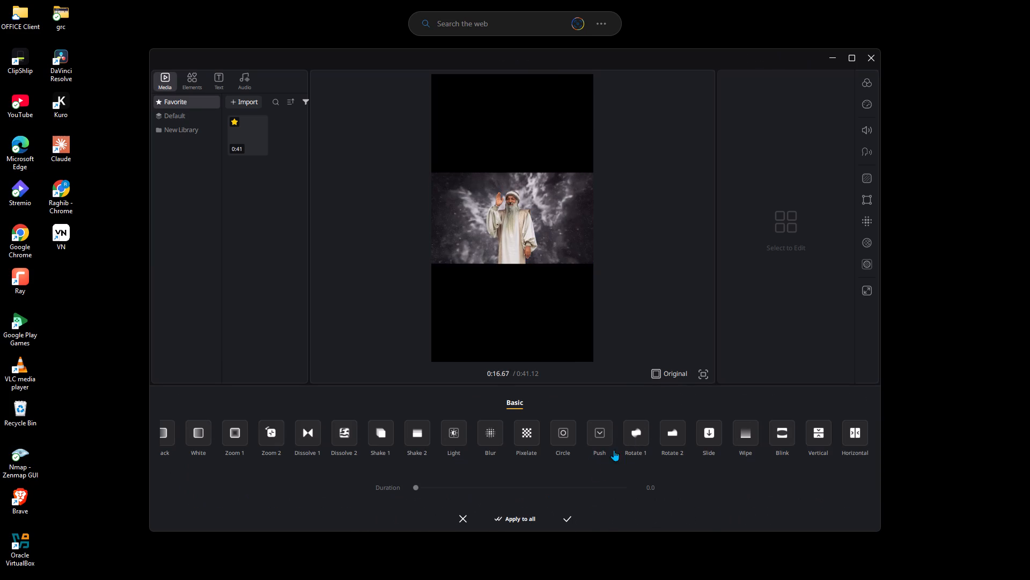
click(581, 486)
click(567, 517)
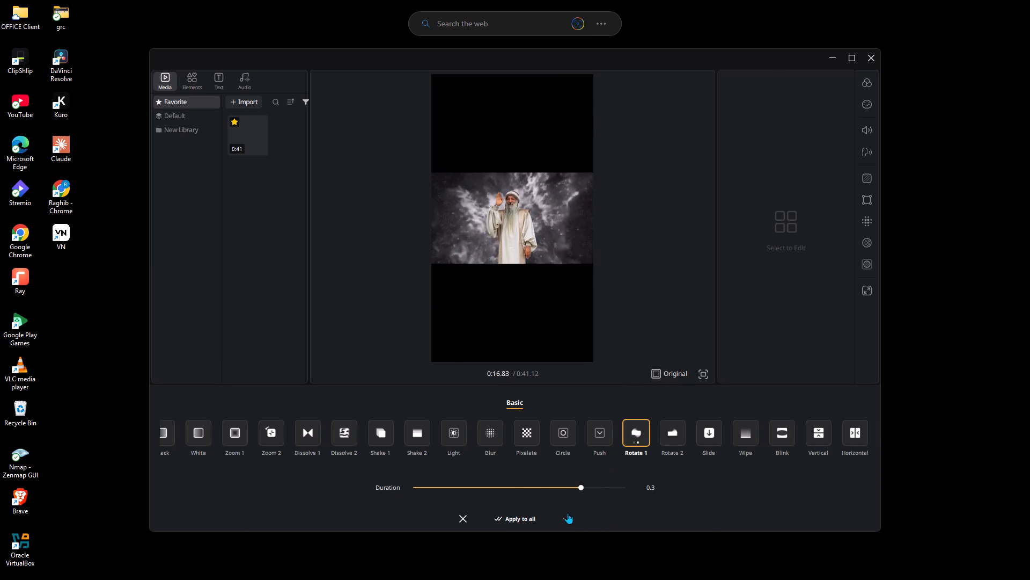
Add a Circle transition in its second variant at the cut at about 0:16.70 and lengthen its duration.
click(521, 466)
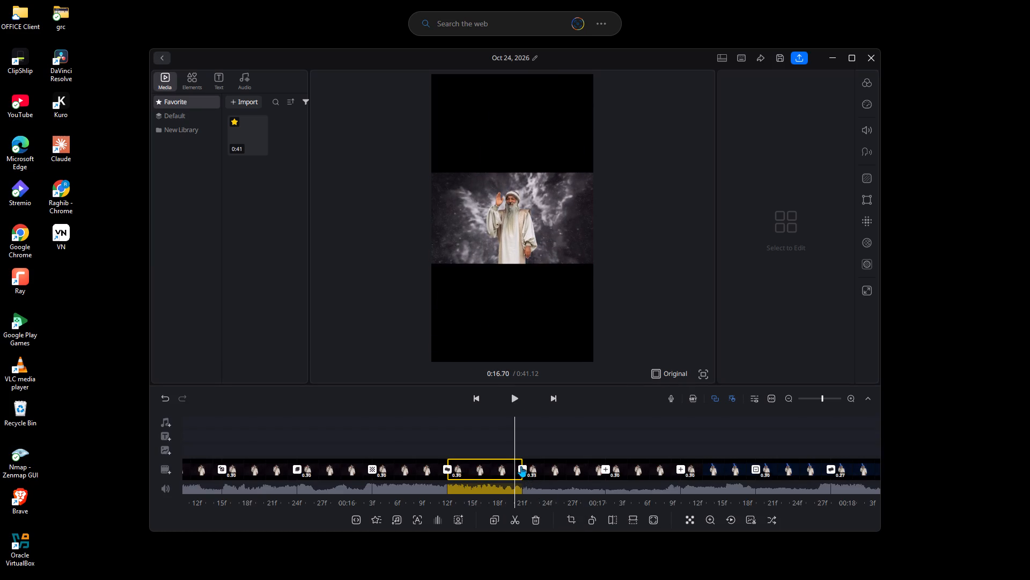
double_click(565, 441)
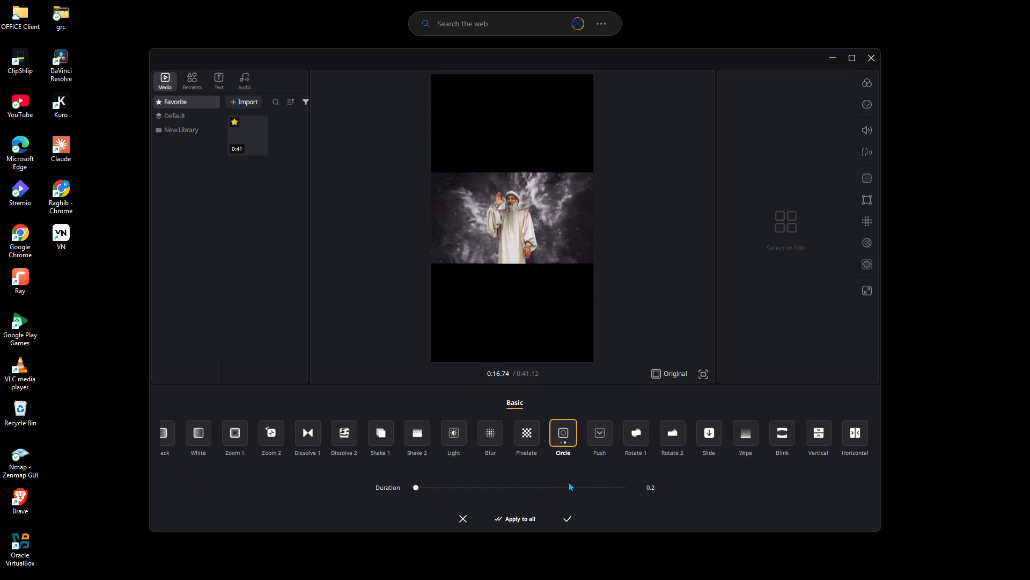
click(569, 487)
click(566, 518)
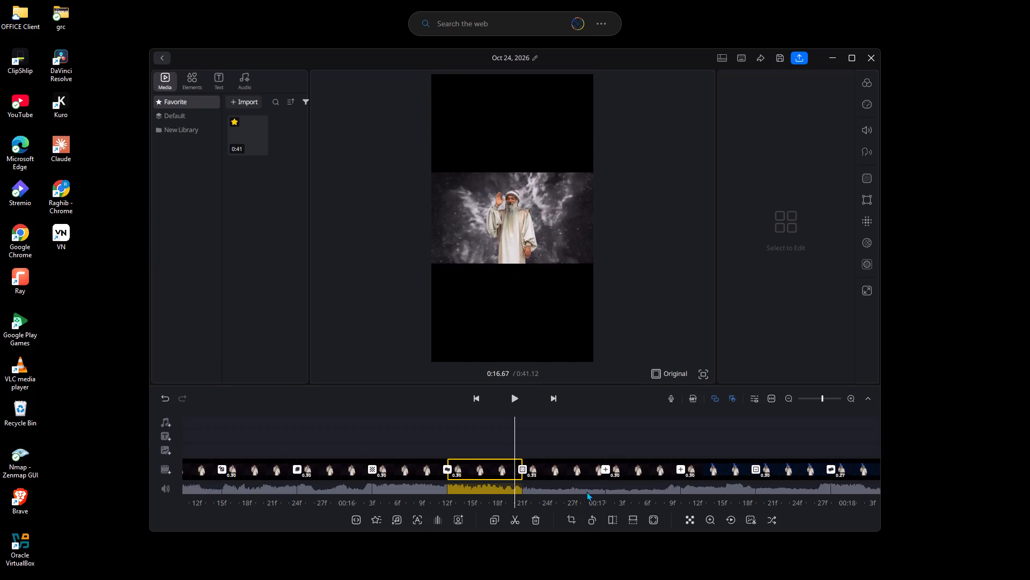
Add a Dissolve 1 transition at the cut at about 0:17.03 and lengthen its duration.
click(607, 468)
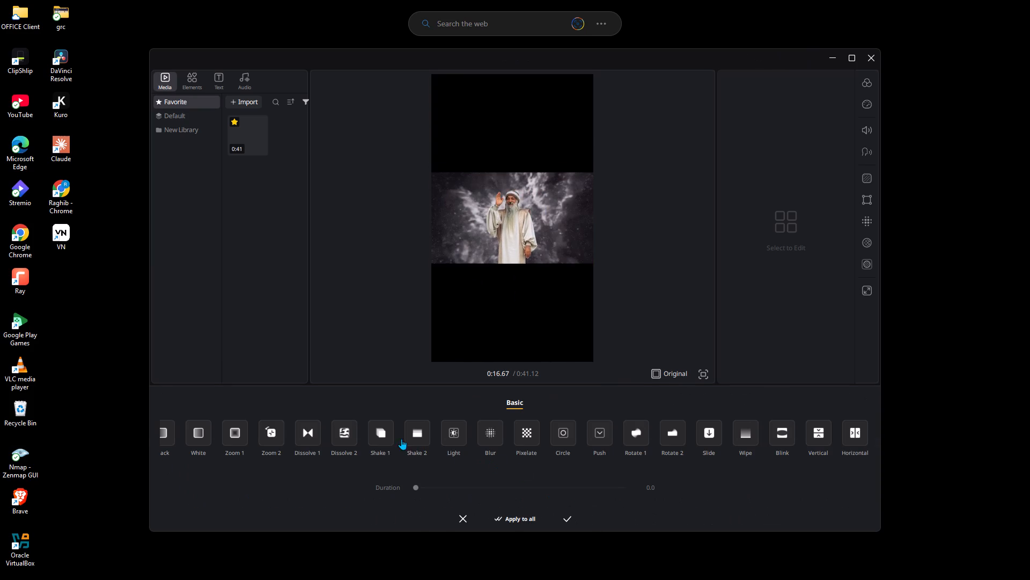
click(307, 439)
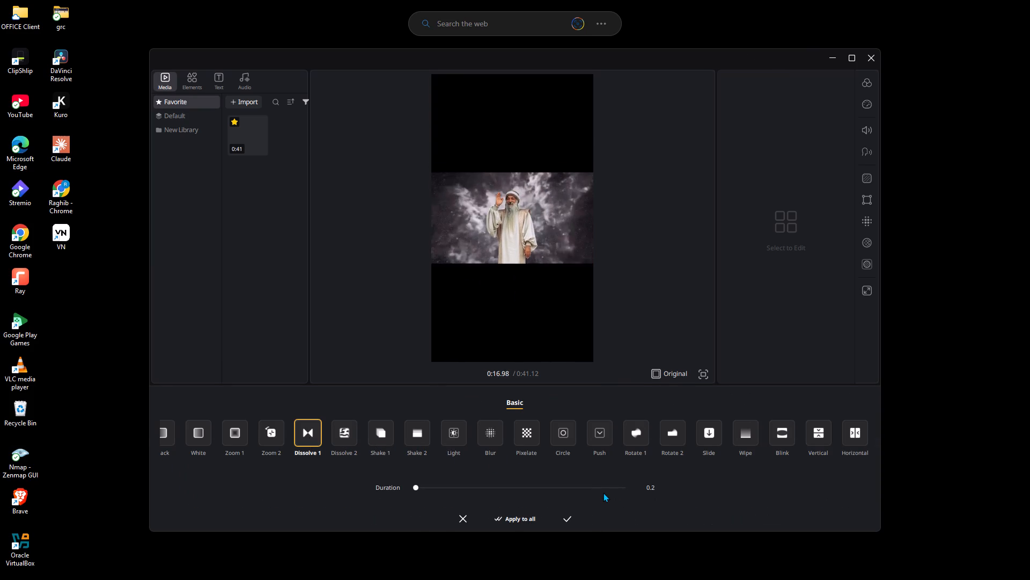
click(602, 485)
click(565, 515)
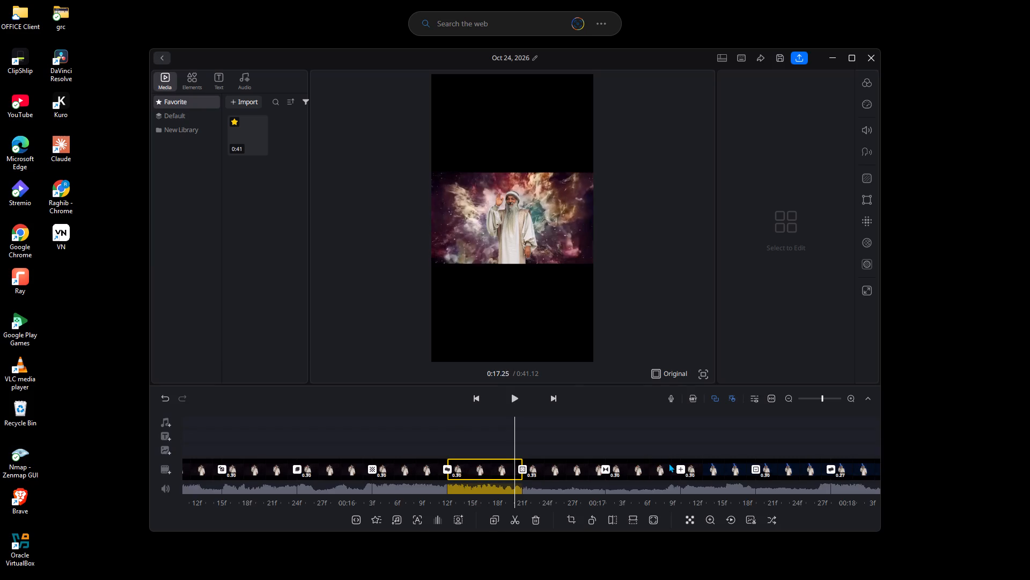
Add a Light transition at the cut at about 0:17.33 and shorten its duration slightly.
click(679, 471)
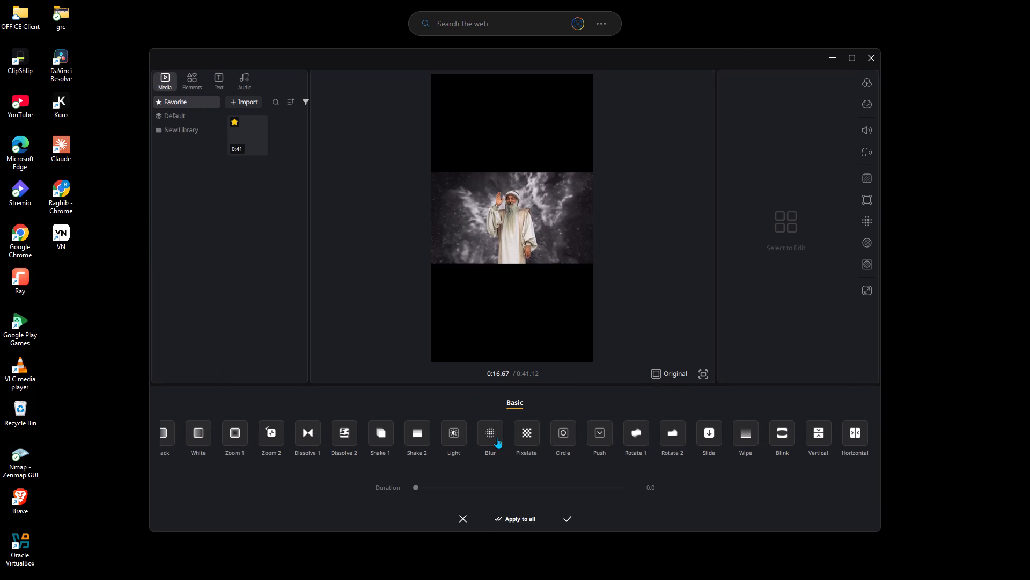
click(448, 438)
click(564, 486)
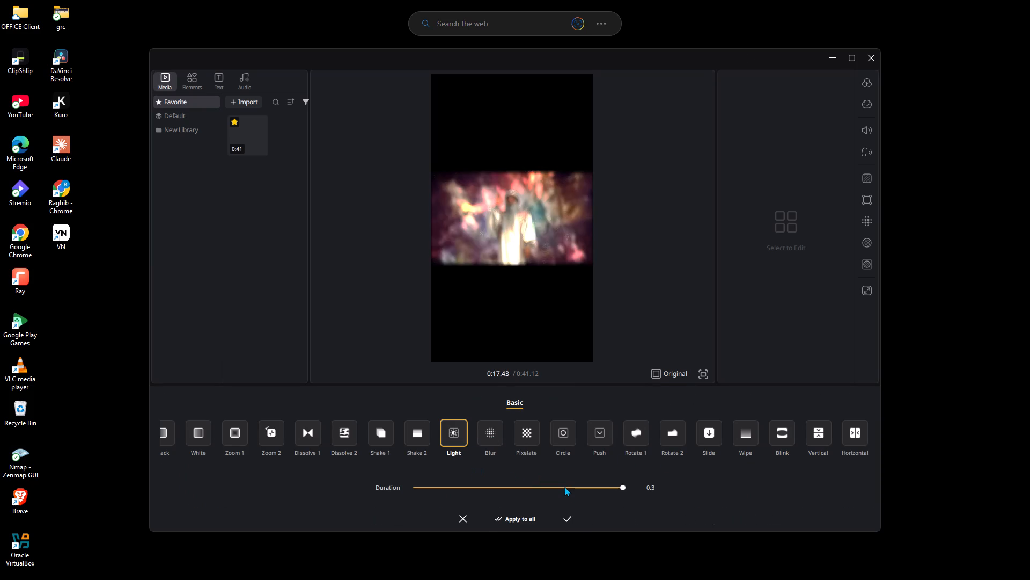
click(567, 517)
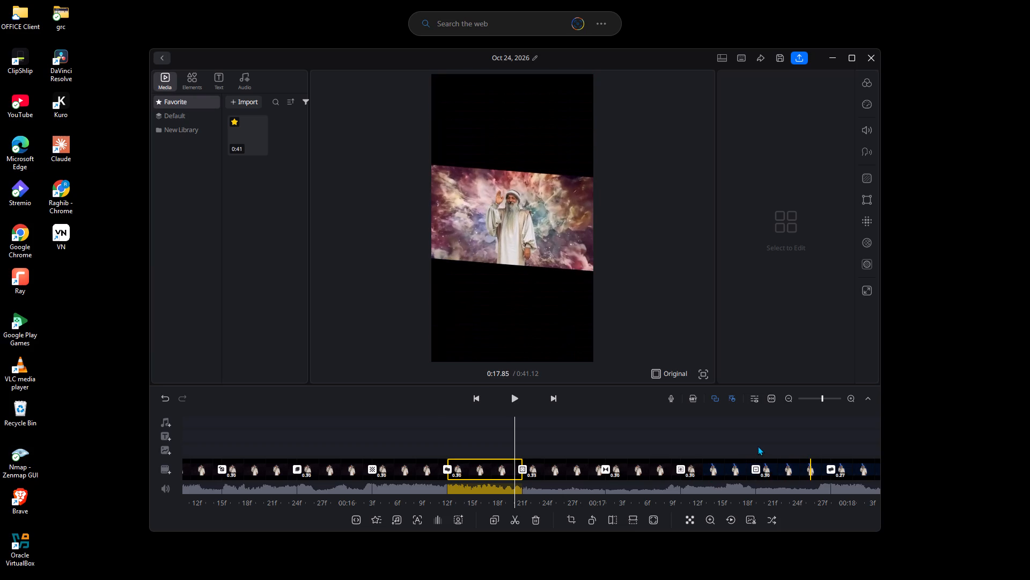
Add a Dissolve 1 transition at the cut at about 0:18.50 with a 0.2 s duration.
drag(752, 442, 395, 447)
drag(673, 446, 486, 439)
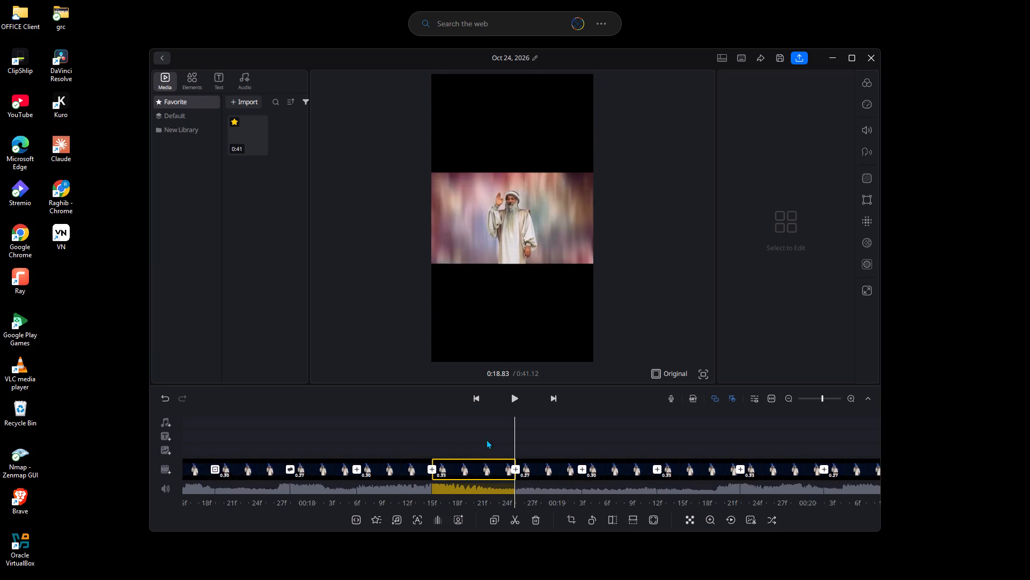
drag(486, 439, 501, 440)
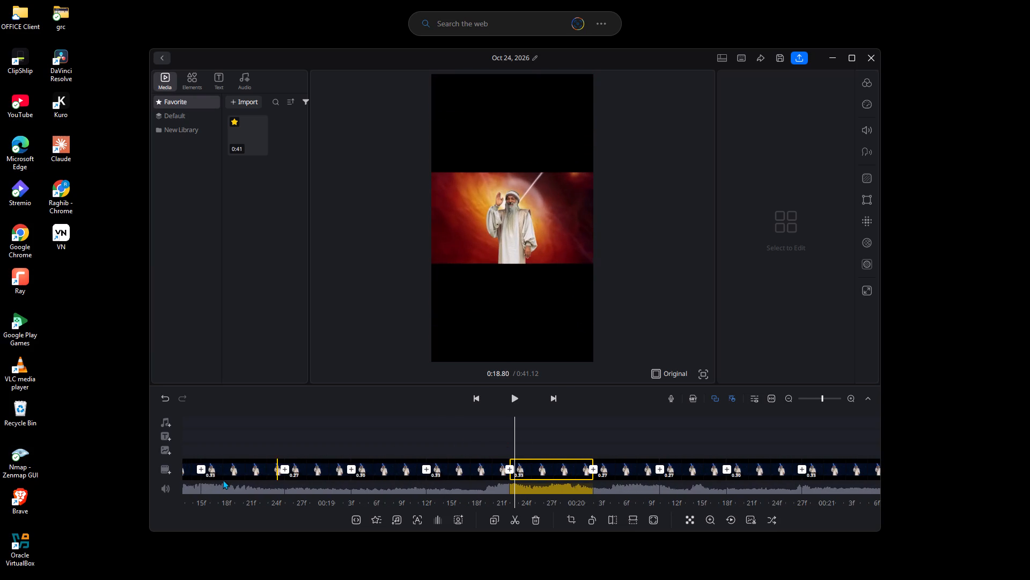
click(197, 467)
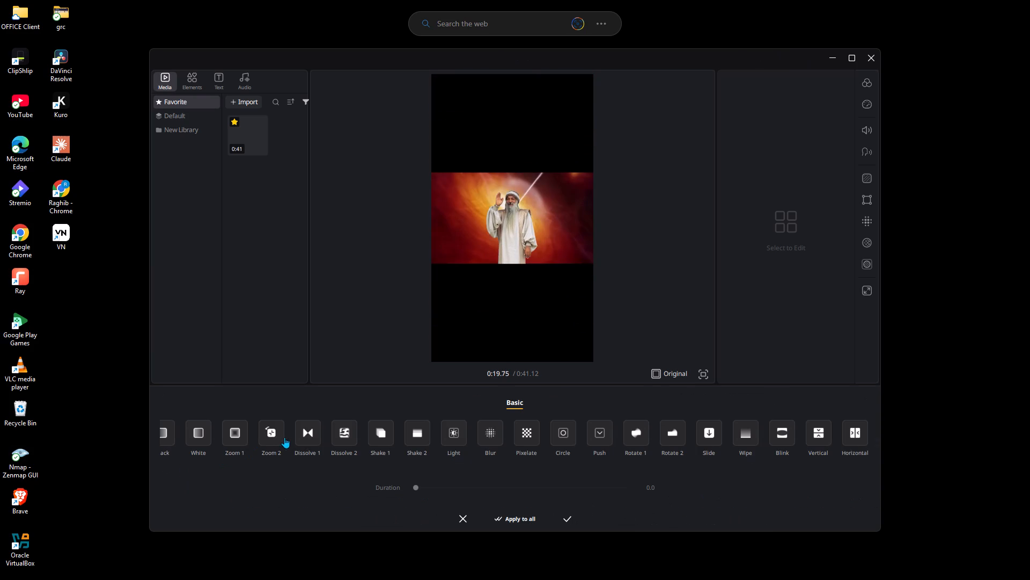
click(308, 436)
click(568, 486)
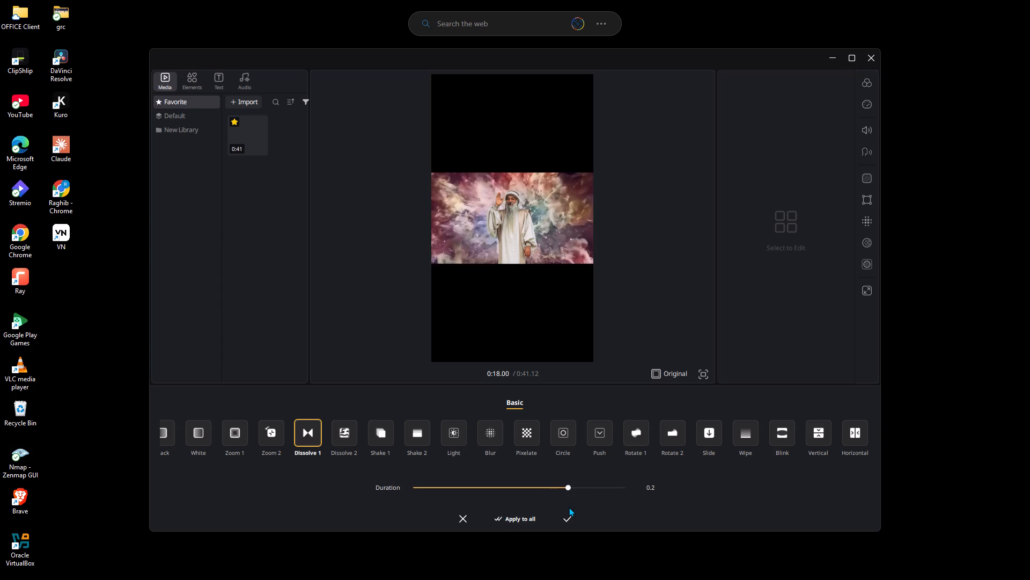
click(569, 517)
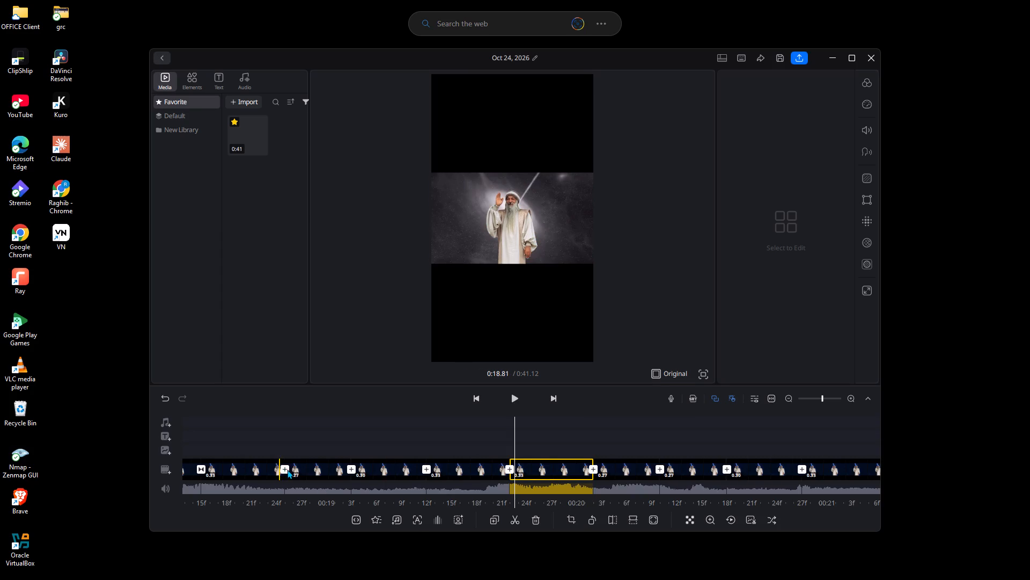
Add a Light transition at the cut at about 0:18.83 with a 0.2 s duration.
click(283, 469)
click(442, 435)
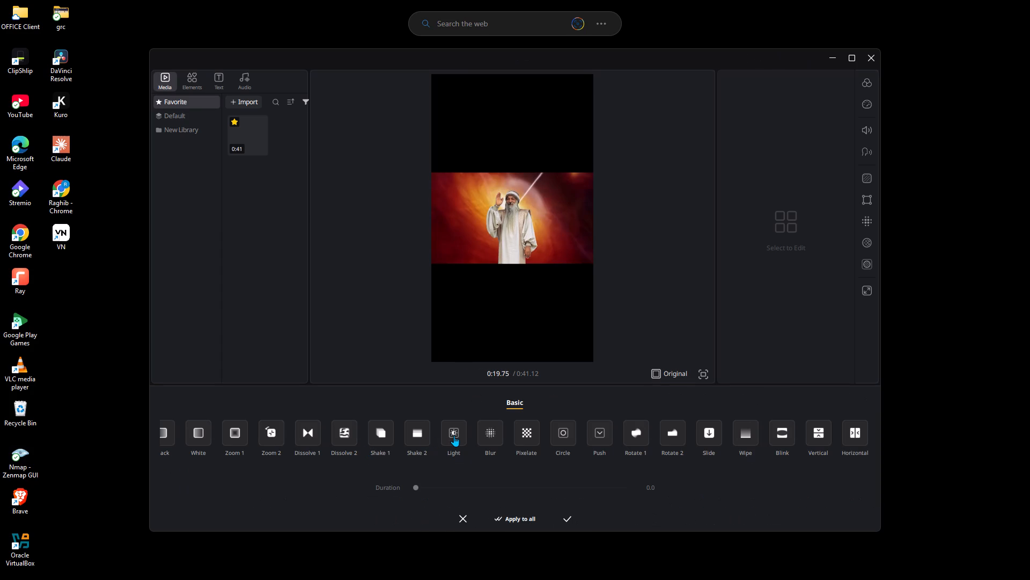
click(579, 487)
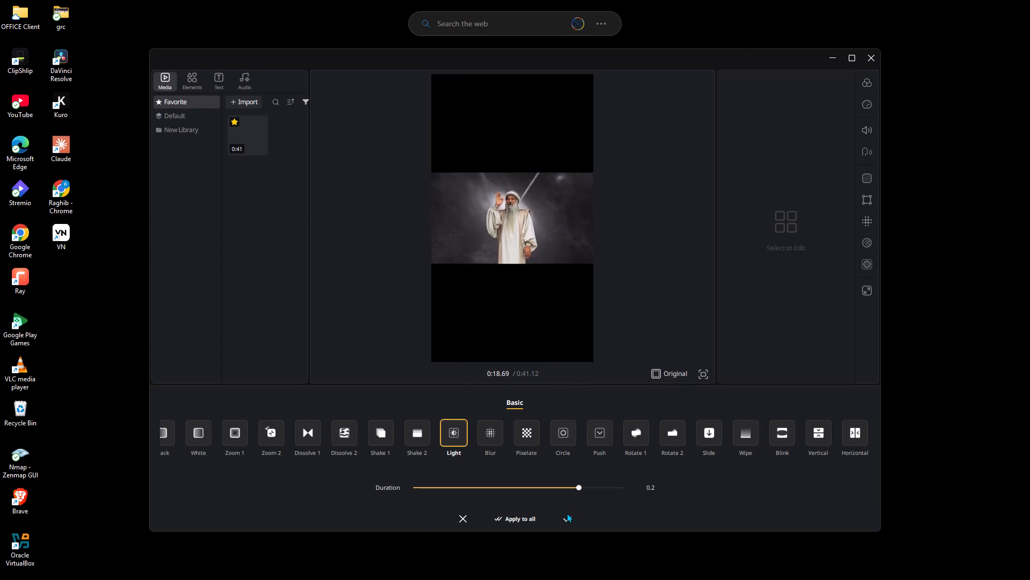
click(566, 513)
Add a Circle transition in its first variant at the cut at about 0:19.10 and lengthen its duration.
click(350, 469)
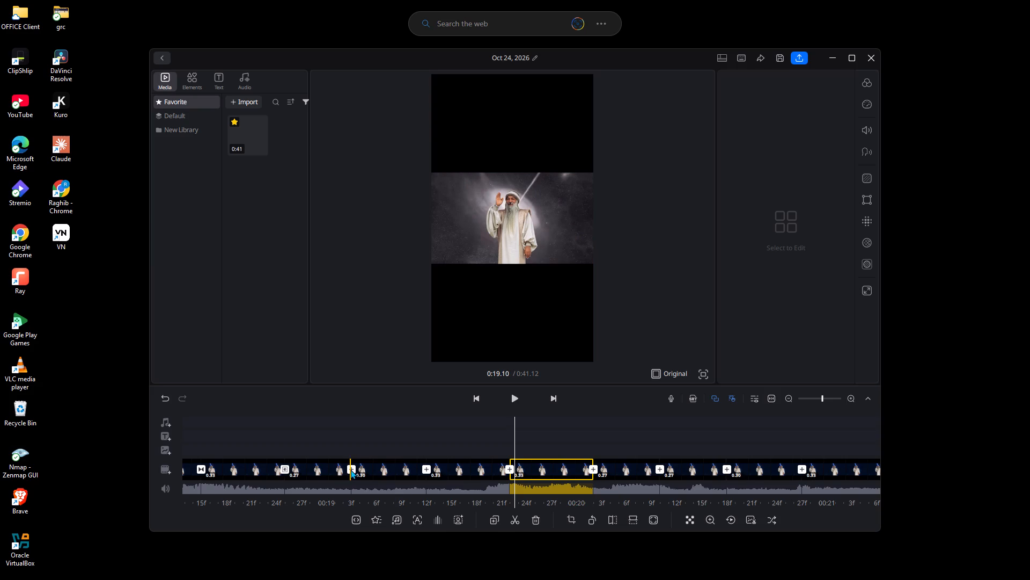
click(568, 432)
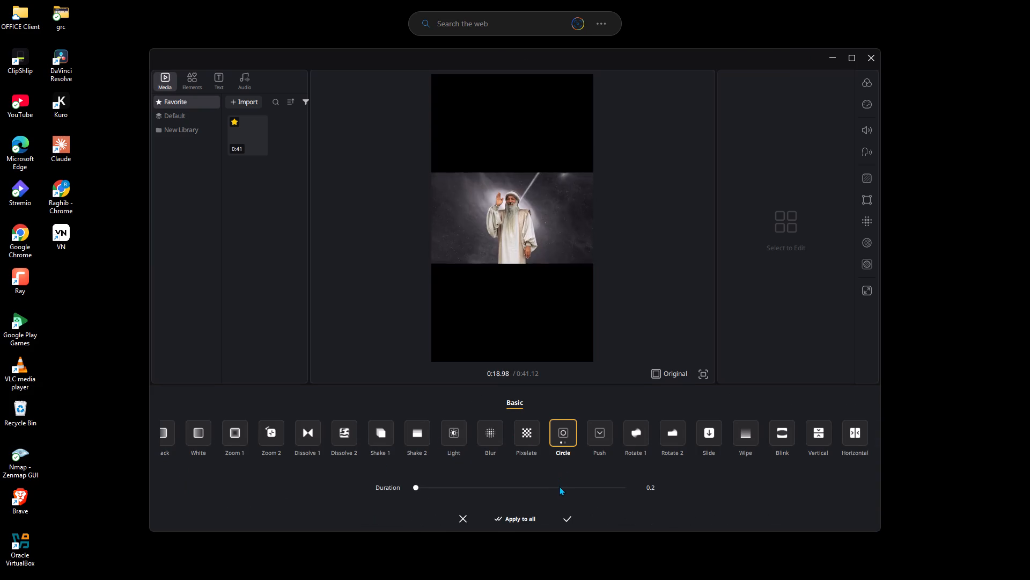
click(563, 487)
click(563, 514)
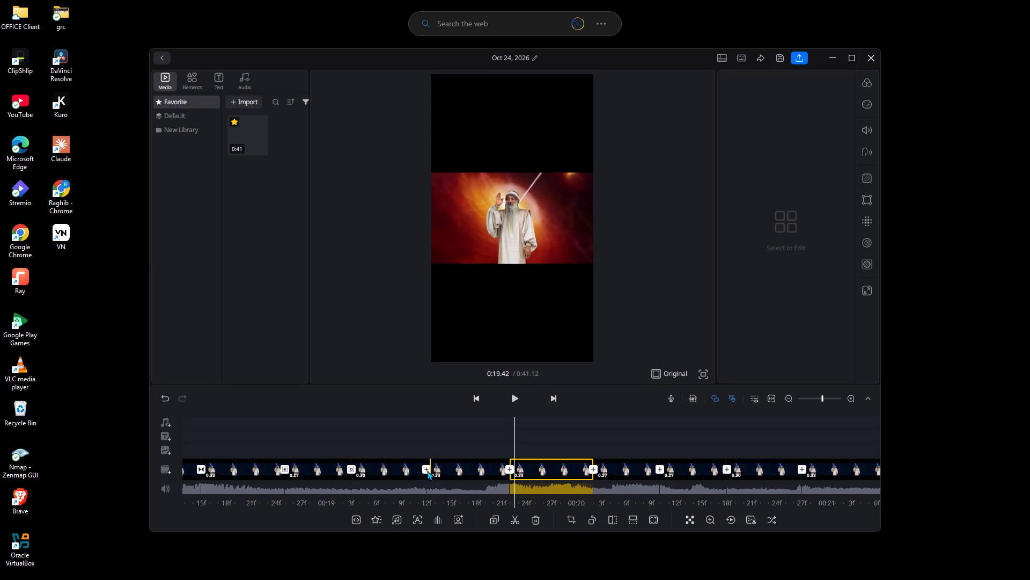
Add a Slide transition at the cut at about 0:19.40 and lengthen its duration.
click(425, 468)
drag(698, 431, 704, 431)
double_click(708, 432)
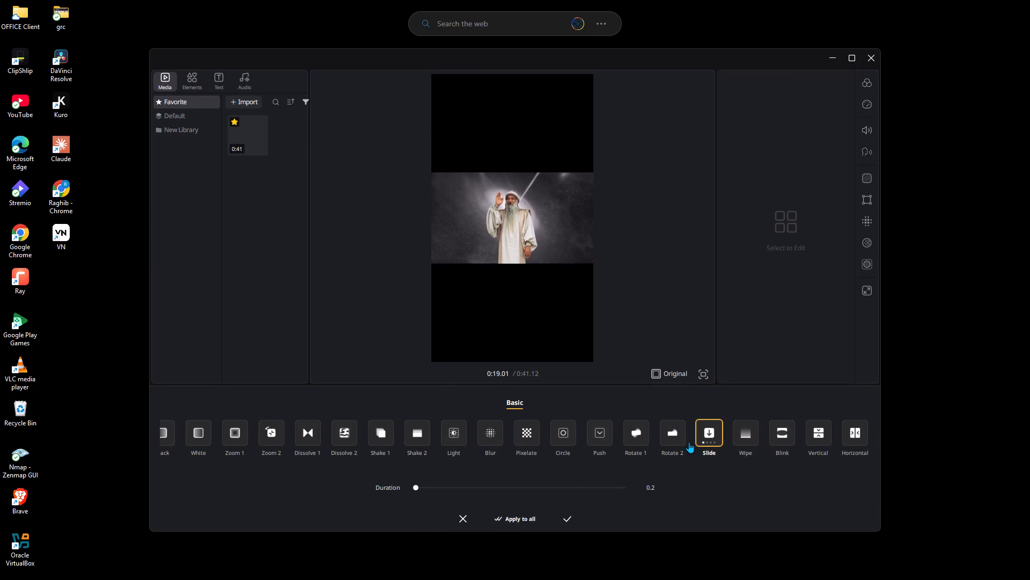
click(573, 487)
click(569, 513)
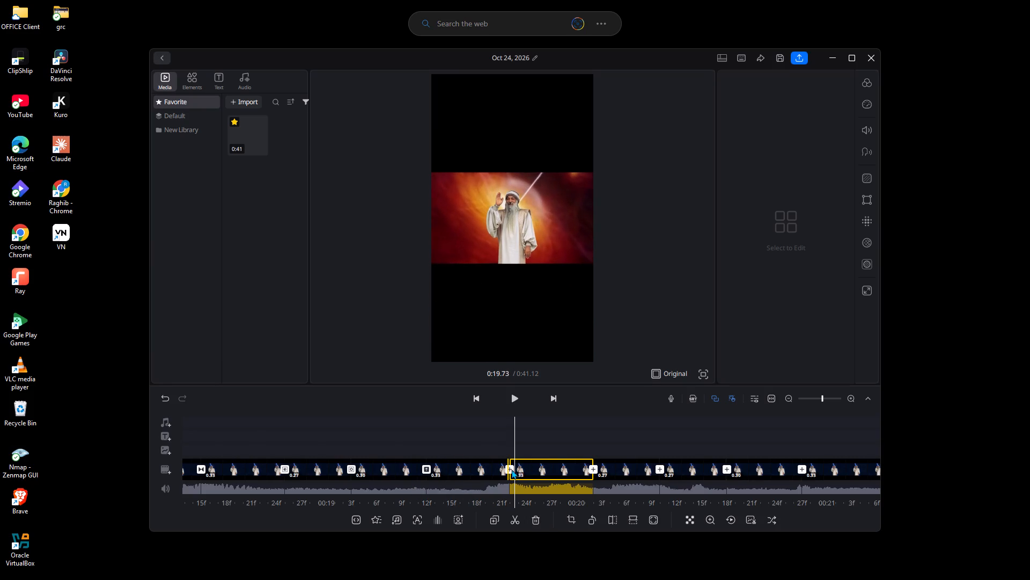
Add a Blink transition at the cut at about 0:19.73 and shorten its duration slightly.
click(512, 469)
double_click(775, 430)
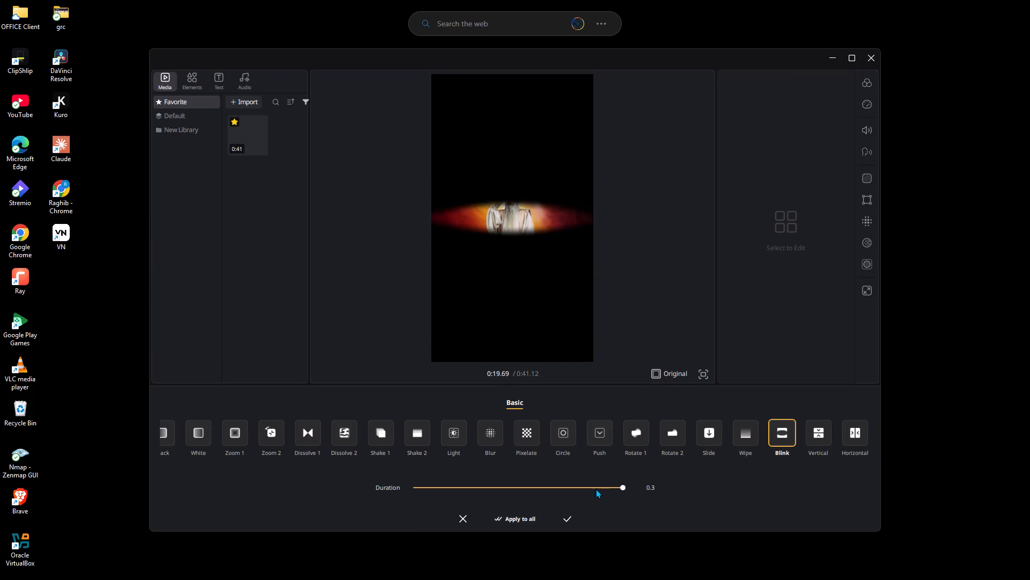
click(595, 489)
click(567, 520)
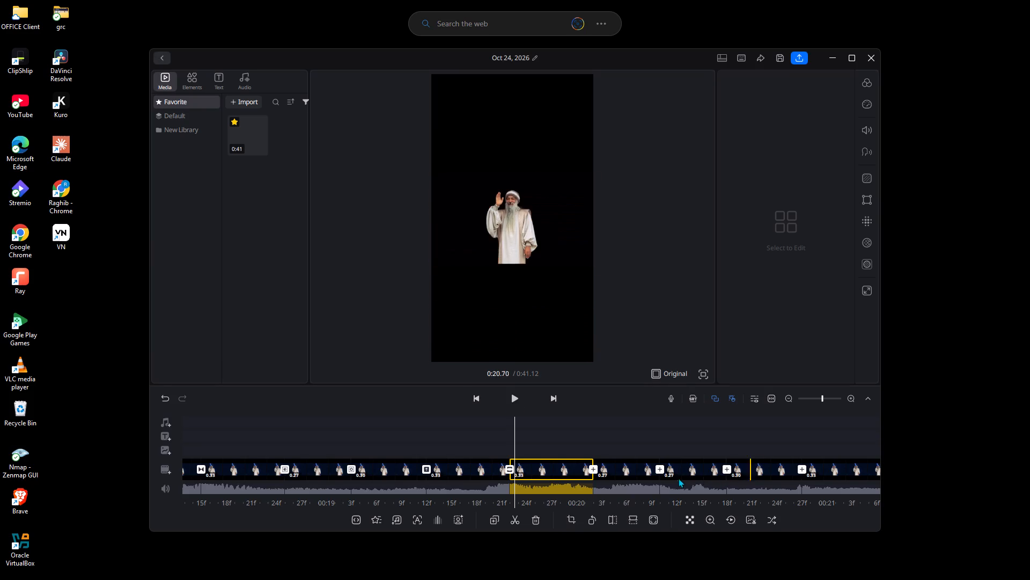
Add a Rotate 2 transition in its first variant at the cut at about 0:20.07 with a 0.2 s duration.
click(594, 470)
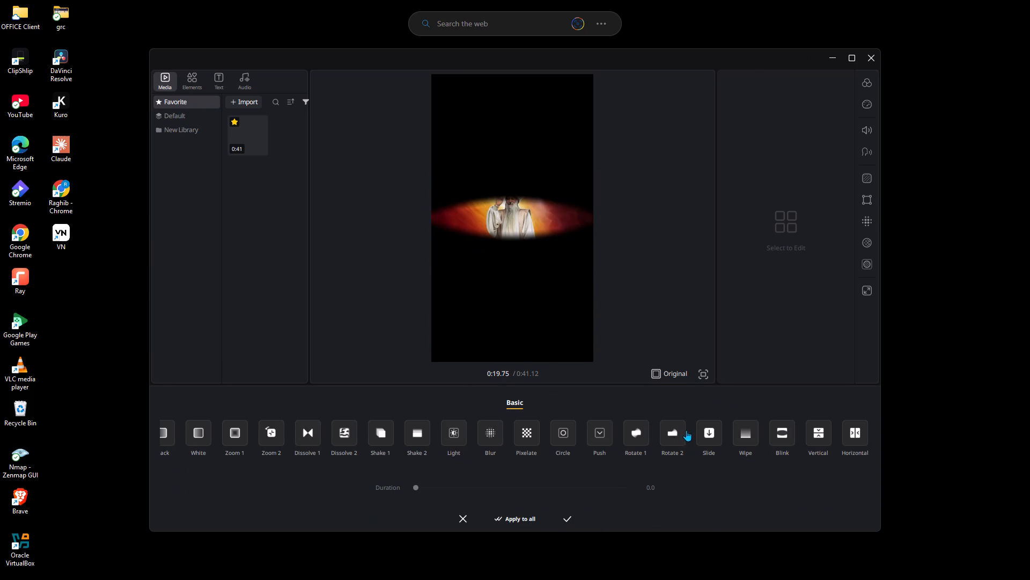
click(678, 429)
click(586, 491)
click(568, 514)
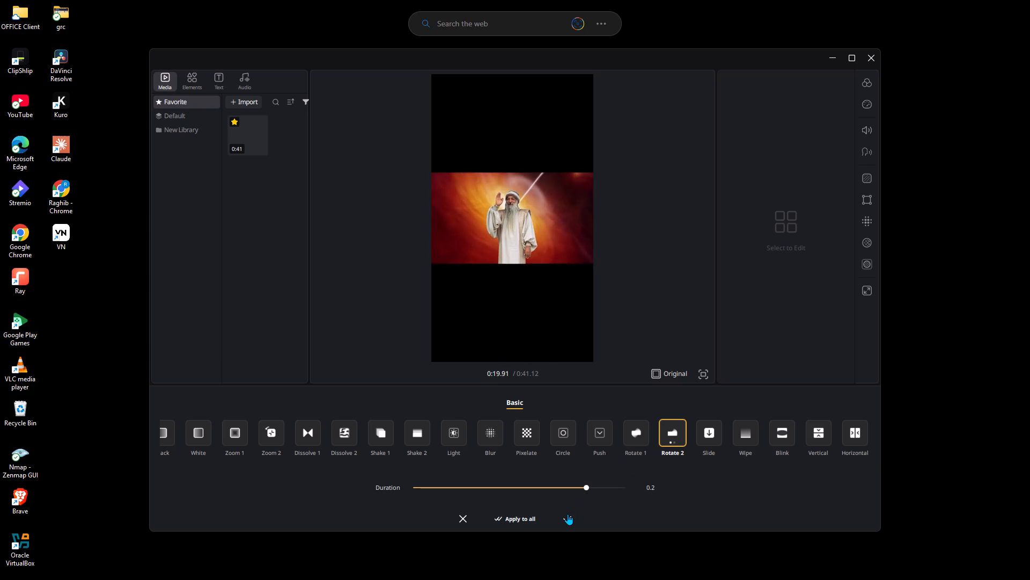
Add a Vertical transition at the cut at about 0:20.33 with a 0.2 s duration.
click(662, 470)
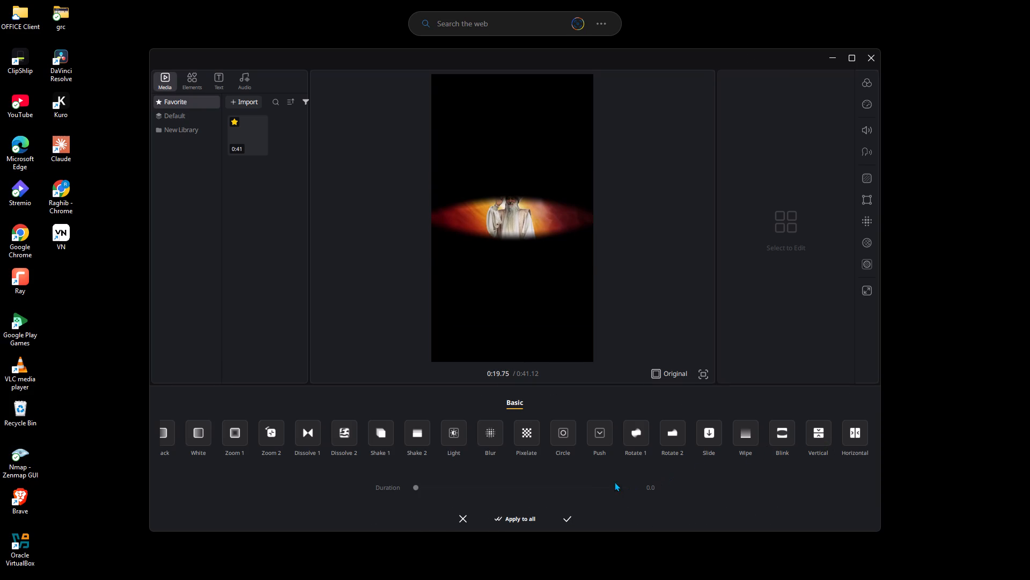
click(812, 431)
click(572, 484)
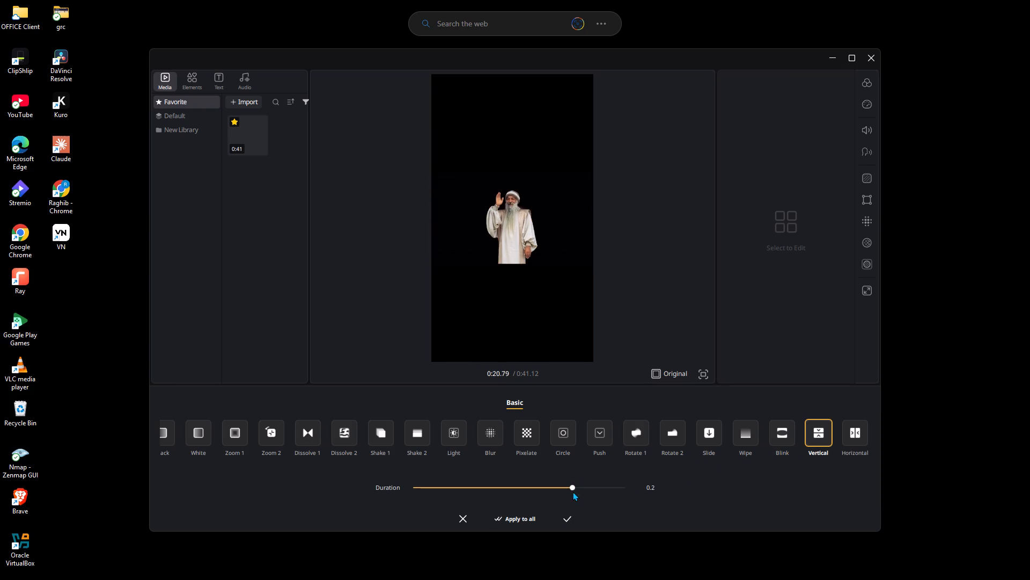
click(565, 517)
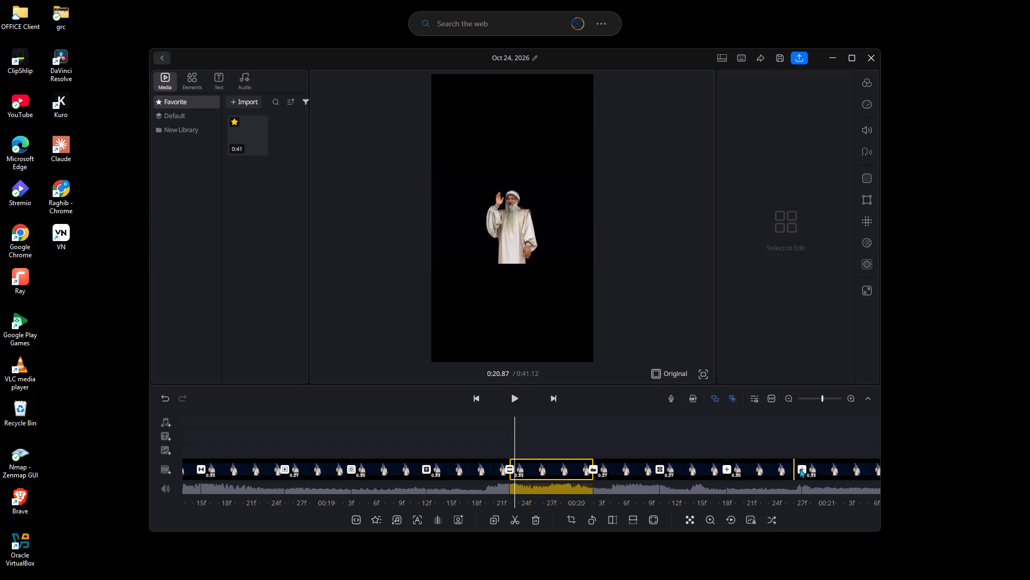
Add a Dissolve 2 transition at the cut at about 0:20.90 and lengthen its duration.
click(804, 466)
click(339, 435)
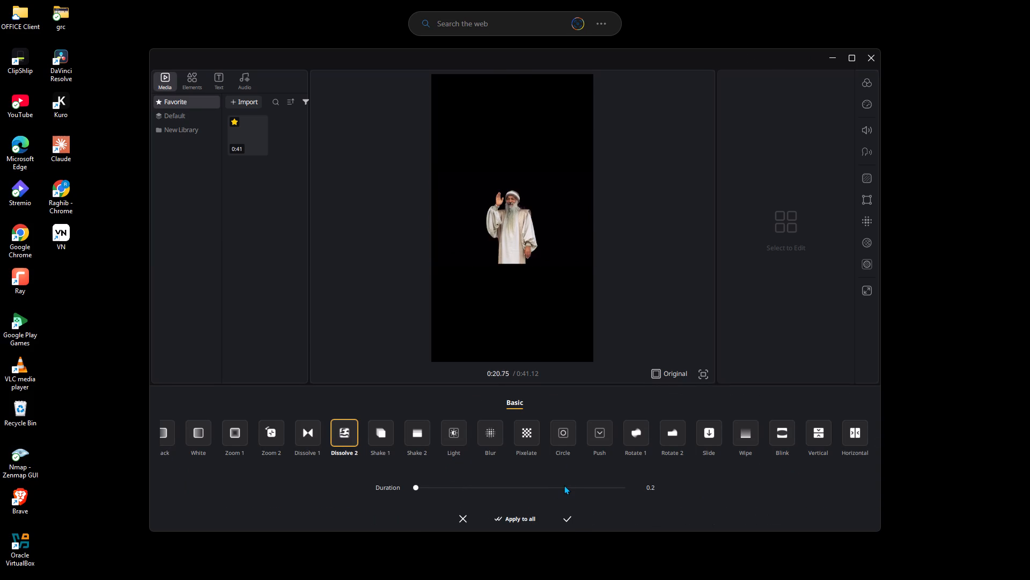
click(566, 484)
click(565, 512)
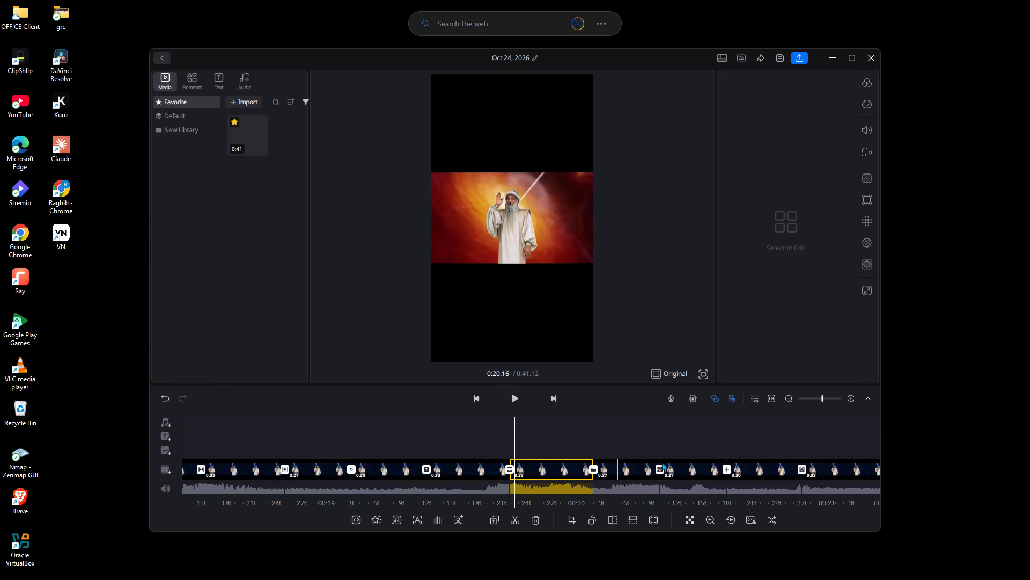
Add a Shake 2 transition in its first variant at the cut at about 0:20.60 with a 0.2 s duration.
click(722, 466)
click(414, 431)
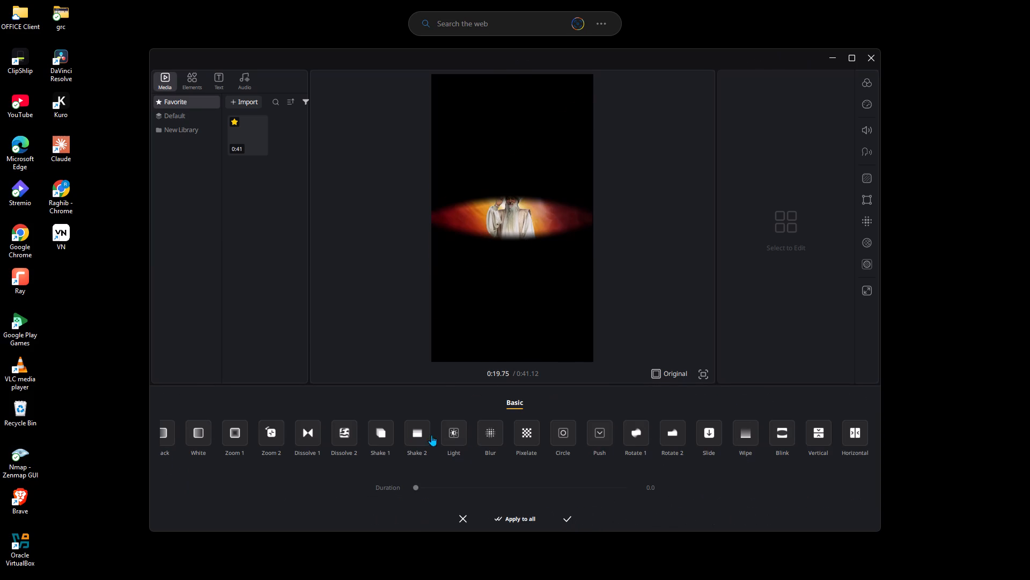
click(556, 486)
click(566, 513)
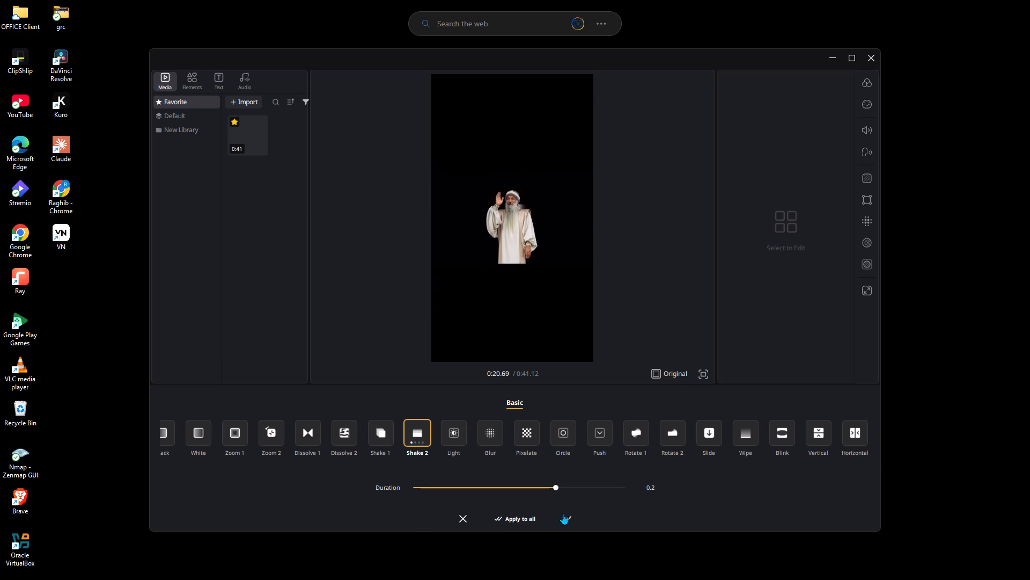
Add a Dissolve 1 transition at the cut at about 0:21.23 with a 0.2 s duration.
drag(620, 444, 337, 448)
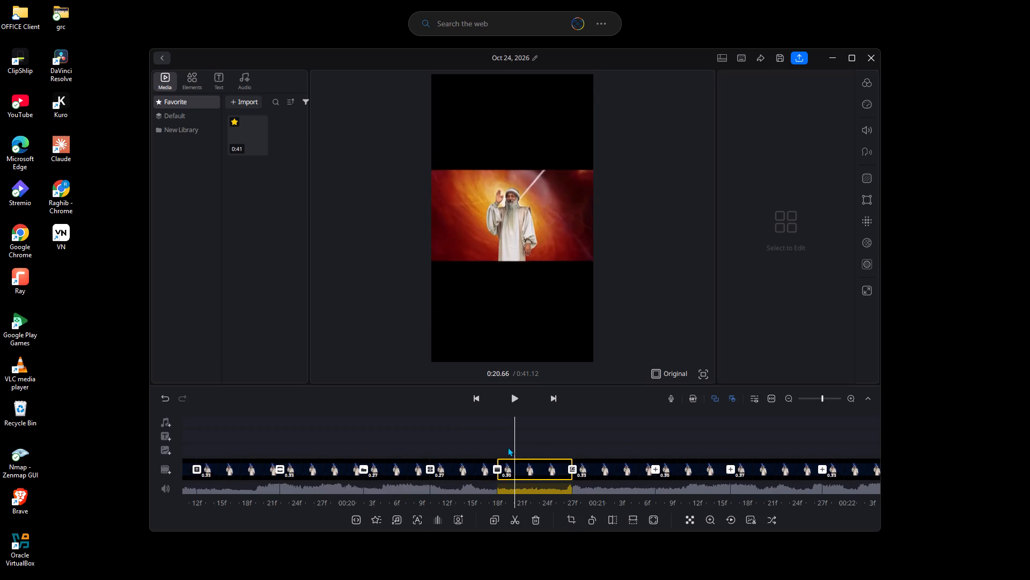
drag(523, 450, 497, 445)
drag(365, 443, 355, 443)
drag(495, 436, 273, 433)
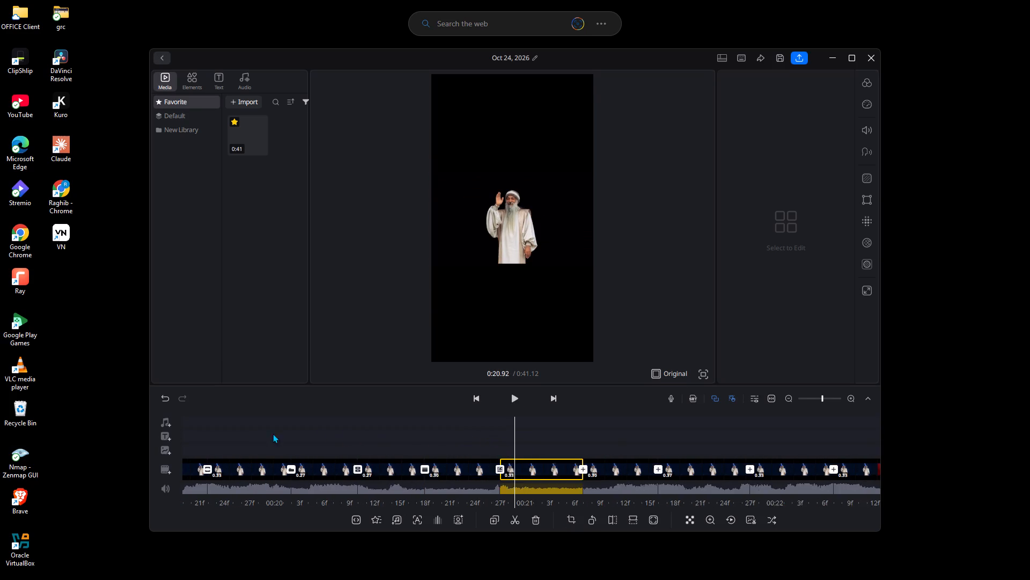
drag(273, 433, 266, 433)
click(243, 434)
drag(479, 440, 288, 437)
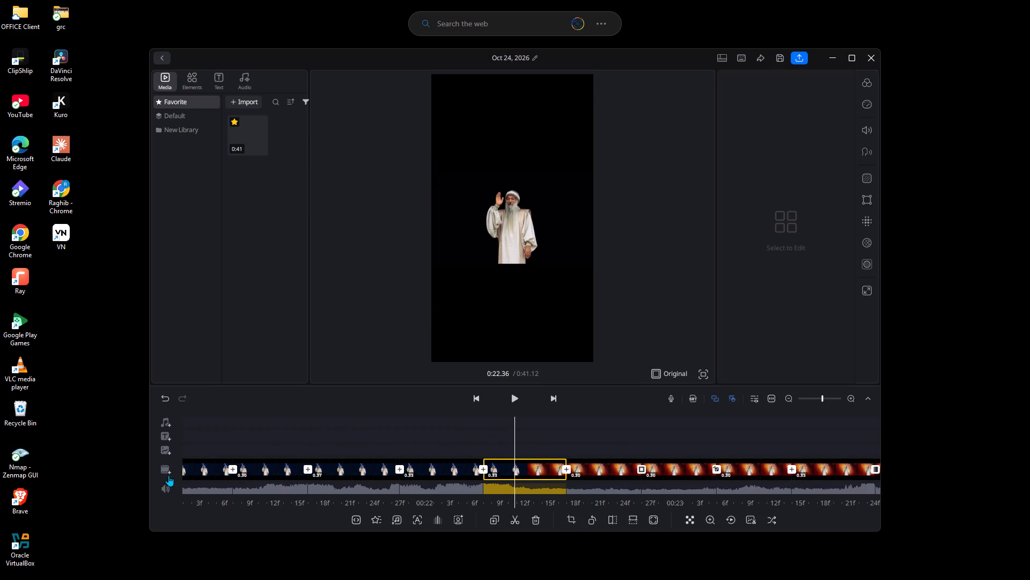
click(231, 467)
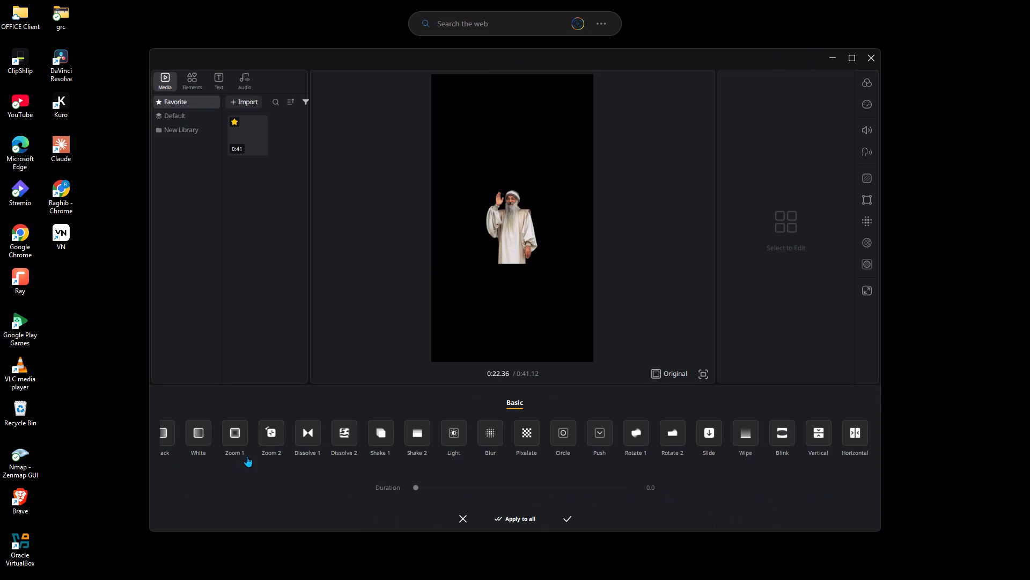
click(309, 429)
click(566, 489)
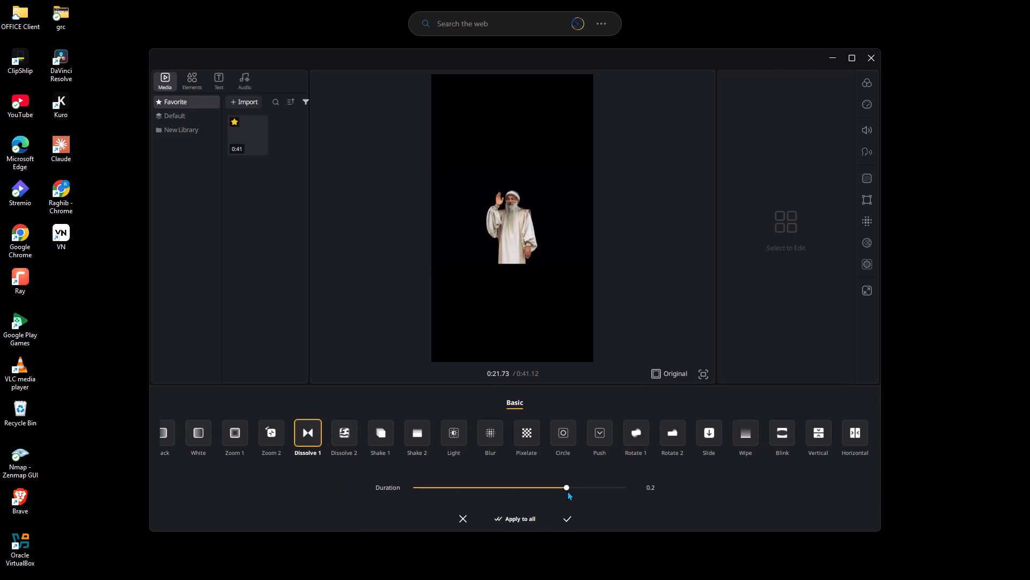
click(568, 519)
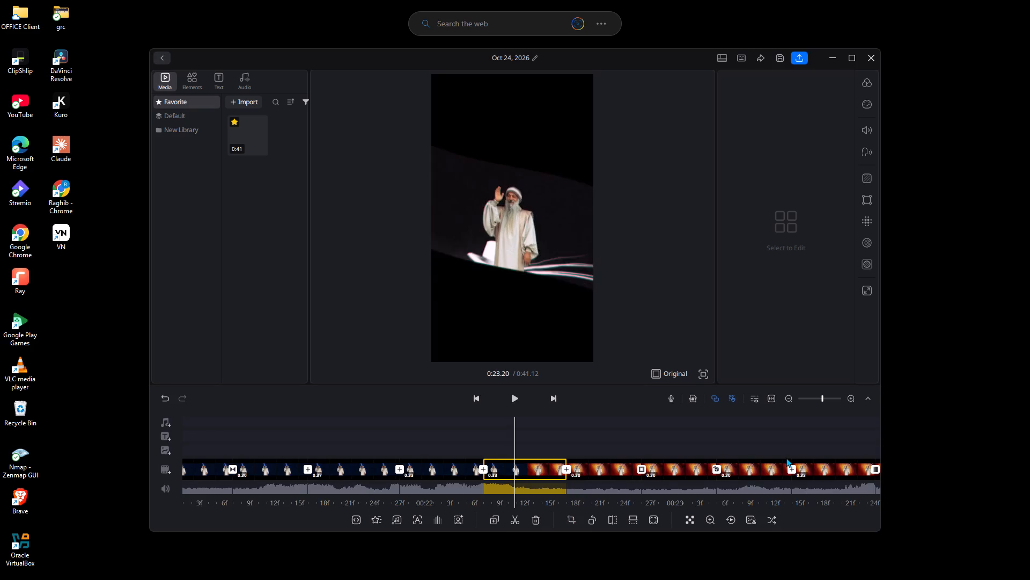
Add a Rotate 2 transition in its second variant at the cut at about 0:23.47 with a 0.3 s duration.
click(790, 468)
click(656, 435)
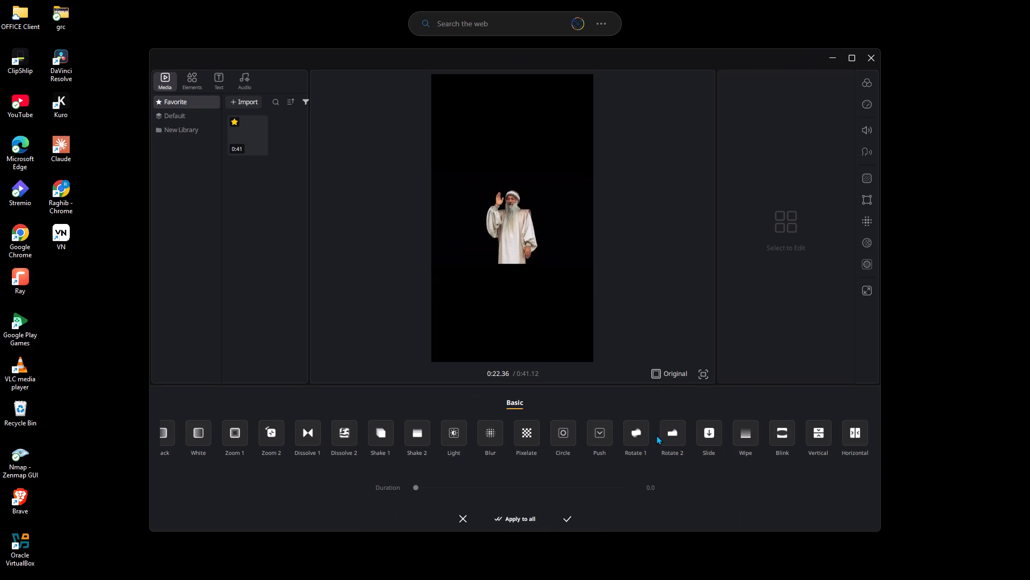
double_click(666, 436)
click(566, 483)
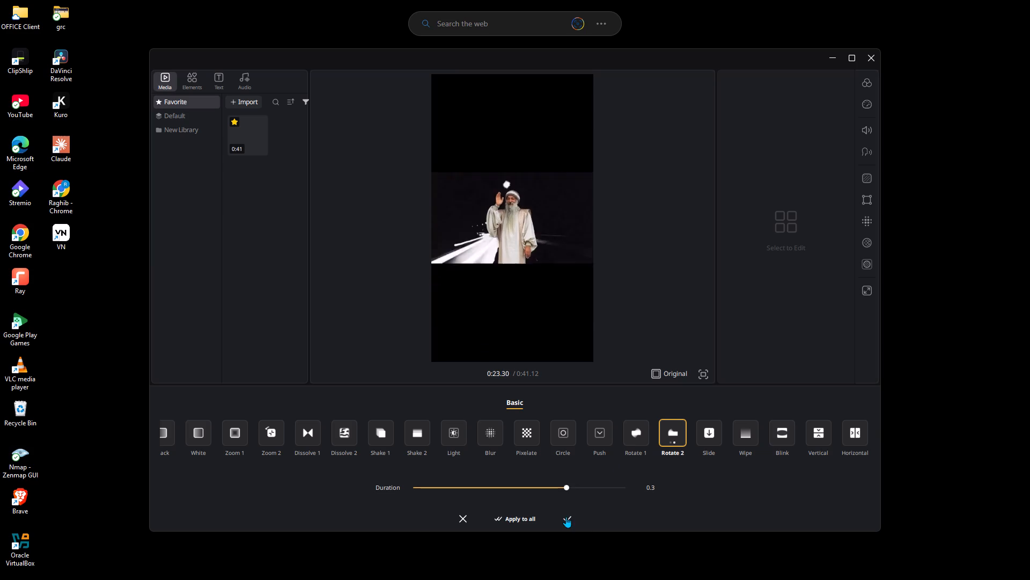
click(566, 517)
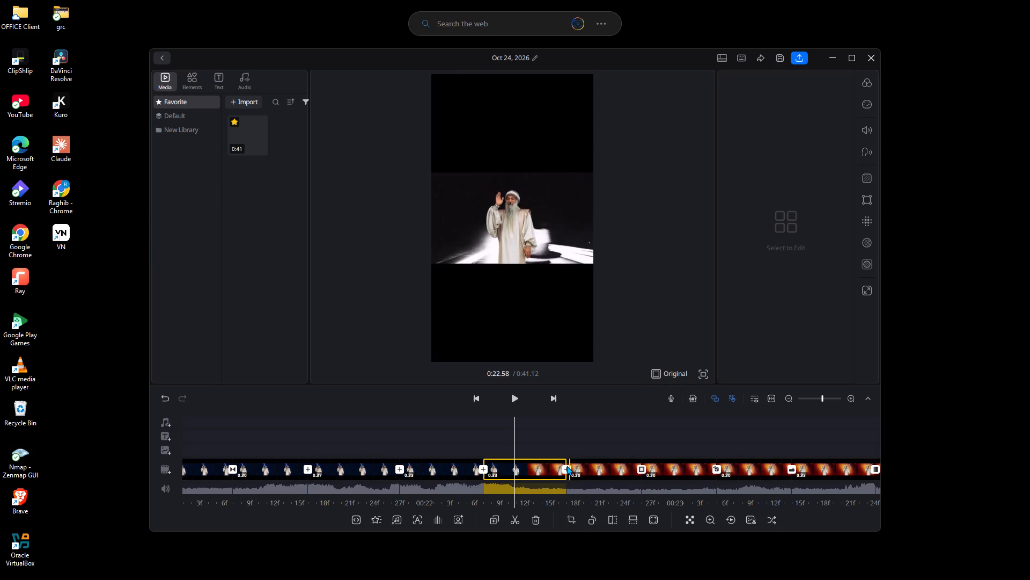
Add a Blur transition at the cut at about 0:22.57 and lengthen its duration.
click(566, 466)
click(500, 434)
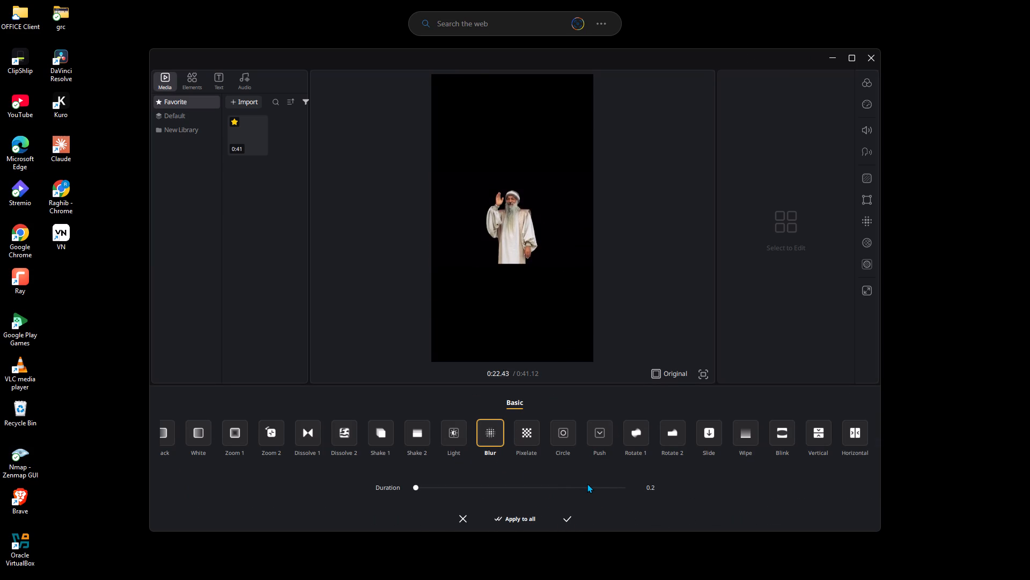
click(587, 483)
click(561, 517)
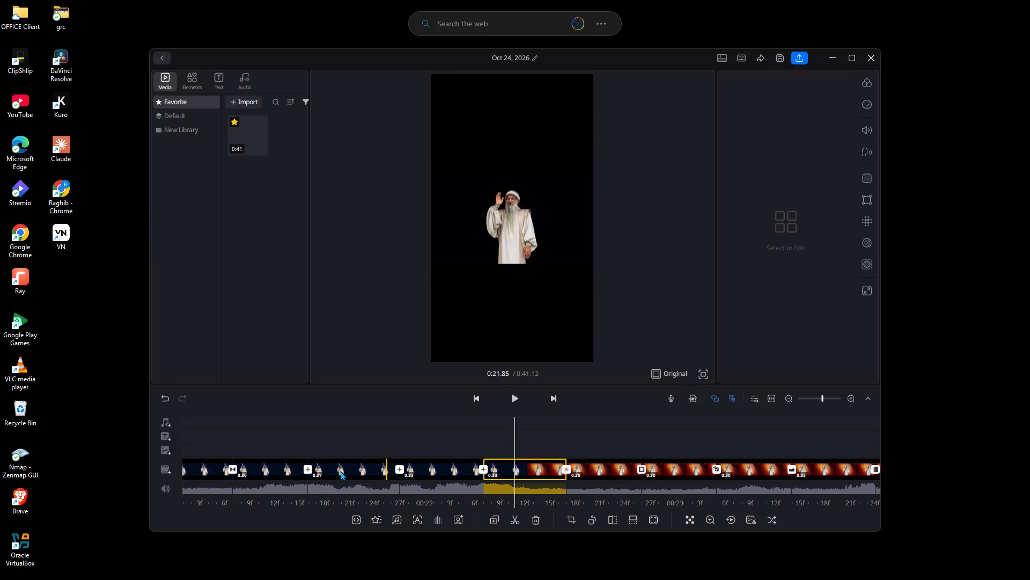
Add a Shake 1 transition in its first variant at the cut at about 0:21.53 and shorten its duration.
click(304, 468)
click(376, 431)
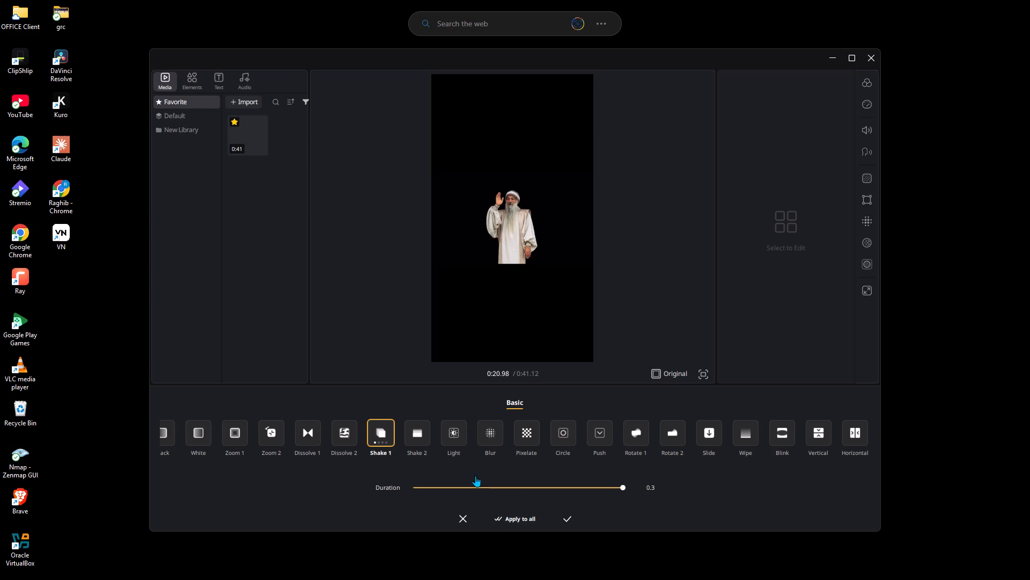
click(561, 481)
click(566, 516)
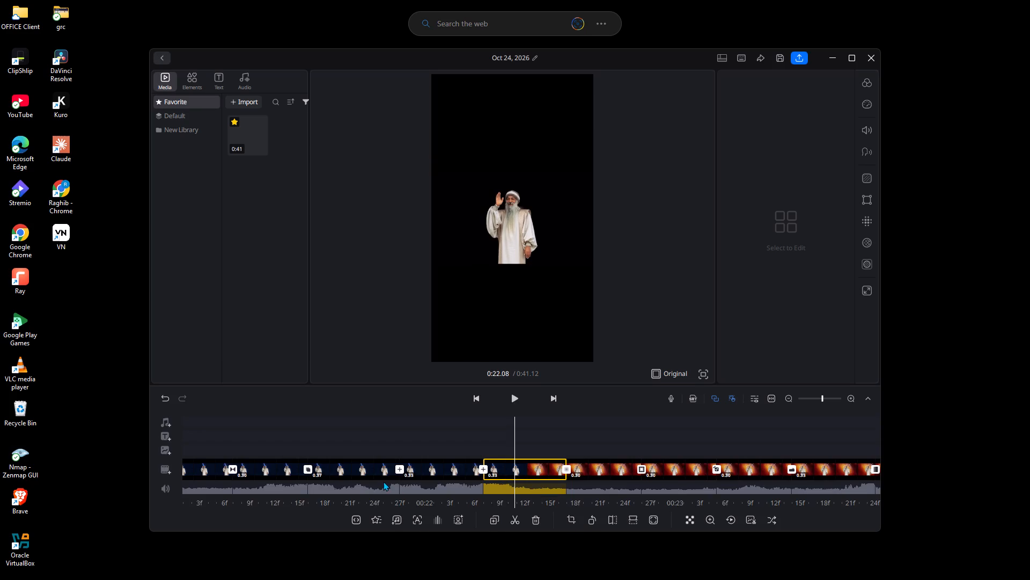
Add a Pixelate transition at the cut at about 0:21.90 and adjust its duration.
click(395, 469)
click(528, 443)
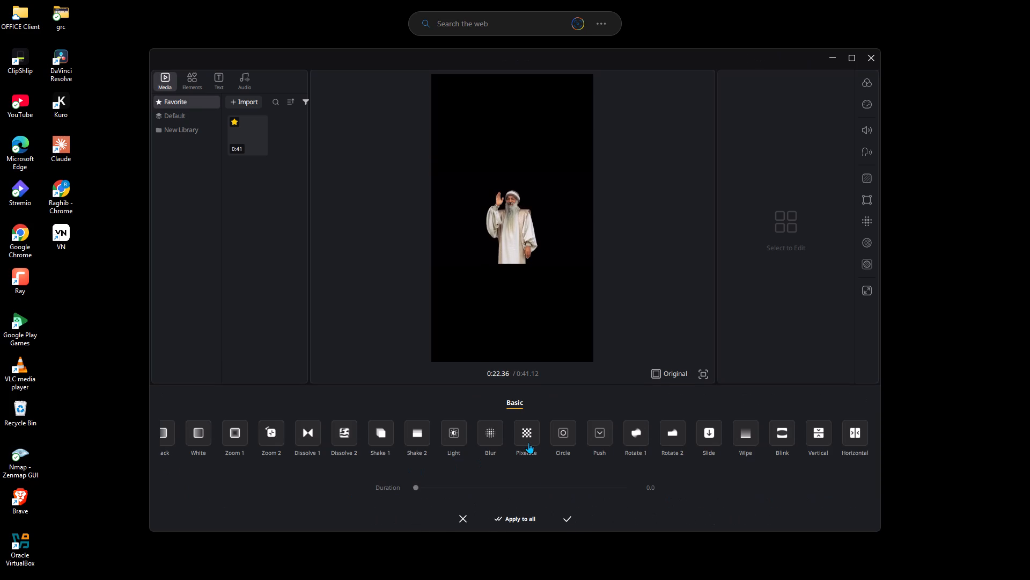
click(565, 484)
click(566, 514)
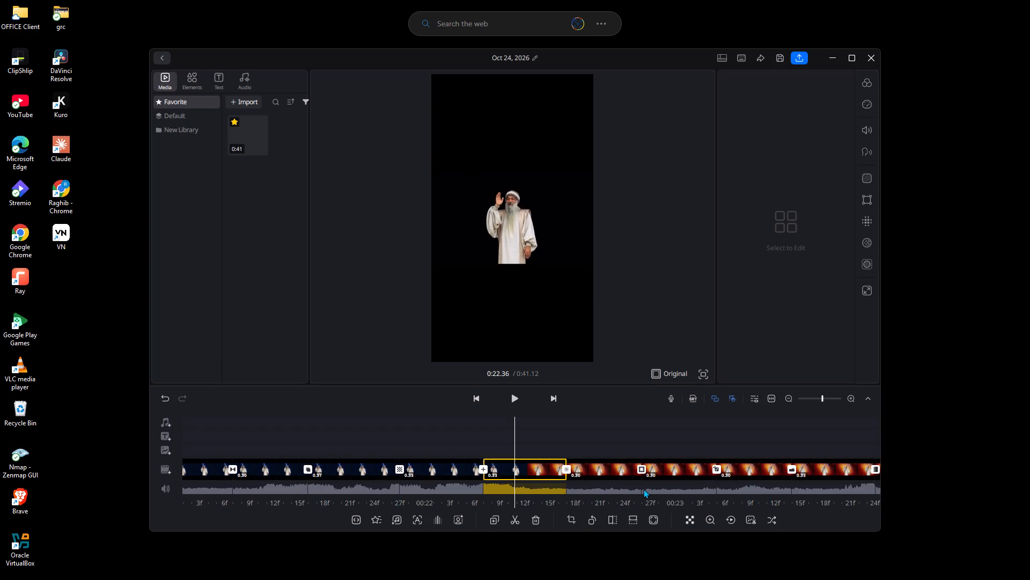
Add a Push transition in its second variant at the cut at about 0:22.23 and lengthen its duration.
click(482, 471)
double_click(588, 437)
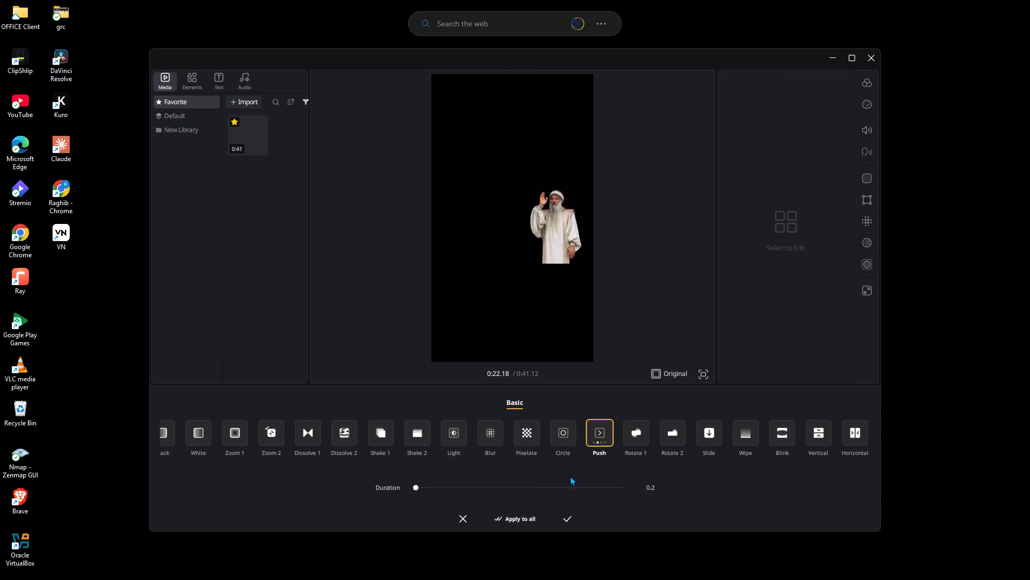
click(570, 481)
click(571, 488)
click(563, 516)
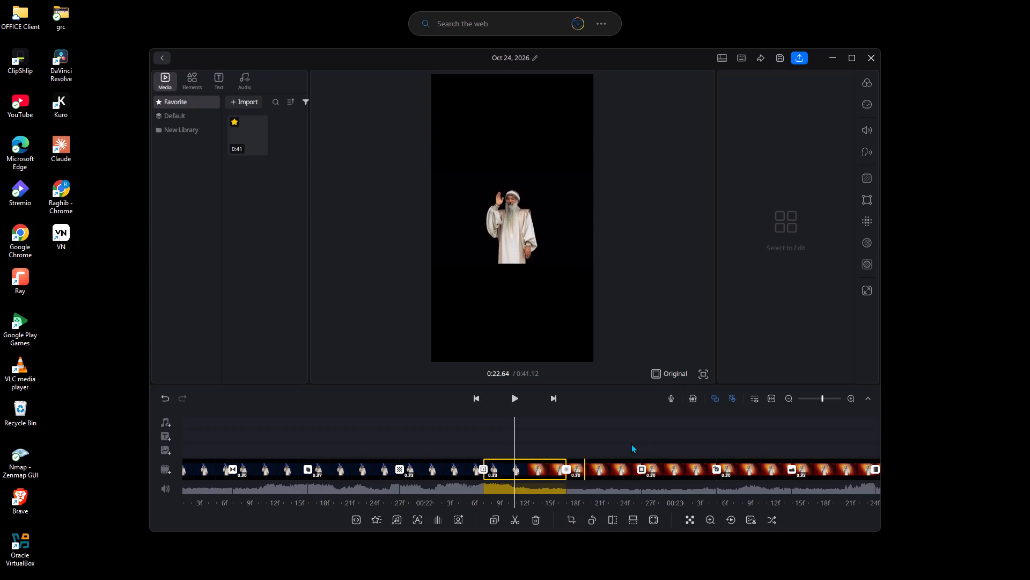
Add a Dissolve 2 transition at the cut at about 0:24.17 and lengthen its duration.
drag(638, 441, 358, 438)
drag(553, 445, 526, 445)
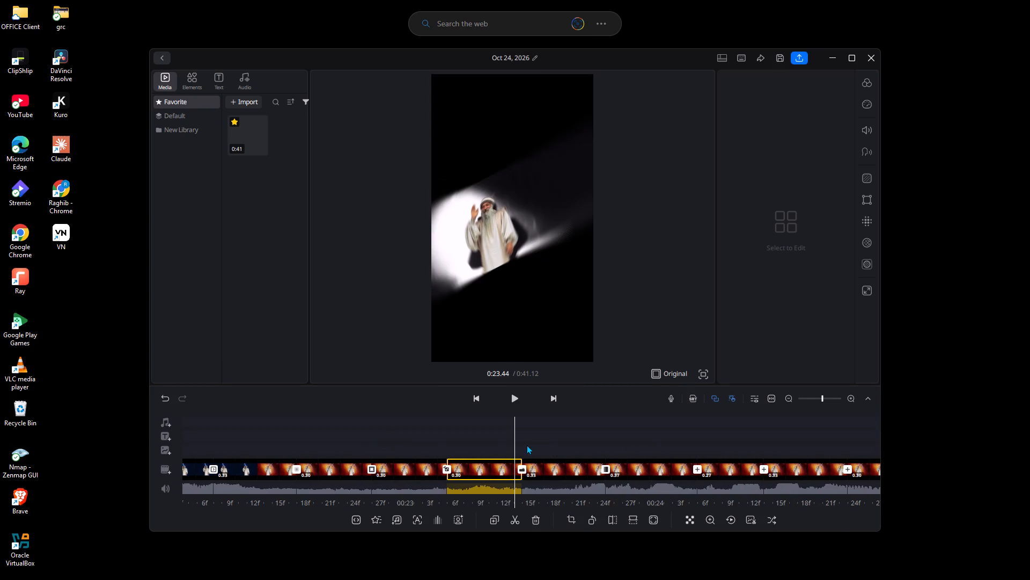
drag(526, 445, 332, 445)
drag(506, 445, 357, 442)
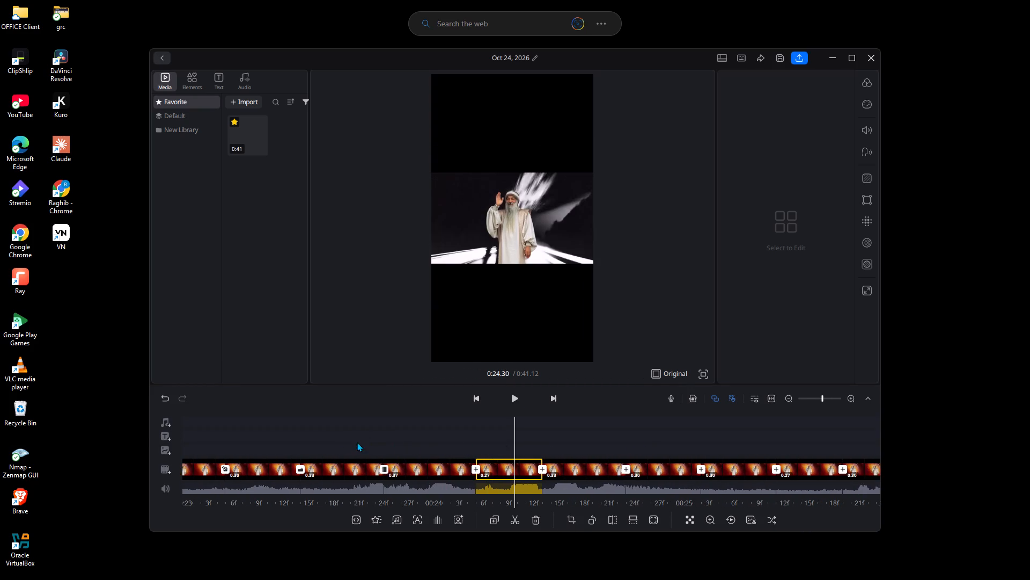
drag(357, 442, 215, 443)
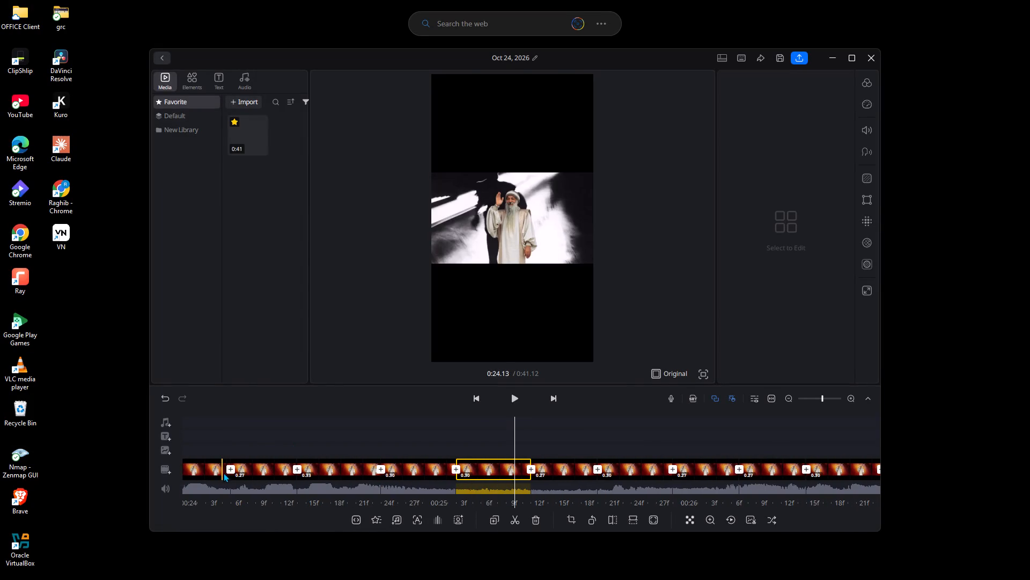
click(228, 469)
click(327, 432)
double_click(346, 431)
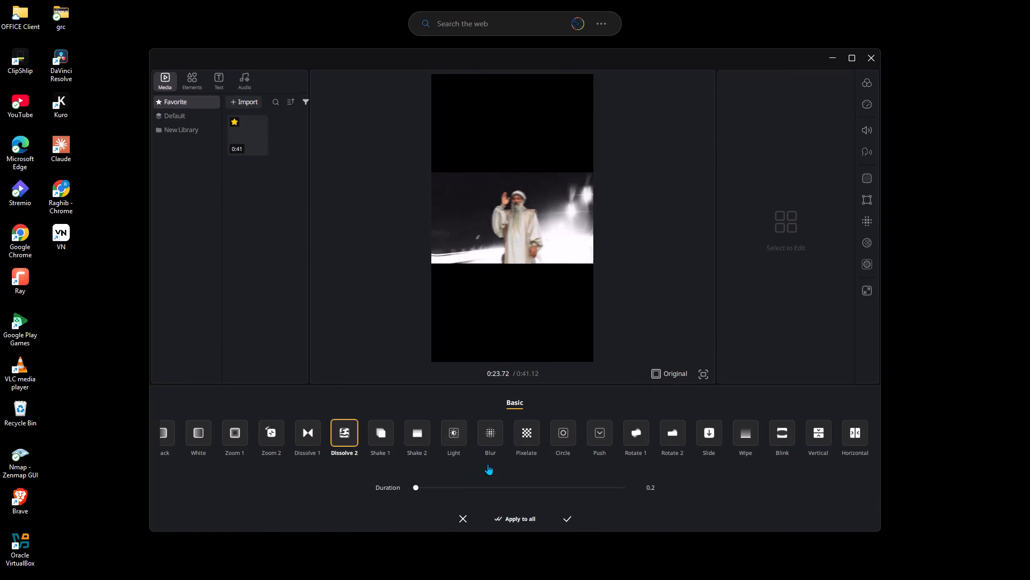
click(577, 483)
click(570, 514)
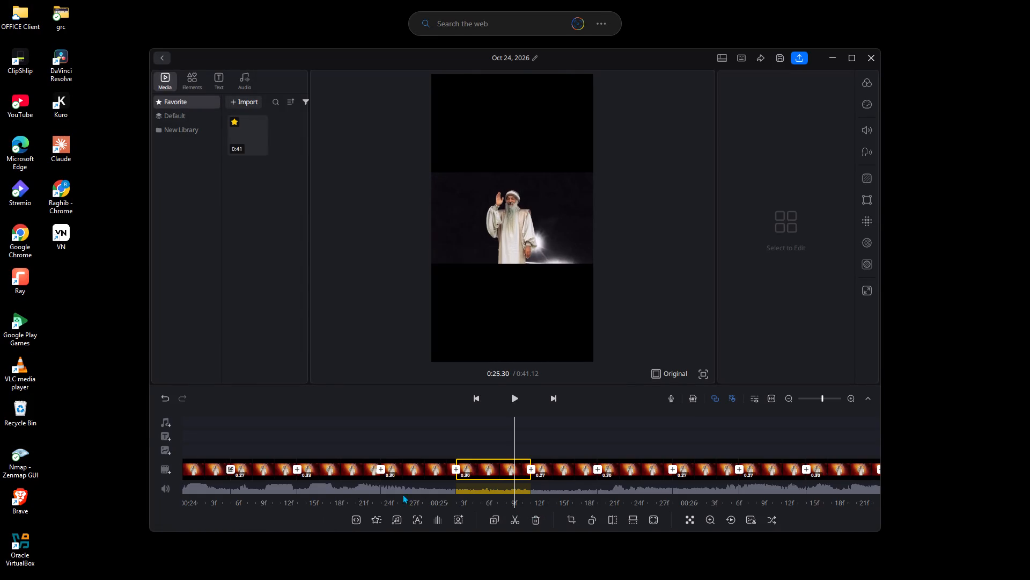
Add a Zoom 2 transition in its first variant at the cut at about 0:24.43 with a 0.2 s duration.
click(292, 469)
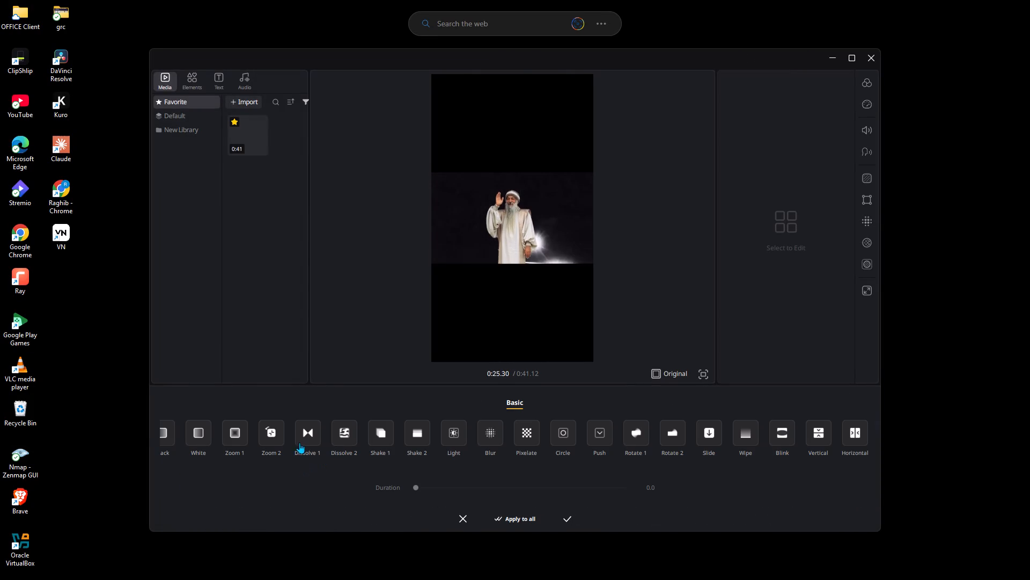
click(278, 442)
click(549, 484)
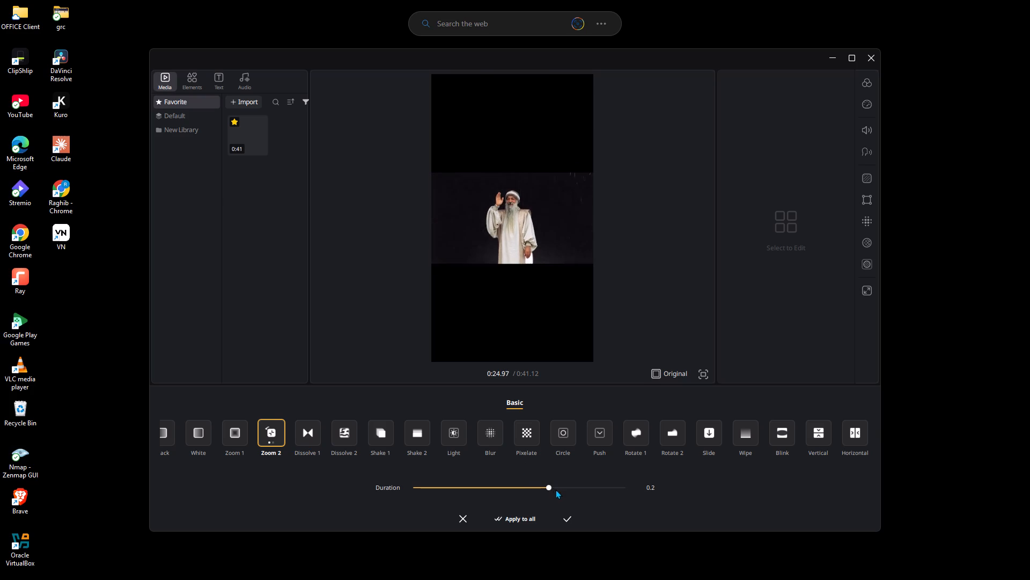
click(566, 512)
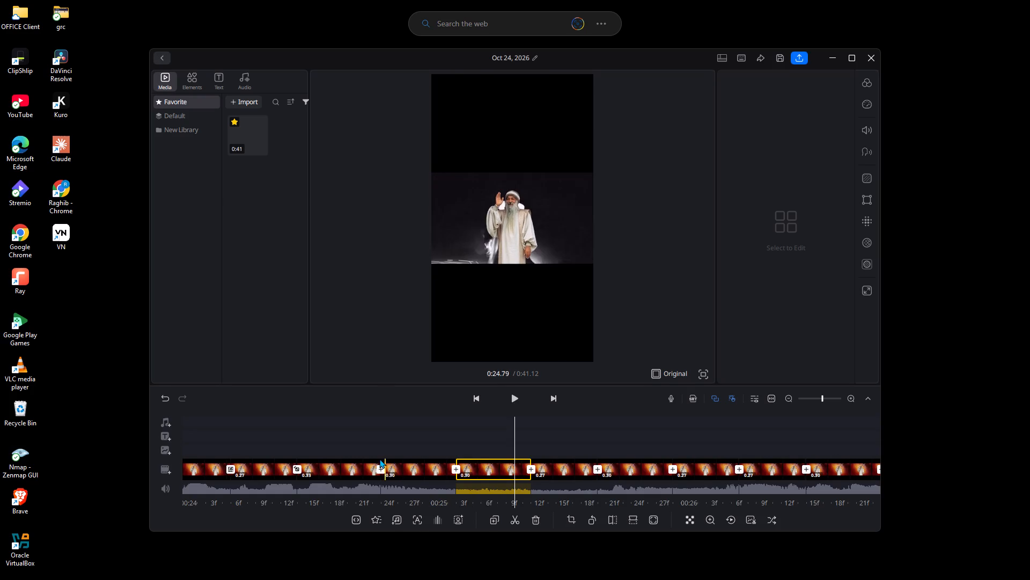
Add a Shake 1 transition in its second variant at the cut at about 0:24.77 with a 0.3 s duration.
click(381, 469)
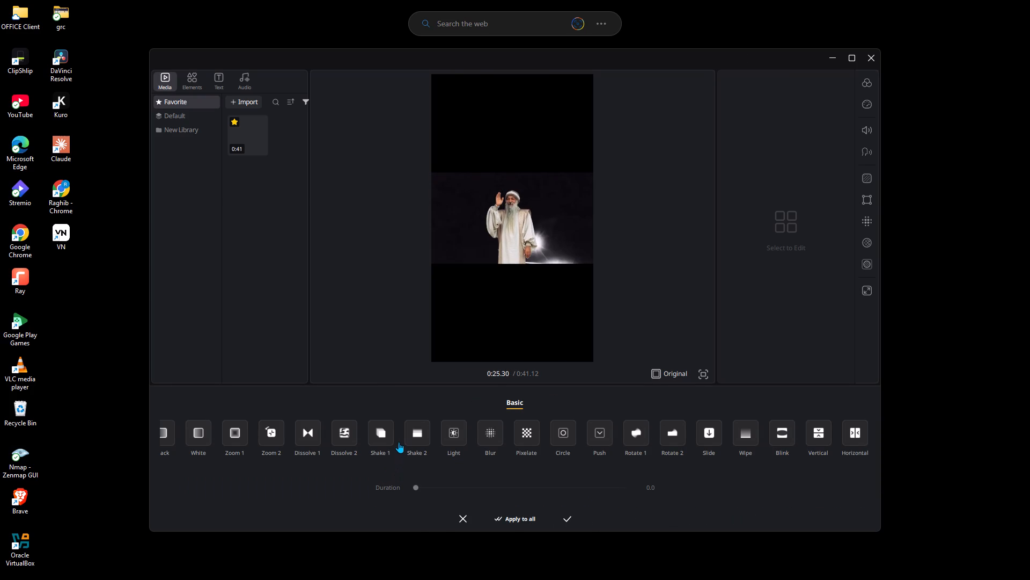
click(393, 439)
click(391, 439)
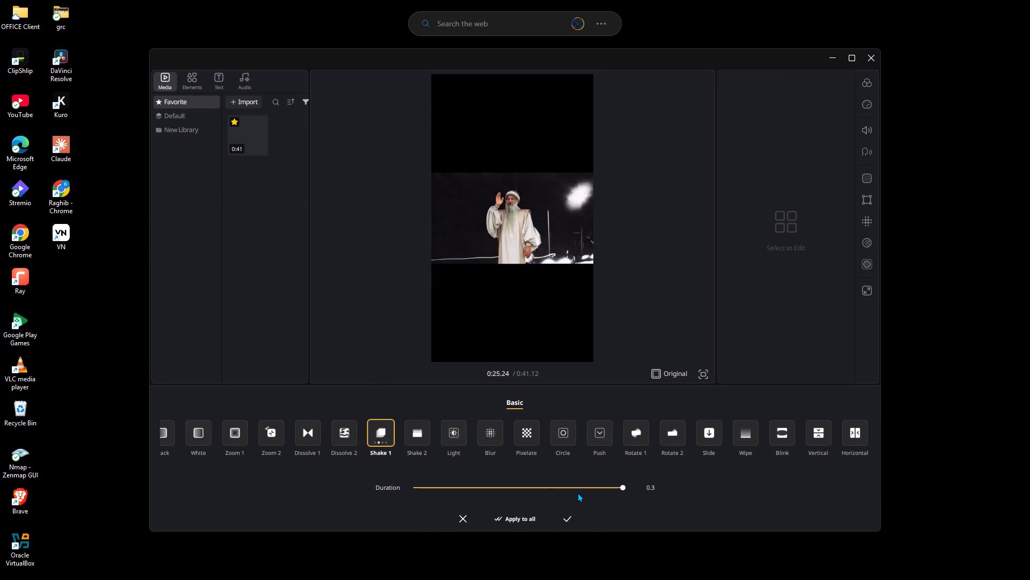
click(578, 482)
click(571, 483)
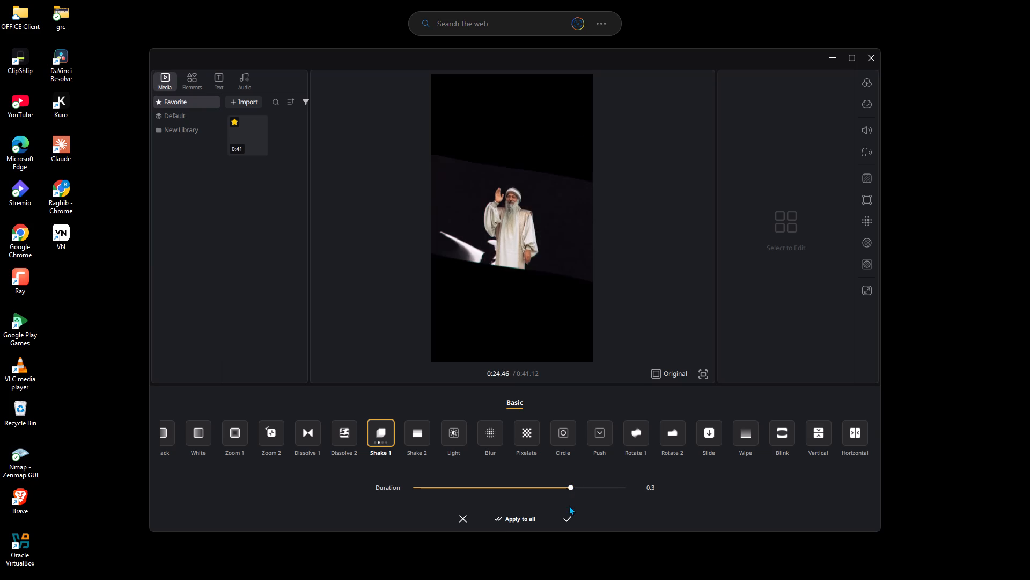
click(567, 517)
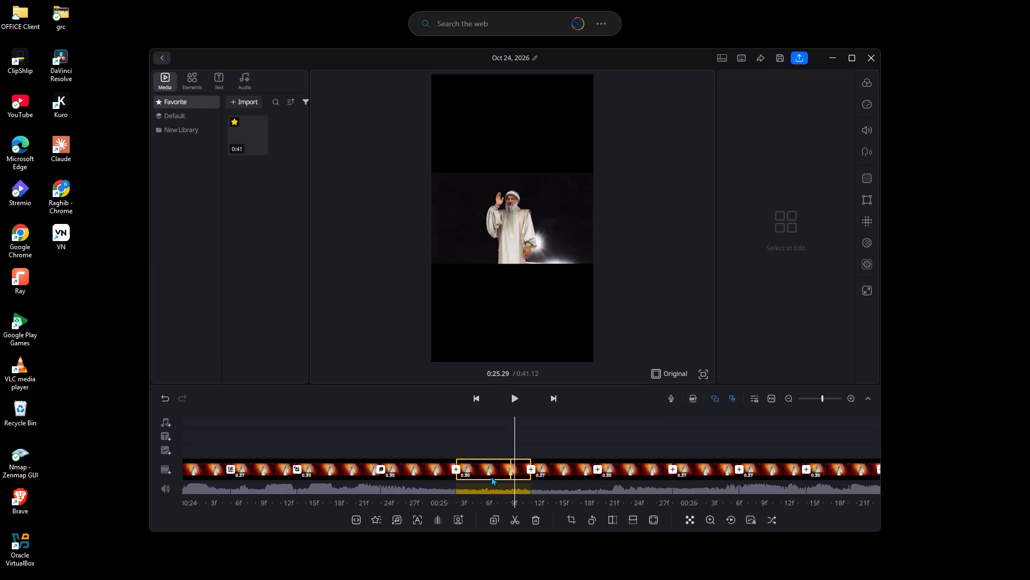
Add a Slide transition in its second variant at the cut at about 0:25.07 and lengthen its duration.
click(457, 468)
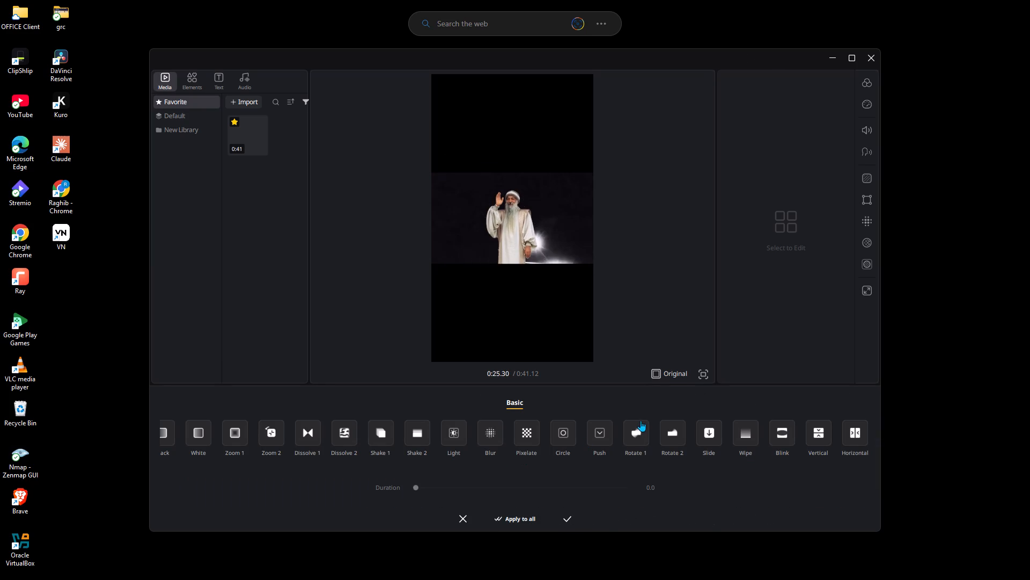
double_click(712, 436)
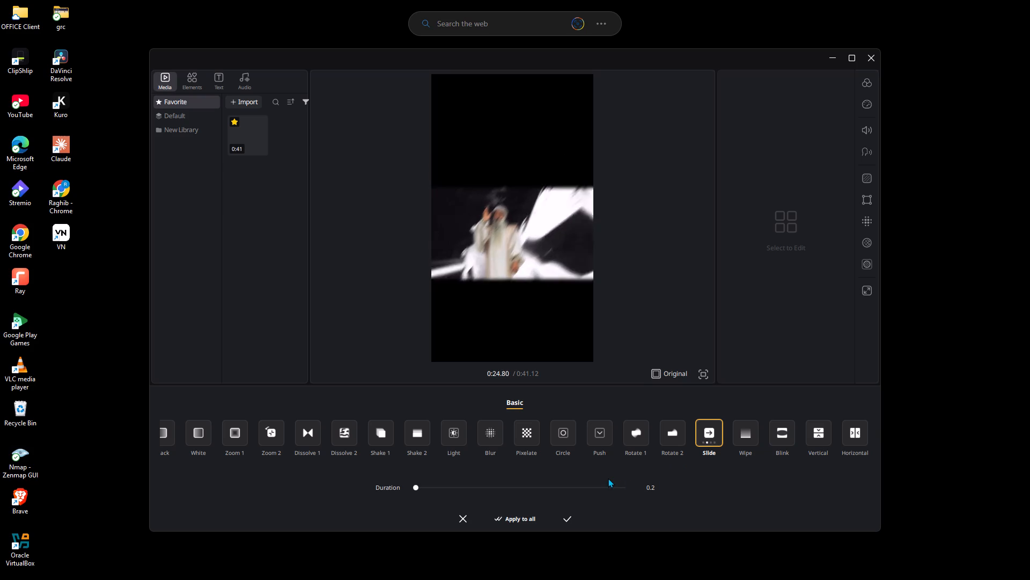
click(591, 488)
click(569, 518)
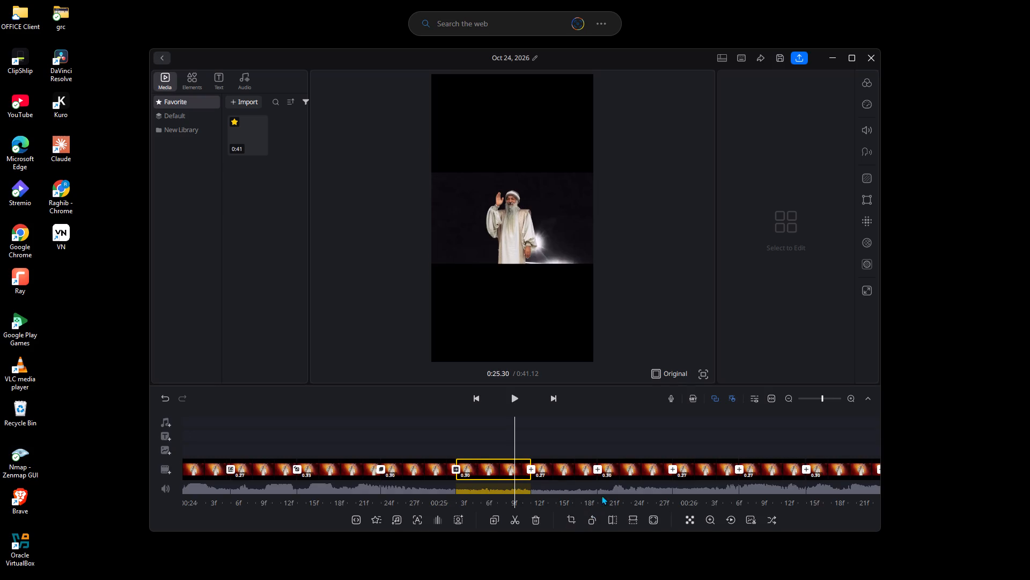
Open the transition choices for the cut at about 0:25.63.
click(598, 471)
click(471, 434)
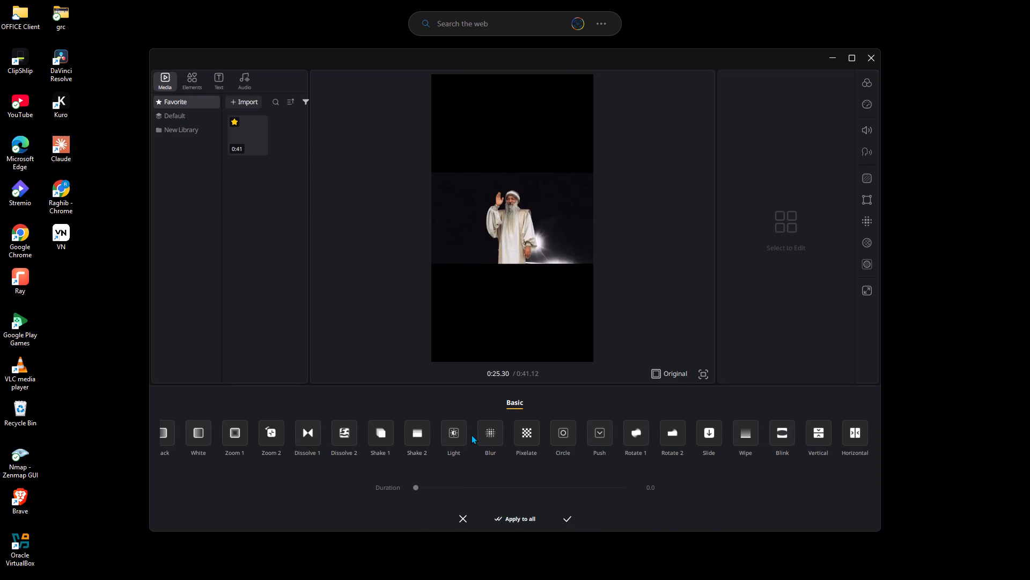
Add a Light transition at the cut at about 0:25.63 with a 0.2 s duration.
click(471, 434)
click(459, 443)
click(595, 483)
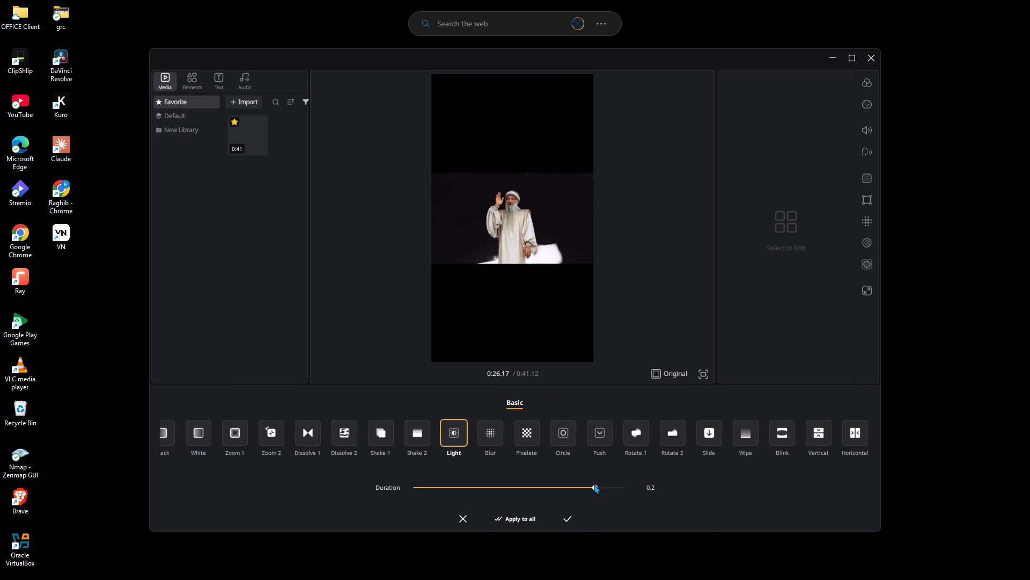
click(565, 516)
Add a Shake 1 transition in its first variant at the cut at about 0:25.37 and shorten its duration slightly.
click(534, 467)
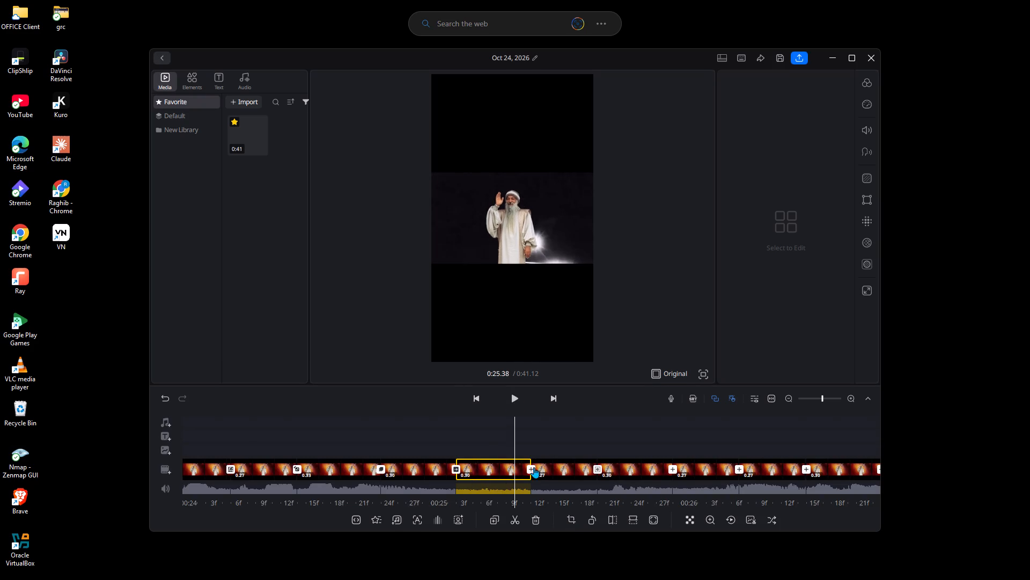
double_click(381, 435)
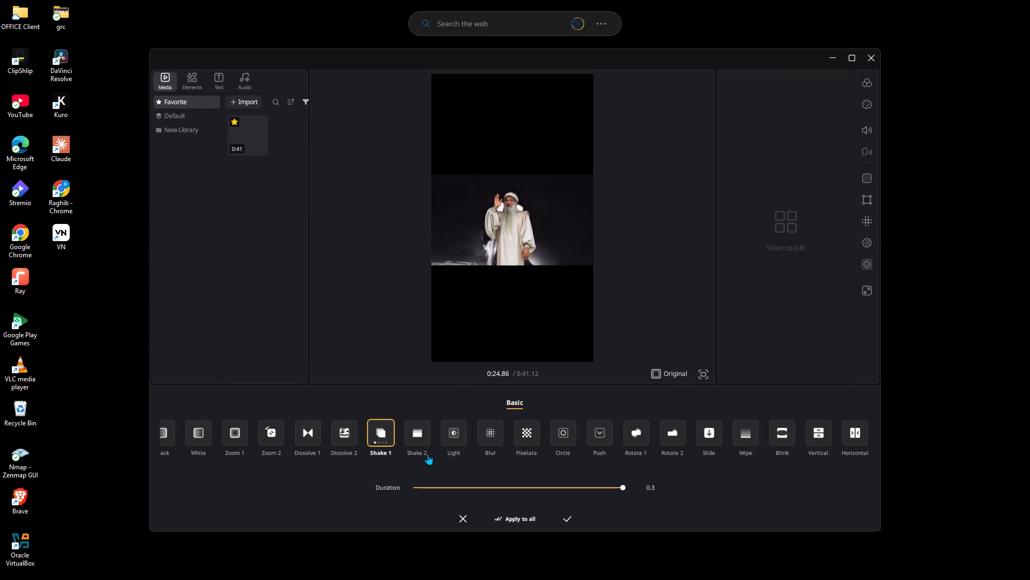
click(555, 488)
click(566, 517)
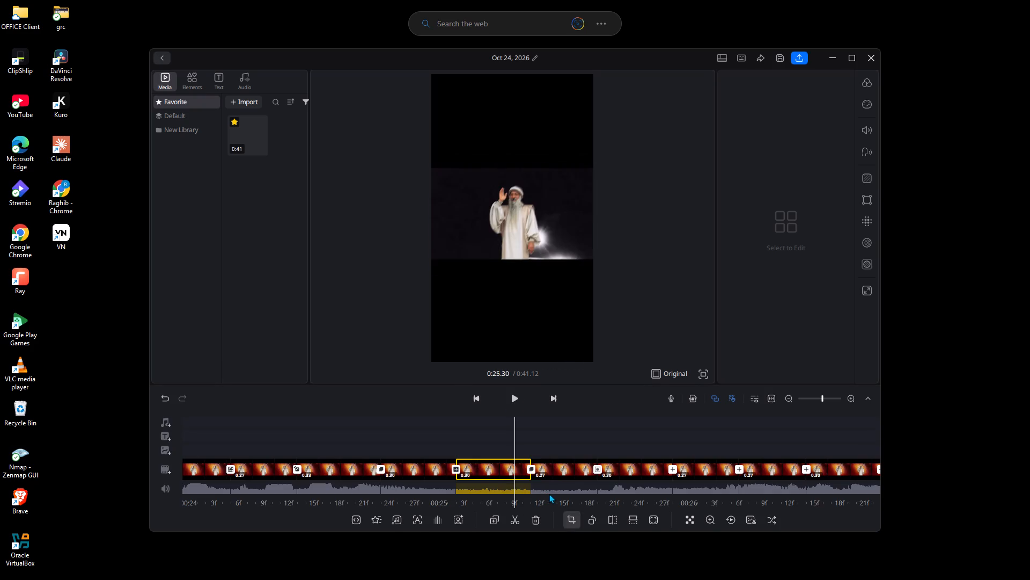
Add a Blink transition at the cut at about 0:25.93 and adjust its duration.
click(674, 467)
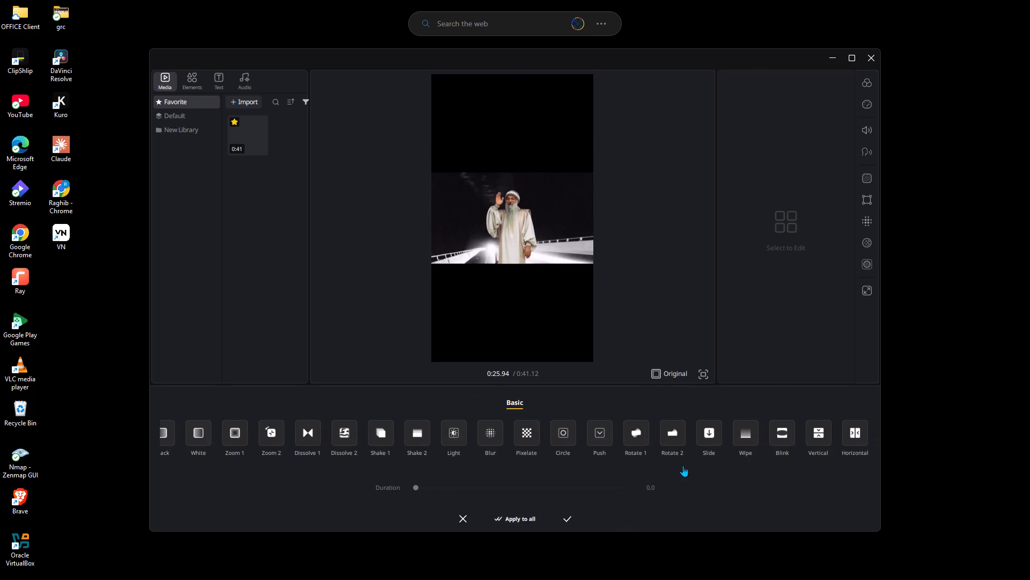
double_click(779, 443)
drag(550, 488, 560, 487)
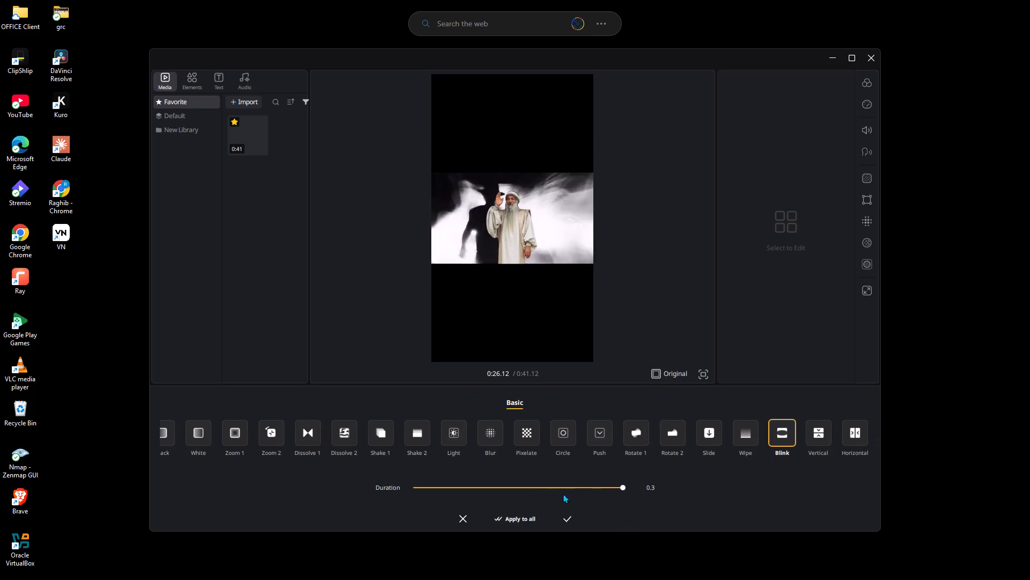
click(569, 516)
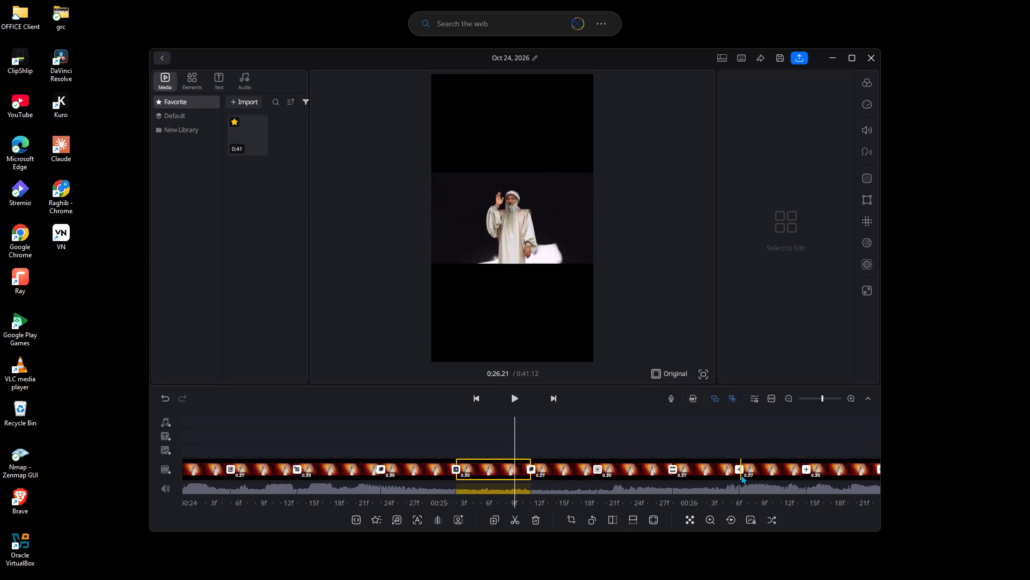
Add a Shake 1 transition in its first variant at the cut at about 0:26.20 and shorten its duration slightly.
click(740, 472)
click(381, 448)
click(385, 447)
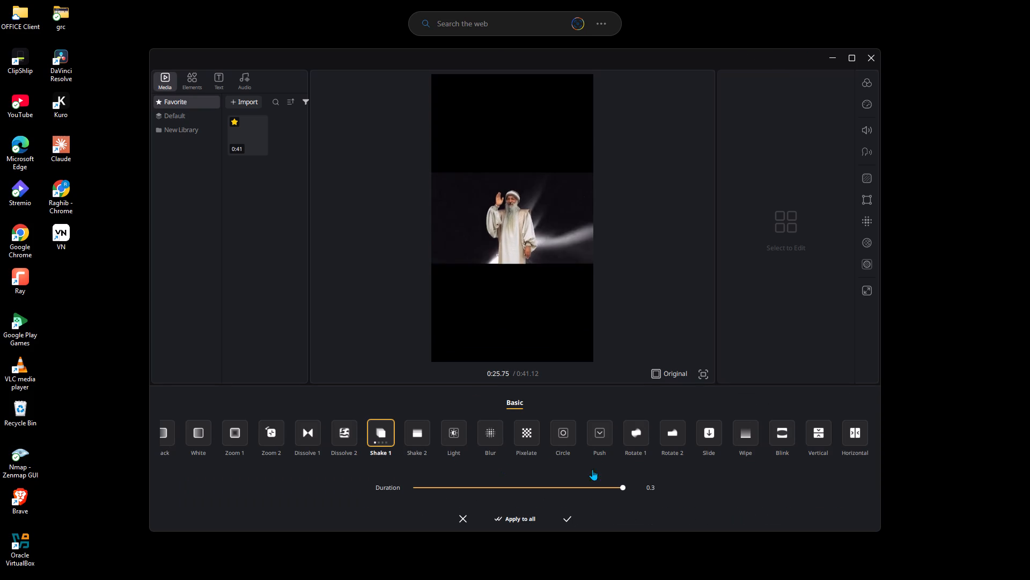
click(583, 487)
click(566, 522)
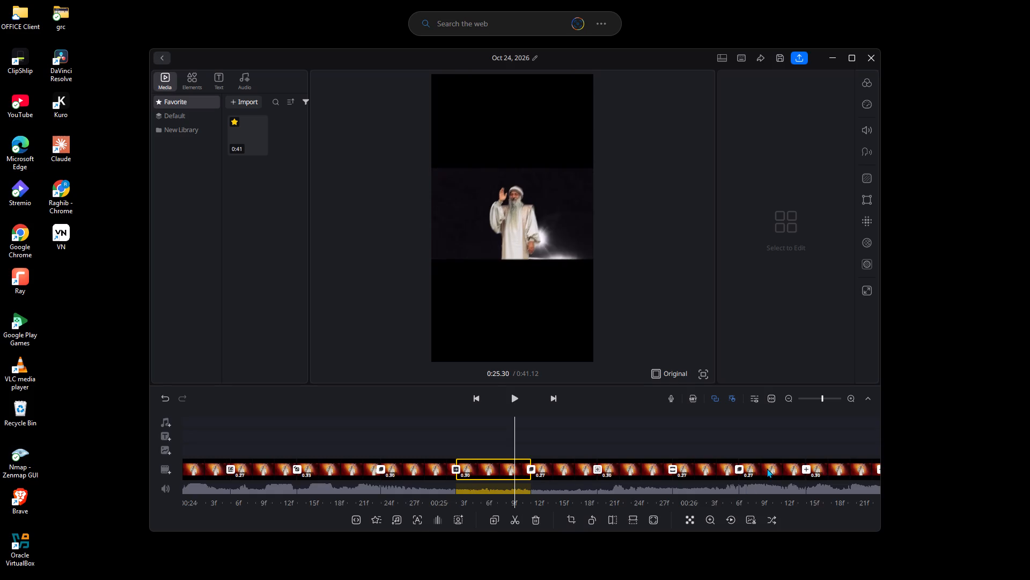
Add a Dissolve 2 transition at the cut at about 0:26.47 and lengthen its duration.
drag(770, 448, 423, 449)
drag(606, 438, 352, 436)
click(211, 472)
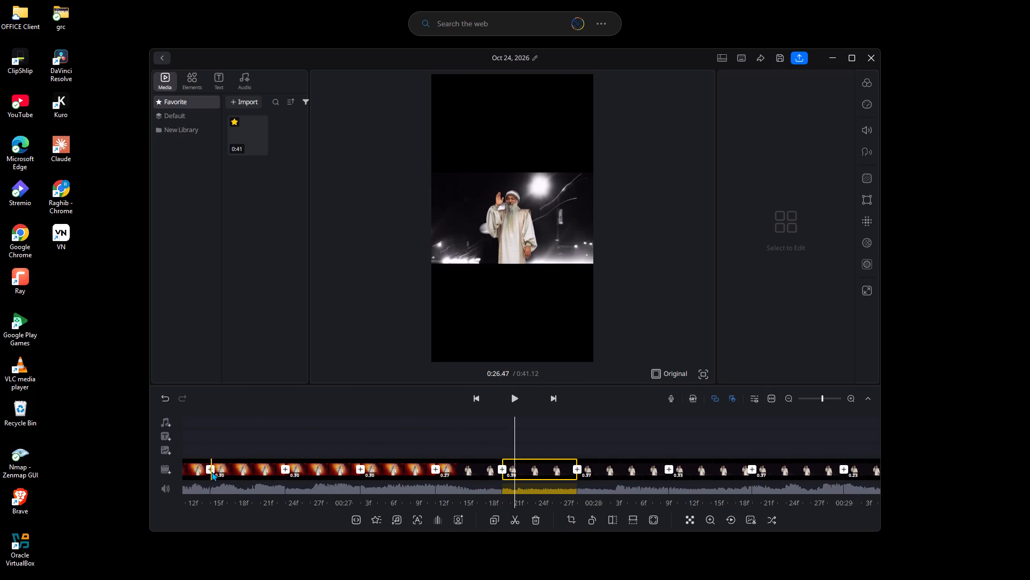
click(337, 441)
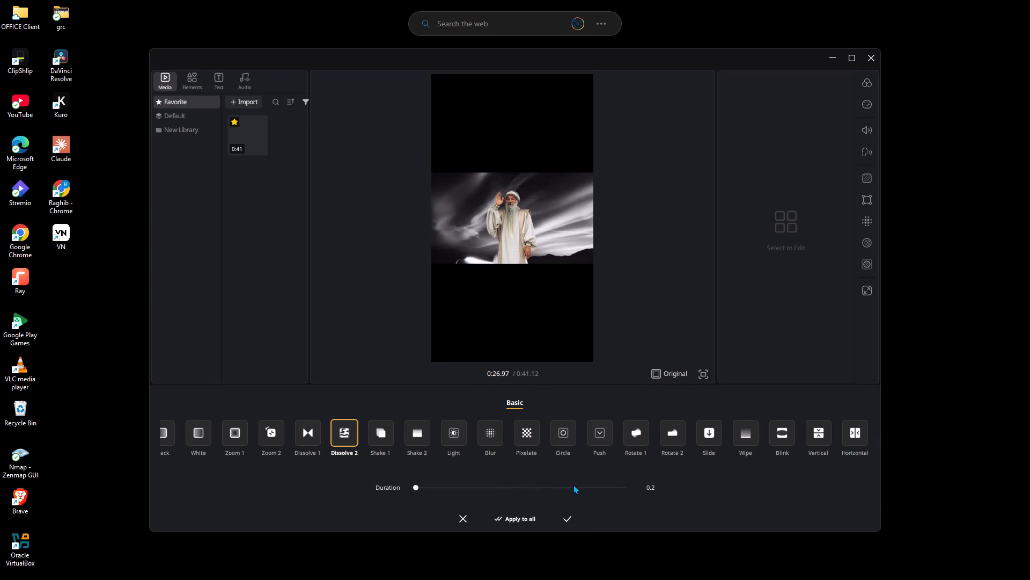
click(574, 485)
click(568, 516)
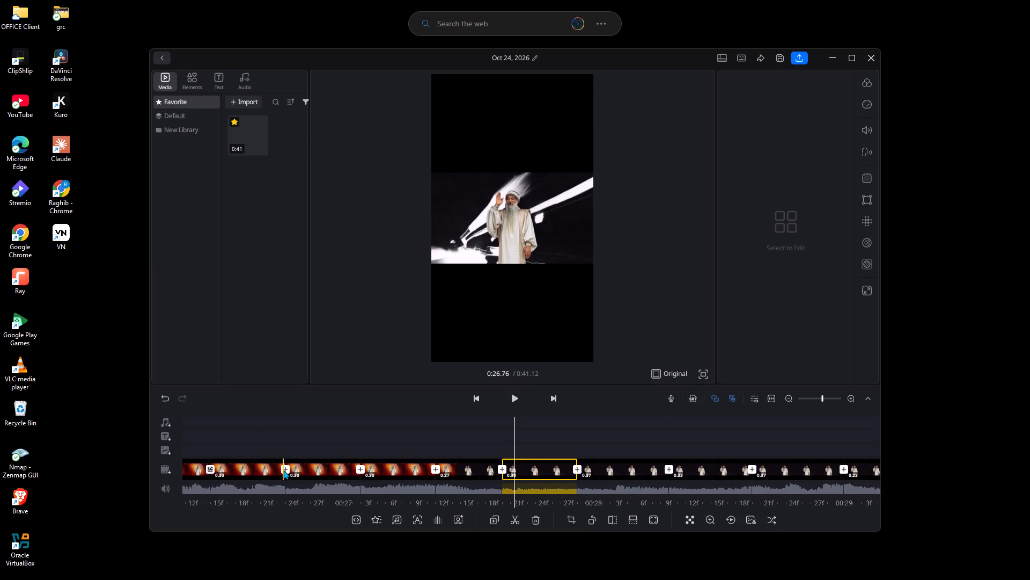
Add a Zoom 2 transition in its first variant at the cut at about 0:26.77 and shorten its duration slightly.
click(283, 470)
click(266, 438)
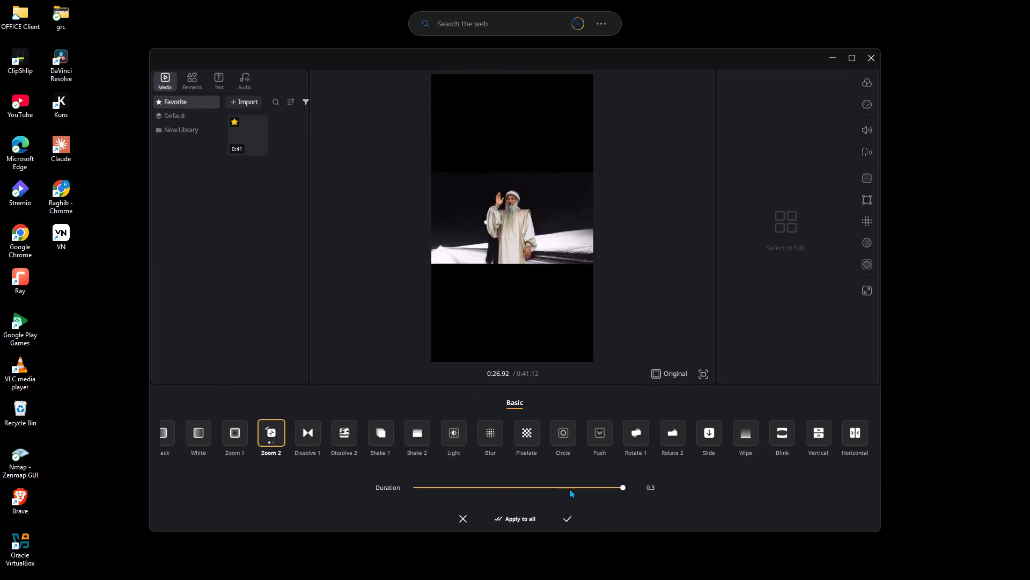
click(569, 489)
click(567, 512)
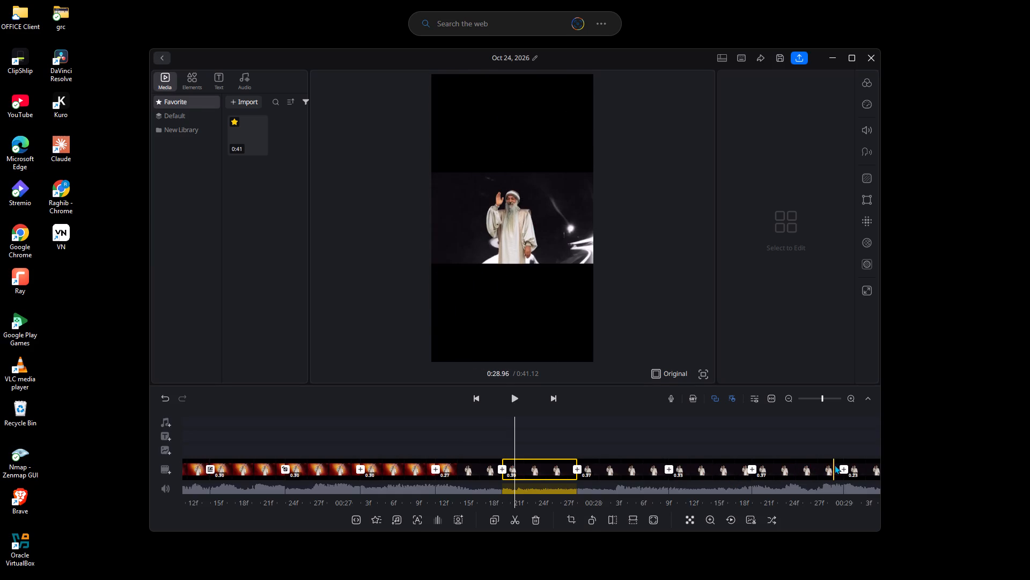
Add a Vertical transition at the cut at about 0:29.00 with a 0.2 s duration.
click(842, 467)
click(805, 440)
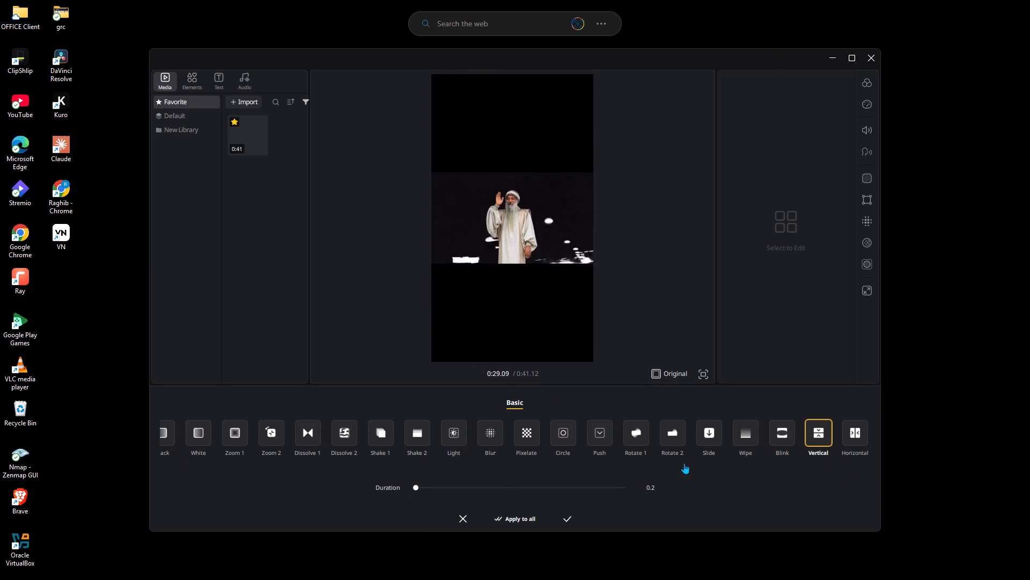
click(586, 481)
click(584, 489)
click(571, 516)
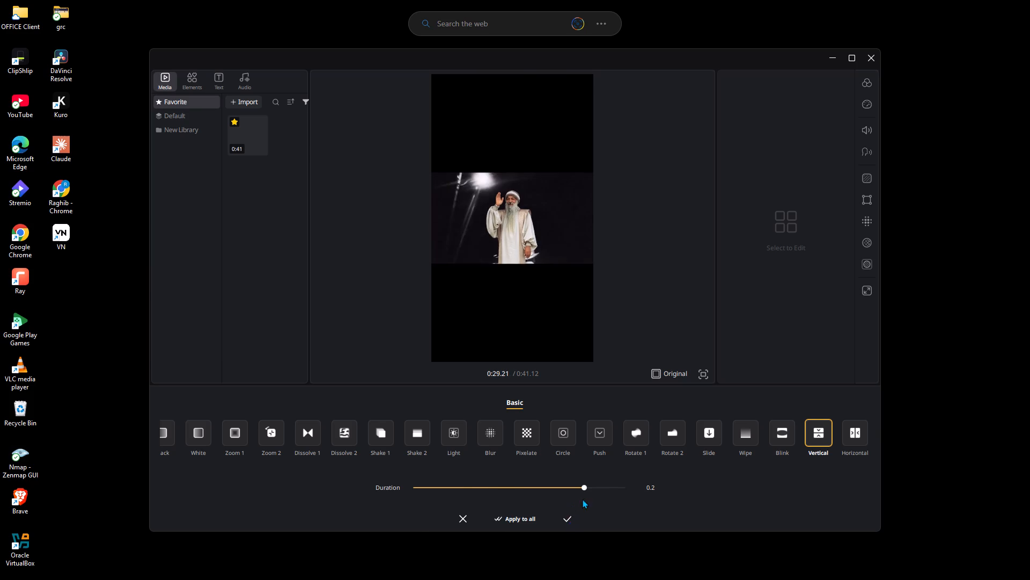
Add a Shake 2 transition in its first variant at the cut at about 0:27.07 with a 0.3 s duration.
click(359, 469)
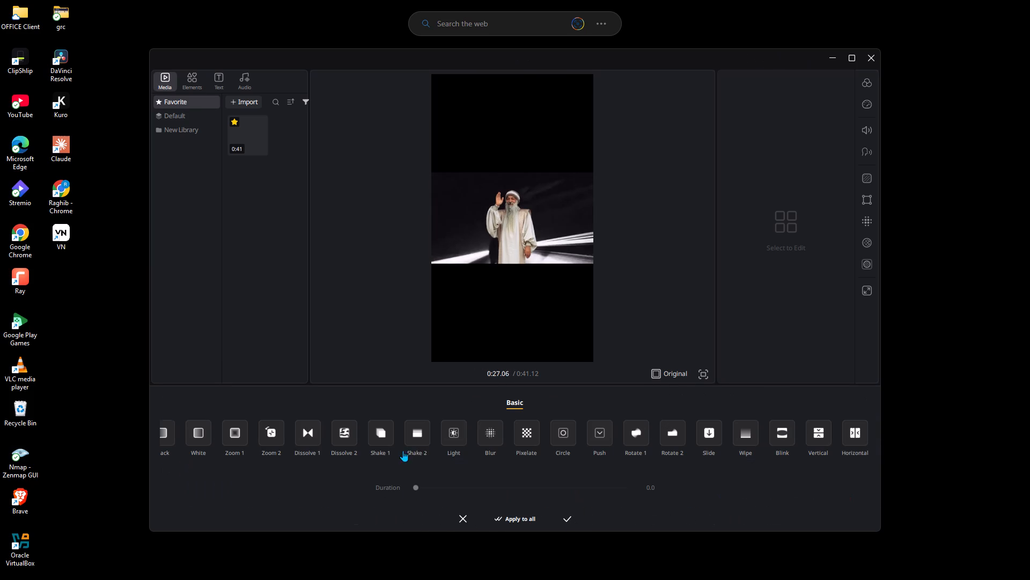
click(426, 441)
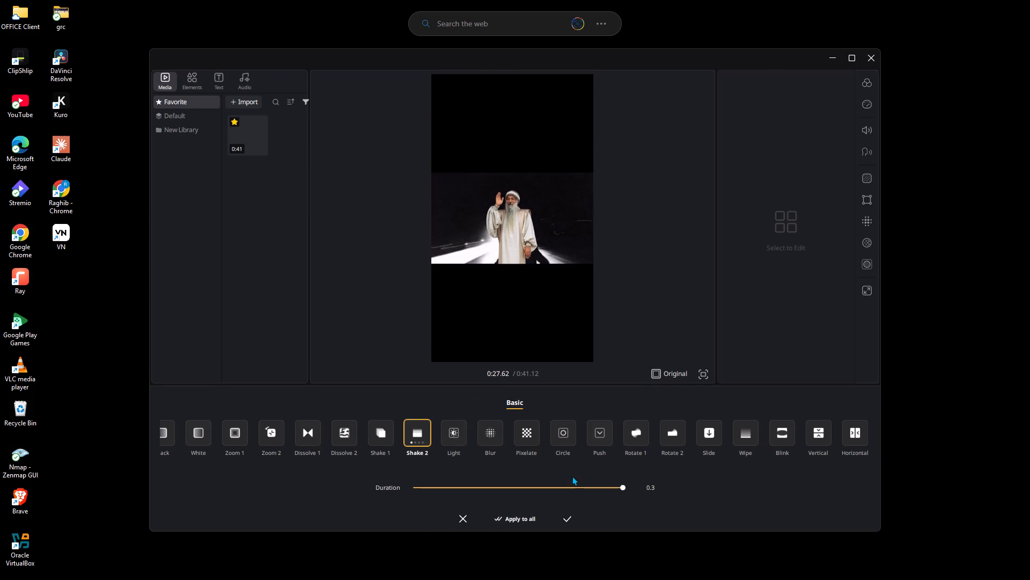
click(575, 483)
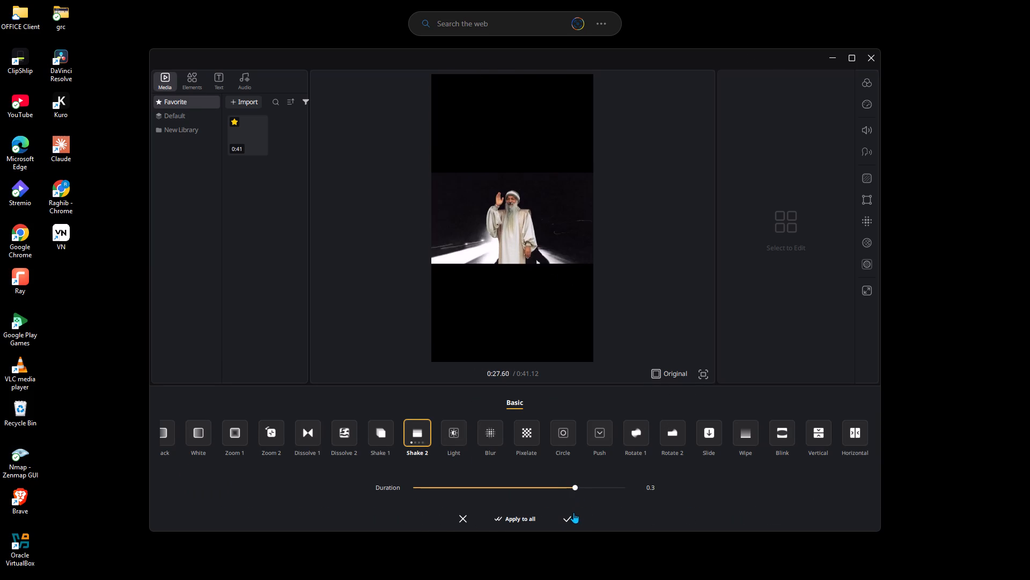
click(567, 515)
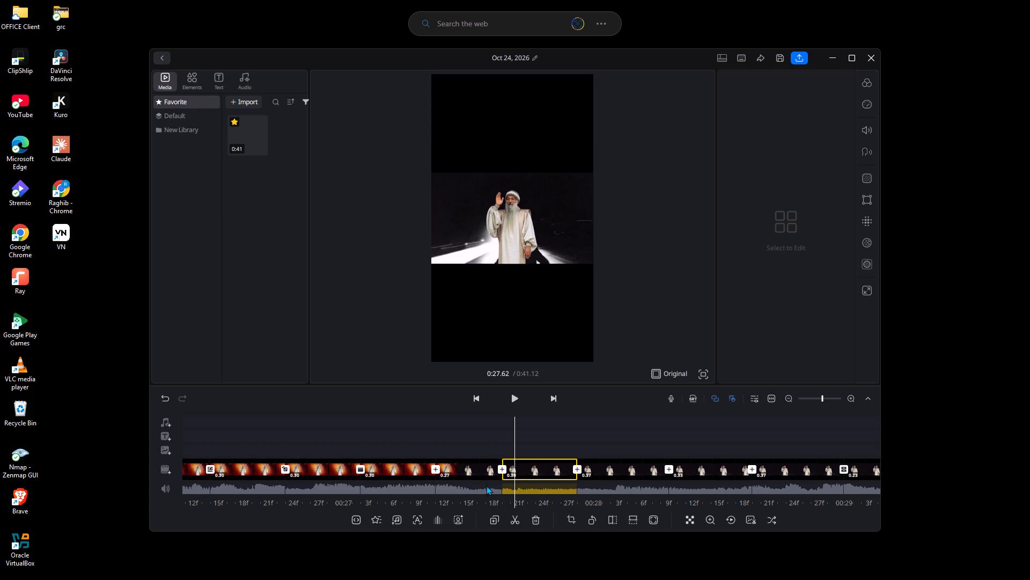
Add a Circle transition at the cut at about 0:27.37 and adjust its duration.
click(436, 467)
click(565, 431)
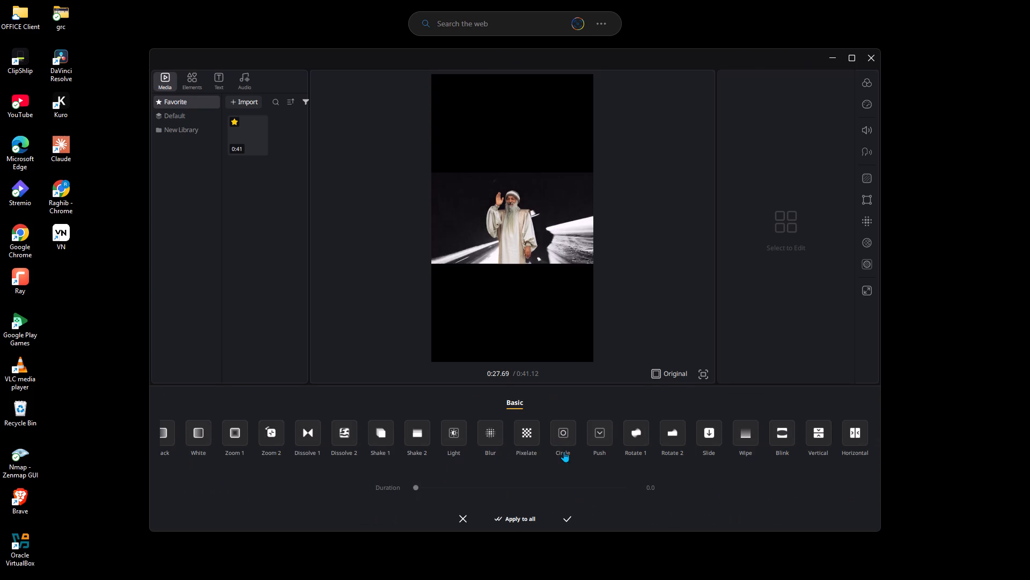
click(566, 487)
click(570, 514)
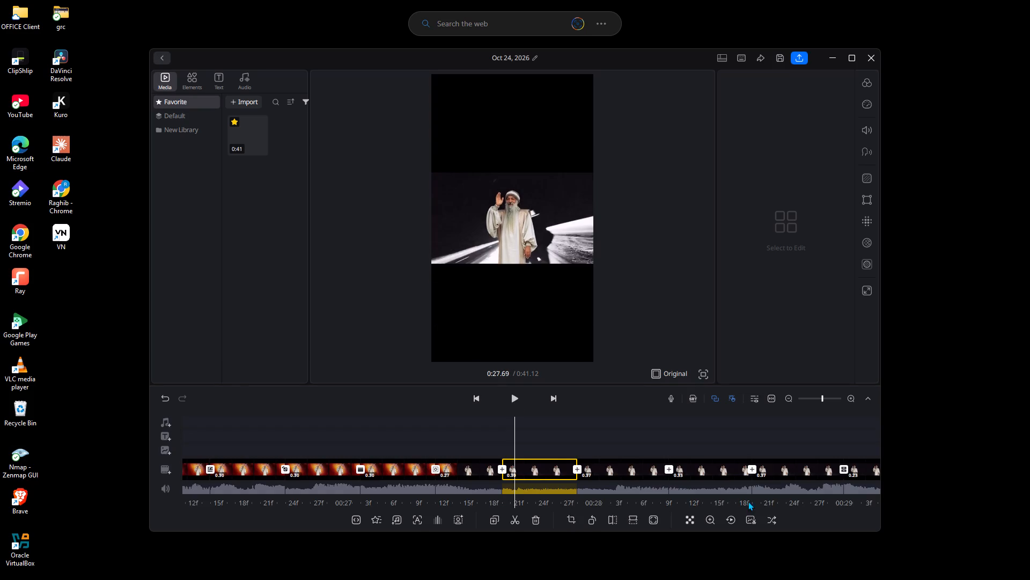
Add a Rotate 1 transition in its first variant at the cut at about 0:28.63 with a 0.3 s duration.
click(748, 470)
click(631, 427)
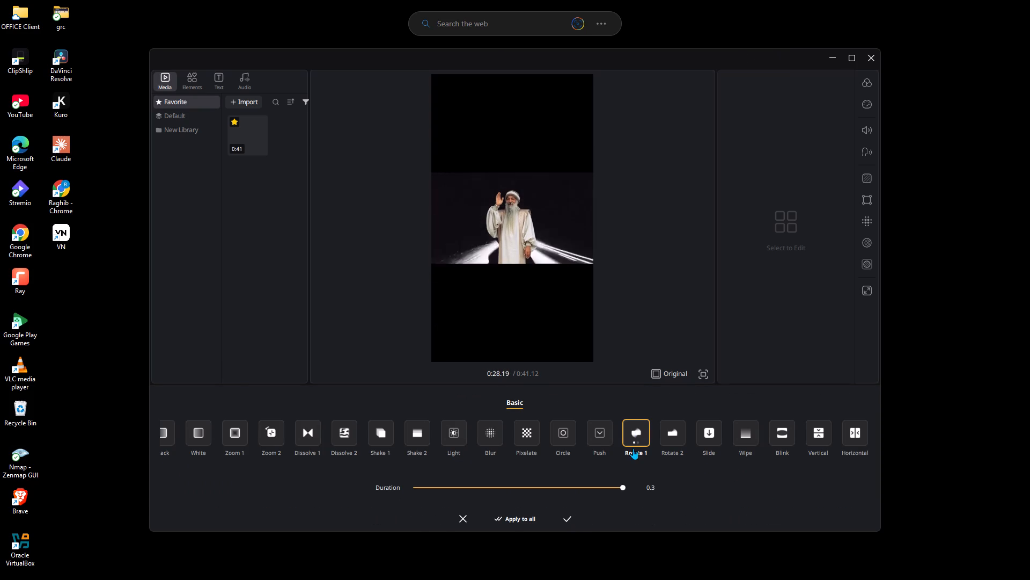
click(585, 488)
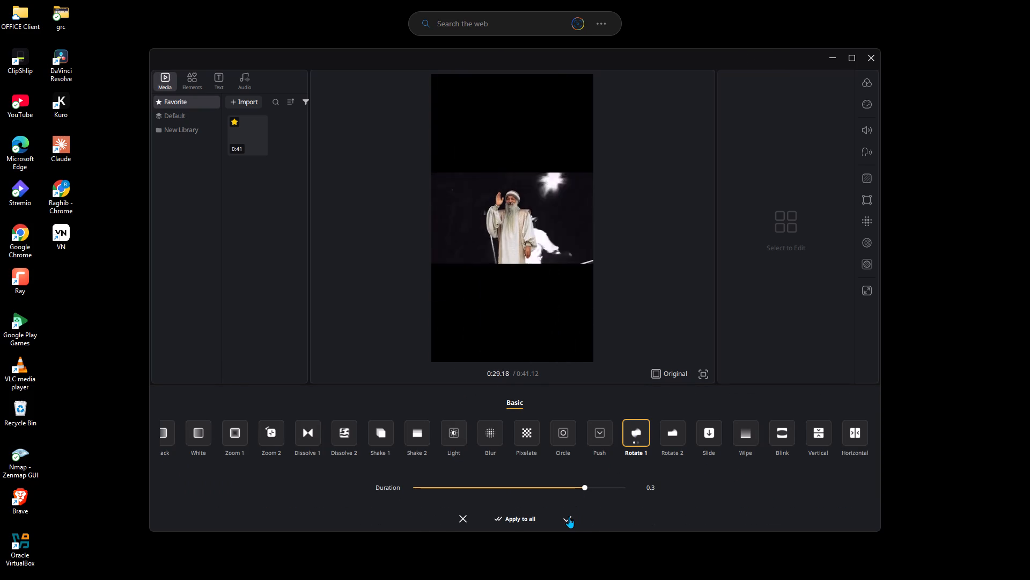
click(569, 517)
Add a Blur transition at the cut at about 0:28.30 with a 0.2 s duration.
click(665, 469)
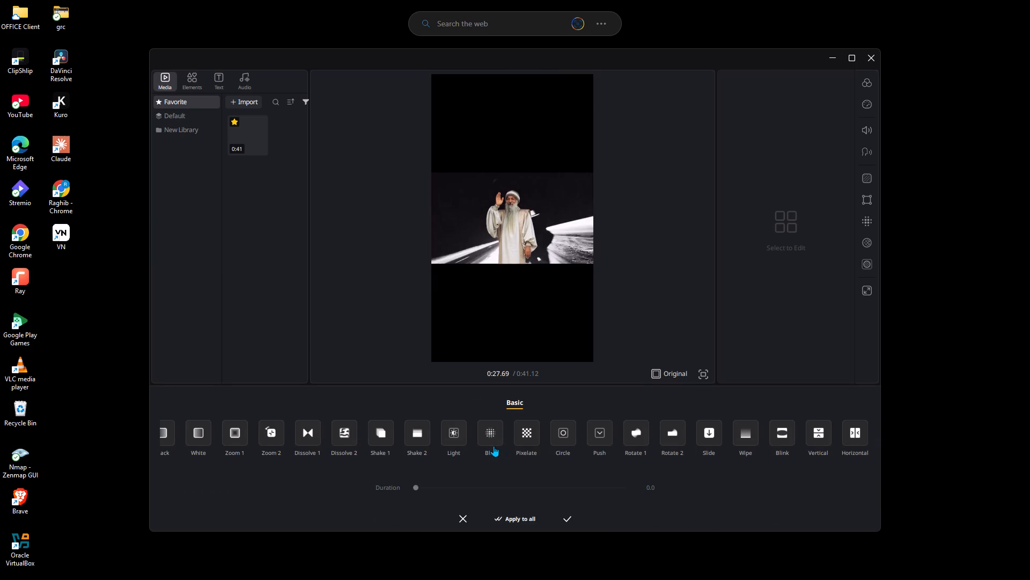
click(494, 446)
click(547, 489)
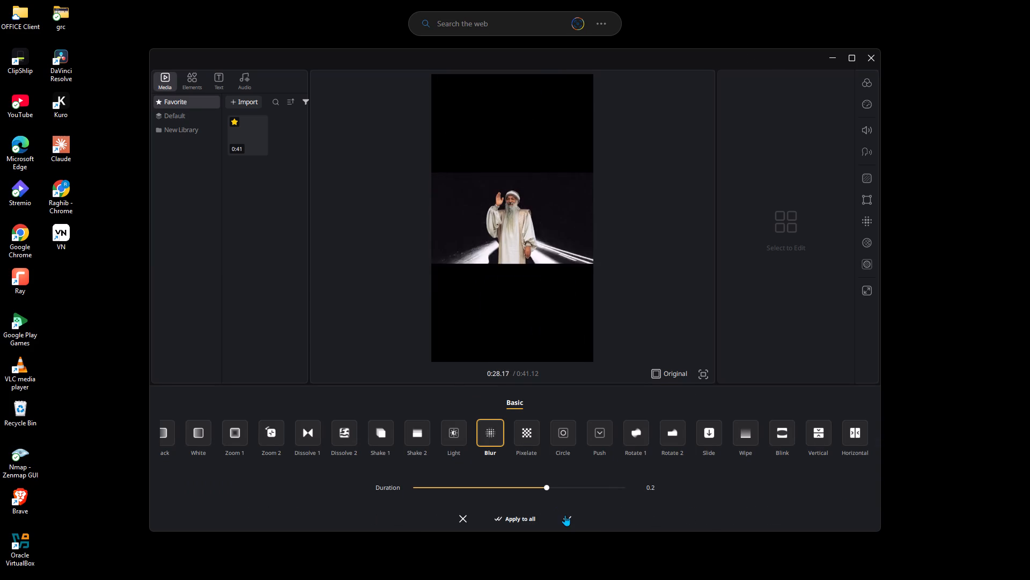
click(568, 516)
Add a Shake 1 transition in its second variant at the cut at about 0:27.63 and shorten its duration slightly.
click(502, 467)
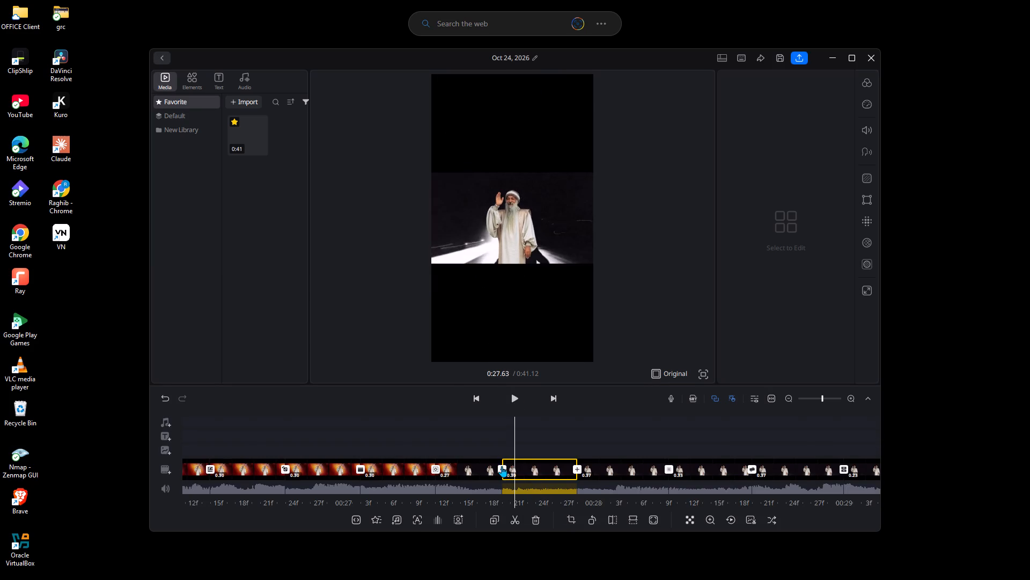
double_click(391, 432)
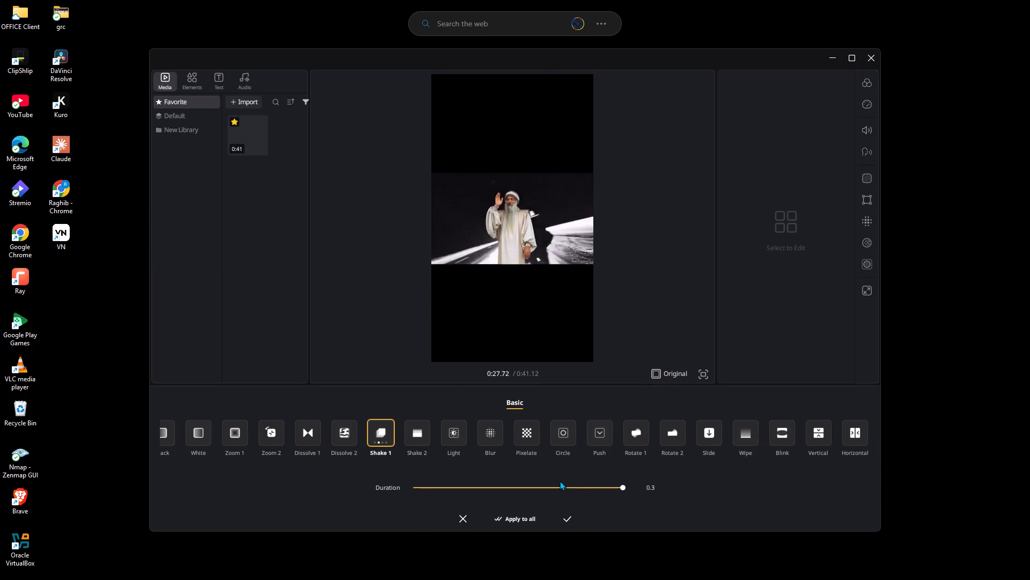
click(579, 487)
click(571, 517)
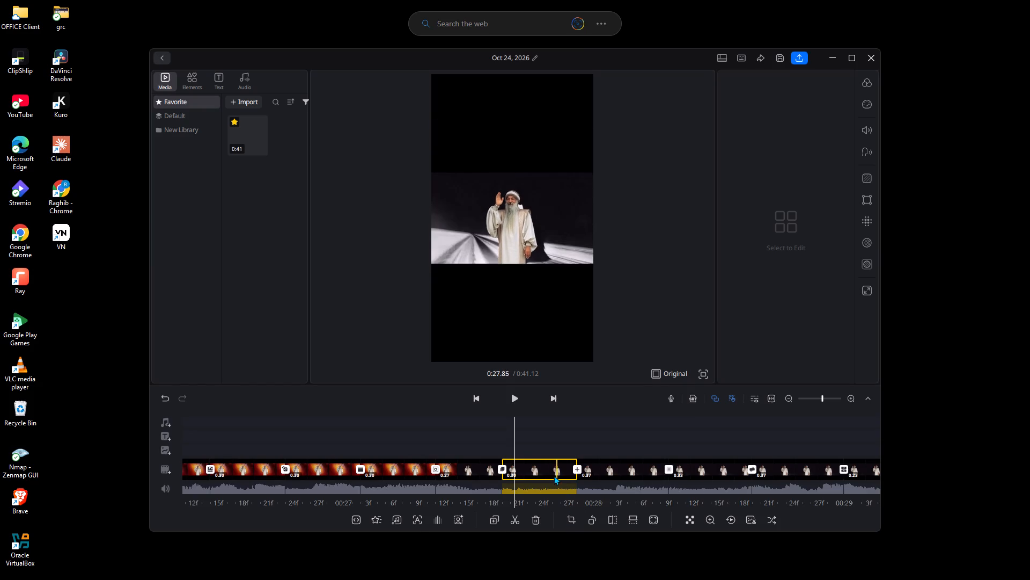
Add a Dissolve 2 transition at the cut at about 0:27.93 and lengthen its duration.
click(575, 468)
click(350, 427)
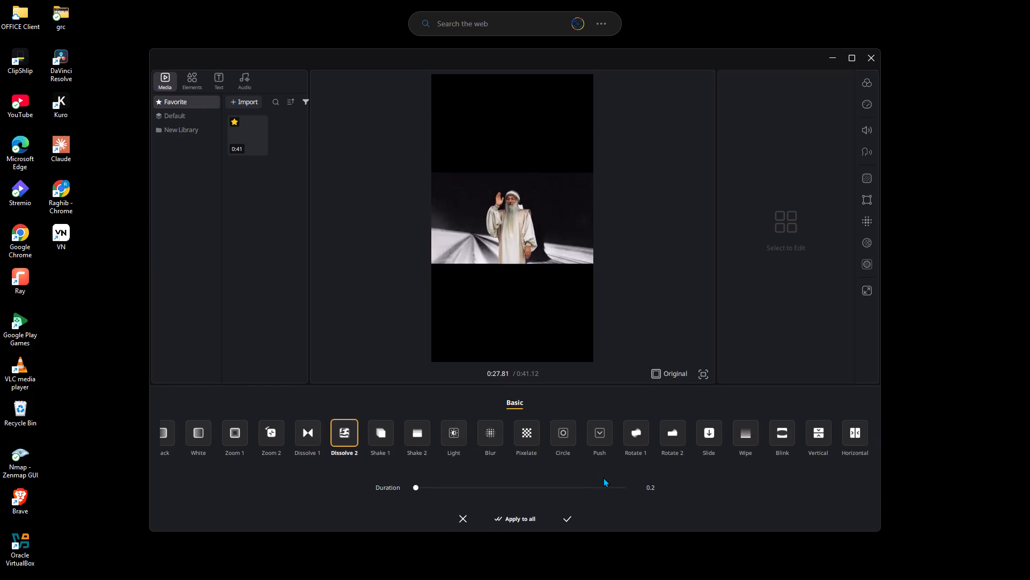
click(604, 482)
click(602, 486)
click(572, 514)
Add a Zoom 1 transition at the cut at about 0:29.23 and adjust its duration.
drag(693, 435, 461, 437)
drag(608, 438, 352, 433)
drag(554, 443, 253, 448)
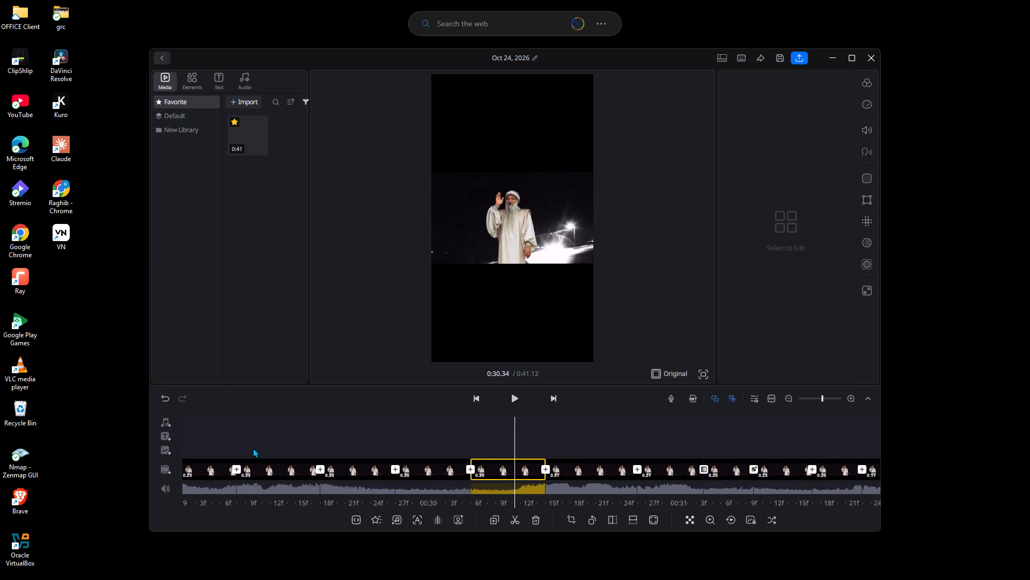
drag(253, 448, 246, 448)
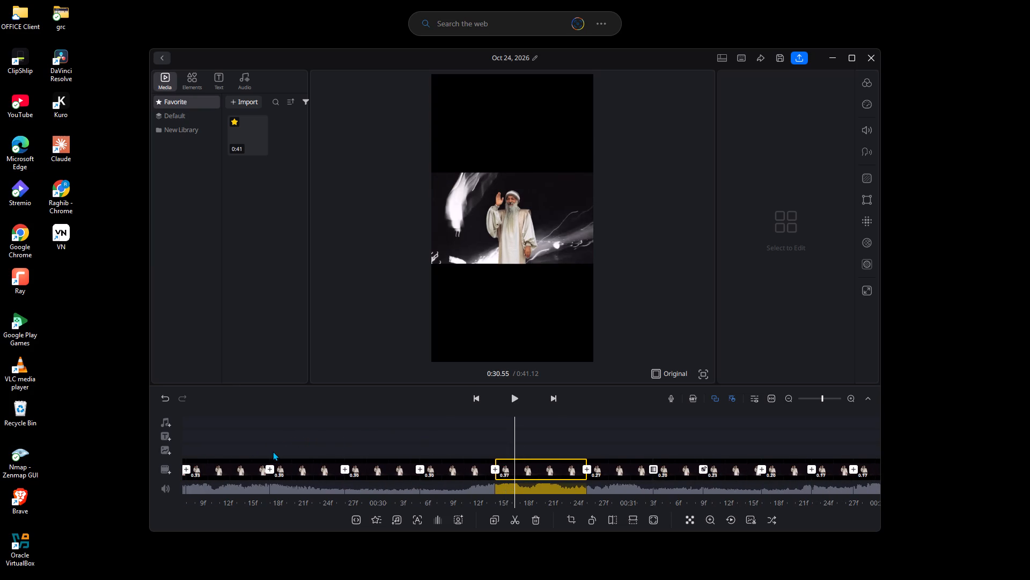
click(188, 469)
click(237, 436)
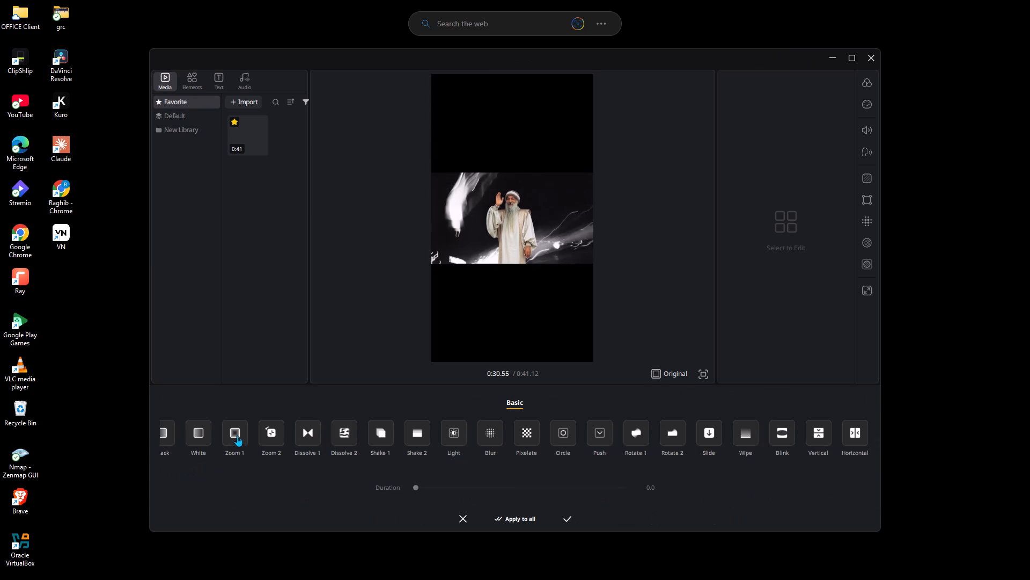
click(583, 483)
click(567, 518)
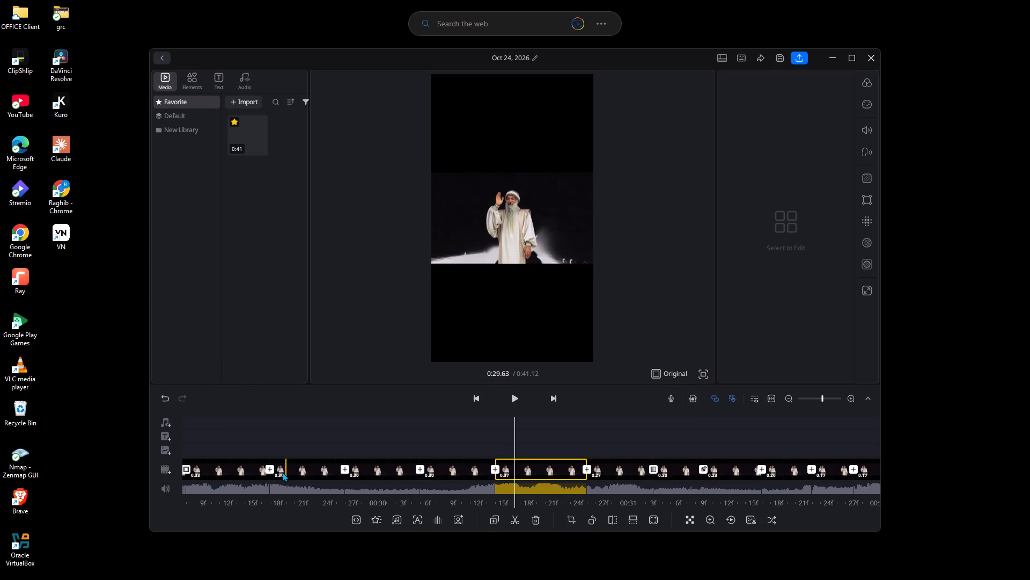
Add a Dissolve 2 transition at the cut at about 0:29.57 and lengthen its duration.
click(270, 467)
click(335, 438)
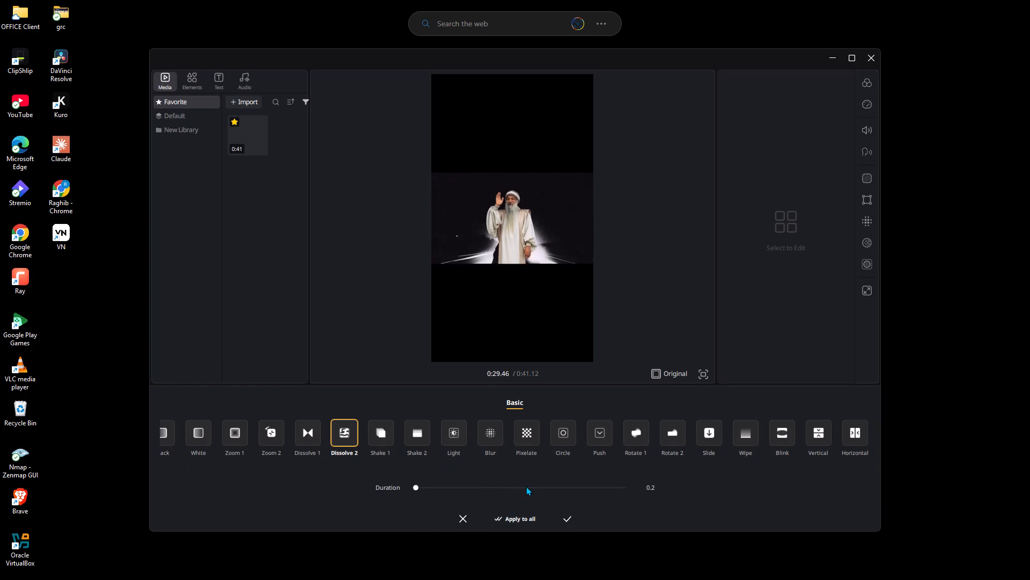
click(566, 489)
click(562, 518)
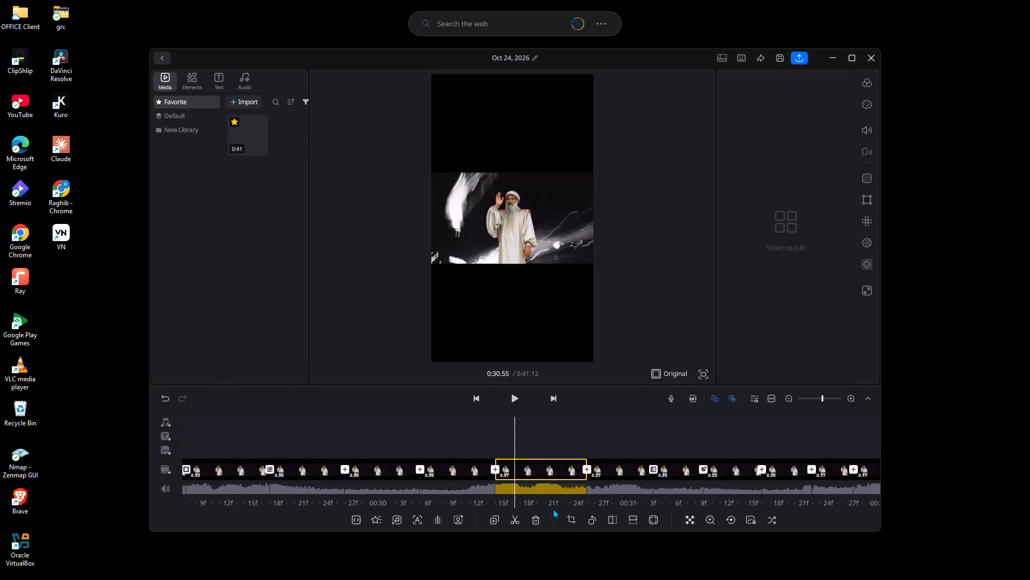
Add a Shake 2 transition at the cut at about 0:29.87 with a 0.3 s duration.
click(344, 467)
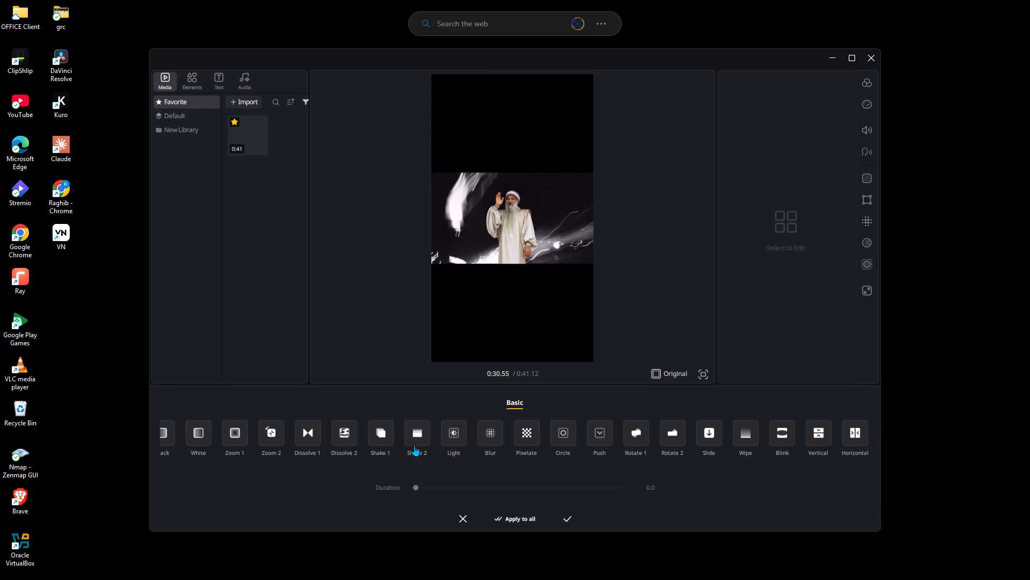
click(421, 440)
click(573, 485)
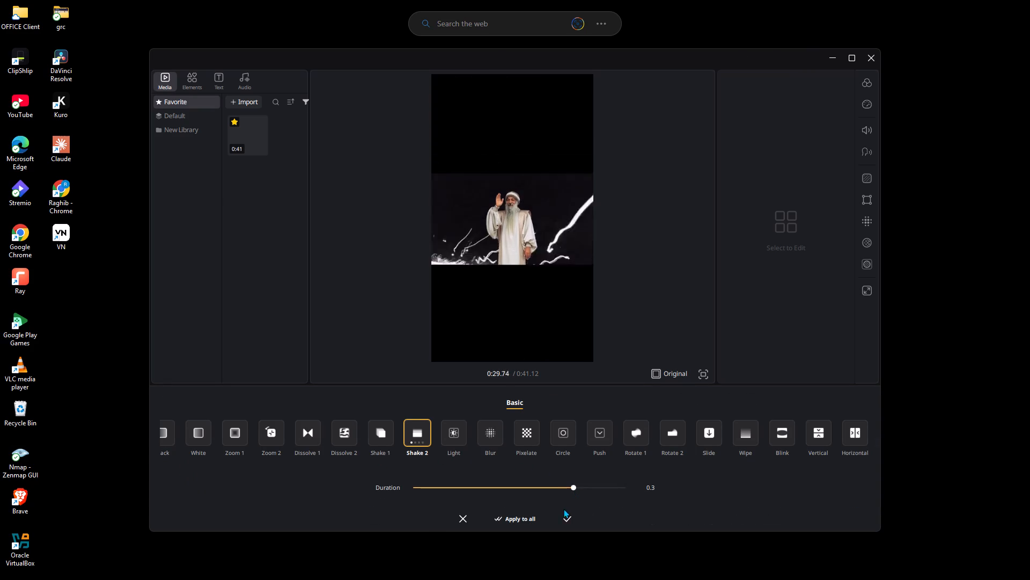
click(562, 512)
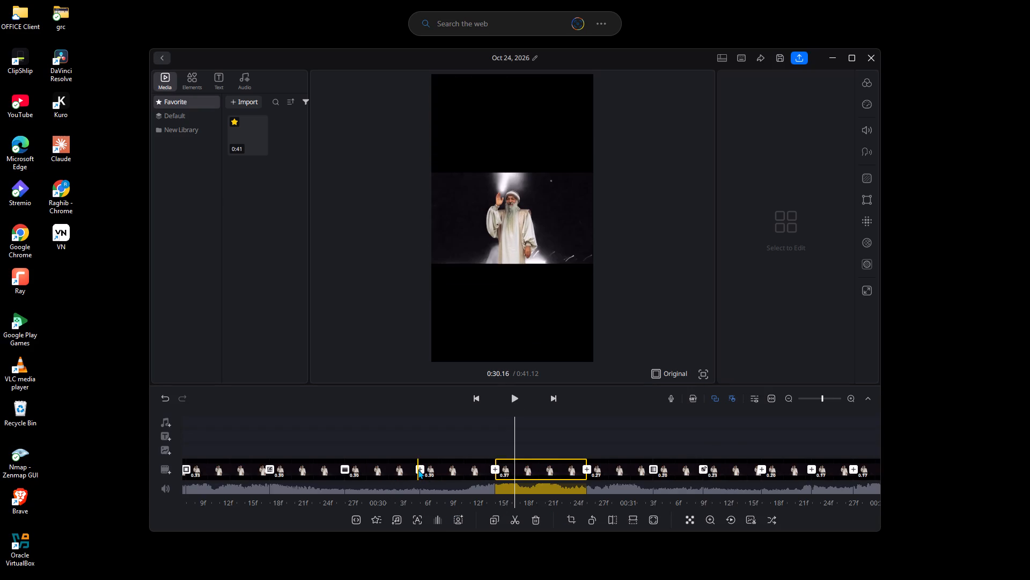
Add a Light transition at the cut at about 0:30.17 with a 0.3 s duration.
click(418, 469)
click(457, 441)
click(572, 485)
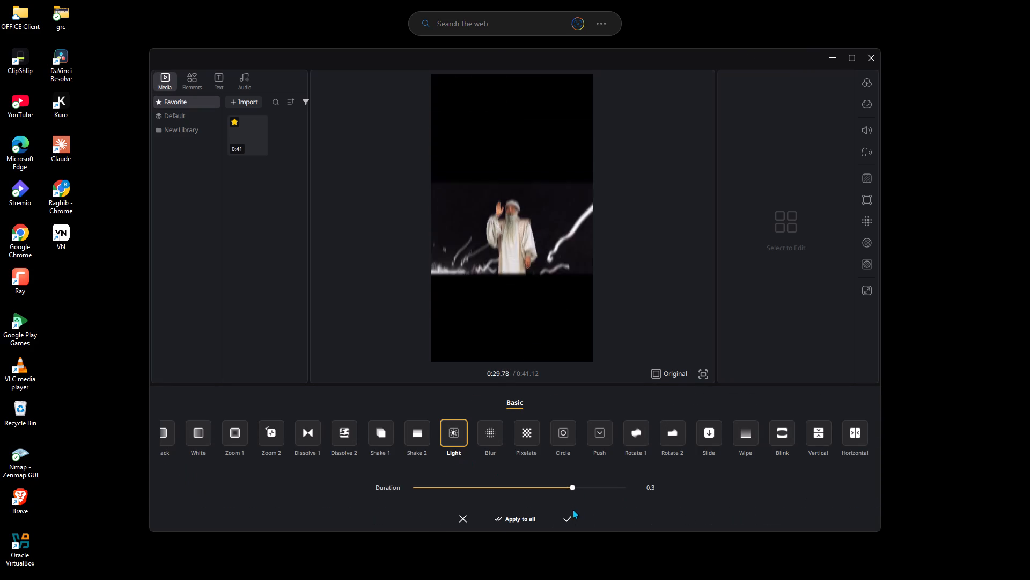
click(569, 517)
Add a Circle transition at the cut at about 0:30.47, after trying Blur, and adjust its duration to 0.2 s.
click(491, 473)
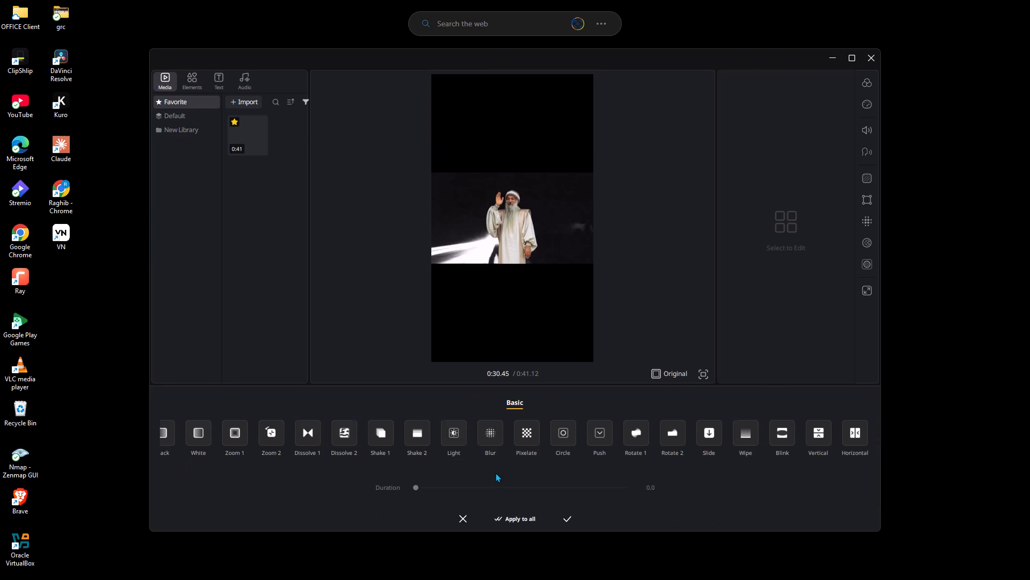
click(492, 445)
click(543, 430)
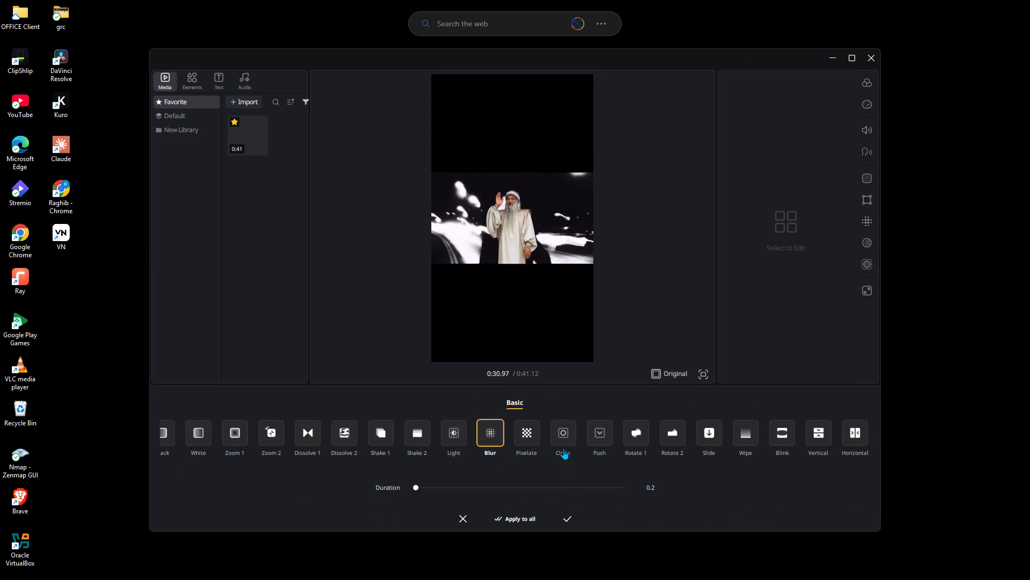
click(563, 448)
click(577, 488)
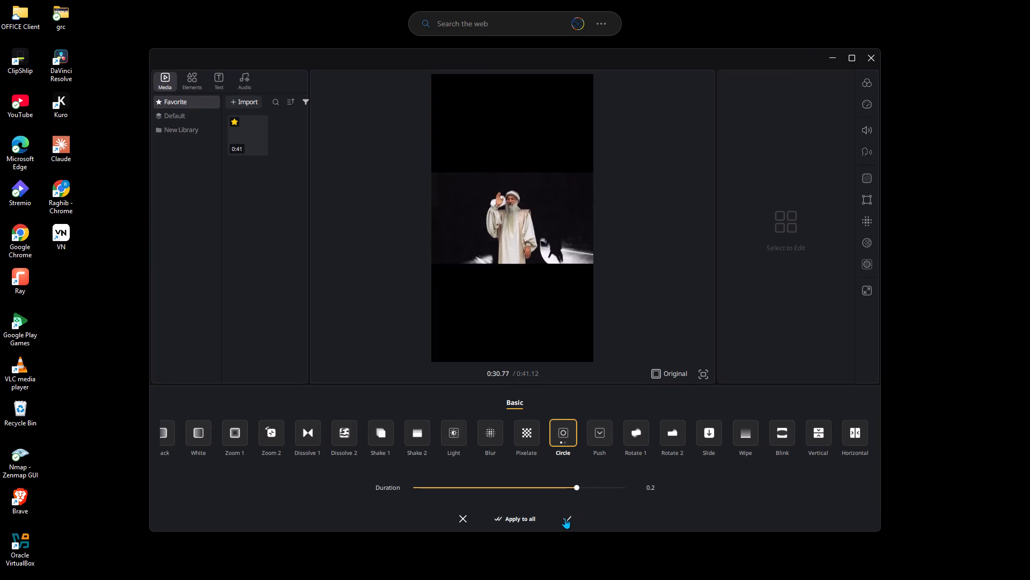
click(565, 518)
Add a Dissolve 1 transition at the cut at about 0:30.83 with its duration adjusted to 0.2 s.
click(585, 471)
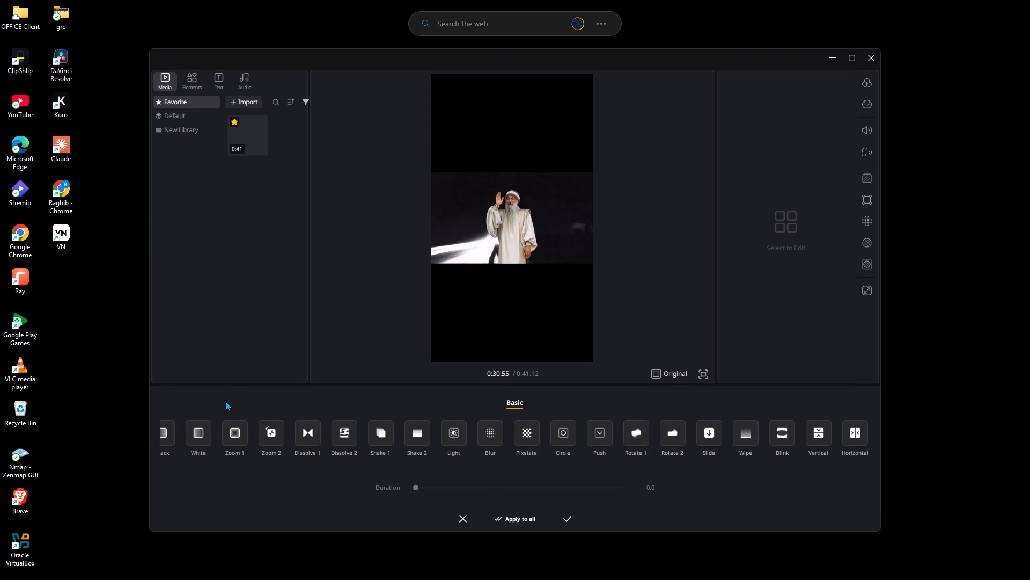
click(299, 438)
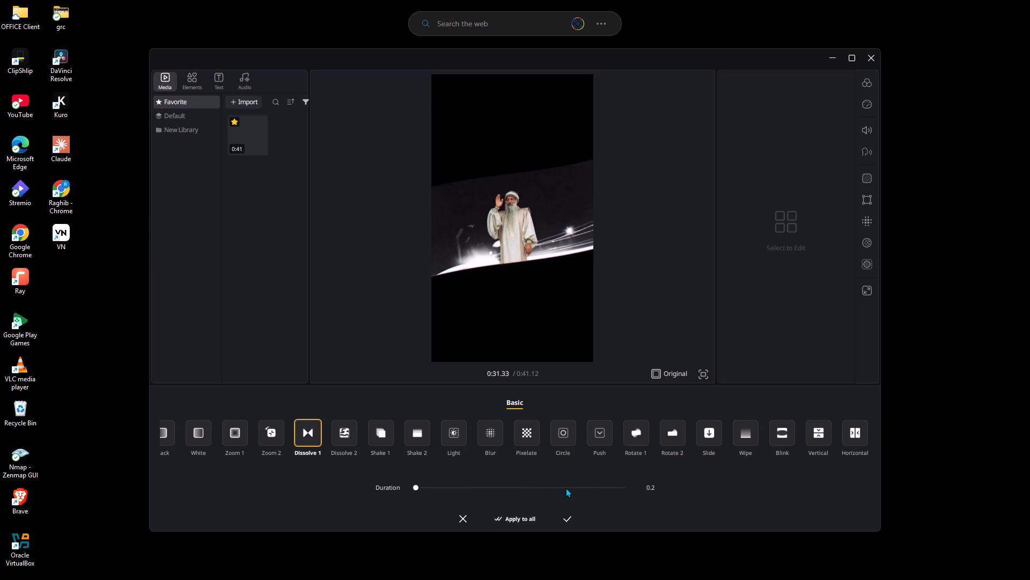
click(572, 489)
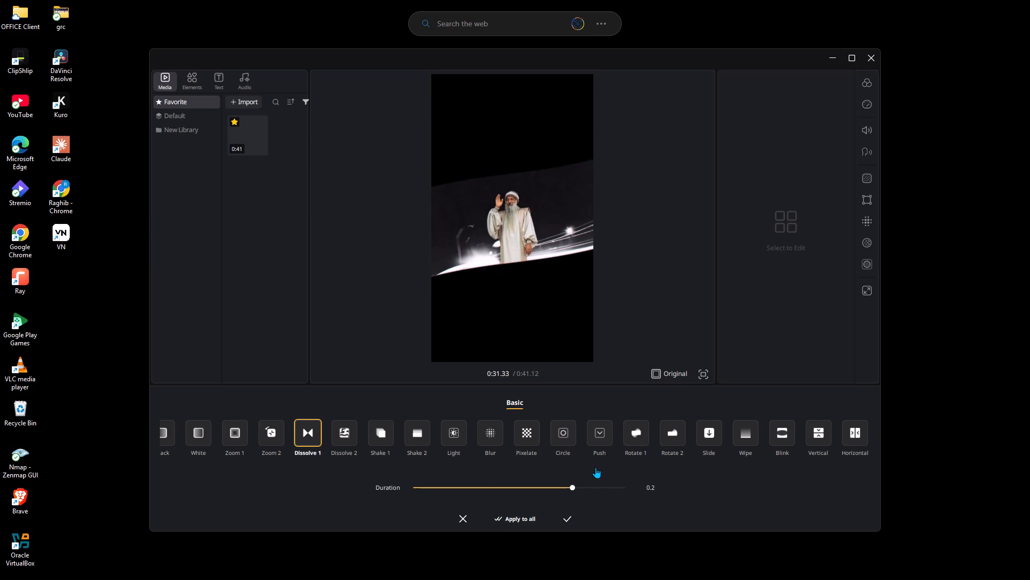
click(569, 514)
Add a Circle transition at the cut at about 0:31.53 with its duration adjusted to 0.2 s.
drag(578, 430, 364, 436)
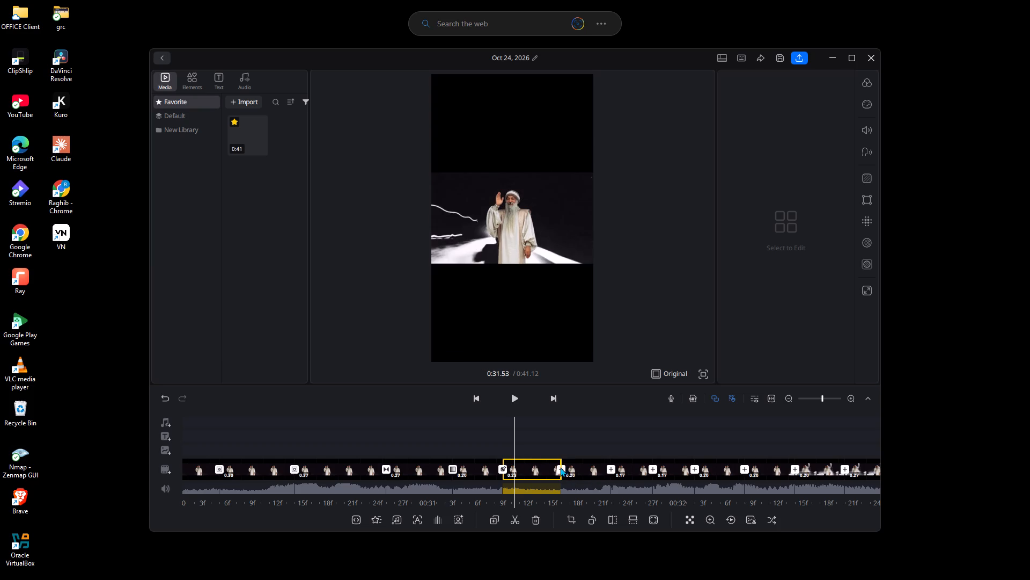
click(560, 467)
click(568, 438)
click(579, 490)
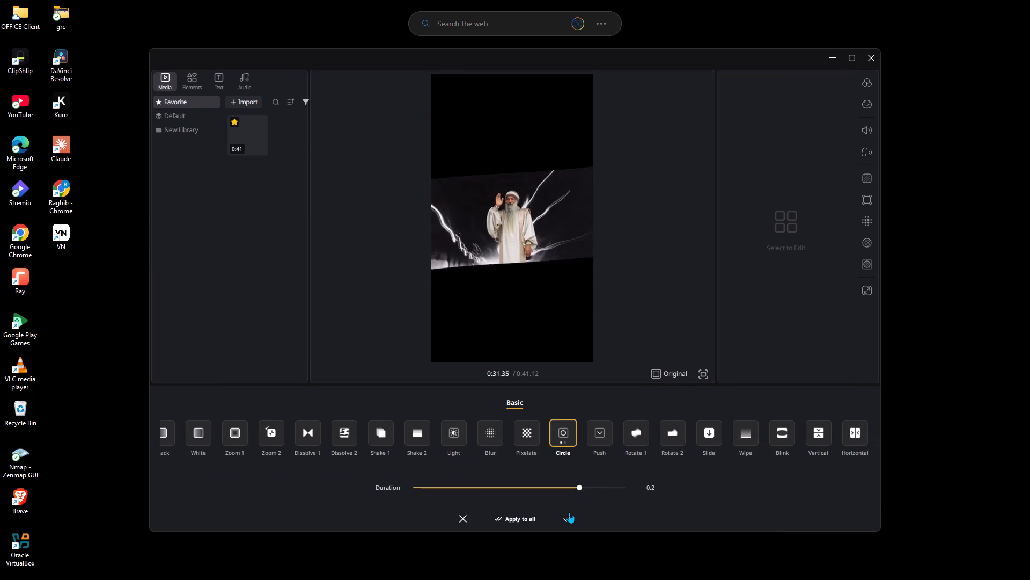
click(569, 514)
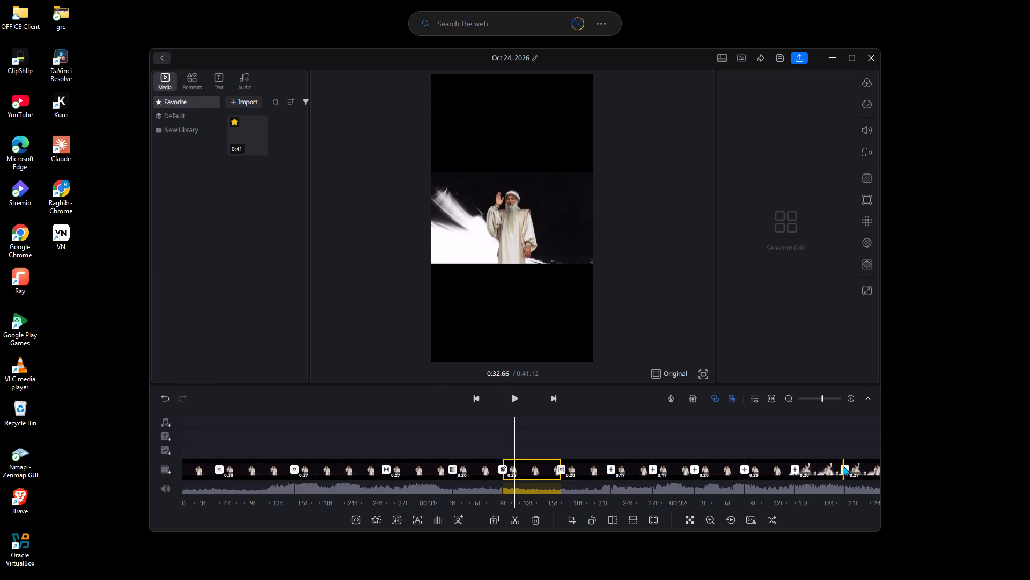
Add a Wipe transition at the cut at about 0:32.67 and lengthen its duration.
click(843, 466)
click(732, 442)
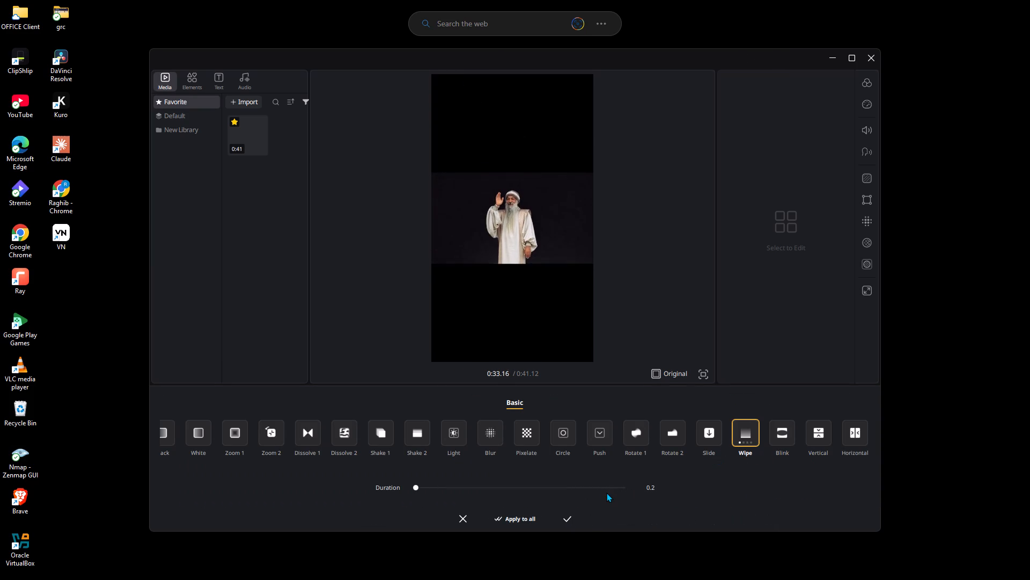
click(604, 488)
click(566, 518)
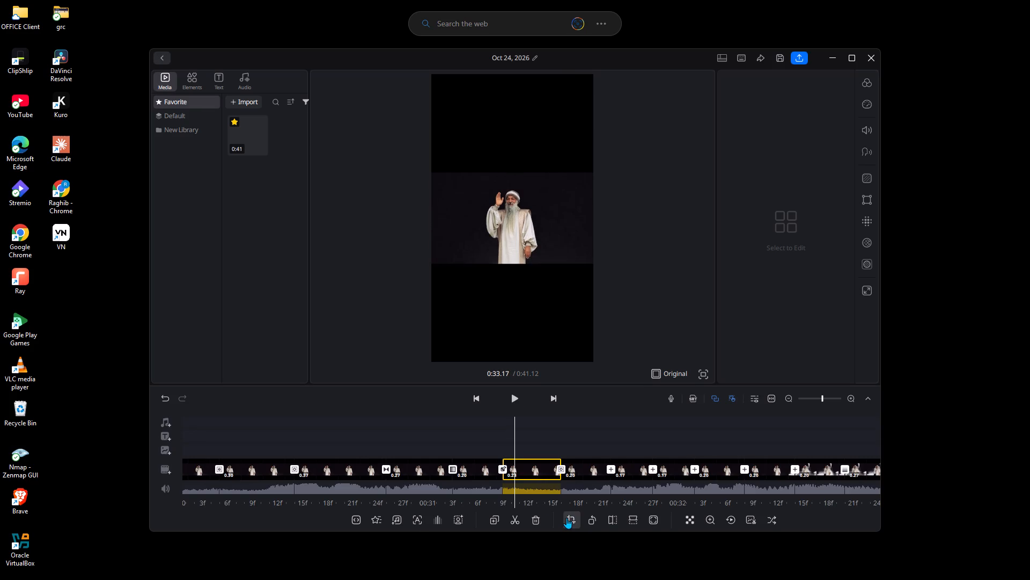
Add a Circle transition at the cut at about 0:31.73 with its duration adjusted to 0.2 s.
click(613, 470)
click(509, 446)
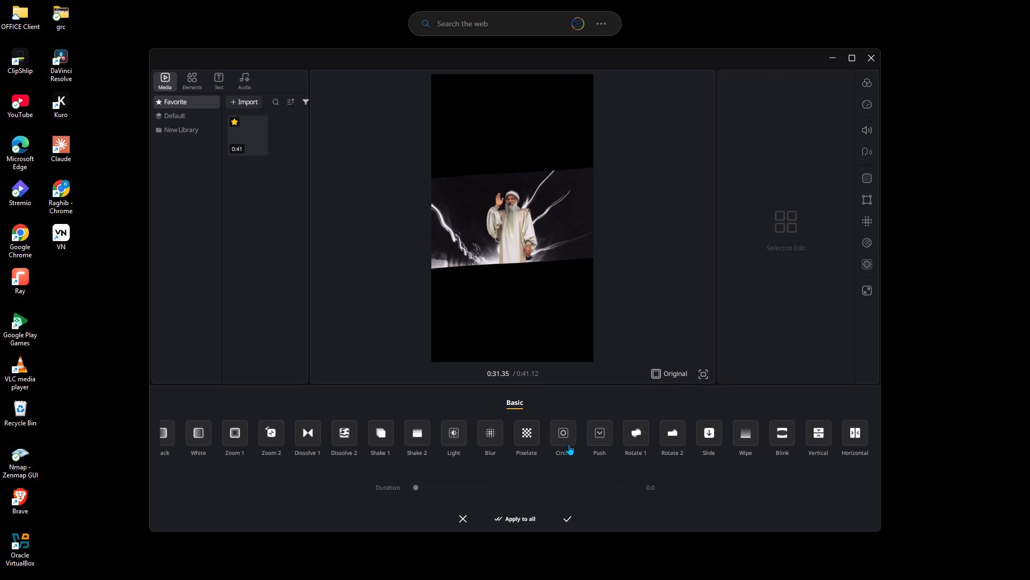
click(569, 444)
click(558, 477)
click(558, 484)
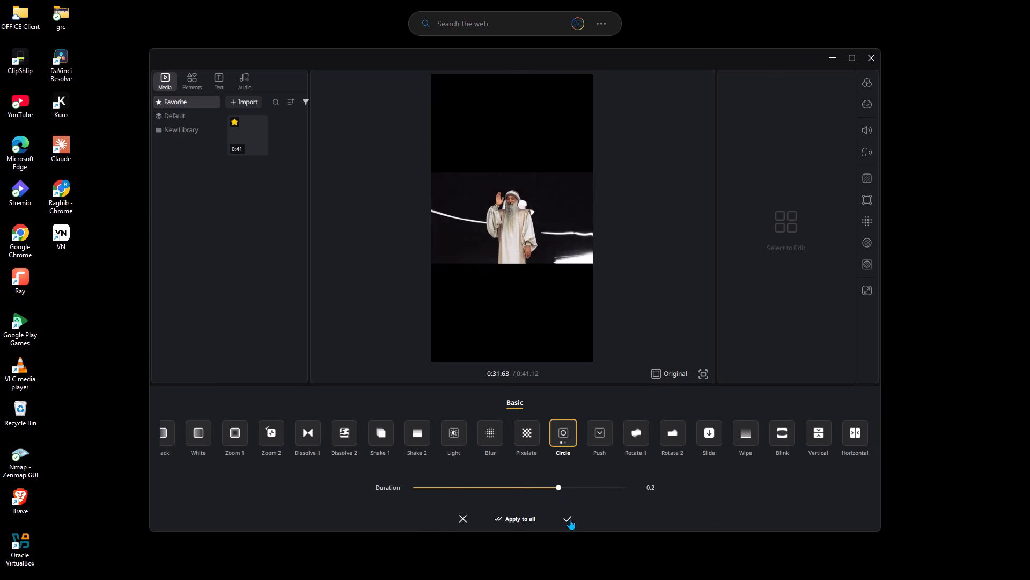
click(570, 519)
Add a Dissolve 1 transition at the cut at about 0:31.90 and lengthen its duration slightly.
click(657, 467)
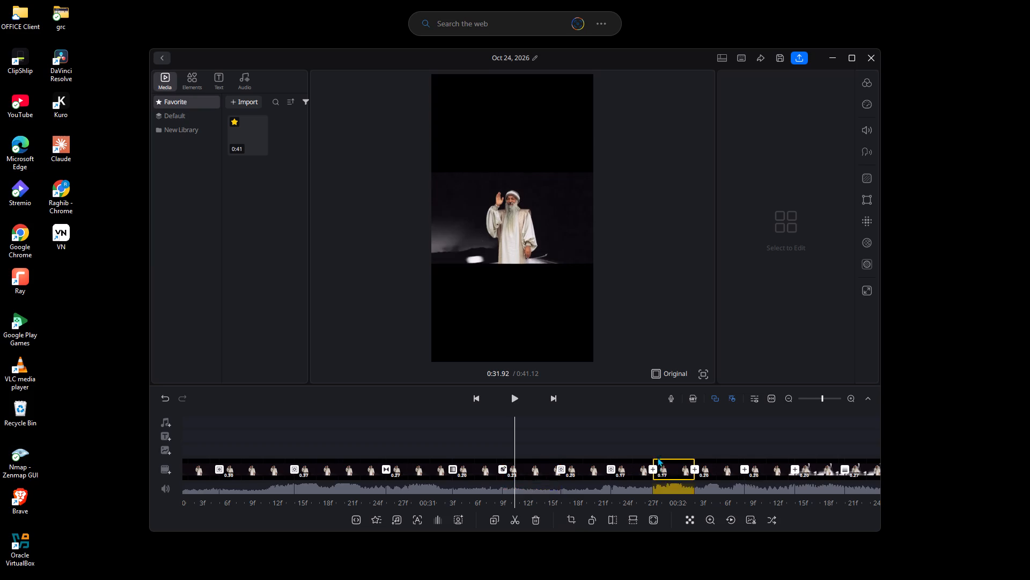
click(512, 467)
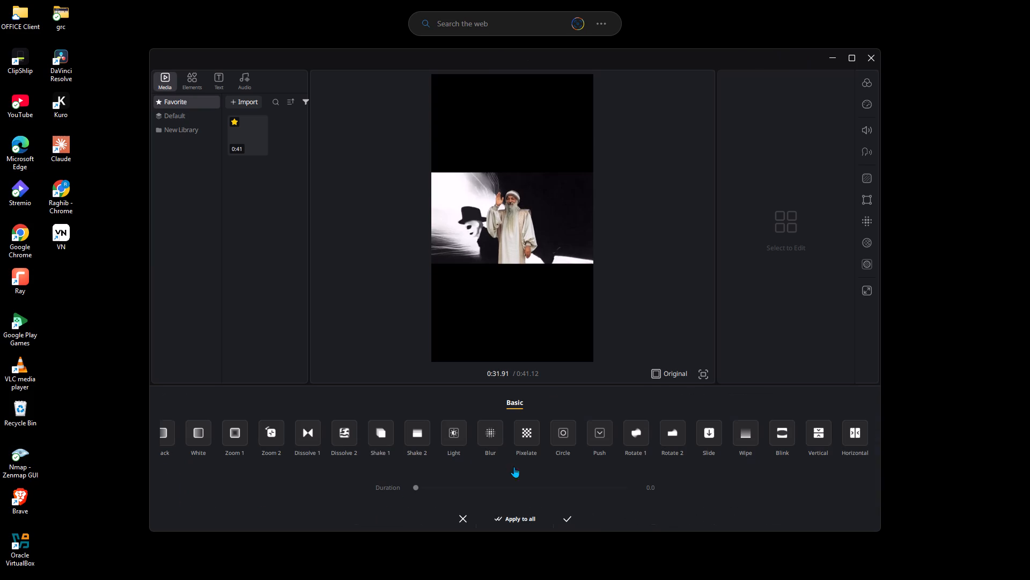
click(321, 440)
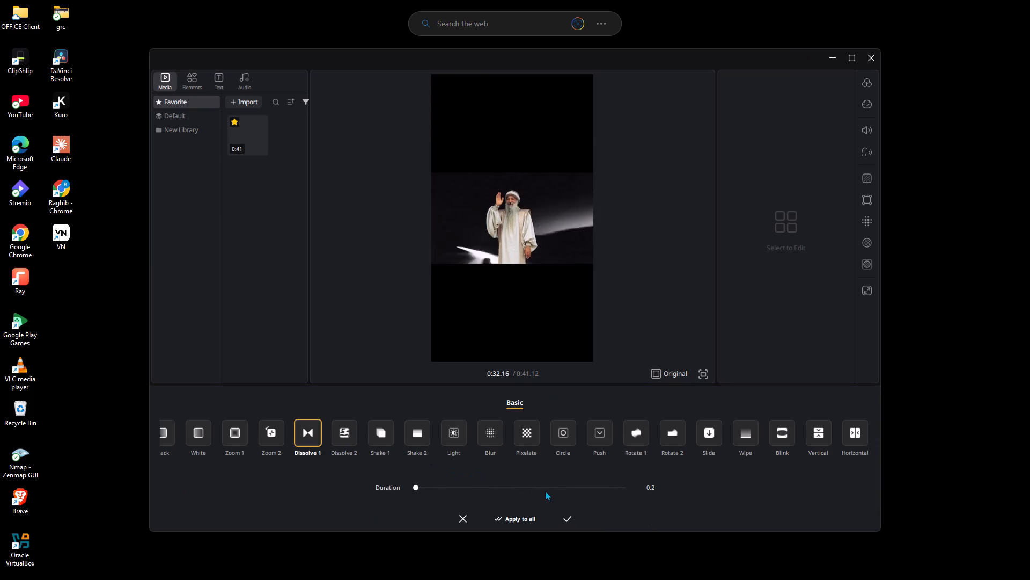
click(571, 489)
click(572, 512)
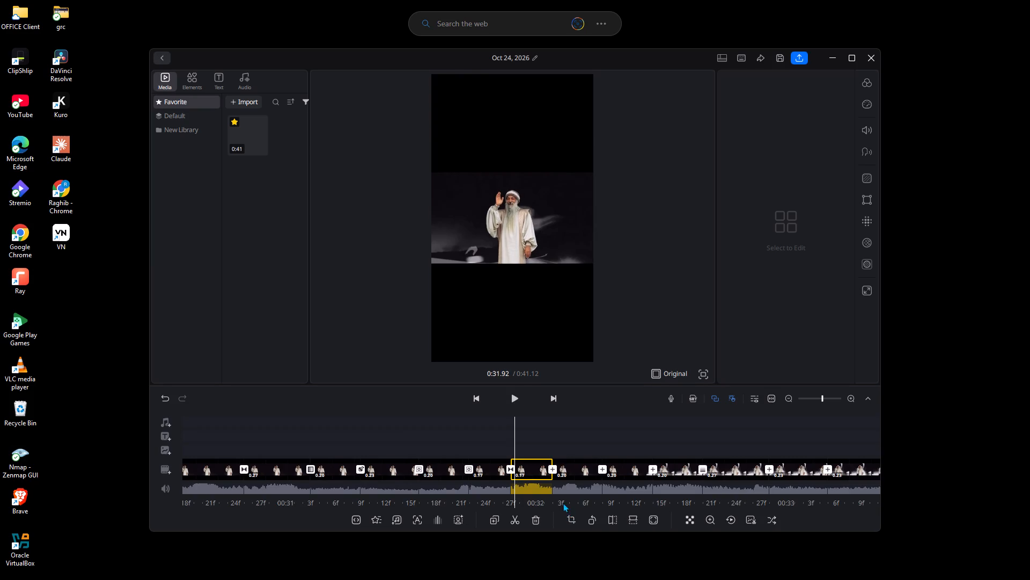
Add a Rotate 1 transition at the cut at about 0:32.07 and lengthen its duration slightly.
click(553, 470)
double_click(627, 438)
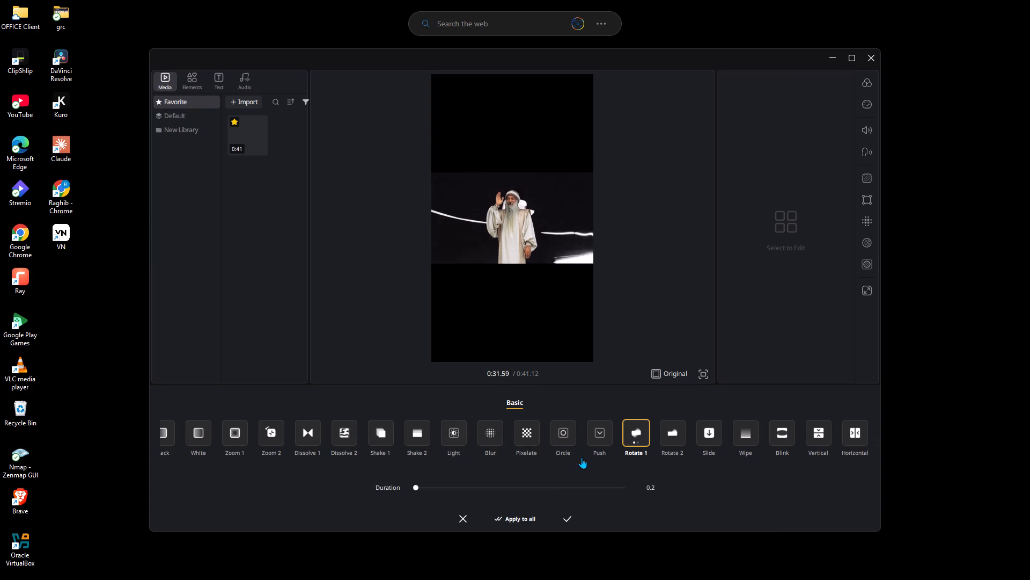
click(543, 489)
click(565, 513)
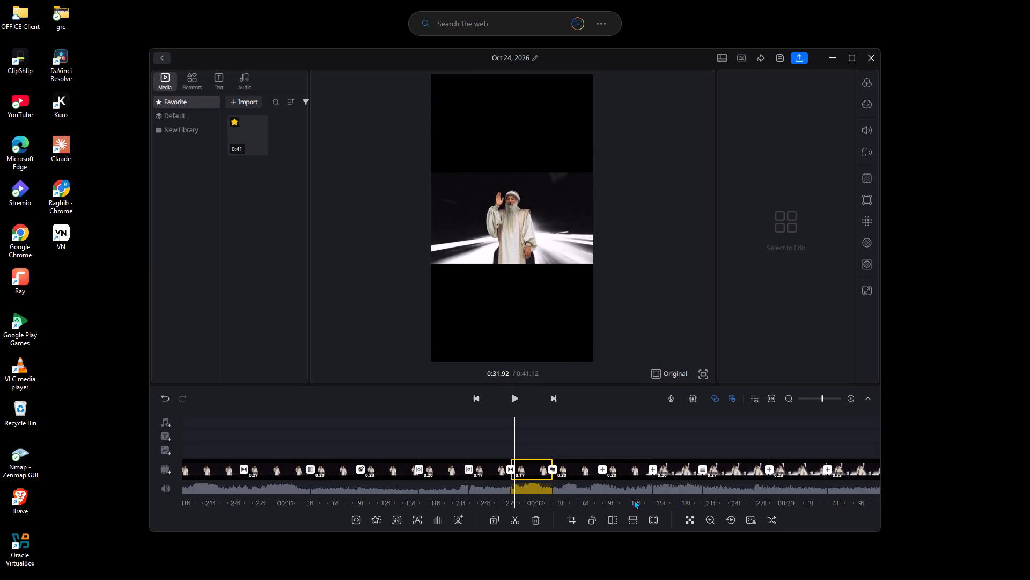
Add a Slide transition in its upward variant at the cut at about 0:32.27 with its duration adjusted to 0.2 s.
click(599, 470)
triple_click(692, 437)
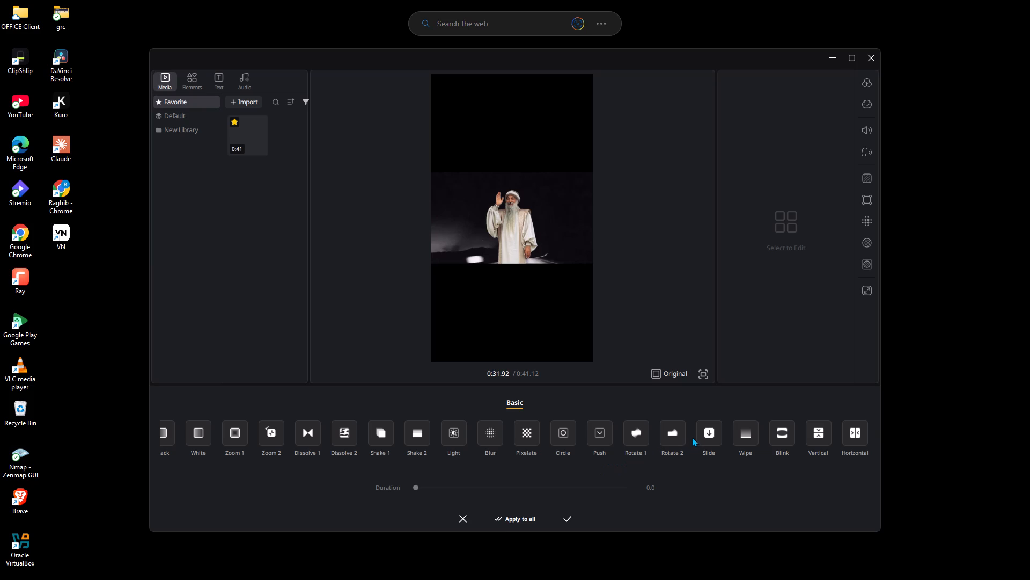
click(700, 437)
click(582, 485)
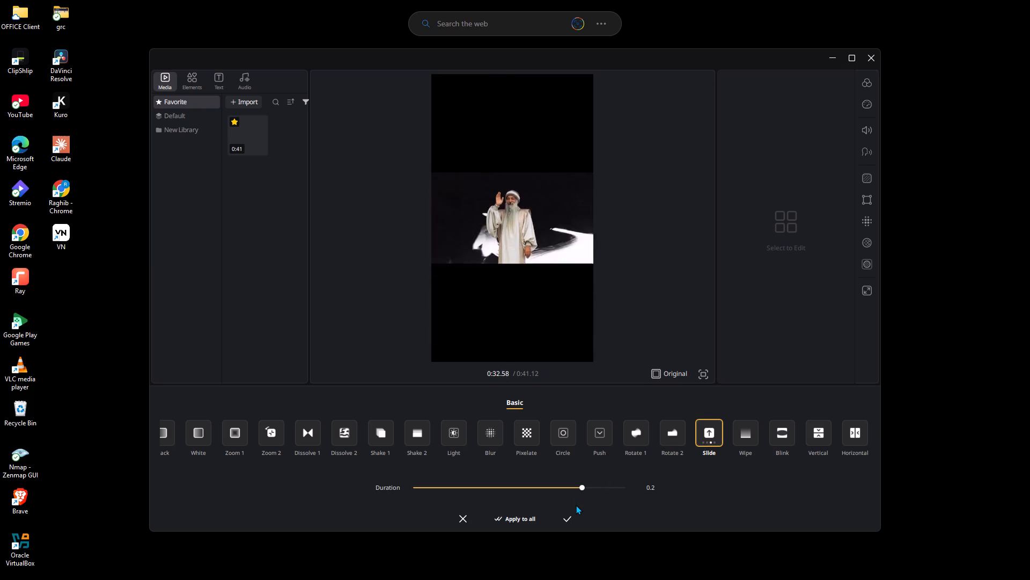
click(569, 518)
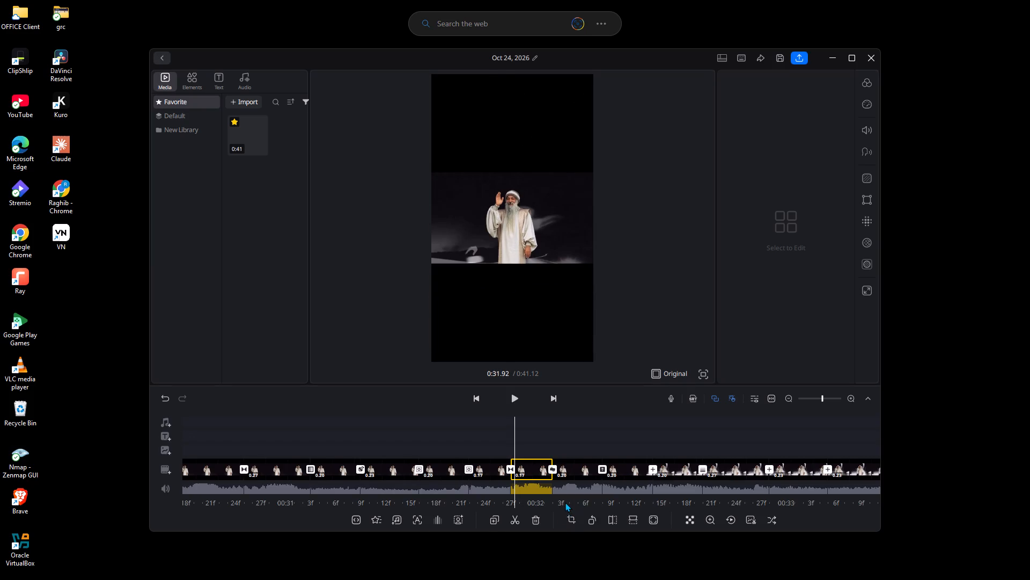
Add a Wipe transition in its third variant at the cut at about 0:32.47 and lengthen its duration.
click(652, 469)
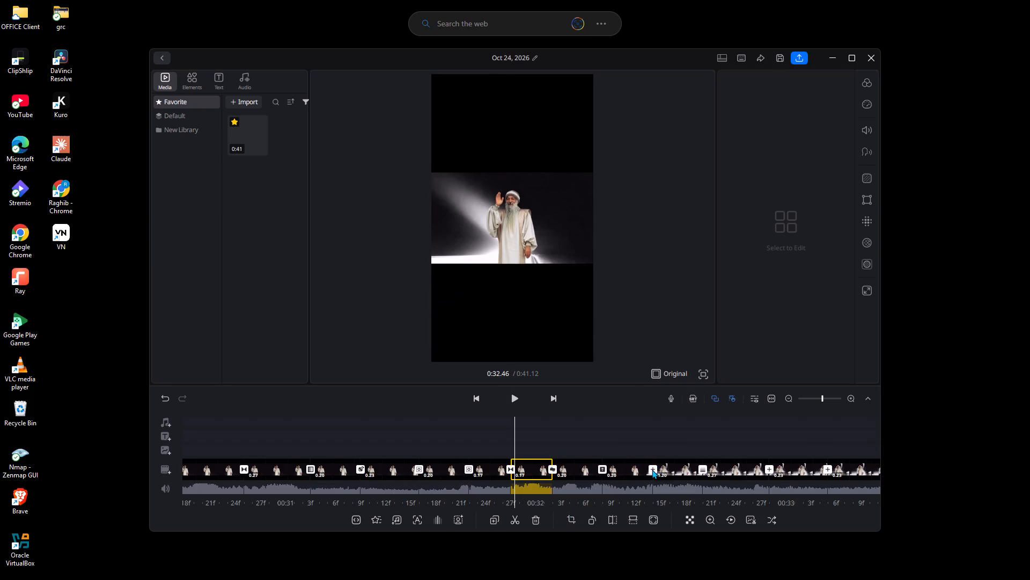
triple_click(745, 433)
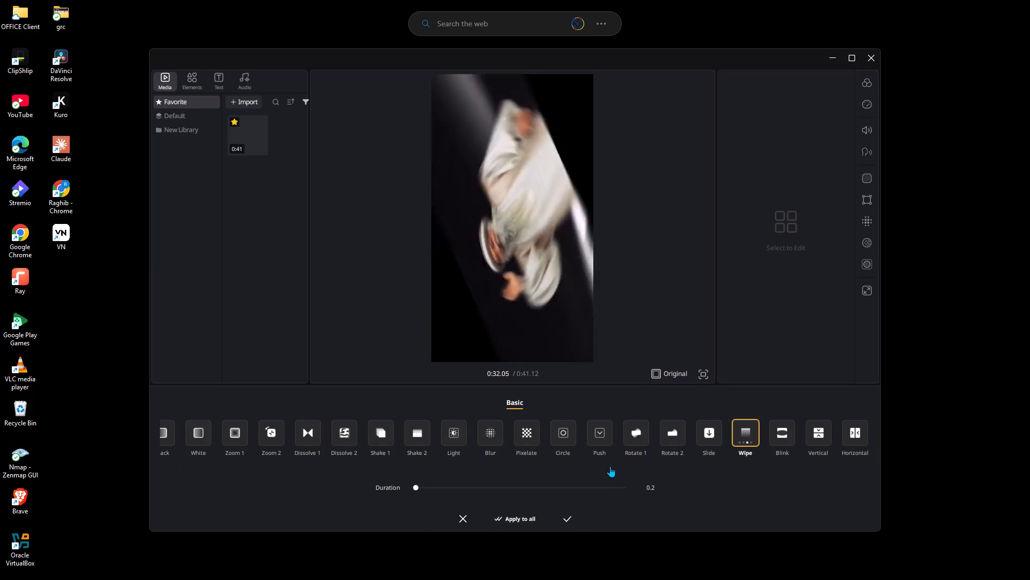
click(576, 488)
click(569, 515)
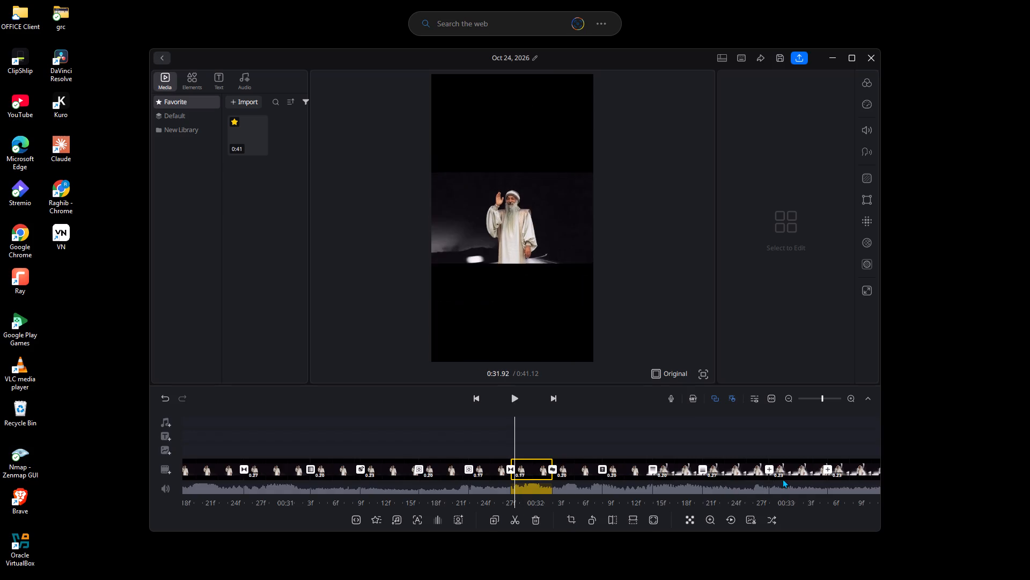
Add a Dissolve 2 transition at the cut at about 0:33.17 and lengthen its duration.
click(827, 470)
double_click(347, 442)
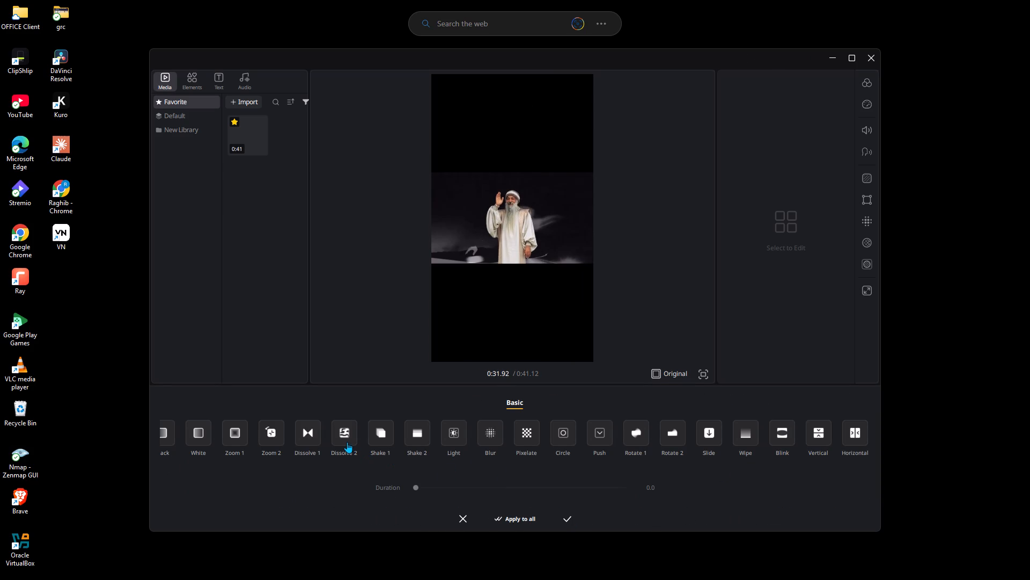
click(583, 487)
click(569, 519)
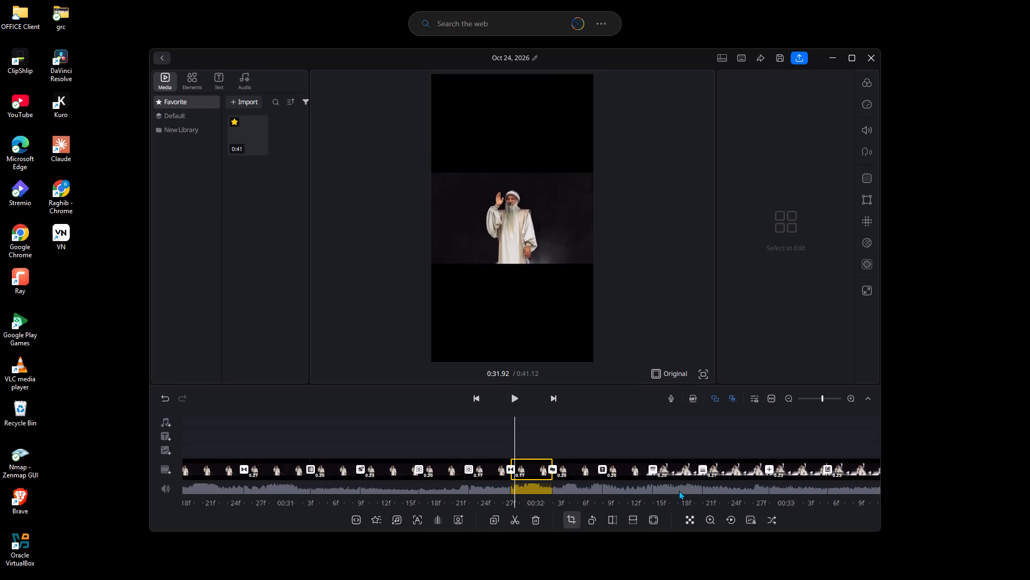
Add a Rotate 1 transition in its second variant at the cut at about 0:32.93 with a duration of 0.2 s.
click(767, 463)
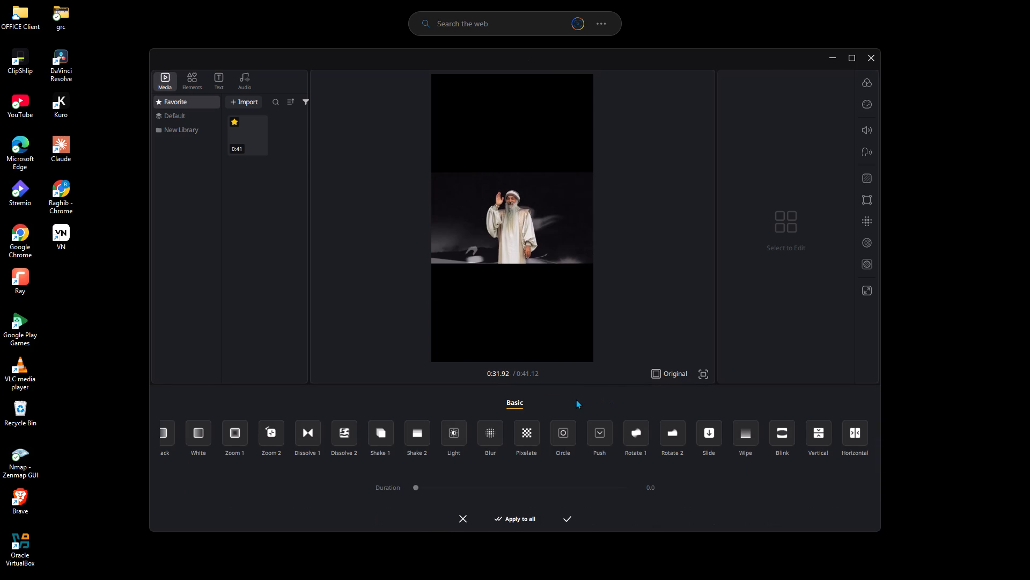
double_click(642, 431)
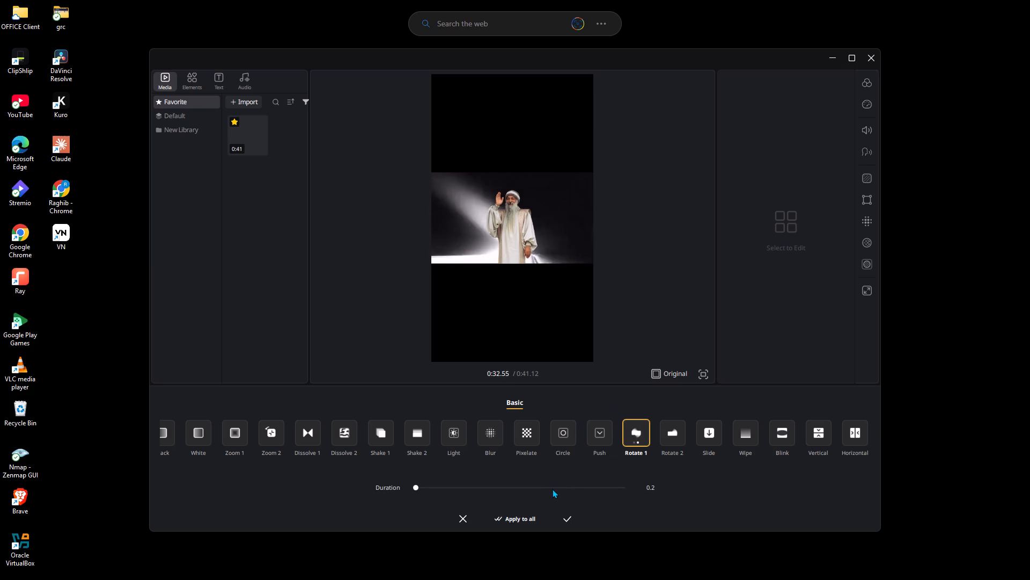
click(568, 479)
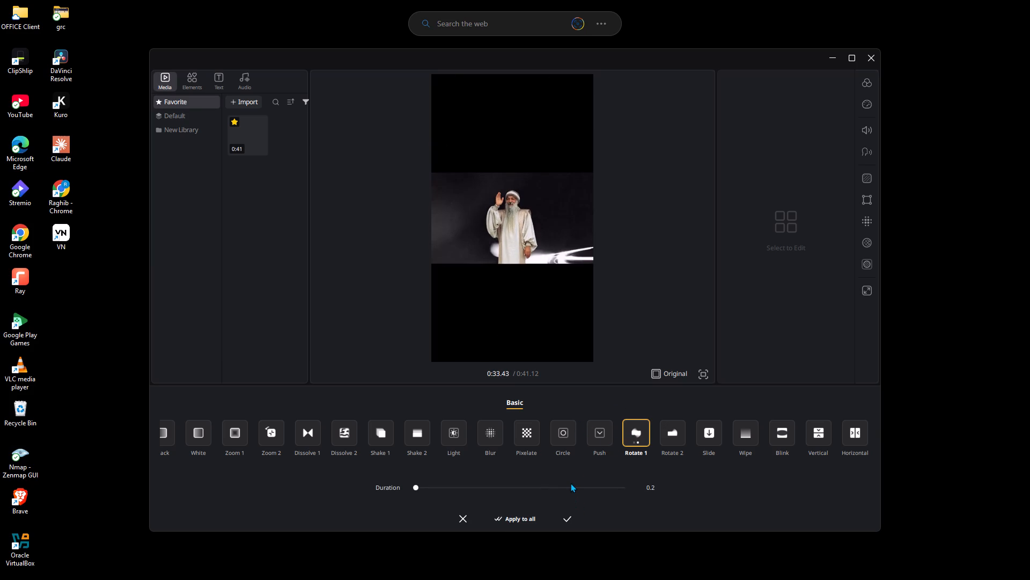
click(570, 483)
click(562, 527)
click(565, 516)
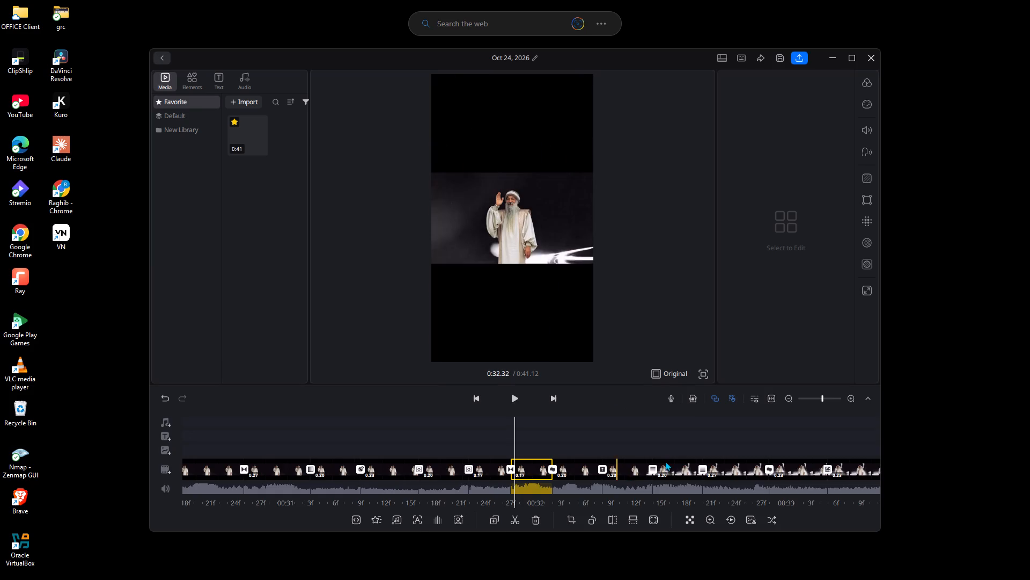
Add a Light transition at the cut at about 0:33.40 and lengthen its duration slightly, within 0.2 s.
drag(687, 451, 295, 429)
drag(494, 424, 324, 407)
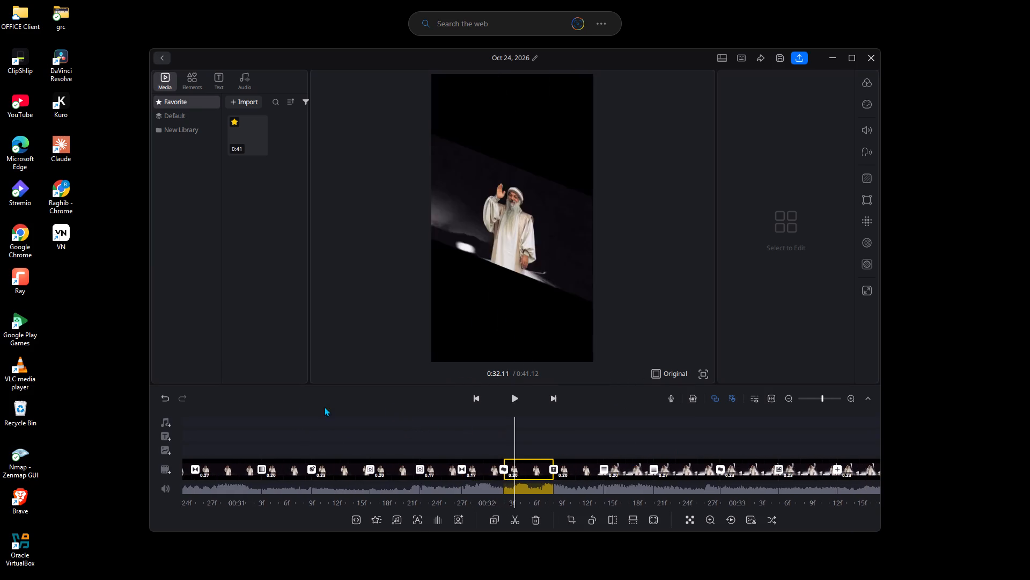
drag(324, 407, 288, 409)
drag(517, 422, 274, 421)
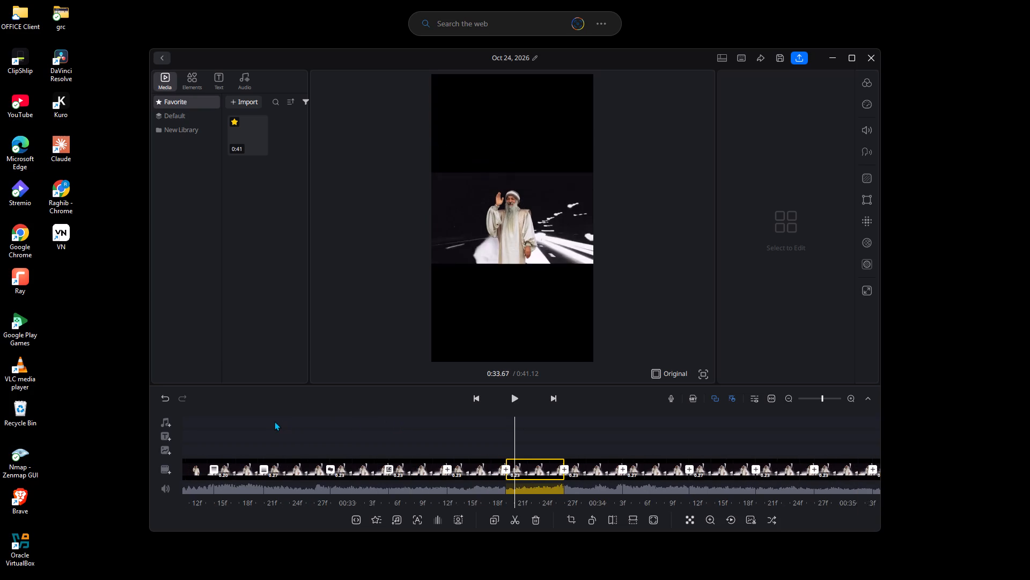
click(424, 465)
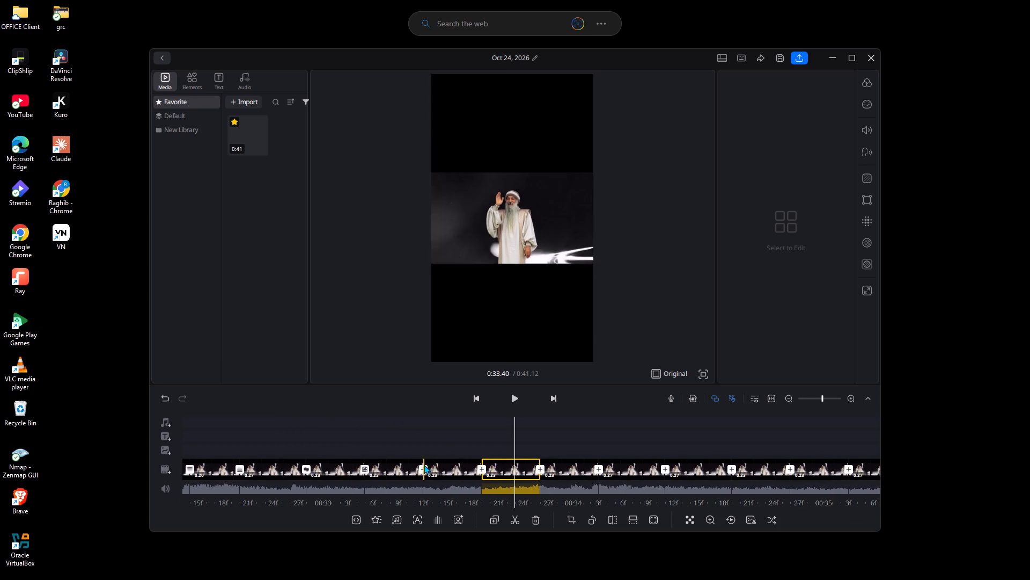
click(452, 438)
click(572, 485)
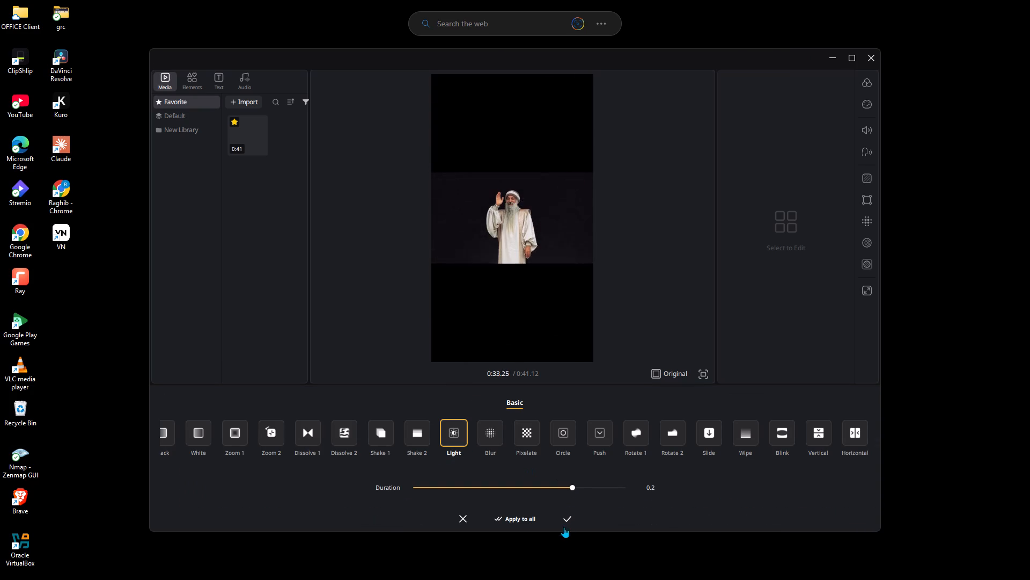
click(564, 528)
click(564, 519)
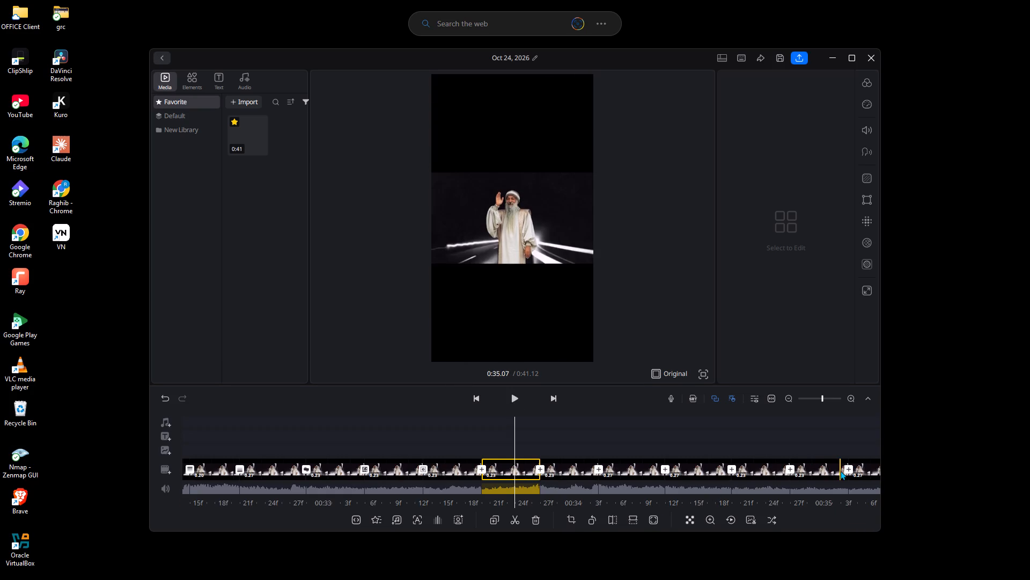
Add a Dissolve 1 transition at the cut at about 0:35.10 and lengthen its duration slightly.
click(850, 469)
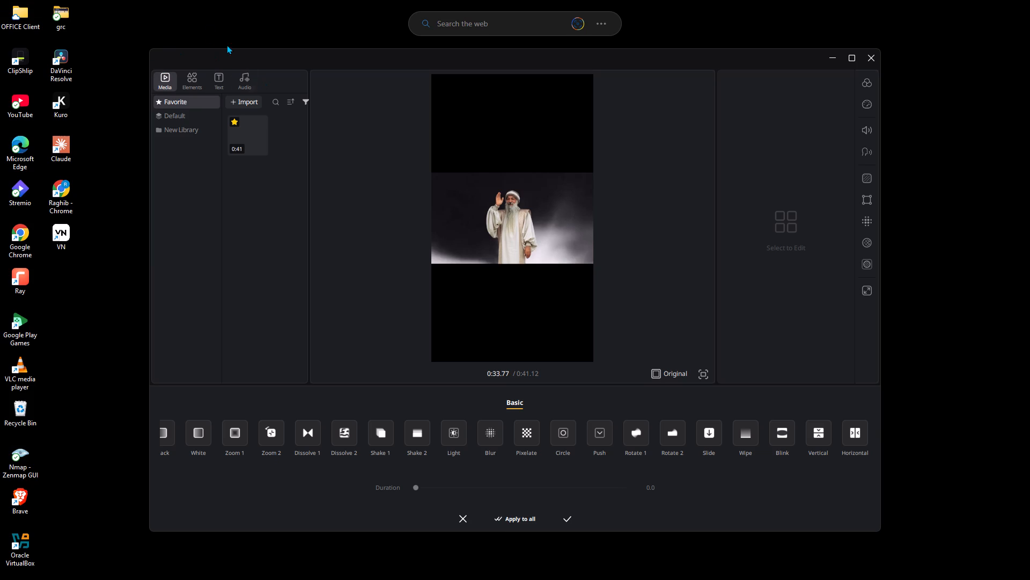
click(319, 432)
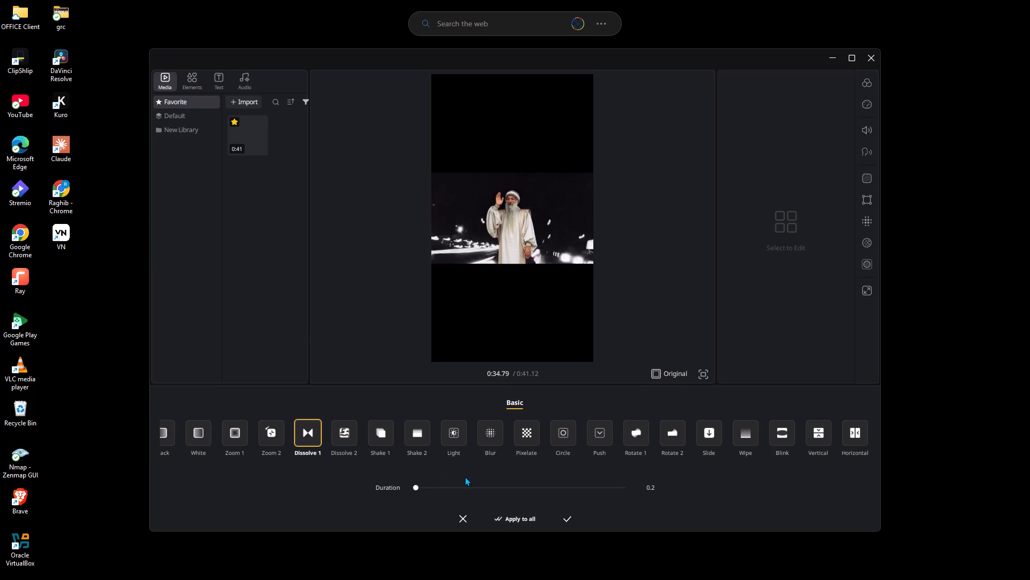
click(583, 485)
click(566, 516)
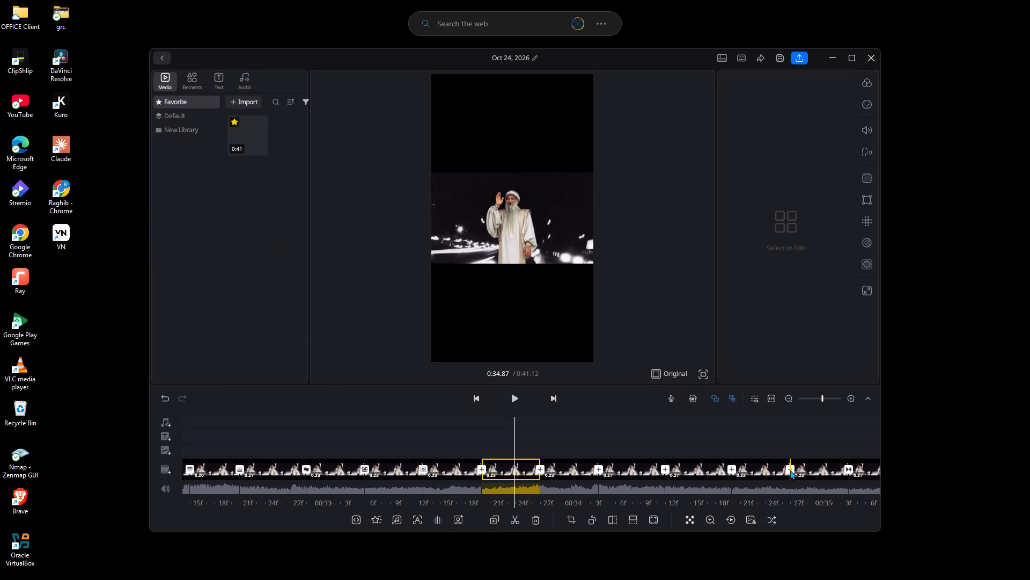
Add a Shake 2 transition in its first variant at the cut at about 0:34.87 and lengthen its duration within 0.2 s.
click(790, 470)
click(418, 433)
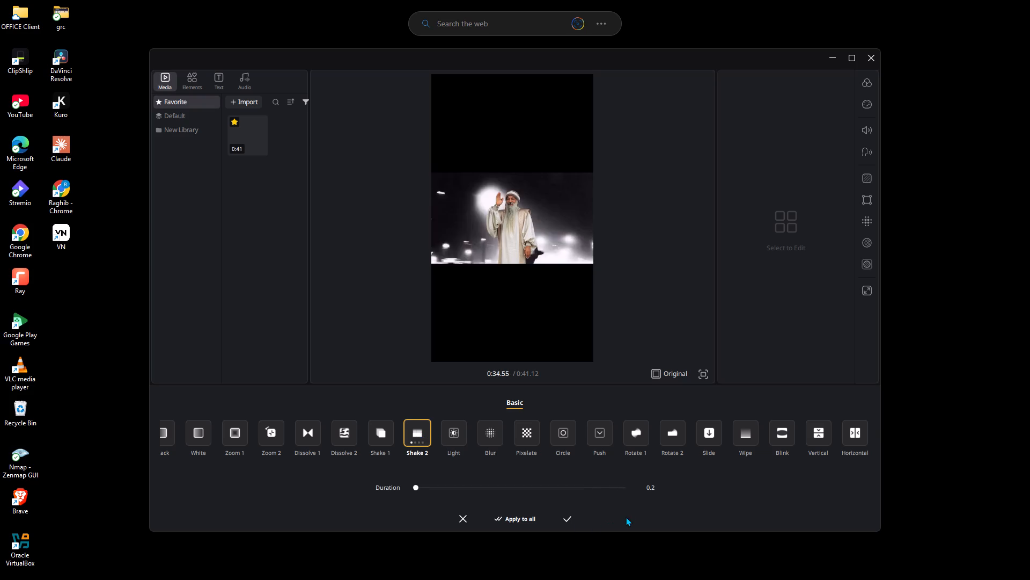
double_click(599, 482)
click(563, 520)
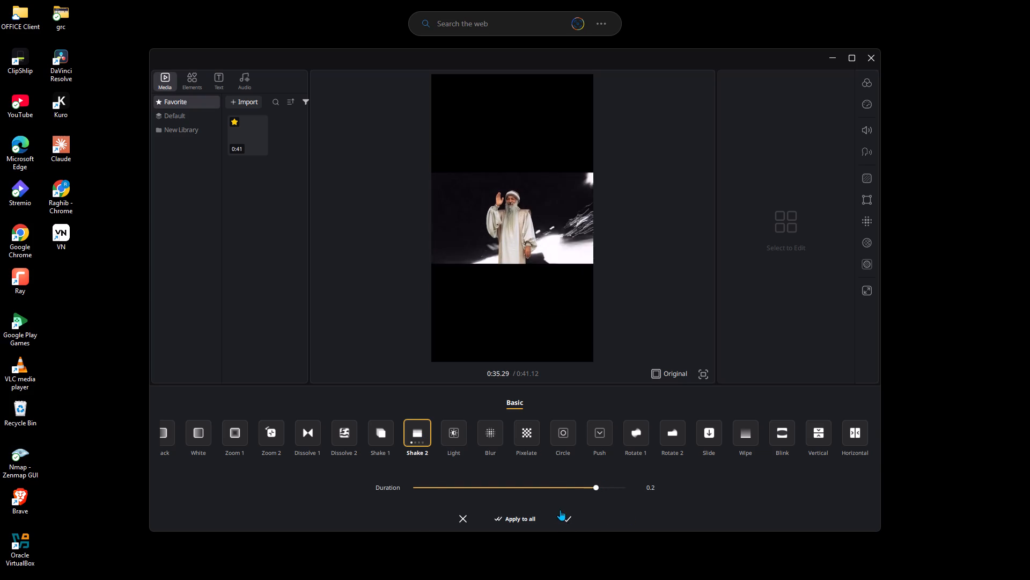
Add a Blur transition at the cut at about 0:33.63 and lengthen its duration within 0.2 s.
click(483, 464)
click(489, 430)
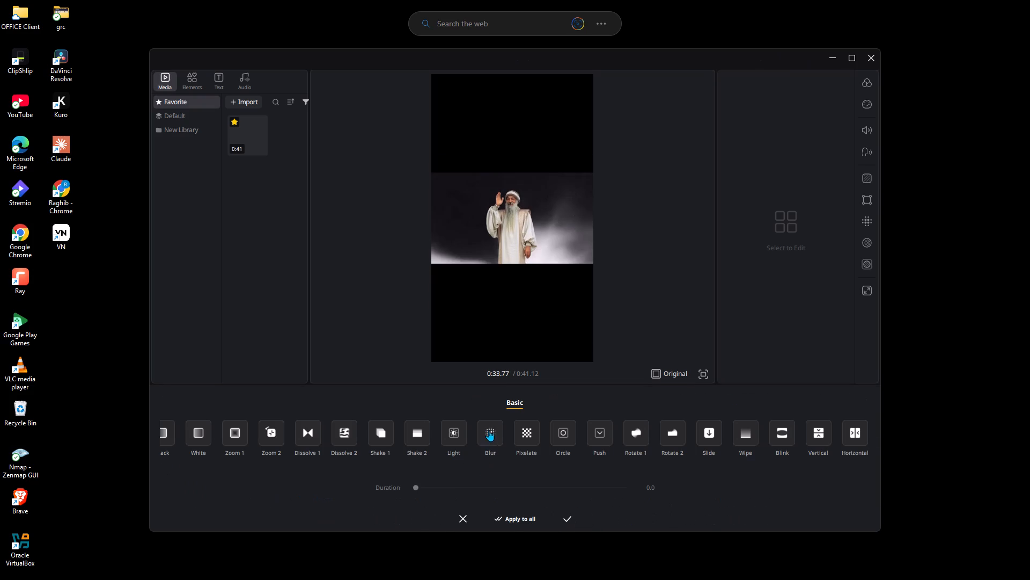
click(577, 490)
click(569, 517)
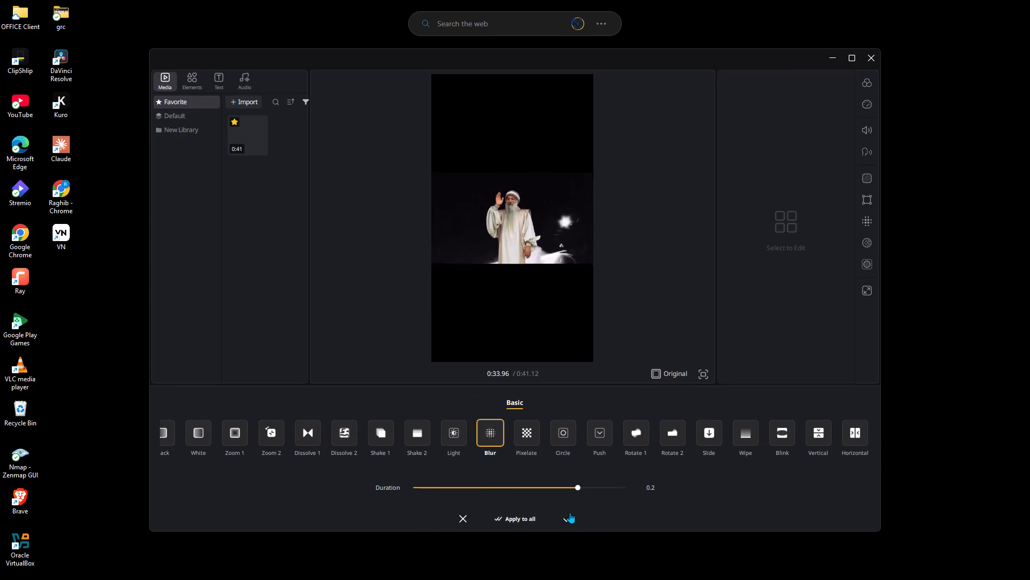
Add a Rotate 1 transition in its first variant at the cut at about 0:33.87 and lengthen its duration slightly.
click(541, 470)
click(646, 436)
click(566, 485)
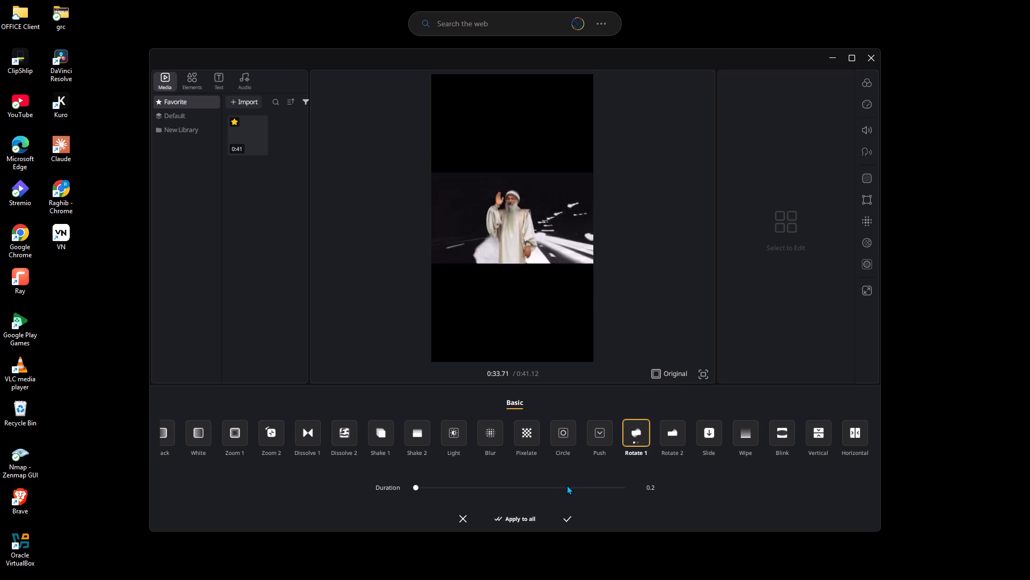
click(565, 517)
Add a Dissolve 2 transition at the cut at about 0:34.37 and lengthen its duration within 0.2 s.
click(669, 467)
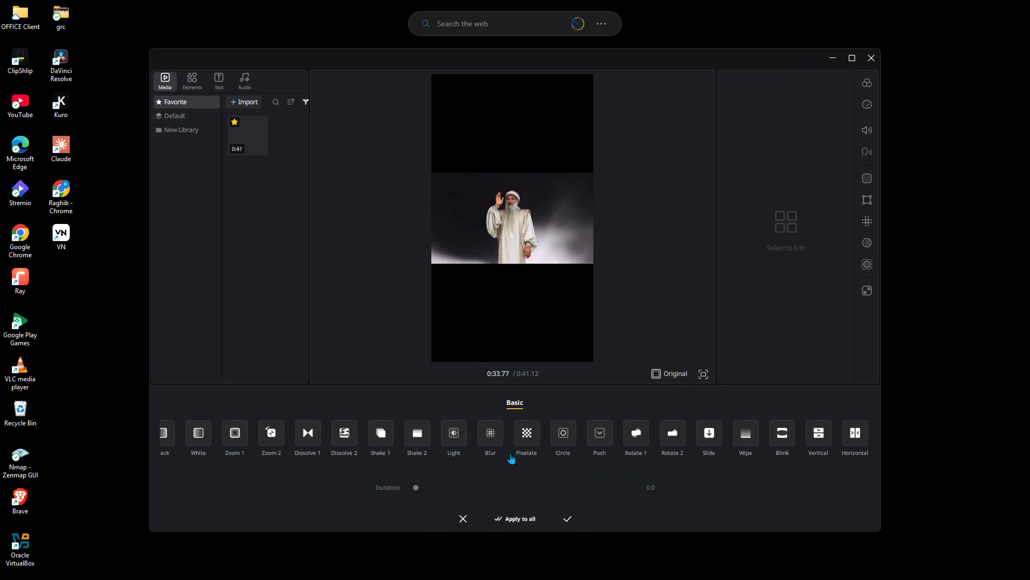
click(355, 440)
click(587, 488)
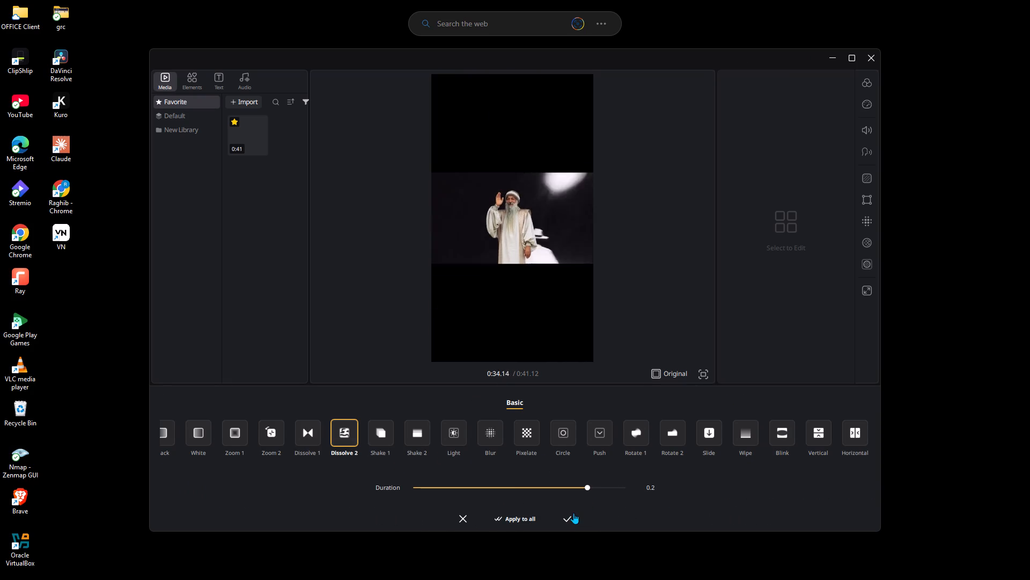
click(569, 519)
Add a Dissolve 2 transition at the cut at about 0:34.10 and lengthen its duration within 0.2 s.
click(595, 470)
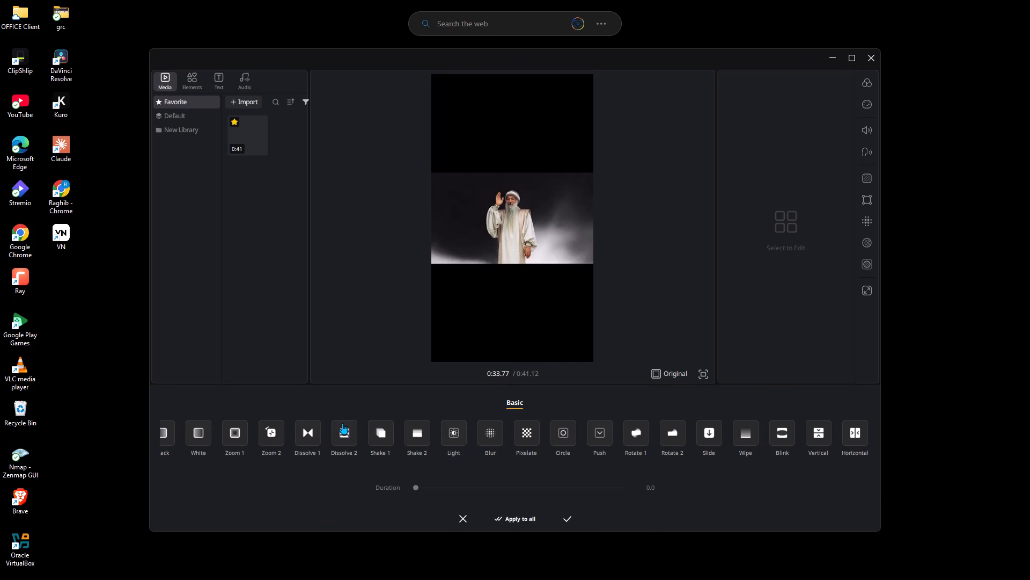
click(343, 423)
click(587, 487)
click(568, 518)
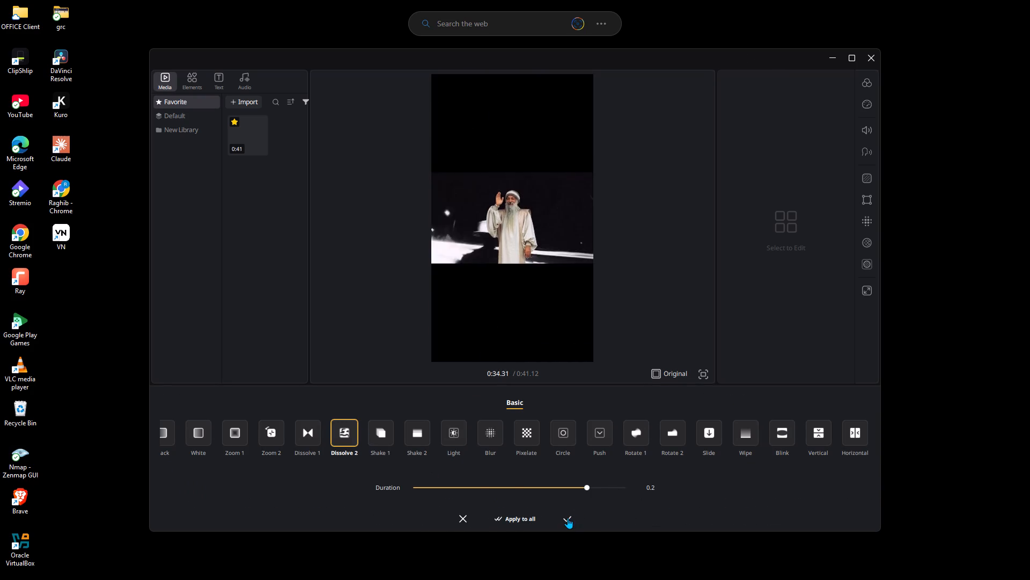
Add a Vertical transition at the cut at about 0:34.63 and lengthen its duration to nearly the maximum, 0.2 s.
click(735, 467)
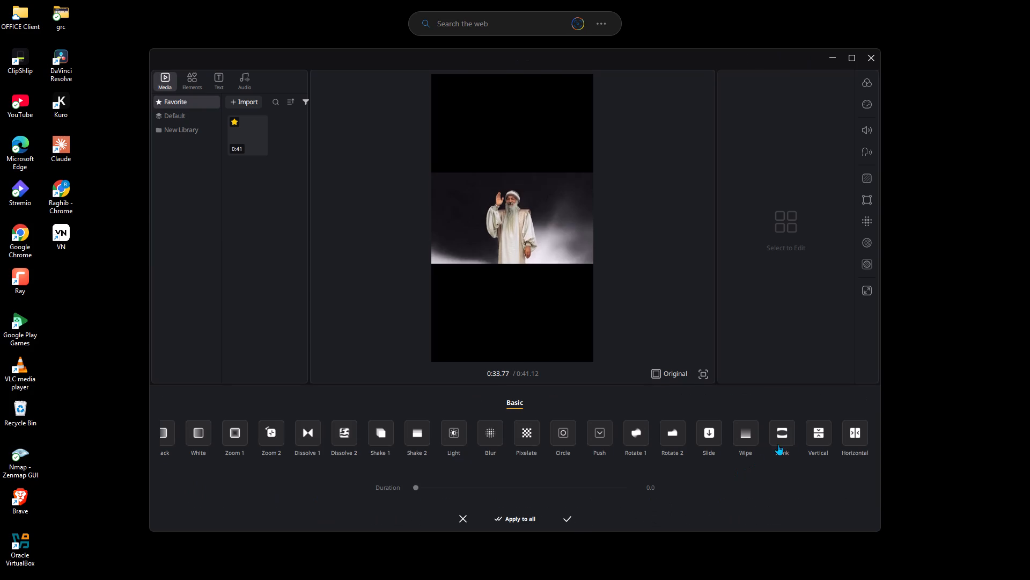
click(807, 436)
click(619, 485)
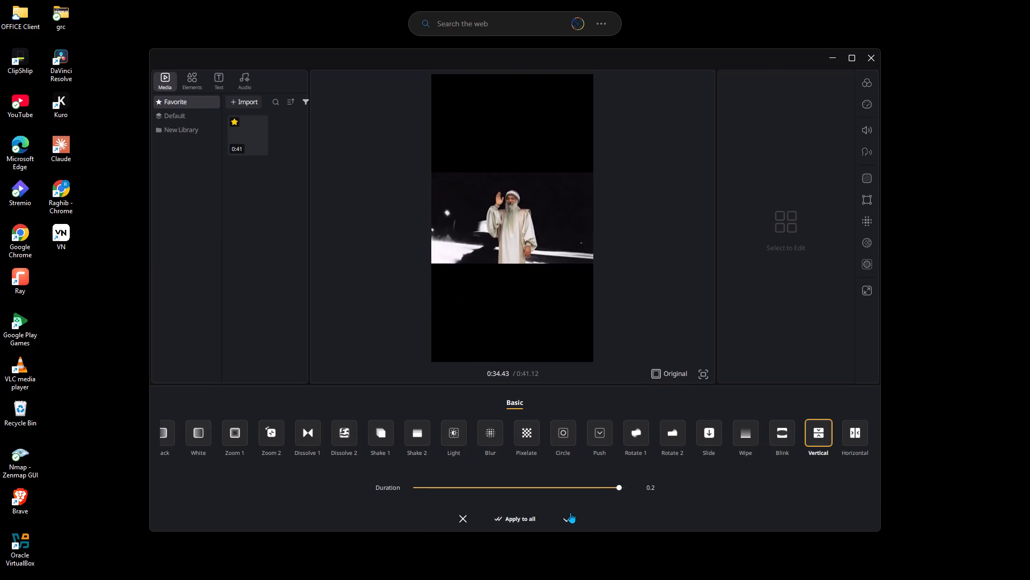
click(565, 518)
Add a Dissolve 1 transition at the cut at about 0:35.37 and lengthen its duration slightly.
drag(661, 445, 581, 438)
drag(527, 441, 347, 446)
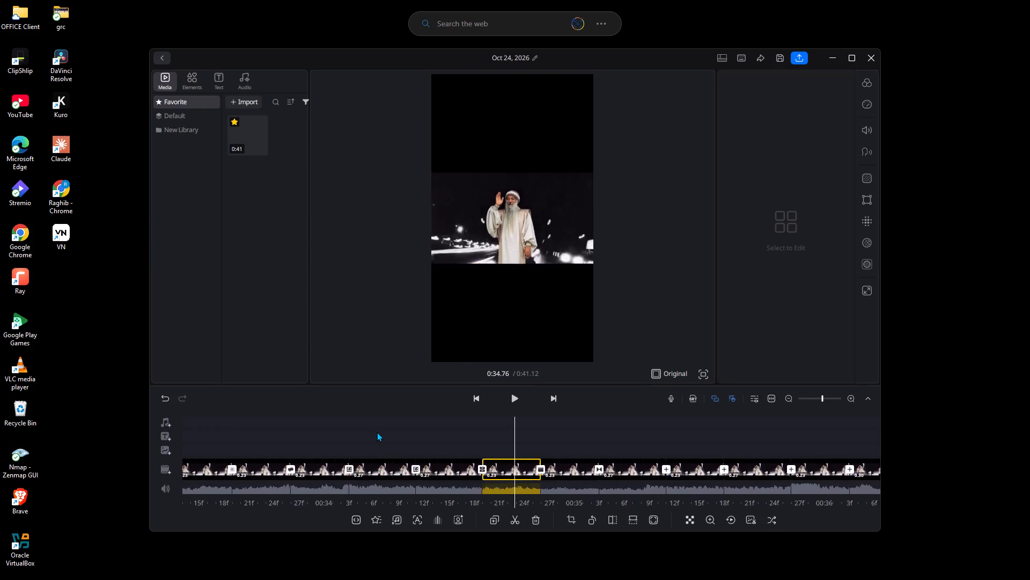
drag(521, 433, 216, 404)
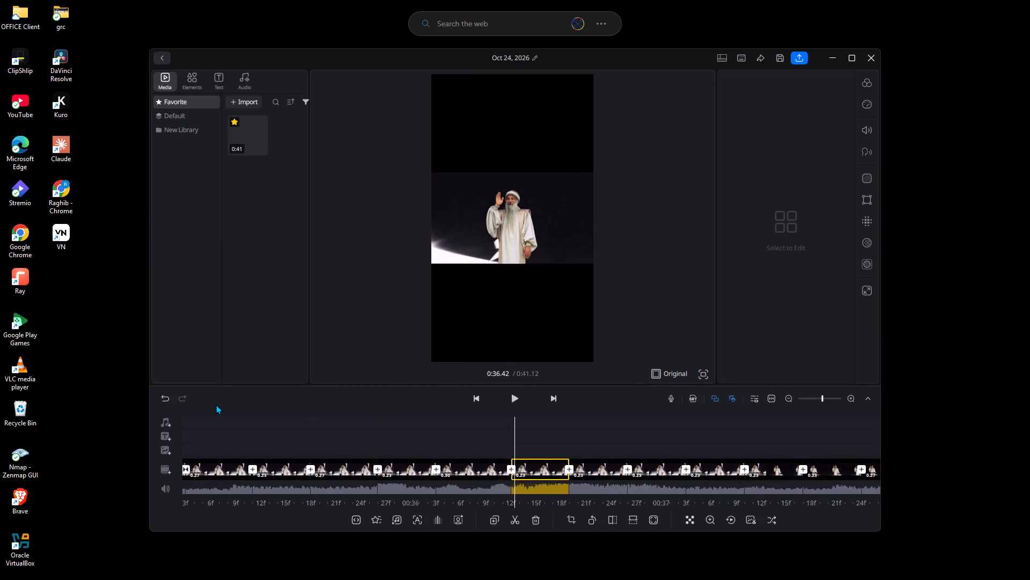
drag(216, 404, 215, 404)
drag(240, 444, 322, 451)
click(292, 467)
click(313, 438)
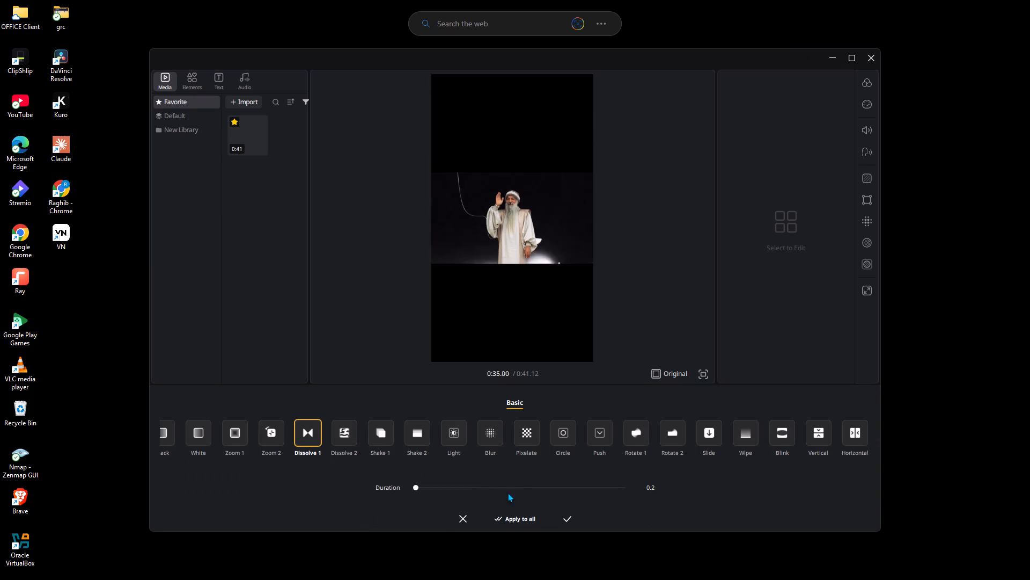
click(542, 490)
click(564, 517)
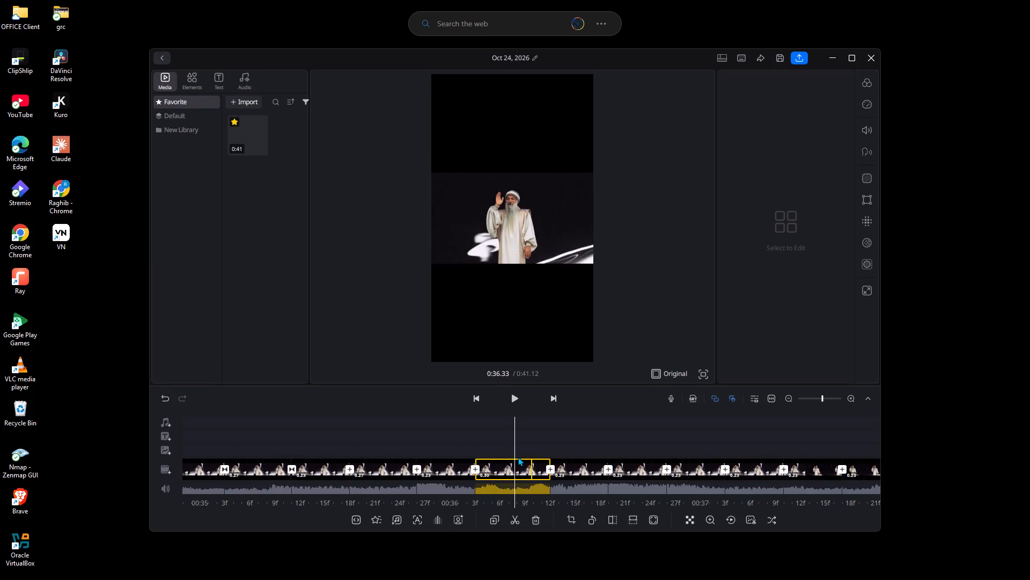
Add a Shake 2 transition in its first variant at the cut at about 0:35.60 and lengthen its duration slightly.
click(351, 467)
click(438, 432)
click(410, 405)
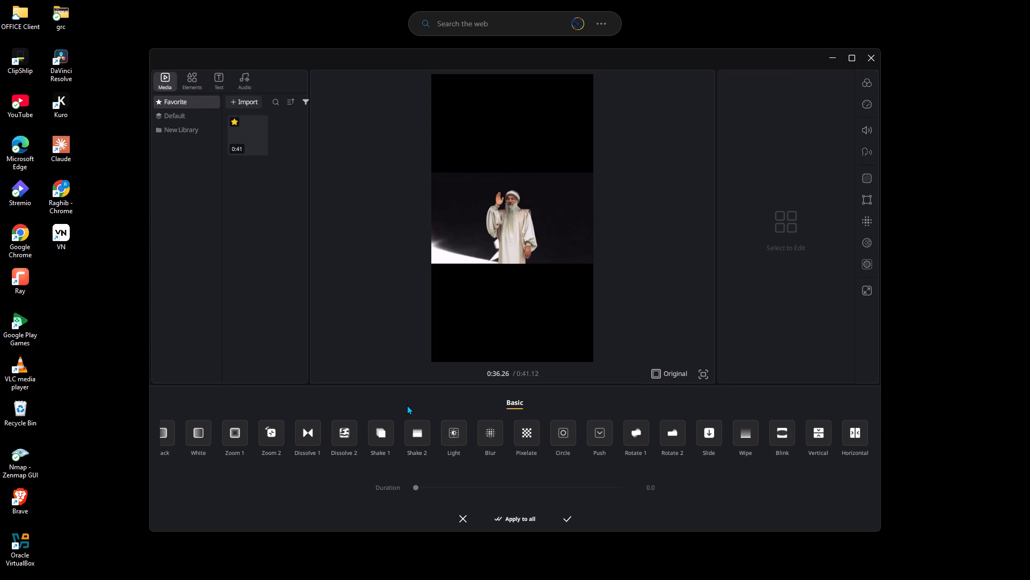
click(422, 425)
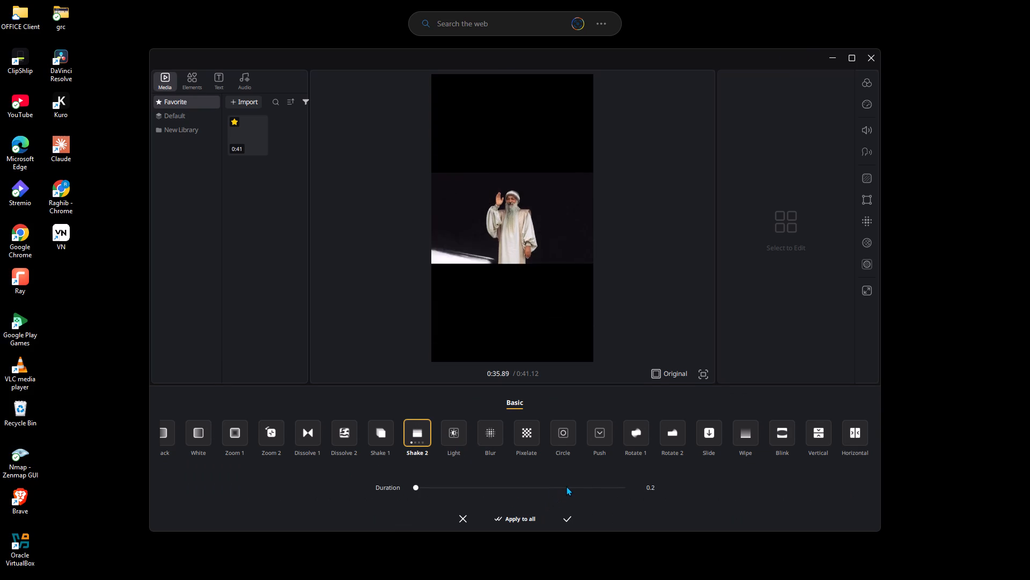
click(566, 486)
click(572, 513)
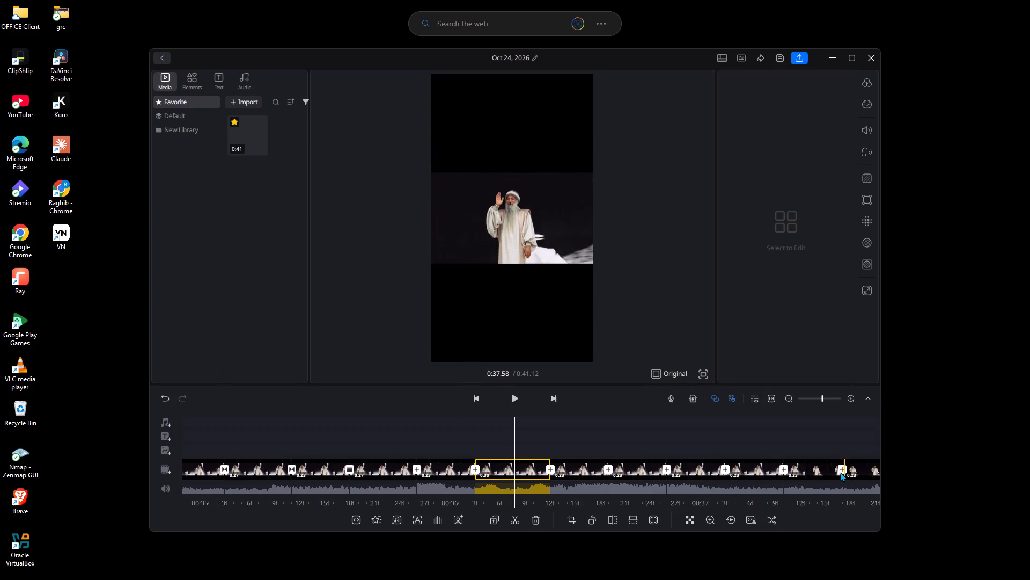
Add a Circle transition in its second variant at the cut at about 0:37.57 and lengthen its duration slightly.
click(840, 470)
click(553, 425)
click(554, 431)
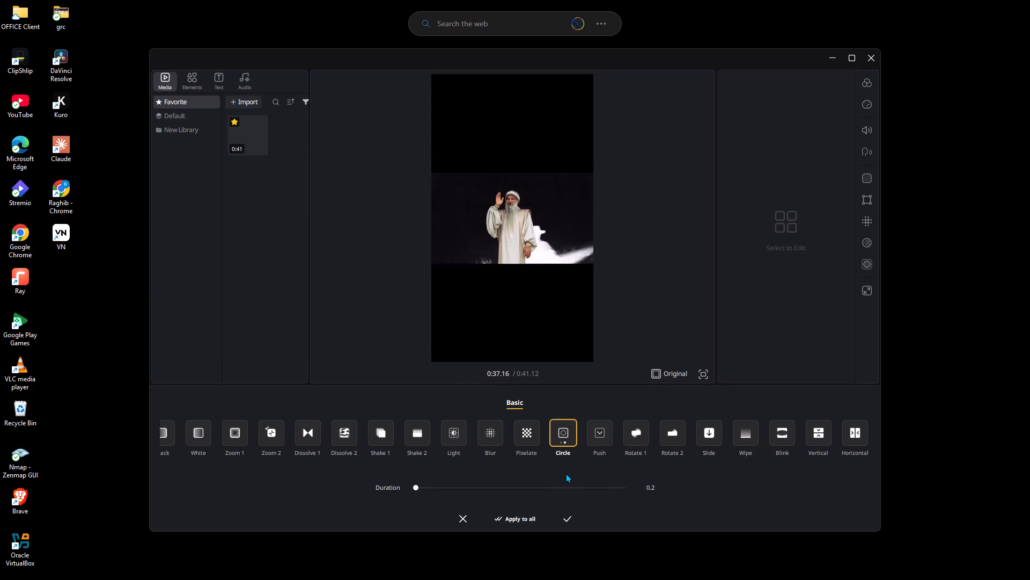
click(566, 475)
click(569, 485)
click(568, 521)
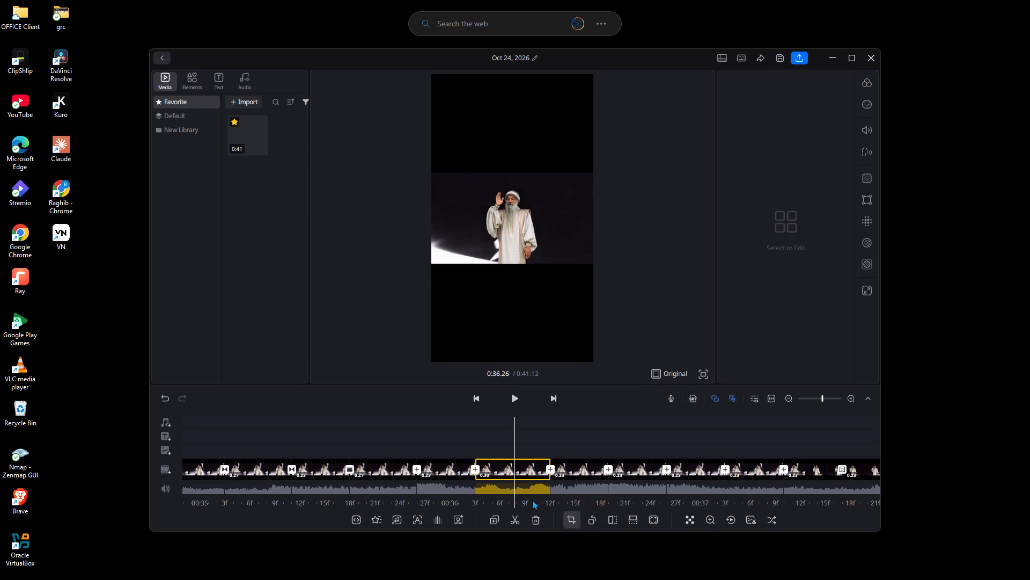
Add a Dissolve 1 transition at the cut at about 0:36.10 with a duration of 0.2 s.
click(476, 468)
click(319, 423)
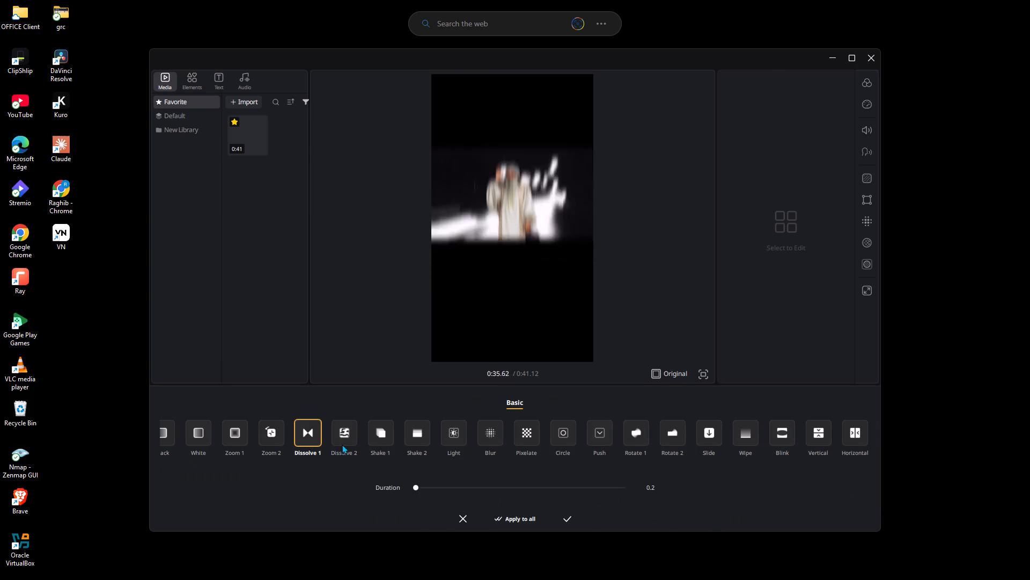
click(572, 496)
click(578, 497)
click(579, 491)
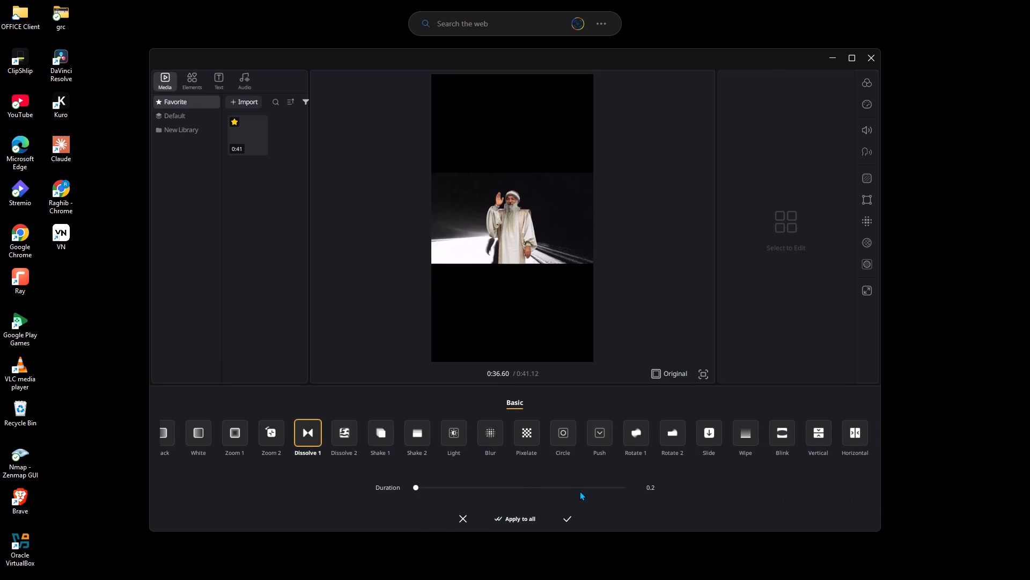
click(569, 516)
Add a Dissolve 1 transition at the cut at about 0:35.87 and lengthen its duration slightly (0.2 s).
click(415, 470)
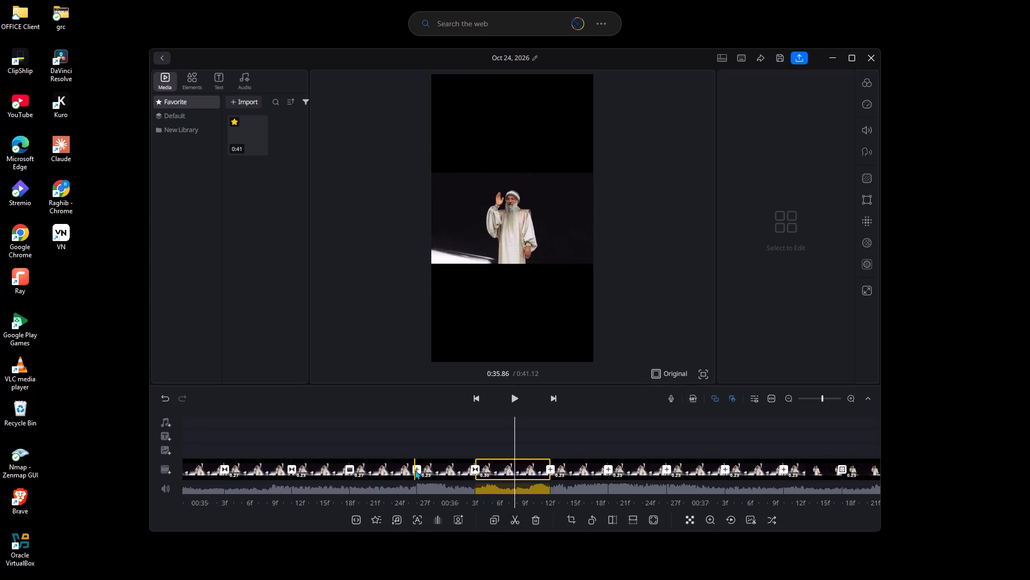
click(303, 442)
click(522, 488)
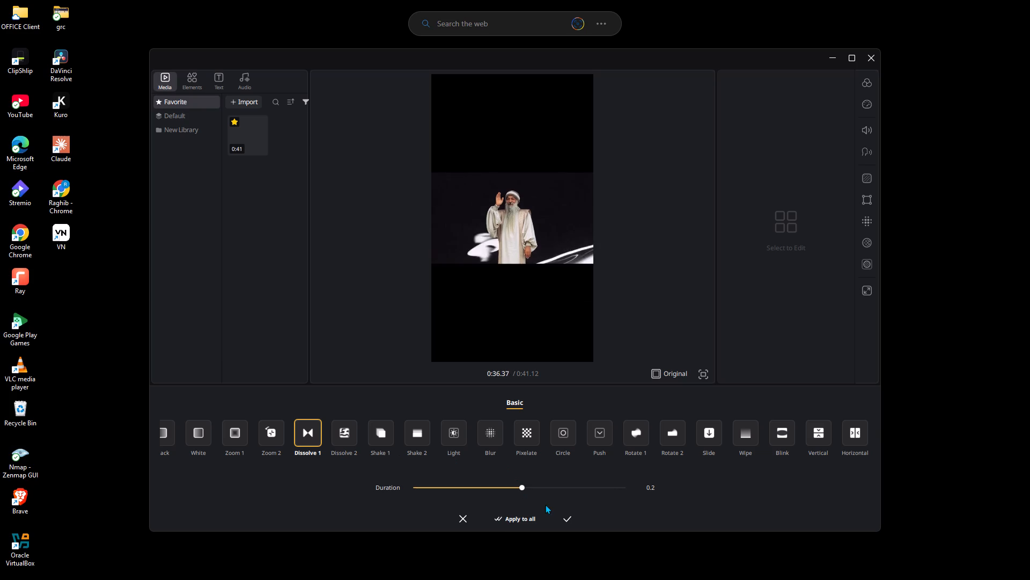
click(565, 514)
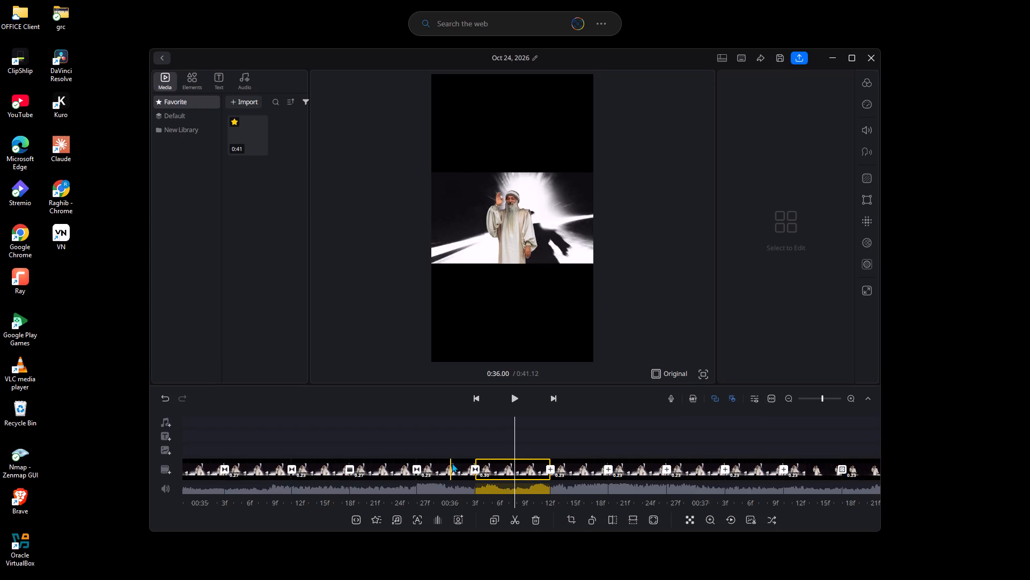
Add a Rotate 2 transition at the cut at about 0:36.40 and lengthen its duration slightly.
click(551, 469)
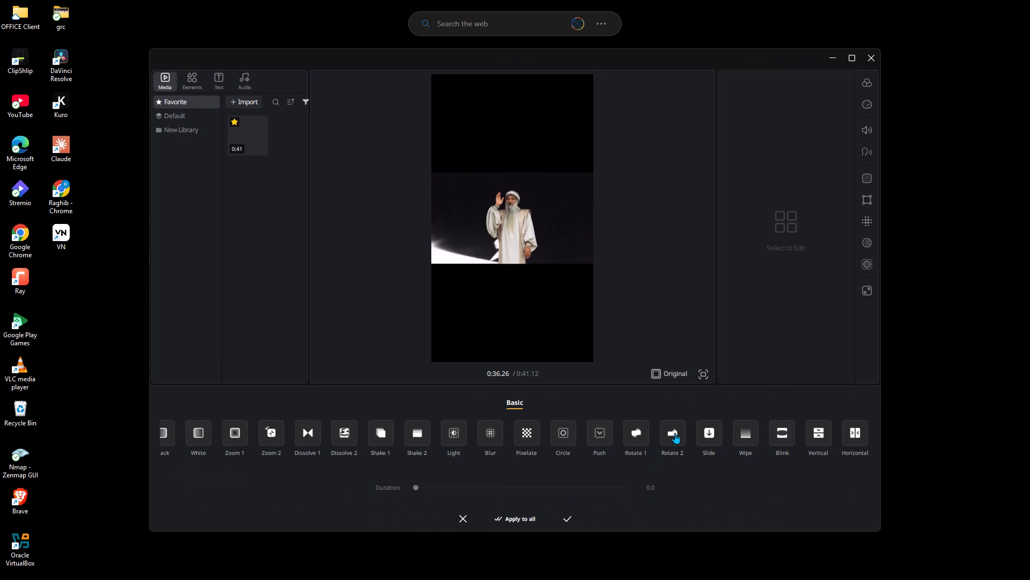
click(675, 433)
click(572, 485)
click(568, 518)
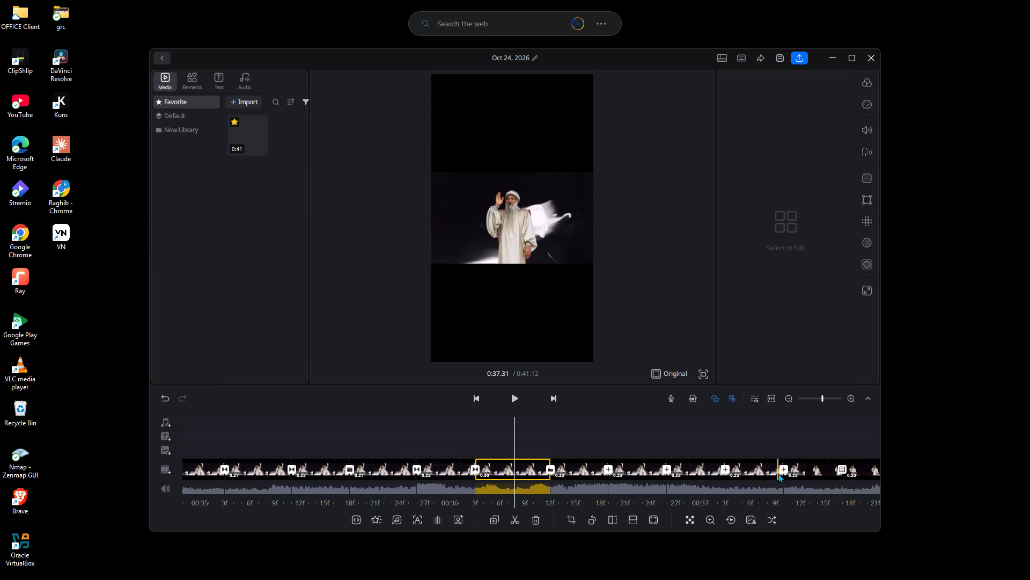
Add a Wipe transition in its first variant at the cut at about 0:37.33 and lengthen its duration slightly (0.2 s).
click(782, 470)
click(740, 441)
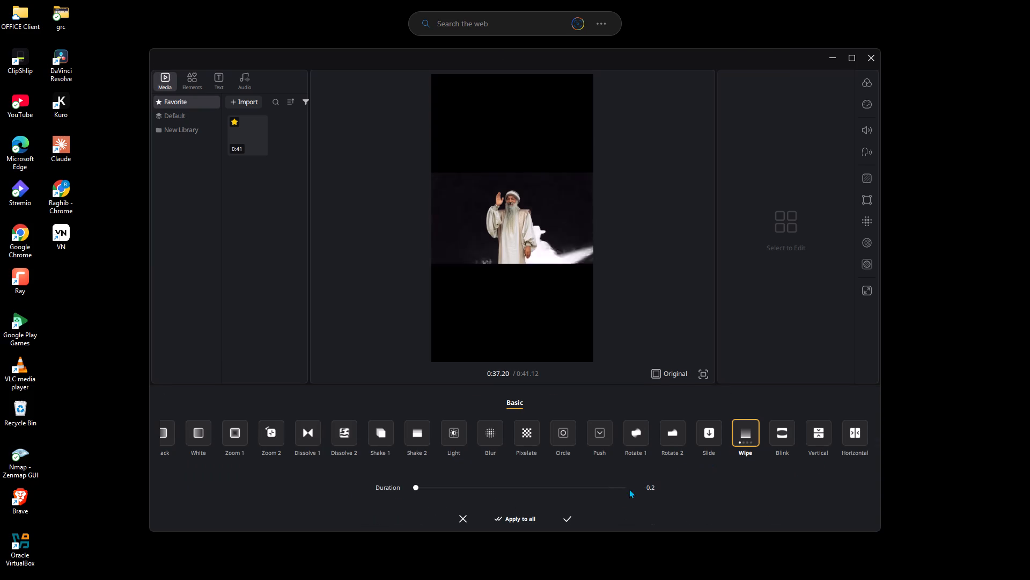
click(595, 483)
click(572, 517)
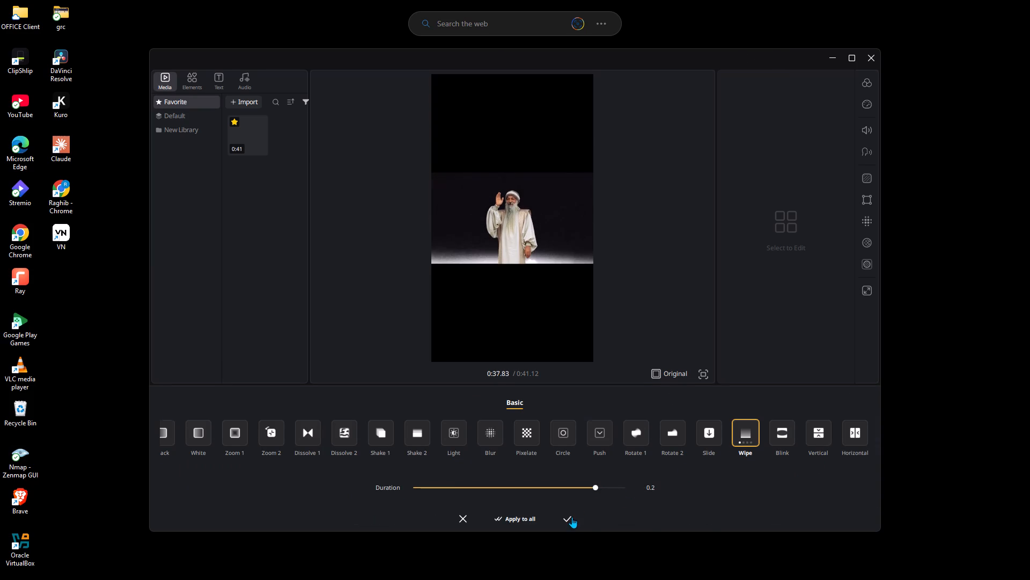
Add a Zoom 1 transition in its first variant at the cut at about 0:37.10 and lengthen its duration slightly.
click(726, 472)
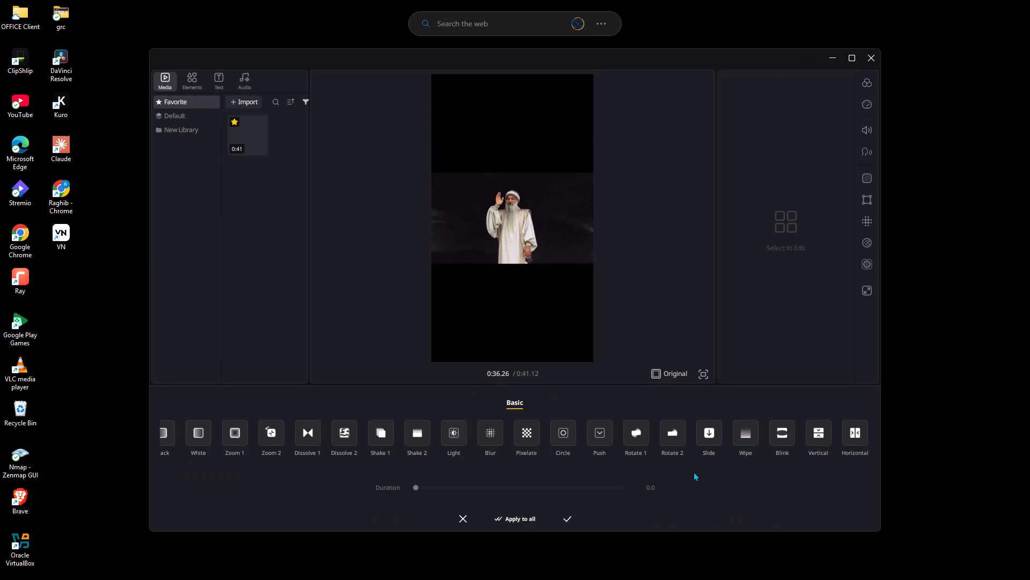
click(241, 423)
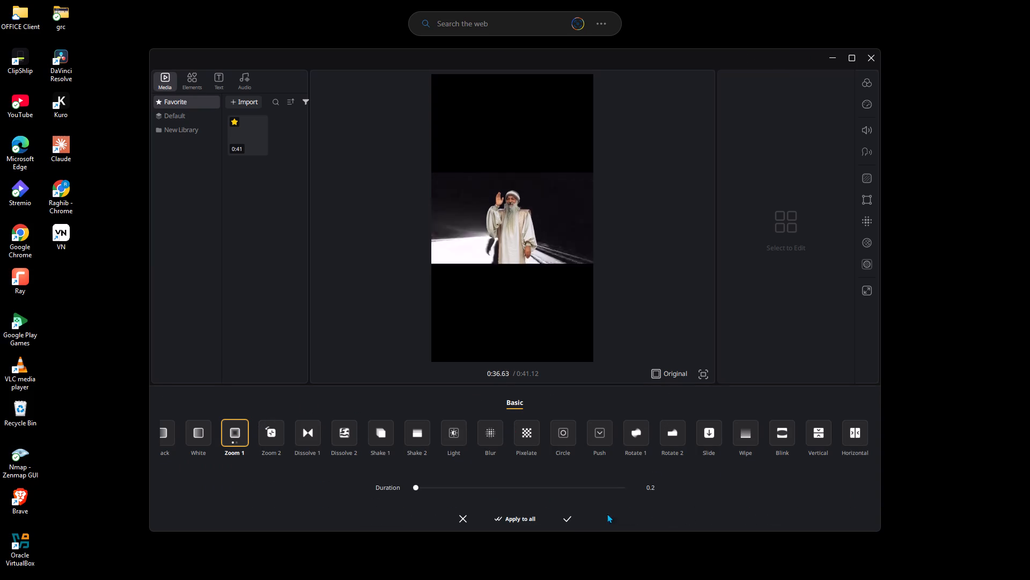
click(535, 480)
click(556, 493)
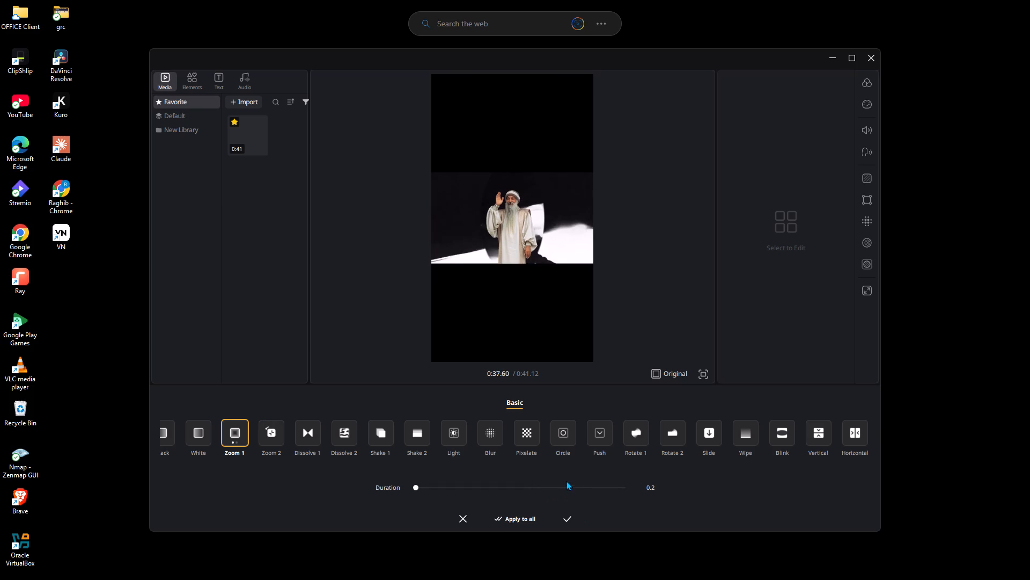
click(566, 488)
click(566, 514)
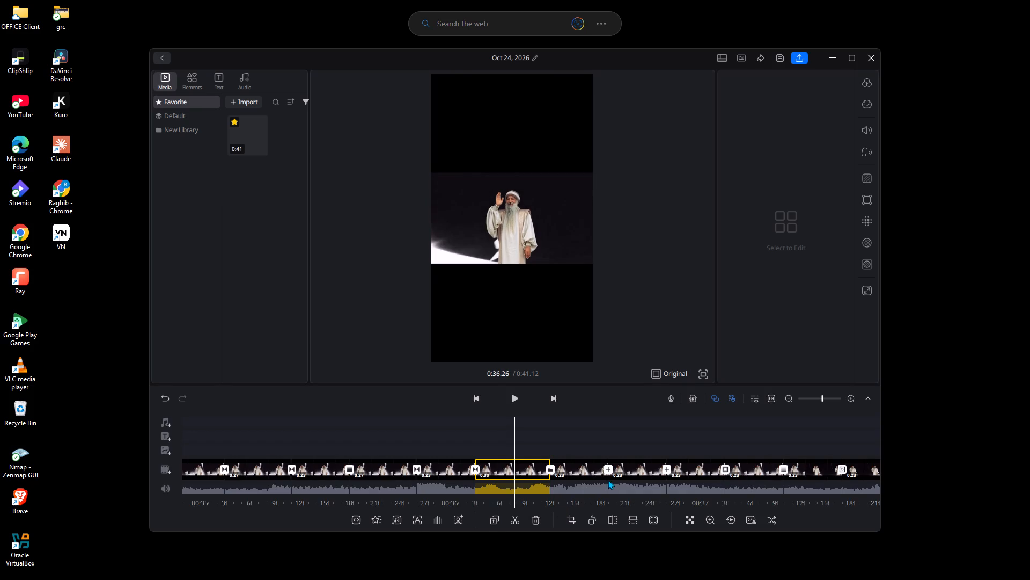
Add a Shake 2 transition in its first variant at the cut at about 0:36.63 and lengthen its duration slightly.
click(607, 470)
click(405, 431)
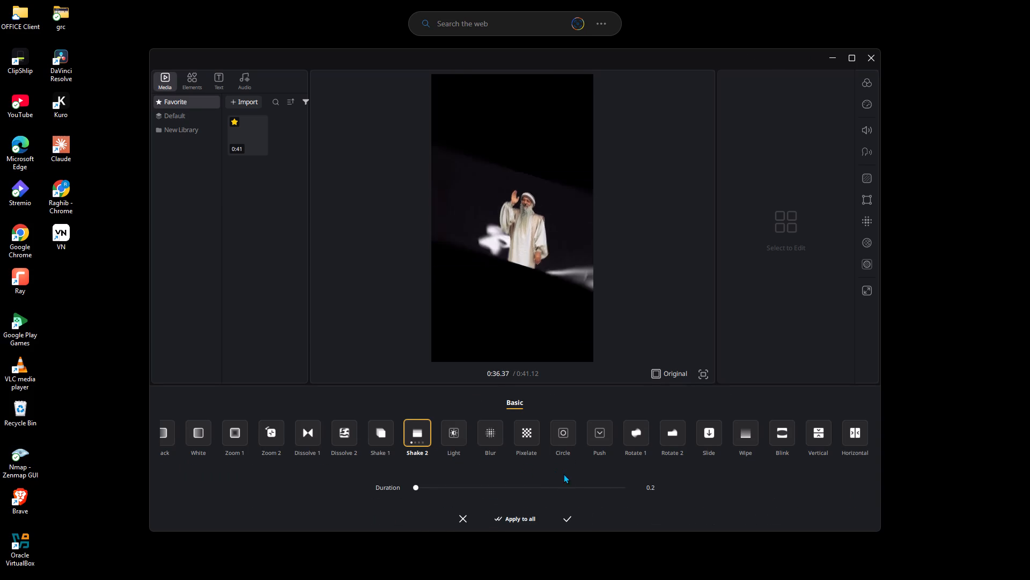
click(566, 487)
click(571, 513)
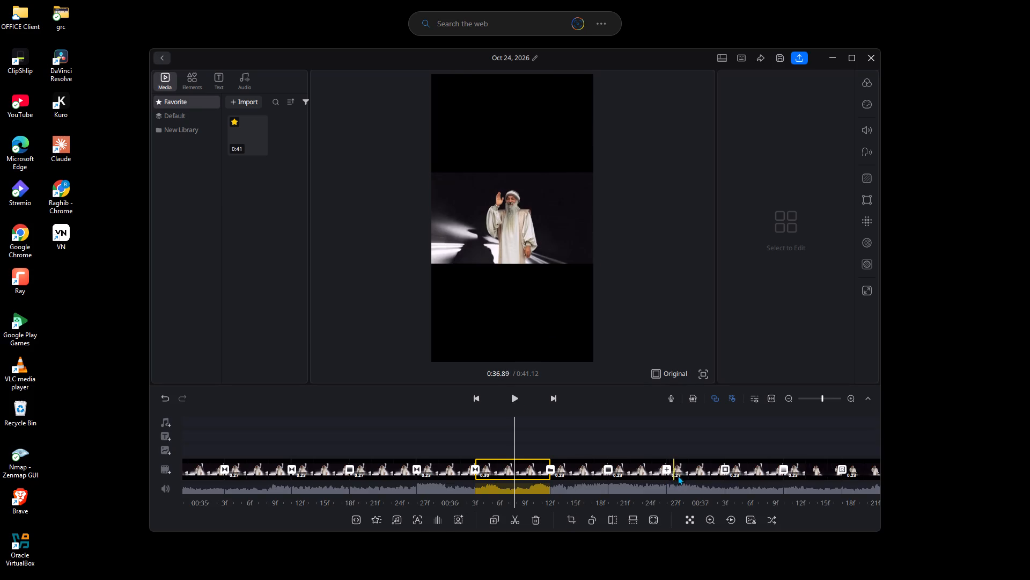
Add a Zoom 1 transition in its first variant at the cut at about 0:36.87 and lengthen its duration slightly.
click(666, 468)
click(239, 424)
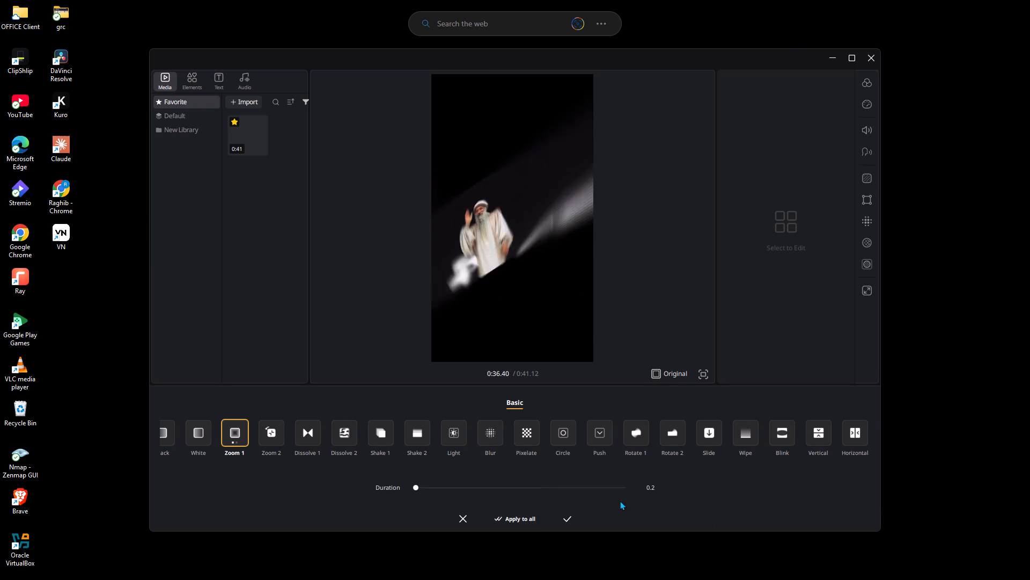
click(590, 485)
click(569, 514)
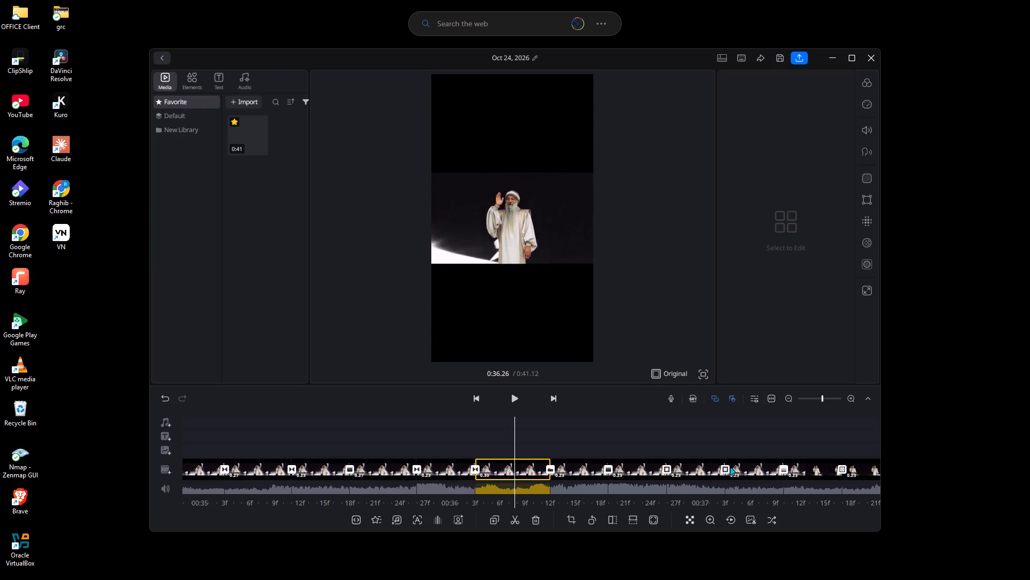
Add a Light transition at the cut at about 0:37.80 and lengthen its duration slightly.
drag(731, 466, 416, 427)
drag(673, 435, 485, 408)
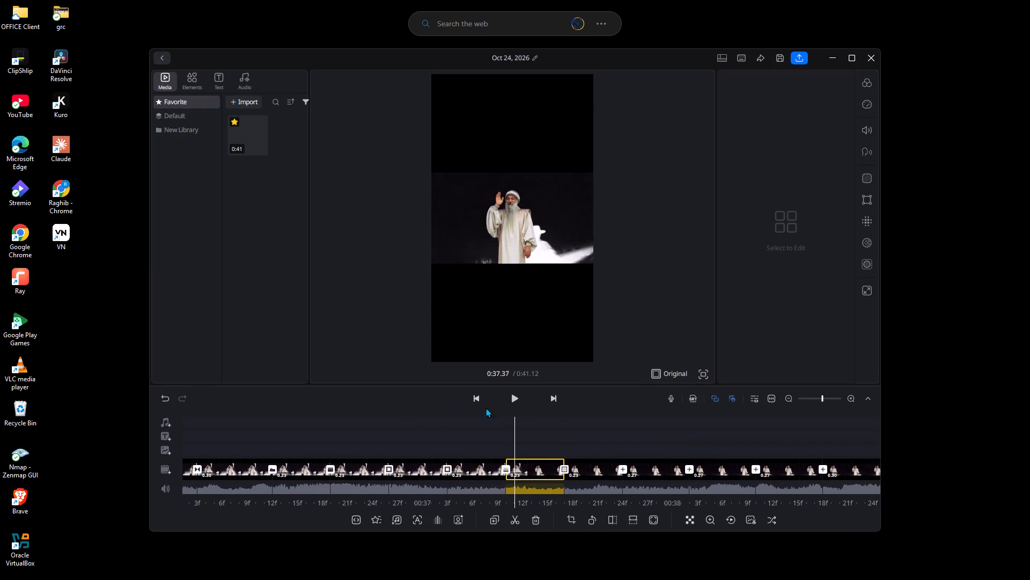
drag(485, 408, 351, 402)
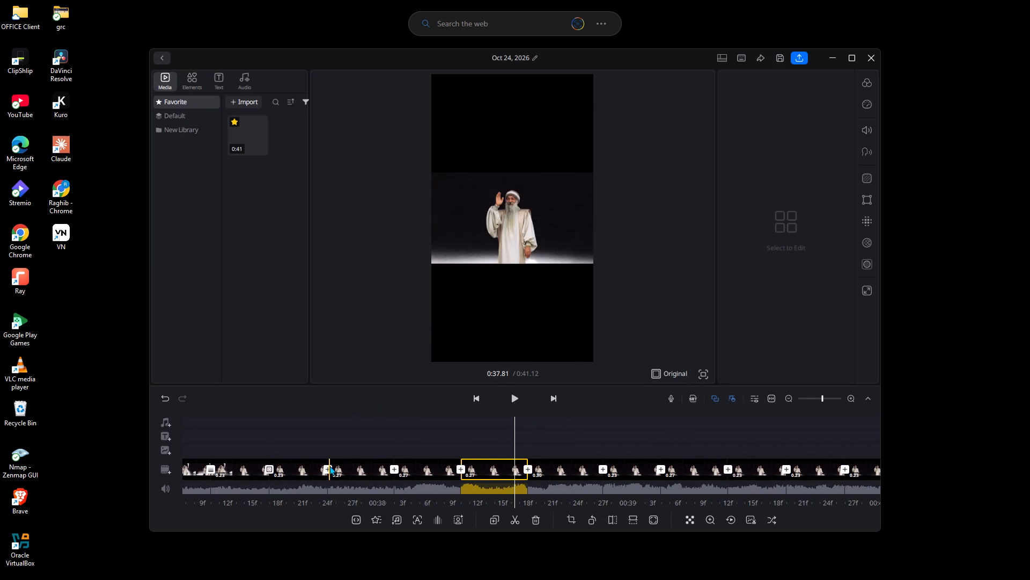
click(329, 466)
double_click(466, 438)
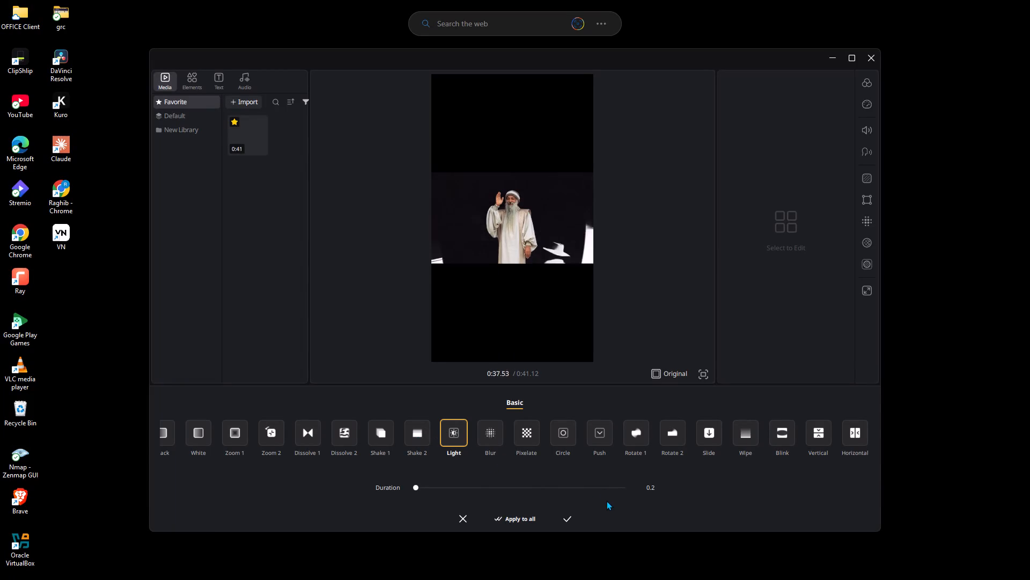
click(574, 487)
click(568, 512)
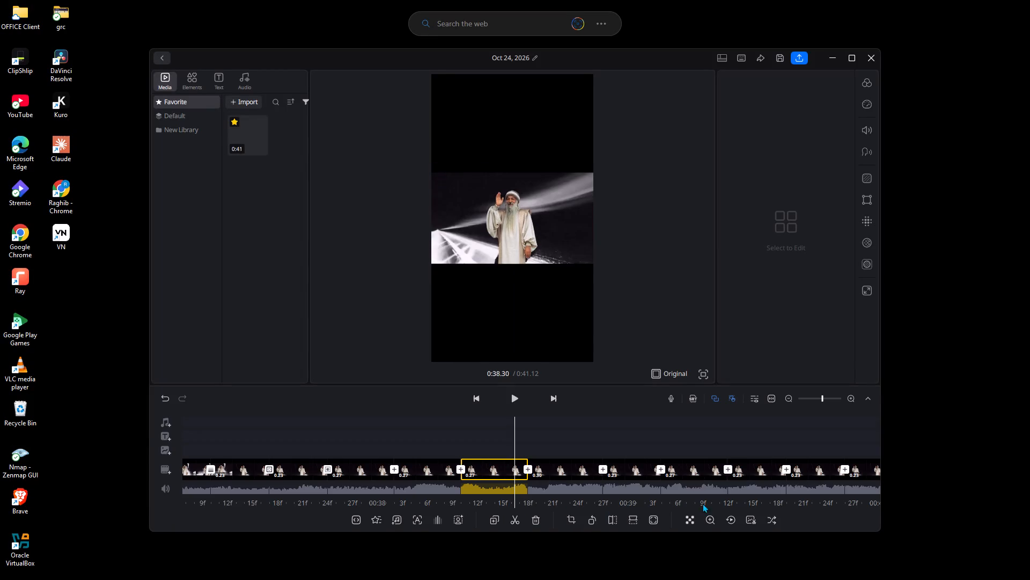
Add a Slide transition at the cut at about 0:39.87 and lengthen its duration slightly.
click(844, 469)
click(723, 460)
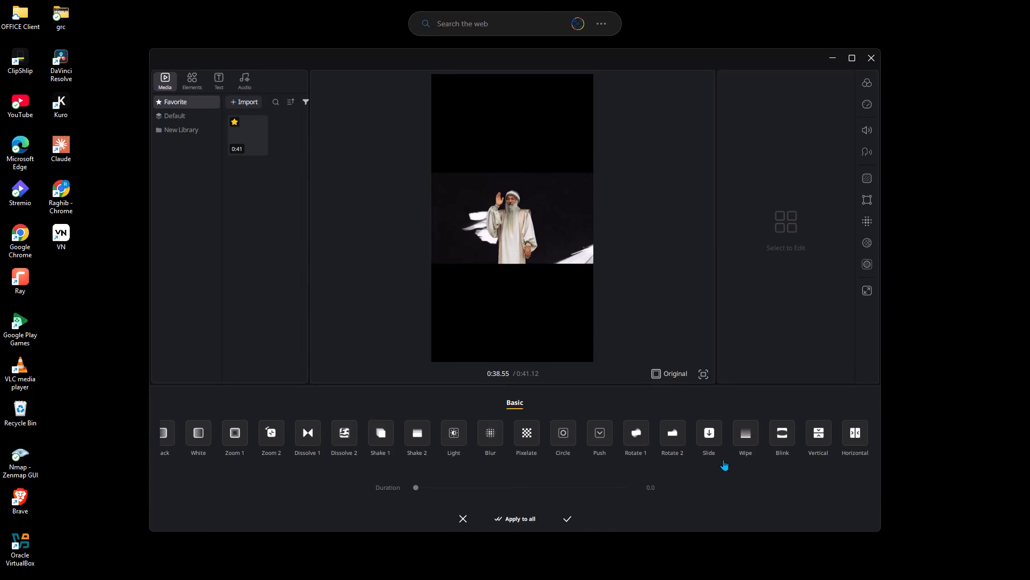
click(549, 490)
click(568, 516)
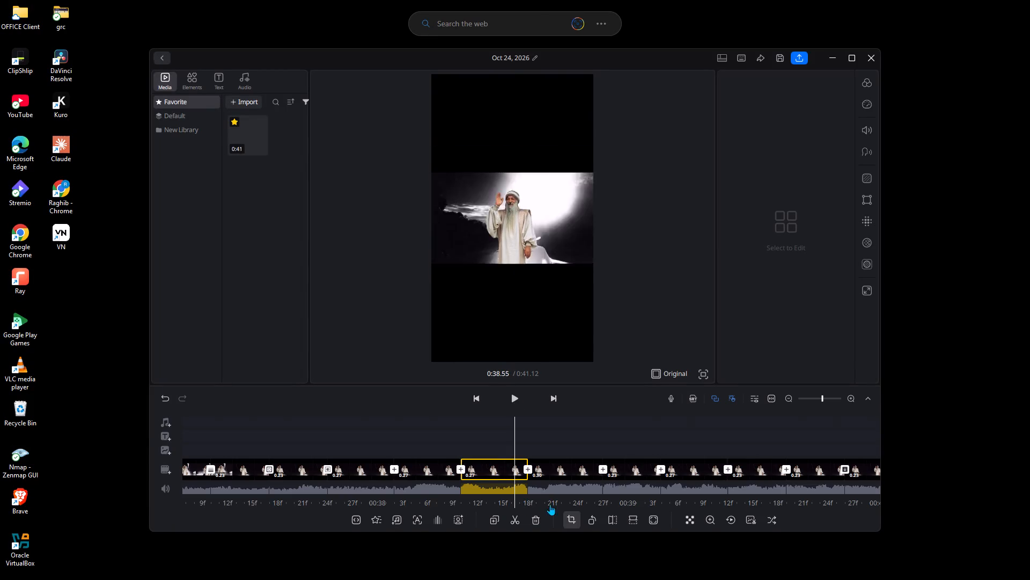
Add a Light transition at the cut at about 0:38.07 and lengthen its duration slightly (0.2 s).
click(390, 464)
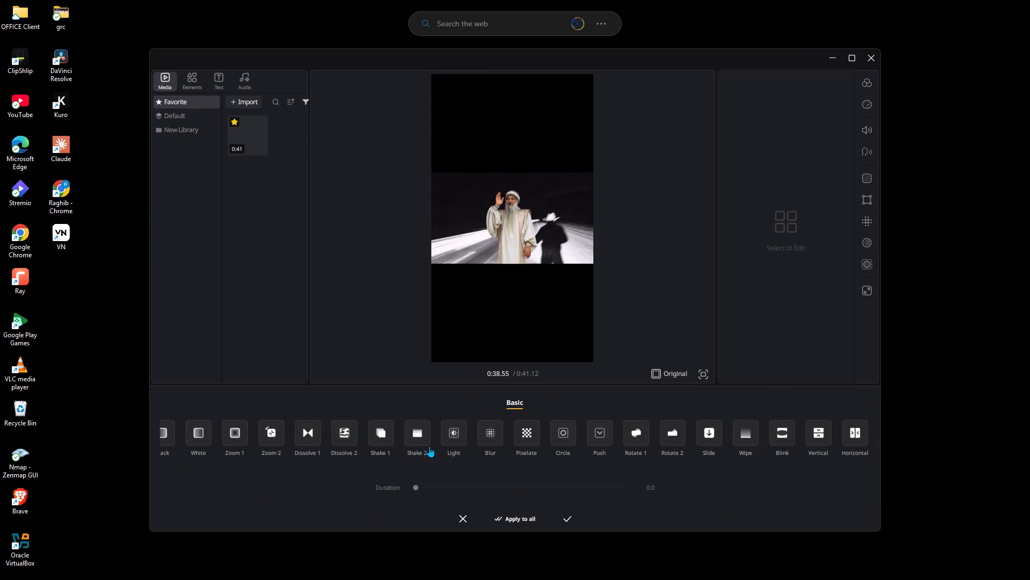
click(455, 433)
click(574, 489)
click(562, 514)
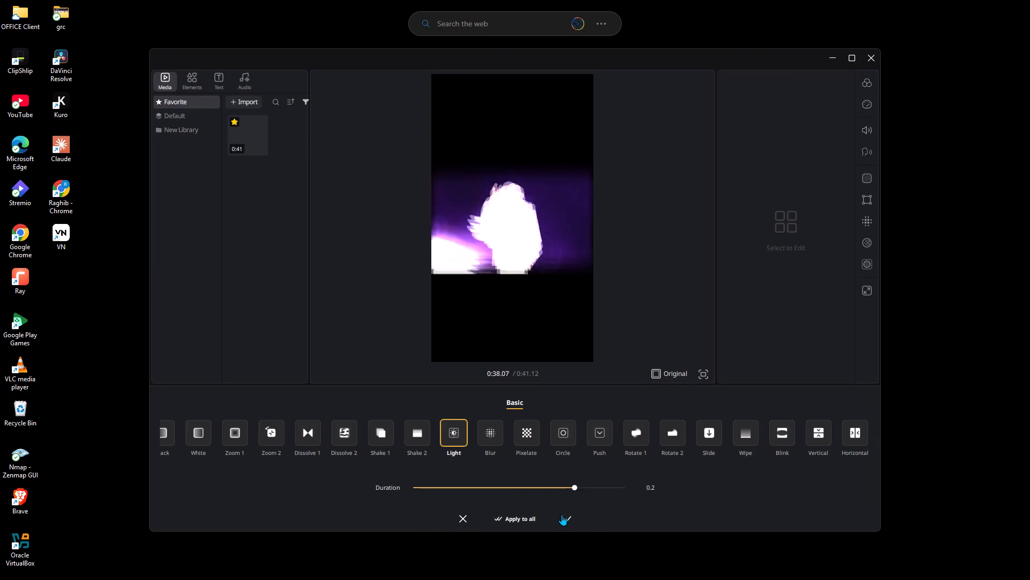
Add a Circle transition in its first variant at the cut at about 0:38.90 and lengthen its duration slightly.
click(604, 470)
click(560, 452)
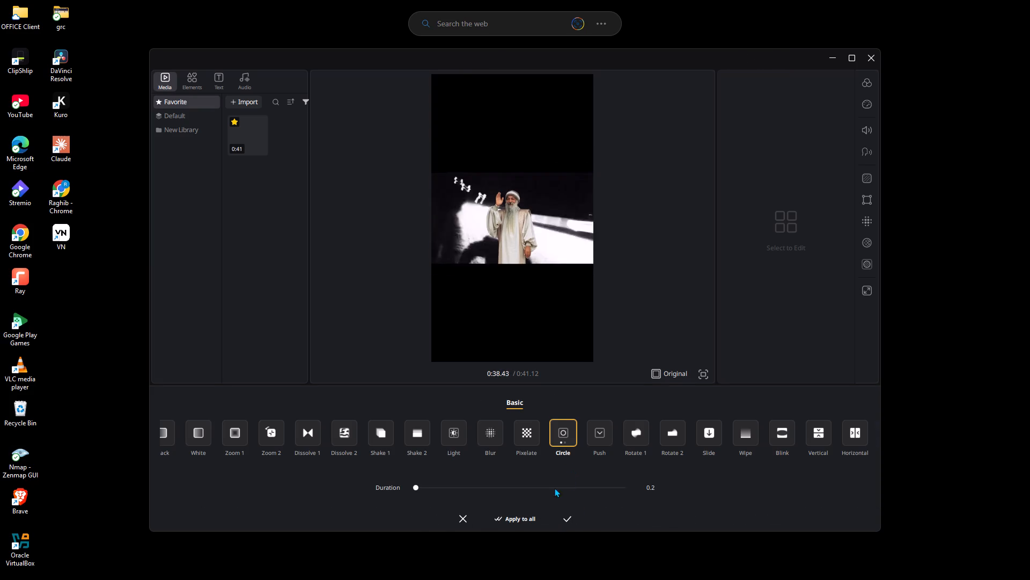
click(562, 484)
click(568, 518)
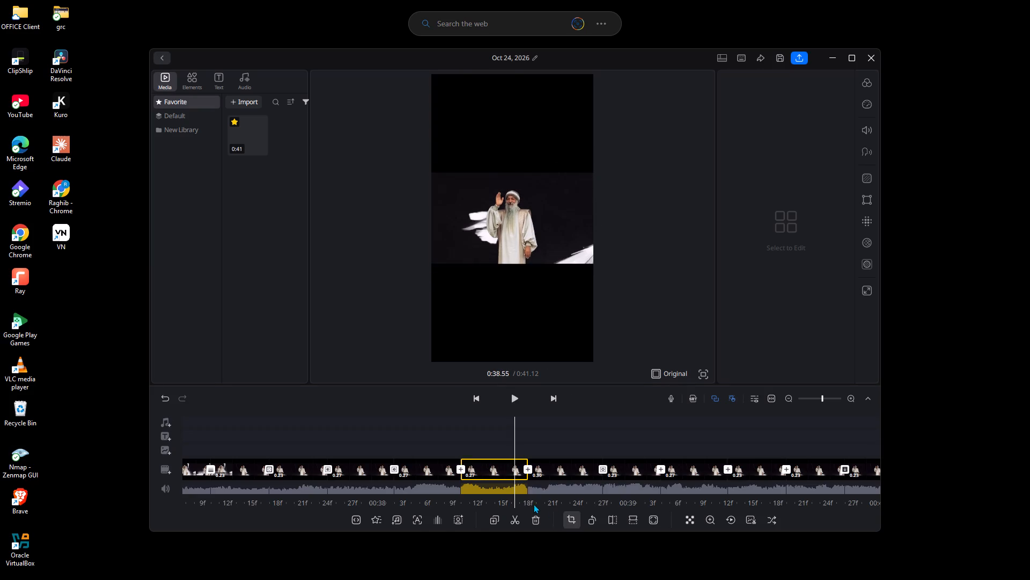
Add a Light transition at the cut at about 0:38.60 and adjust its duration.
click(529, 469)
click(442, 444)
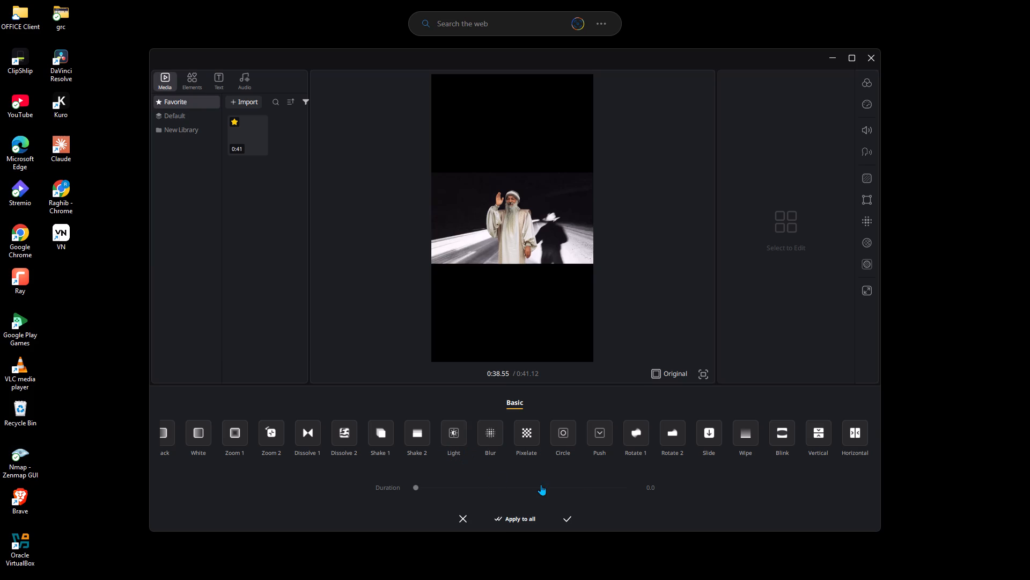
click(575, 486)
click(566, 517)
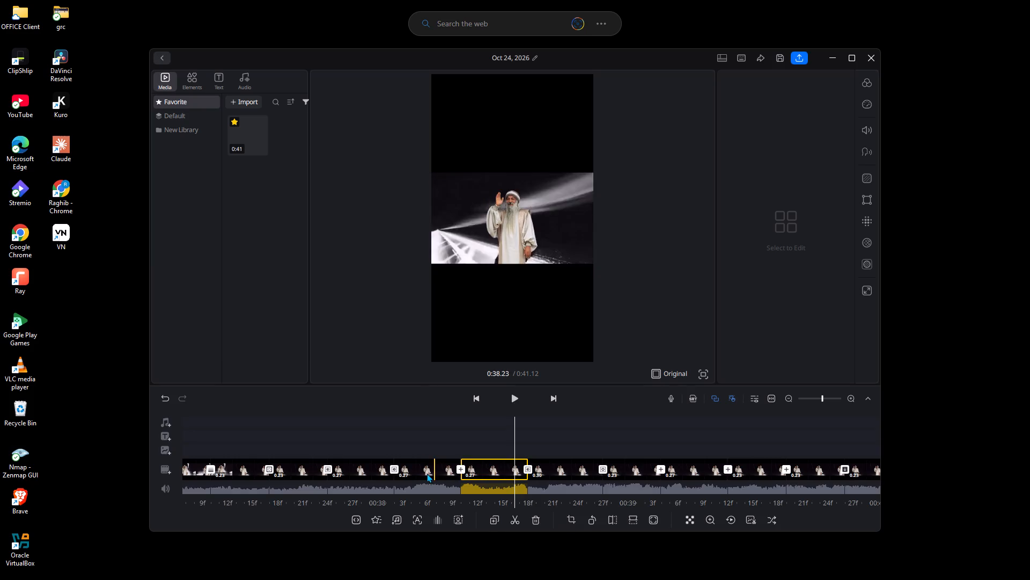
Add a Shake 2 transition in its first variant at the cut at about 0:38.33 and set its duration to 0.2 s.
click(460, 470)
click(408, 437)
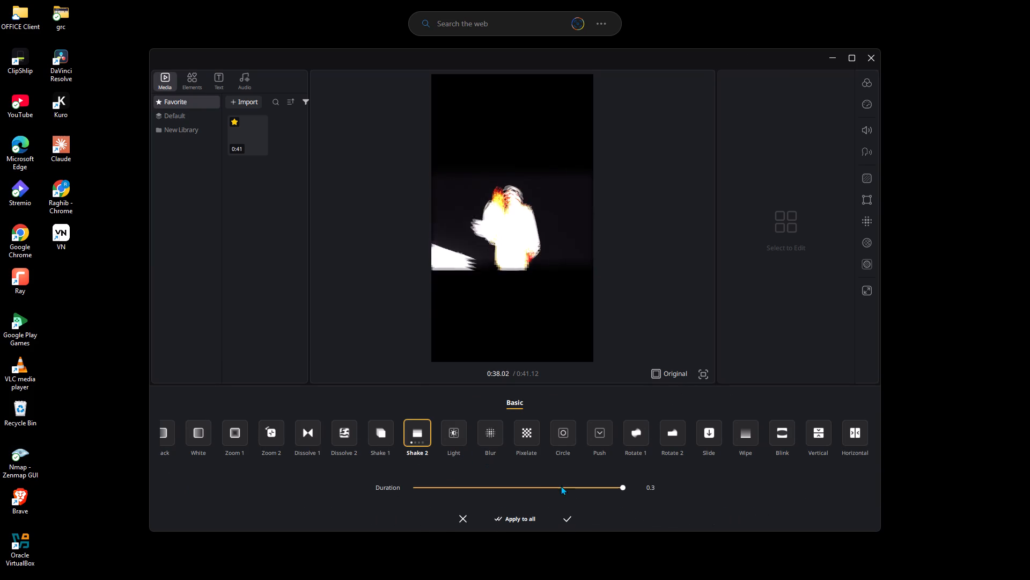
click(569, 487)
click(569, 511)
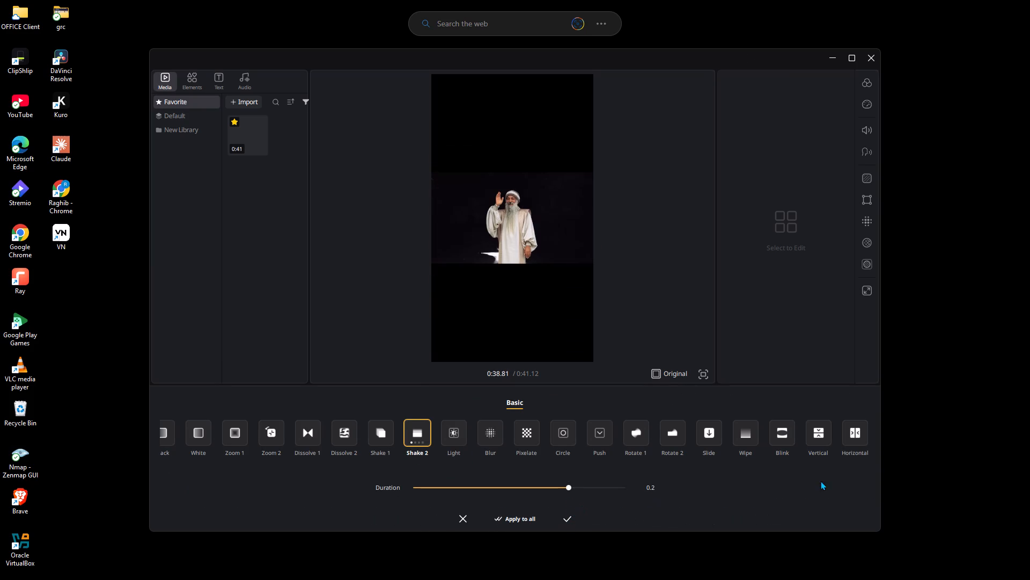
click(571, 514)
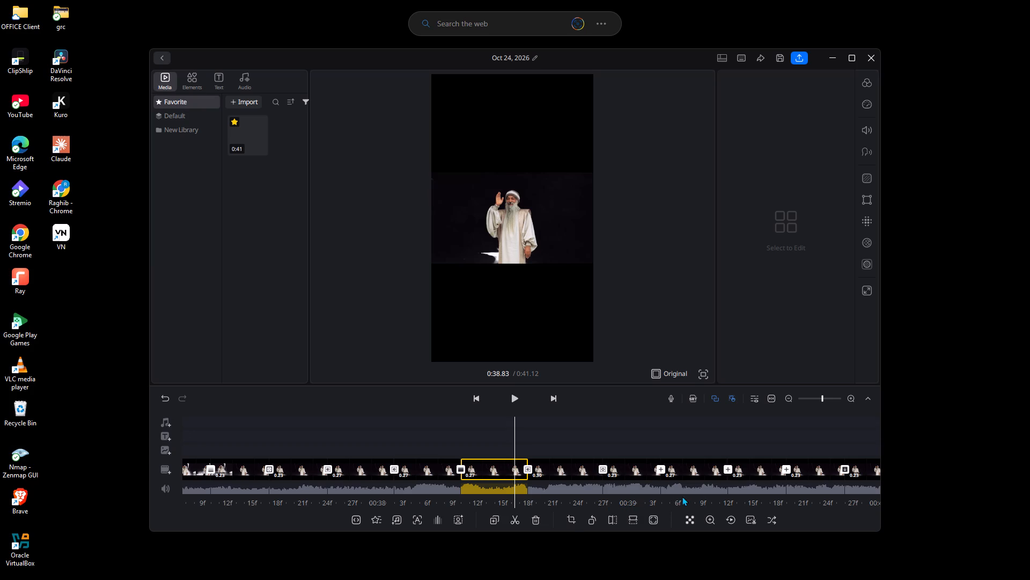
Add a Circle transition in its first variant at the cut at about 0:39.63 with a duration of 0.2 s.
click(787, 471)
click(561, 434)
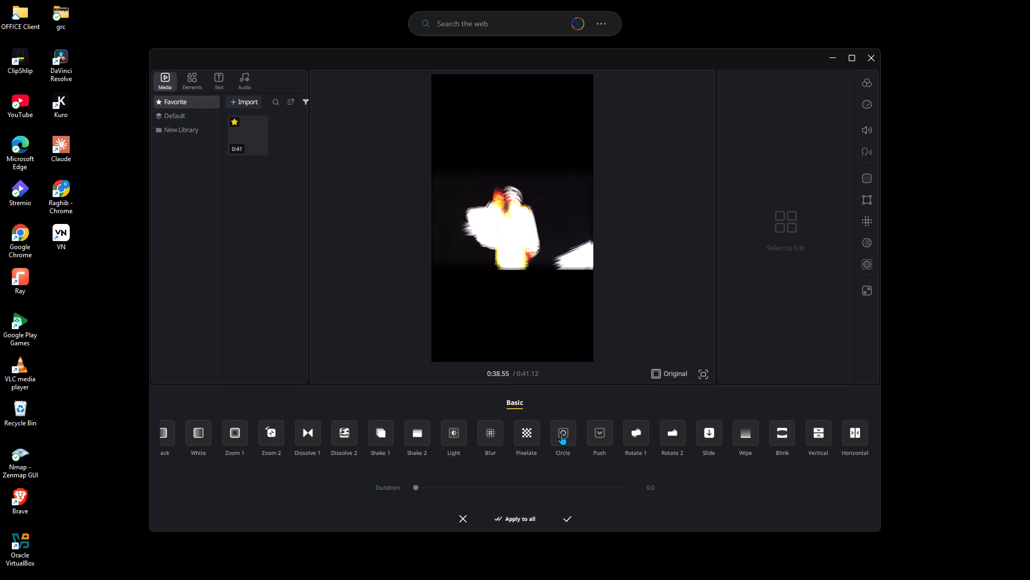
click(580, 488)
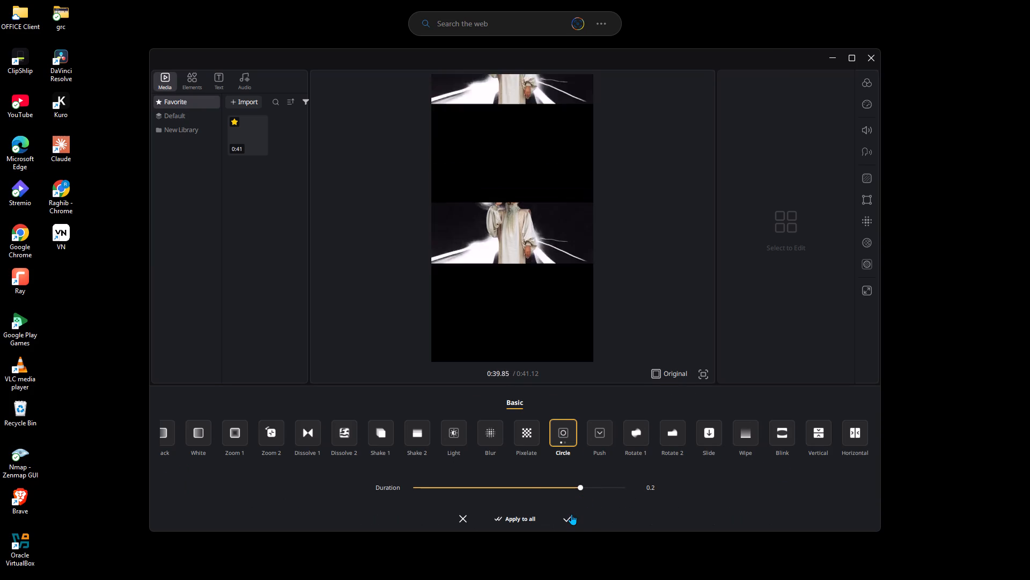
click(571, 513)
Add a Blur transition at the cut at about 0:39.40 with a duration of 0.2 s.
click(727, 469)
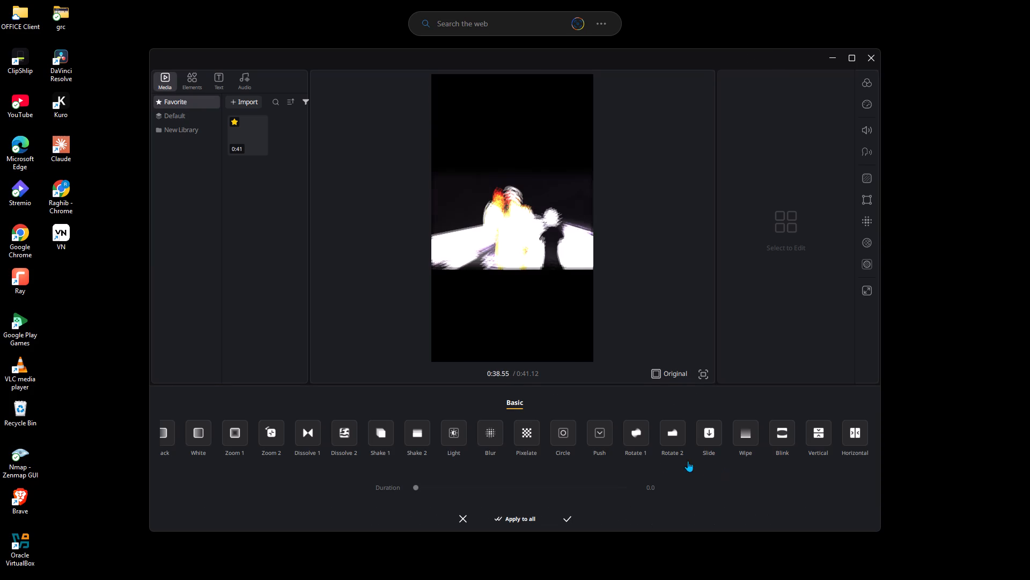
click(485, 425)
click(574, 483)
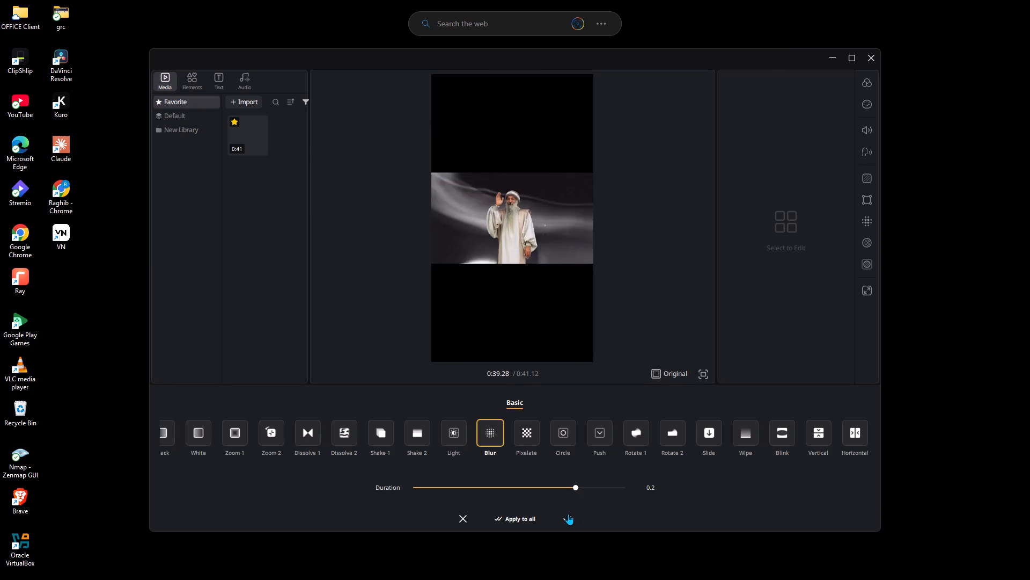
click(568, 513)
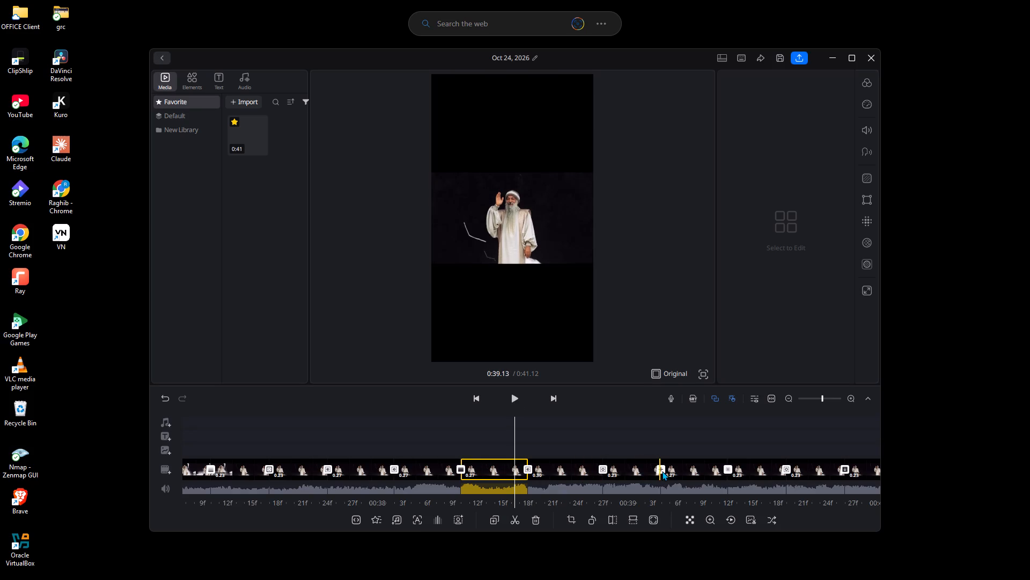
Add a Slide transition in its first variant at the cut at about 0:39.13 with a duration of 0.2 s.
click(662, 471)
click(714, 436)
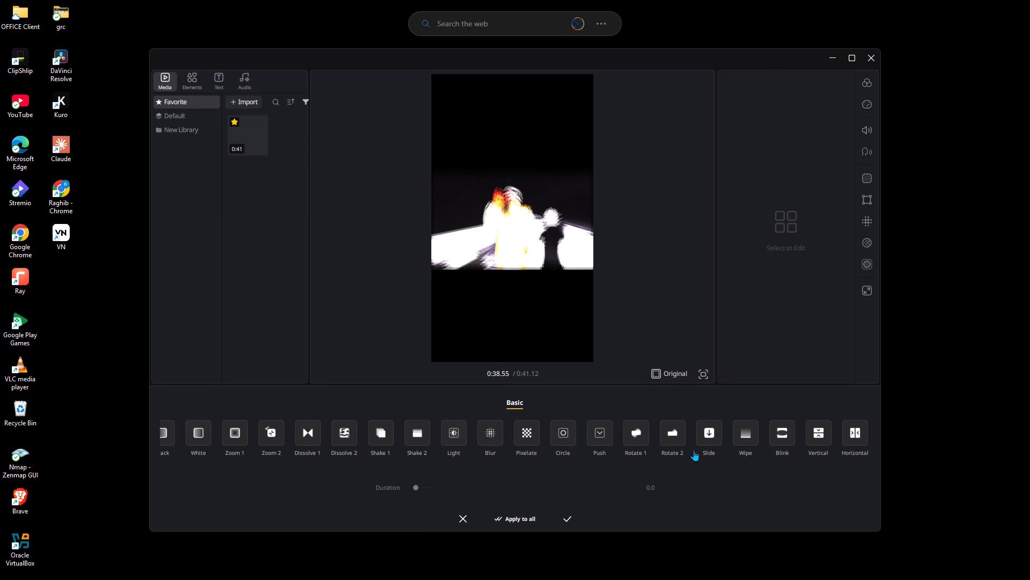
click(610, 482)
click(599, 488)
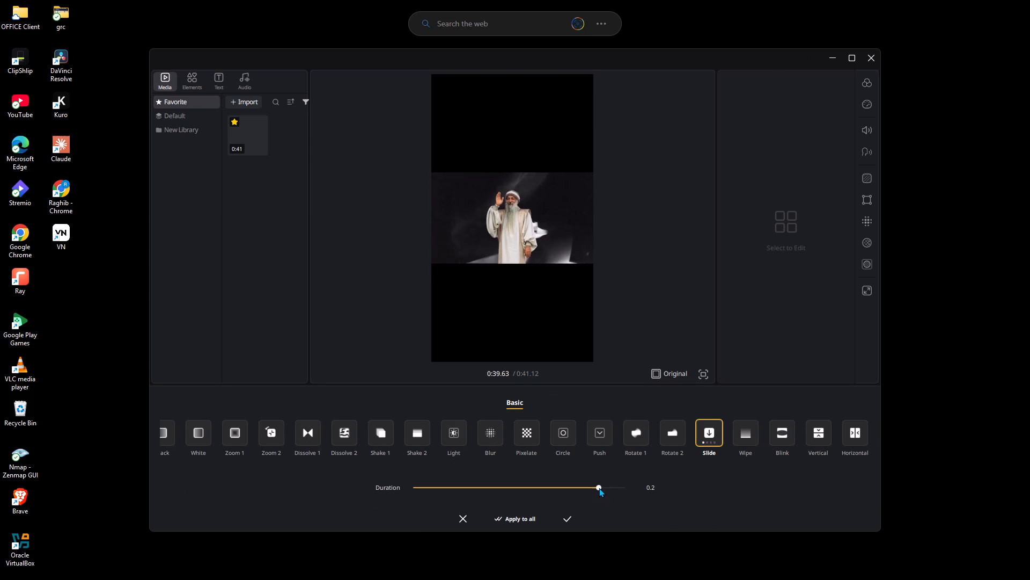
click(566, 518)
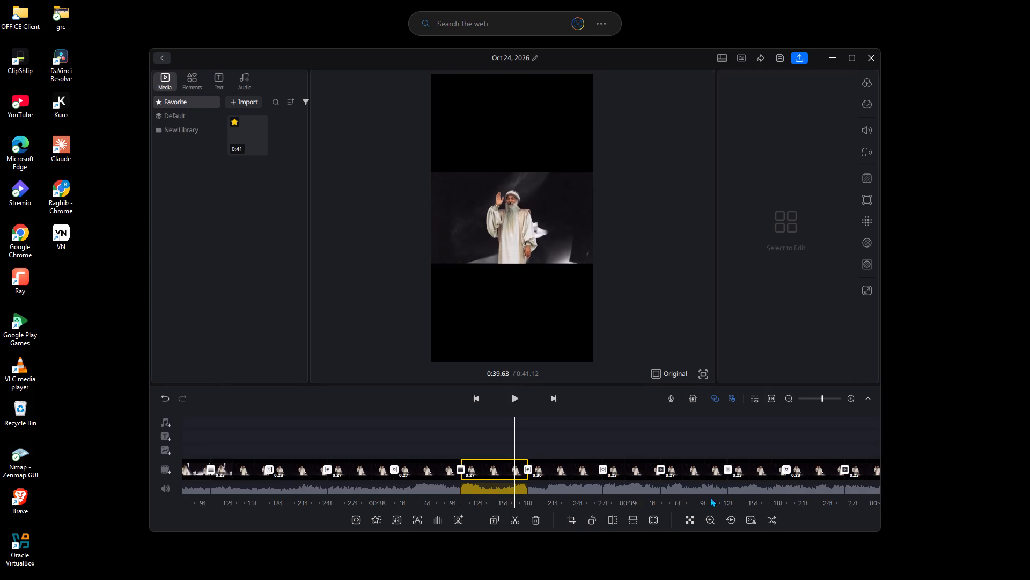
Add a Wipe transition in its first variant at the cut at about 0:40.10 with a duration of 0.2 s.
drag(787, 448, 345, 445)
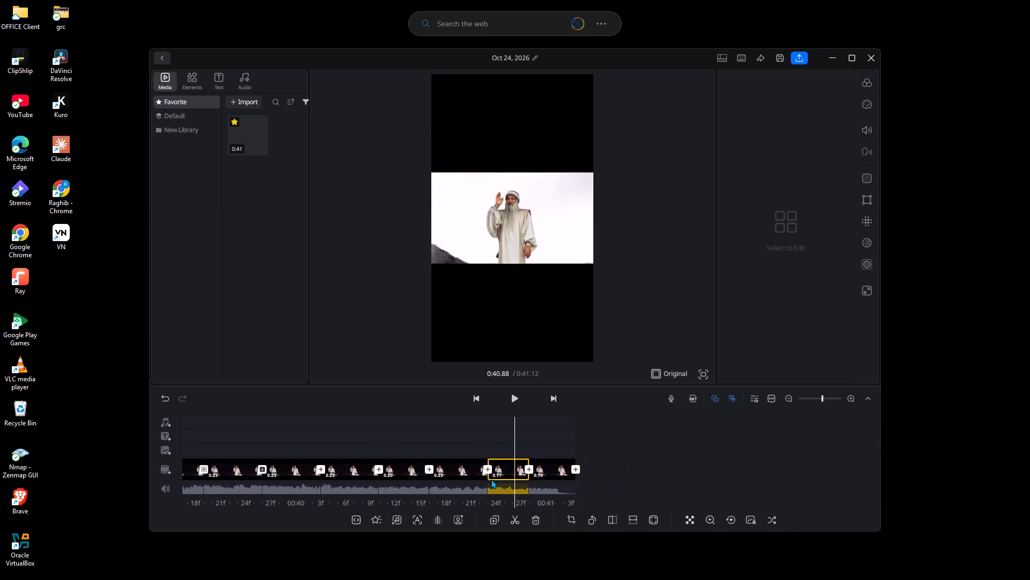
click(318, 468)
drag(698, 458, 799, 449)
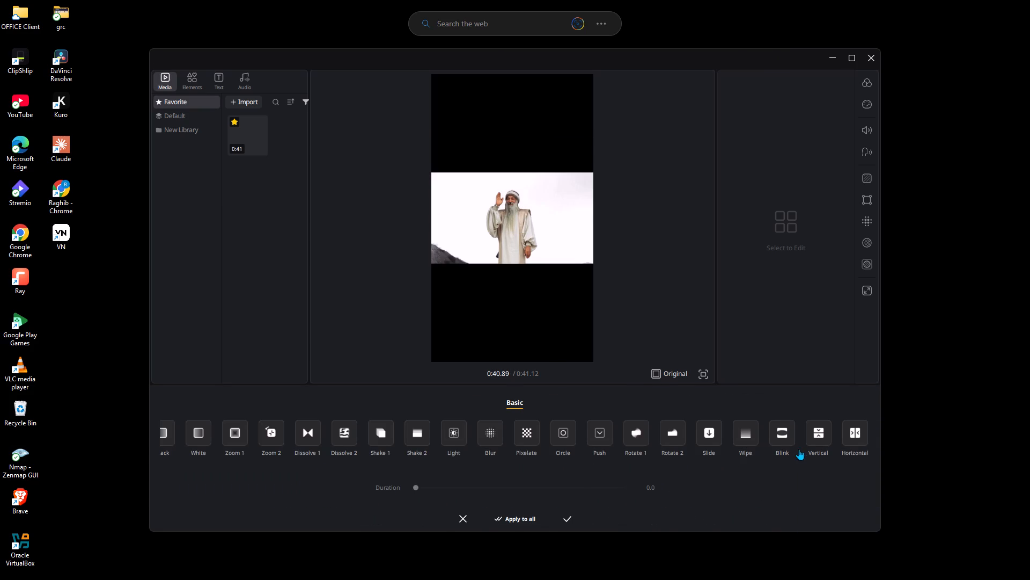
drag(799, 449, 805, 448)
click(800, 445)
click(579, 490)
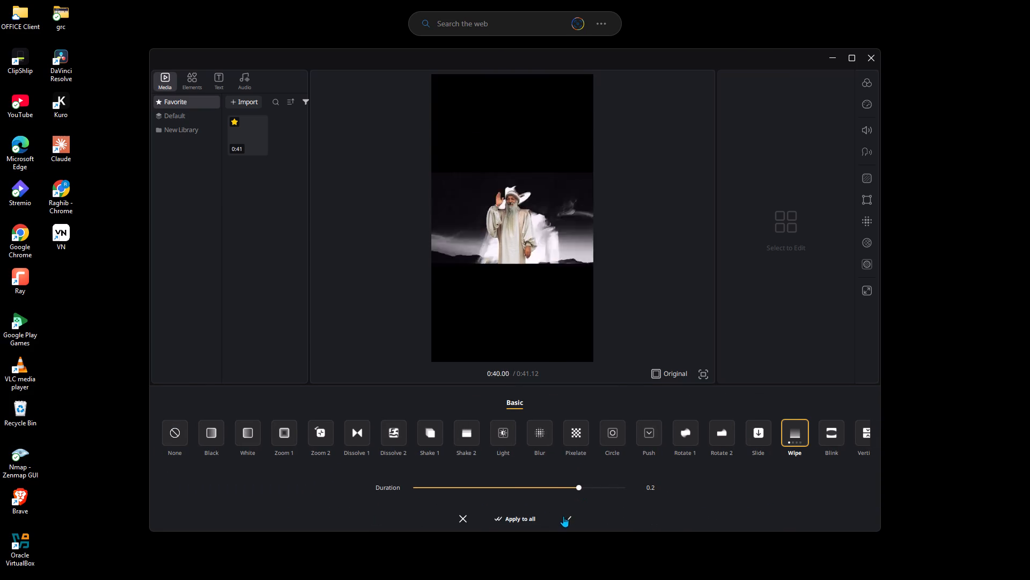
click(569, 517)
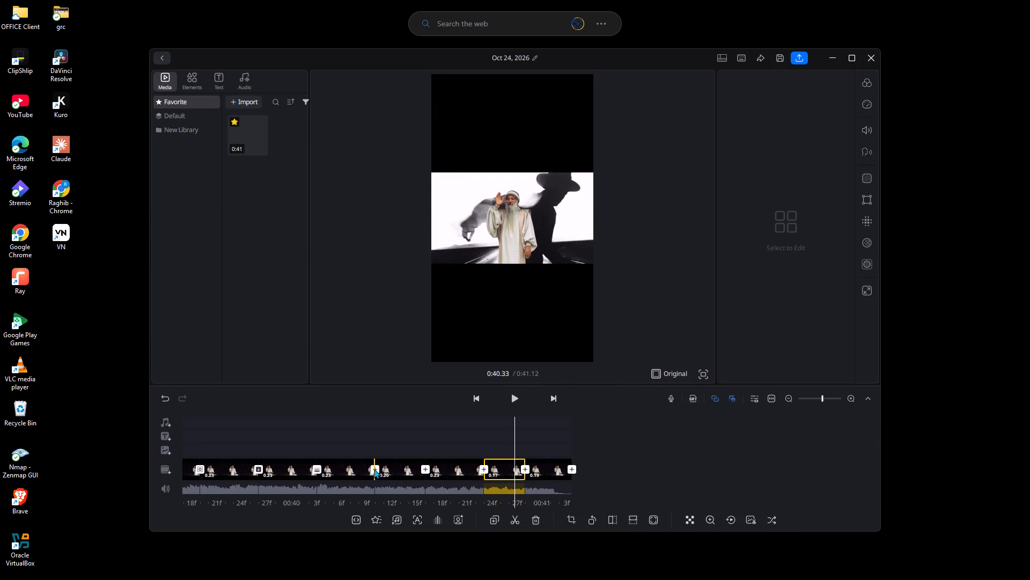
Add a Shake 2 transition in its first variant at the cut at about 0:40.33 and set its duration to 0.2 s.
click(374, 468)
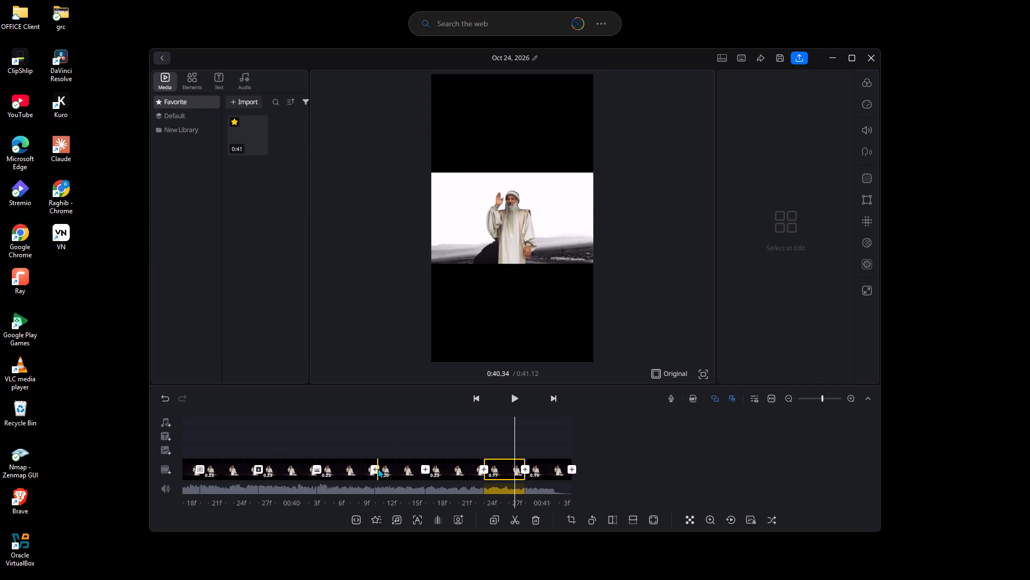
click(378, 468)
click(453, 430)
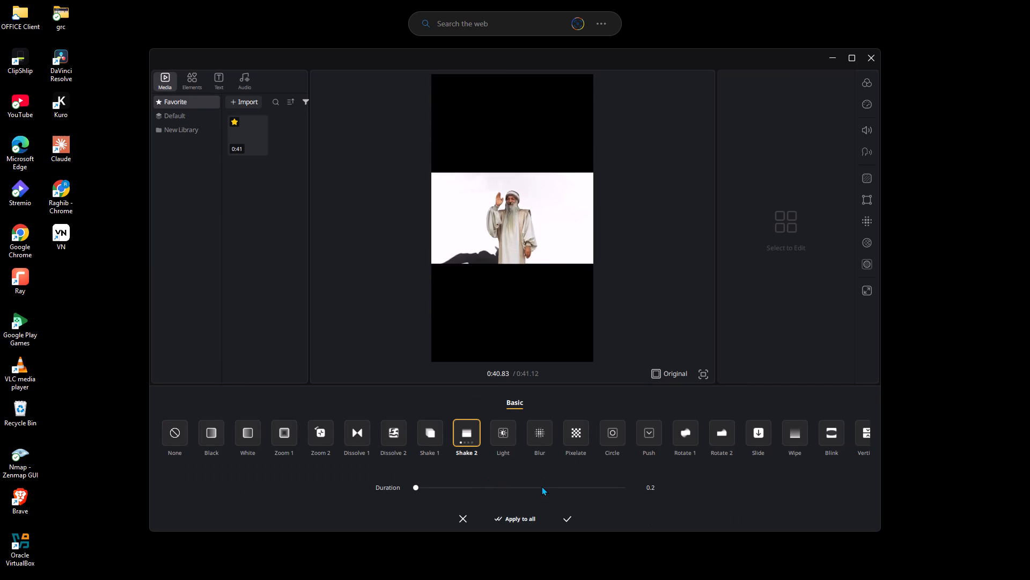
click(541, 486)
click(569, 516)
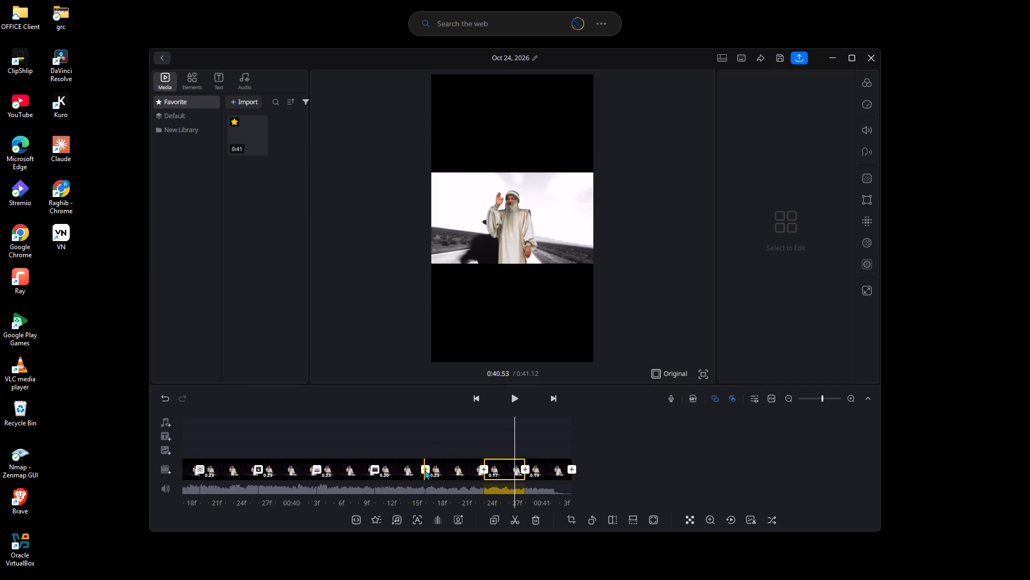
Add a Zoom 1 transition at the cut at about 0:40.53 with a duration of 0.2 s.
click(424, 470)
click(289, 435)
click(559, 488)
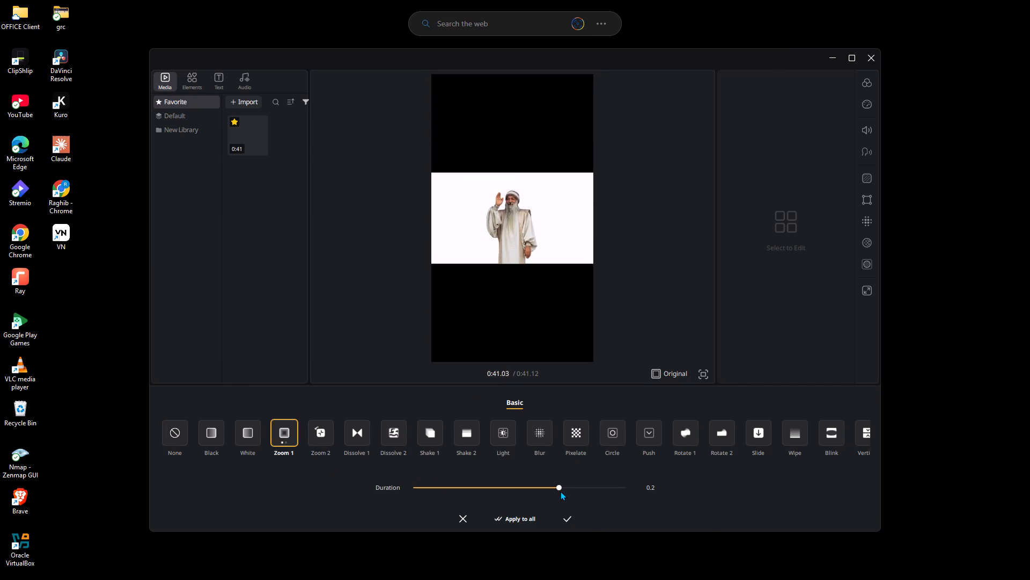
click(570, 513)
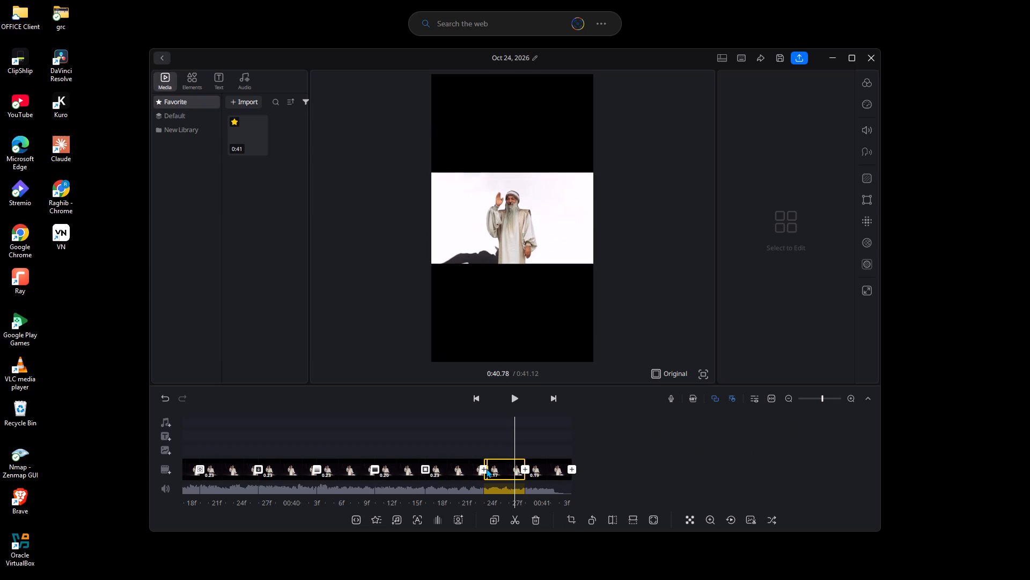
Add a Slide transition in its second variant at the cut at about 0:40.77 with a duration of 0.2 s.
click(486, 468)
click(774, 442)
click(745, 440)
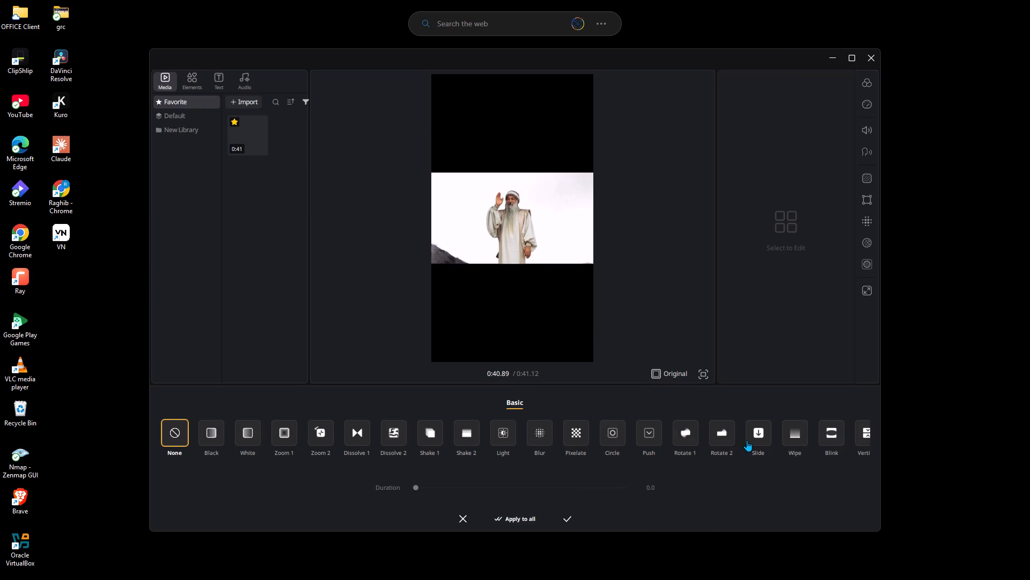
click(754, 439)
click(568, 488)
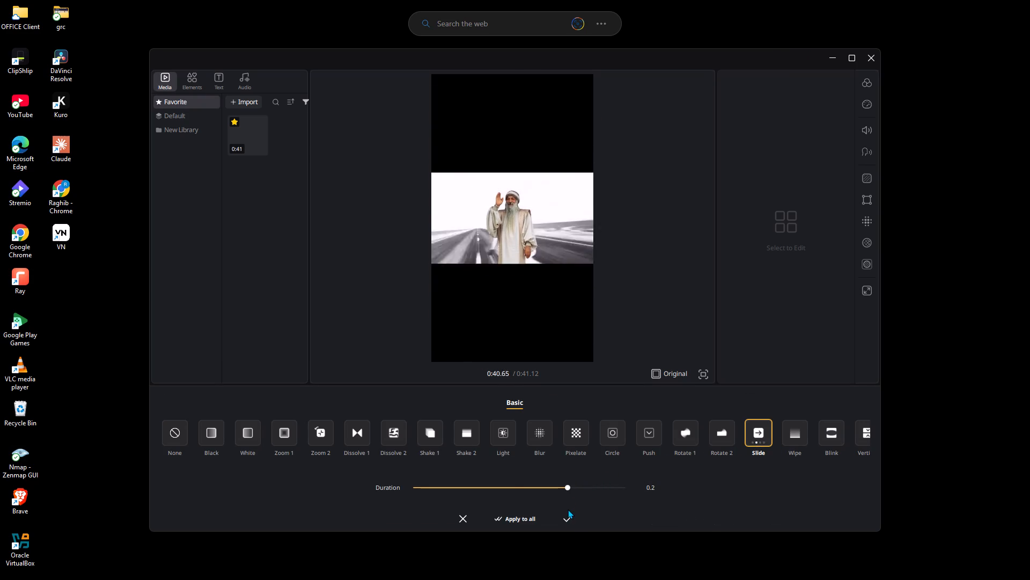
click(568, 517)
Add a Wipe transition in its first variant at the last cut, about 0:40.93, with a duration of 0.2 s.
click(526, 466)
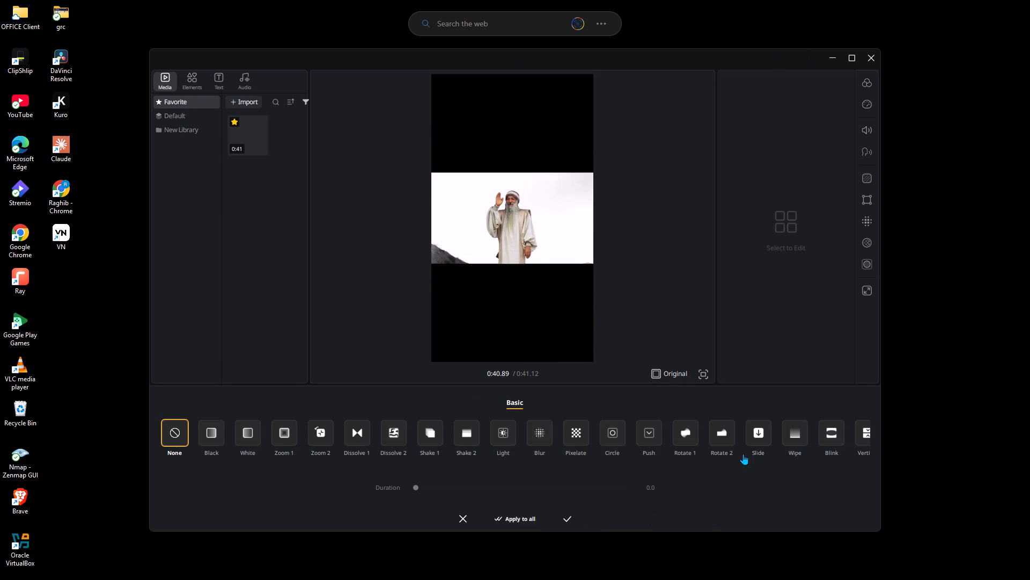
click(800, 442)
click(595, 481)
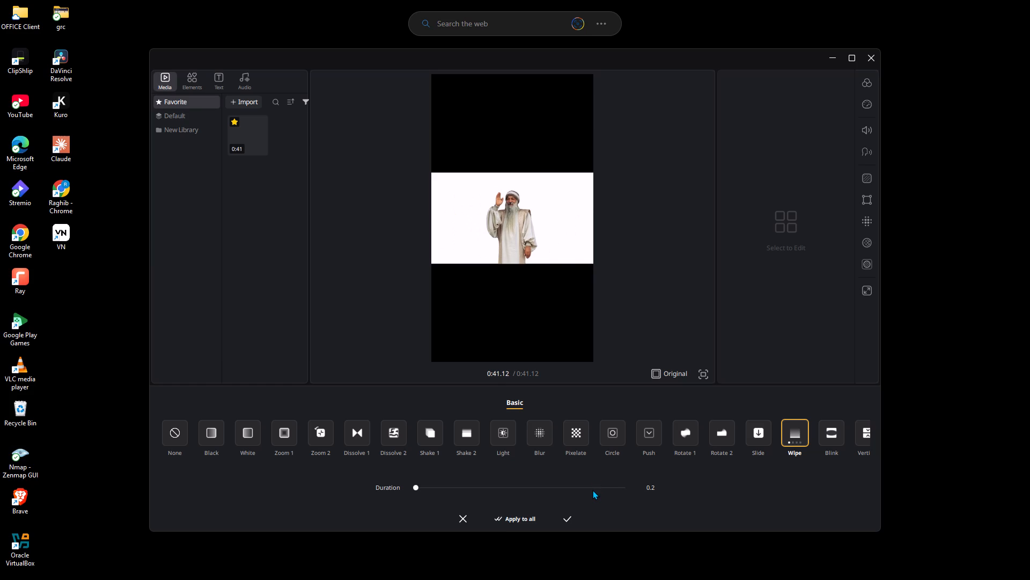
click(592, 490)
click(557, 517)
click(570, 517)
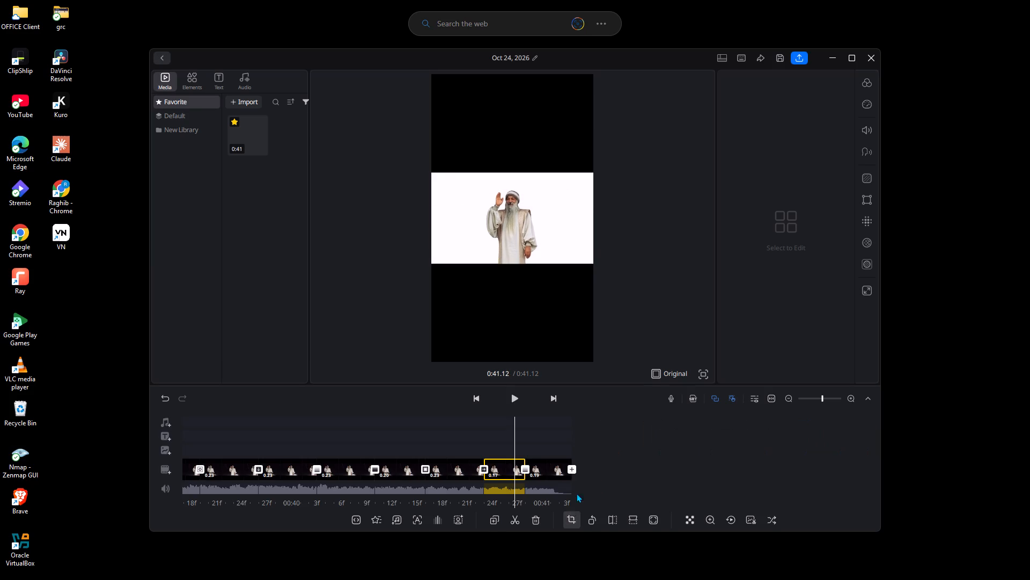
Add a Horizontal closing transition at the end of the last clip and extend its duration to nearly the maximum.
click(571, 467)
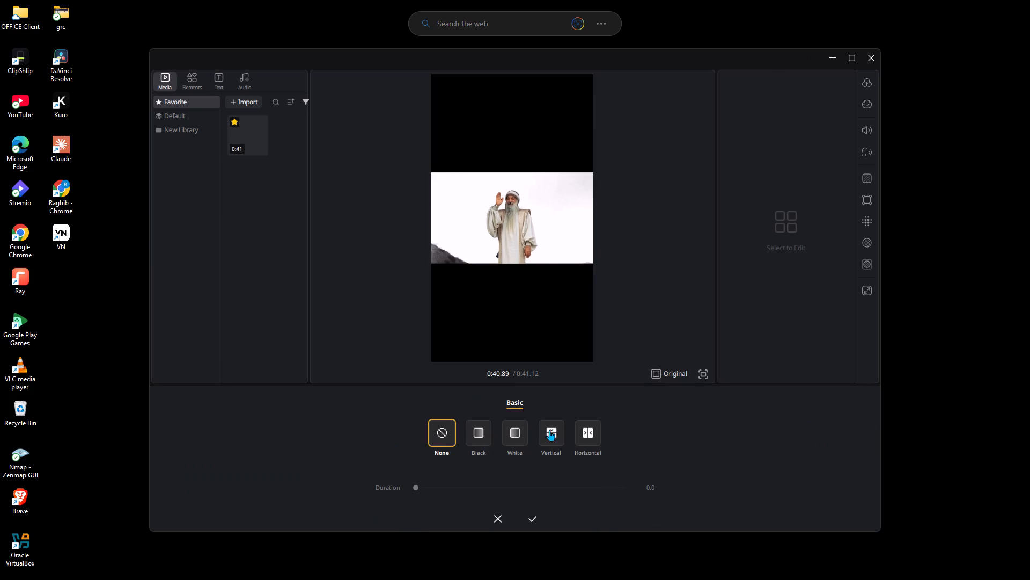
click(583, 431)
drag(560, 481, 642, 492)
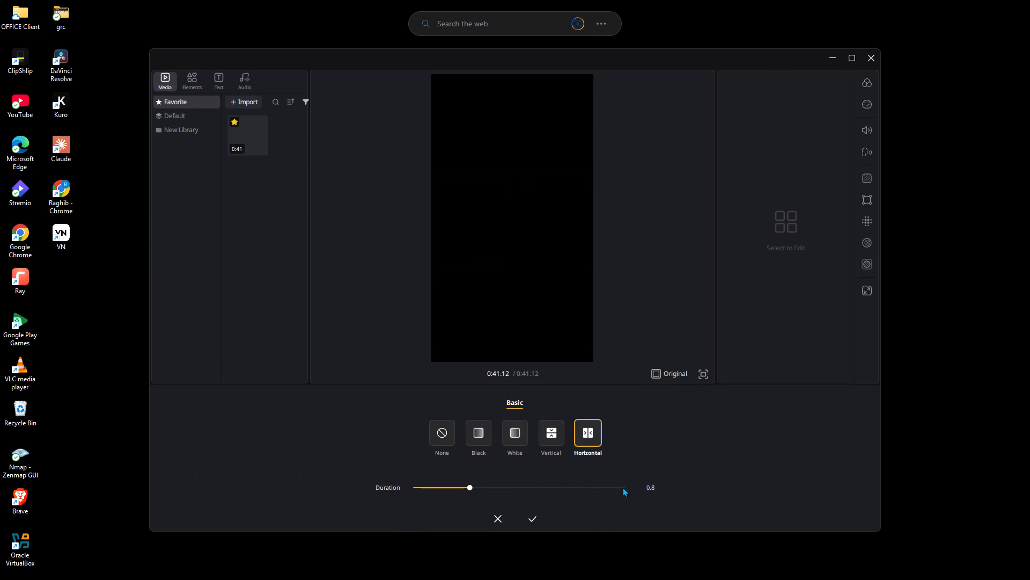
click(622, 487)
click(529, 520)
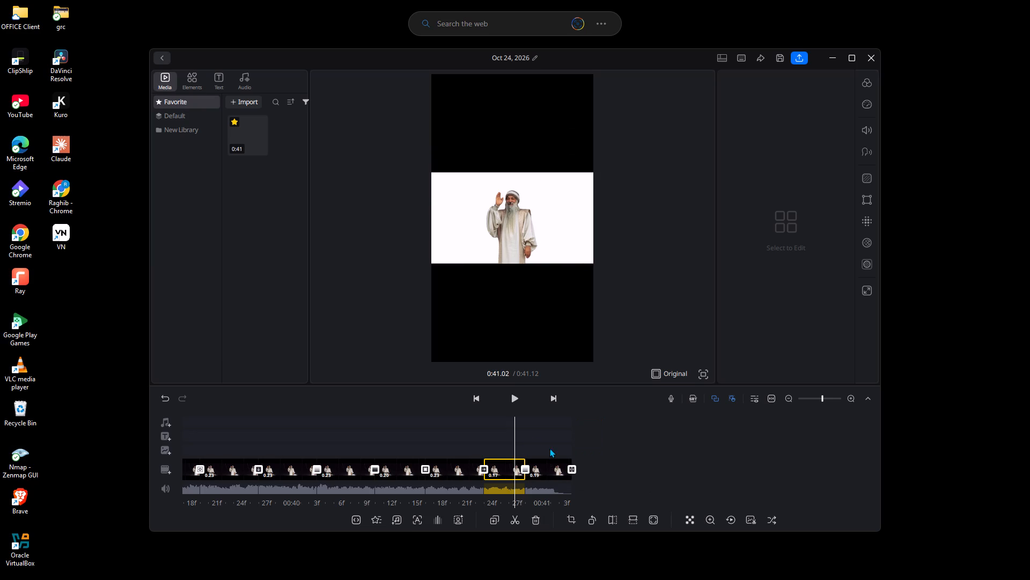
Add the Hip-Hop music track Baila Sin Parar at the very start of the timeline.
drag(521, 436, 1029, 517)
drag(398, 474, 1029, 441)
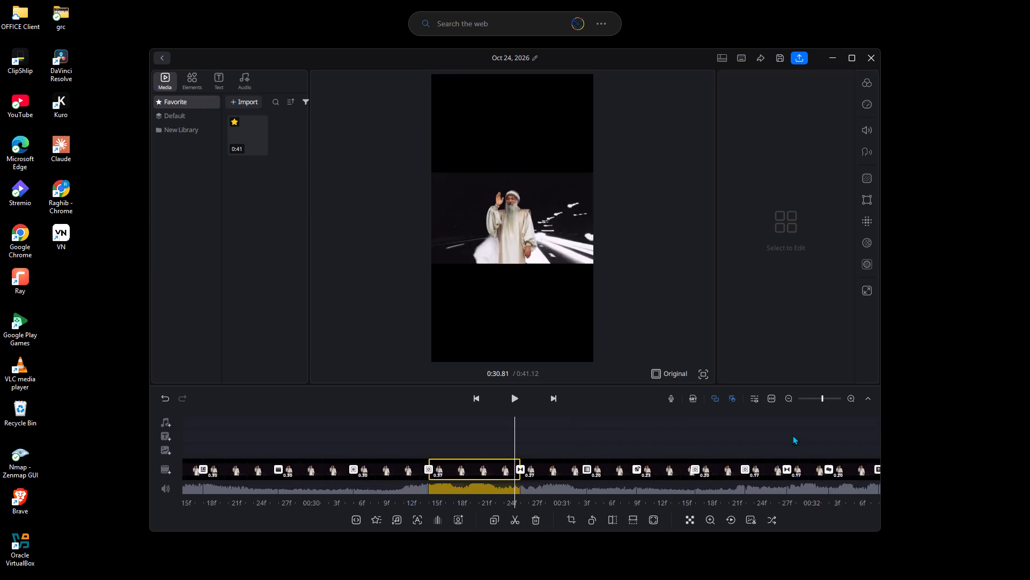
drag(406, 453, 1029, 434)
drag(404, 445, 1029, 410)
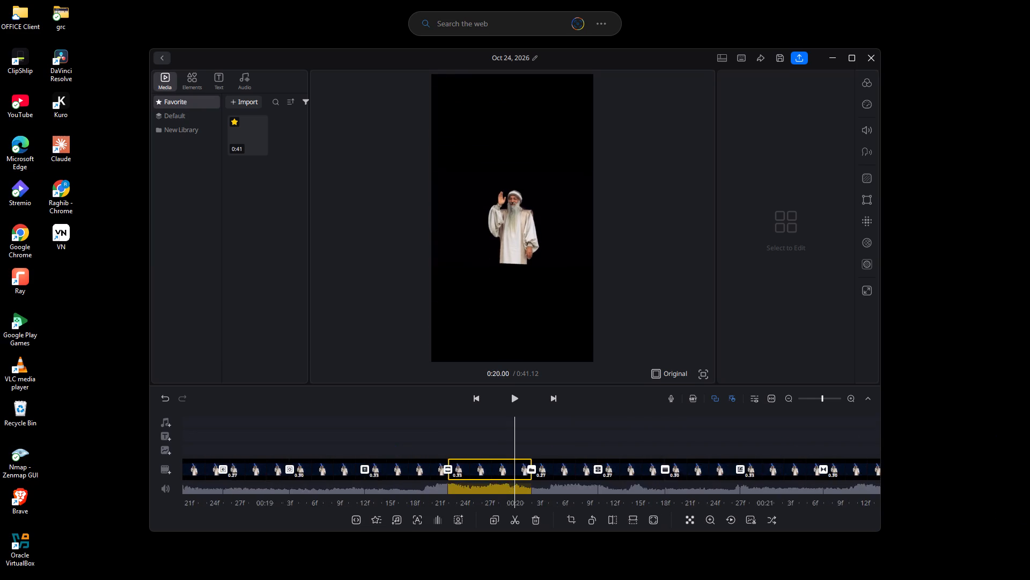
drag(1029, 410, 1029, 418)
drag(500, 432, 1029, 403)
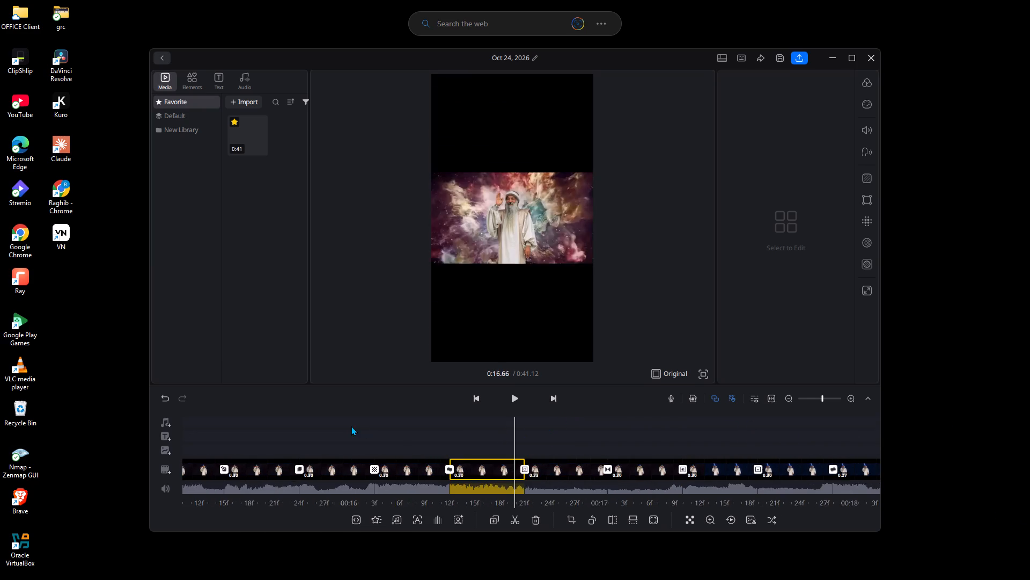
drag(374, 423, 1029, 298)
drag(406, 445, 1029, 287)
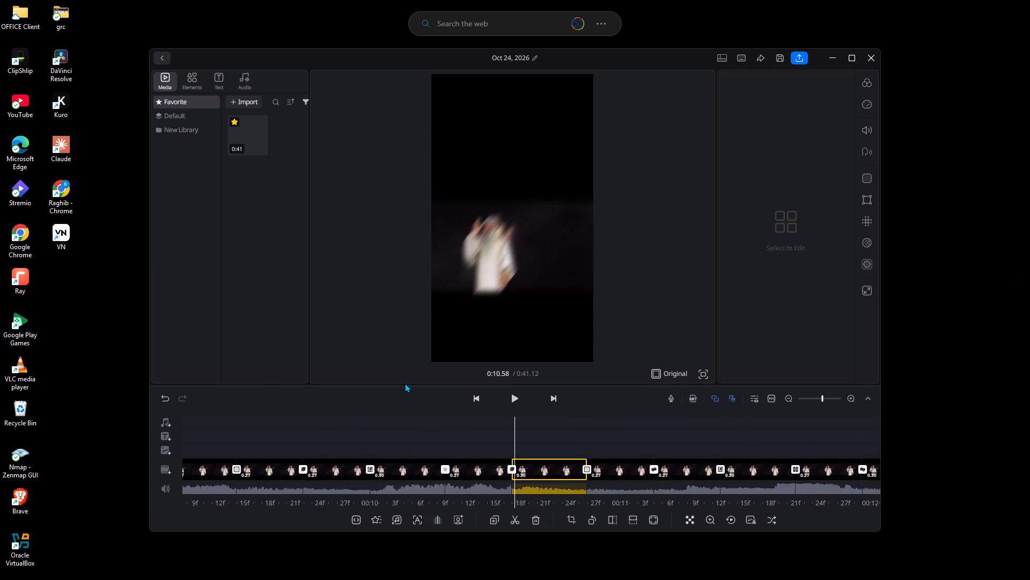
drag(365, 417, 1029, 316)
drag(323, 419, 1029, 253)
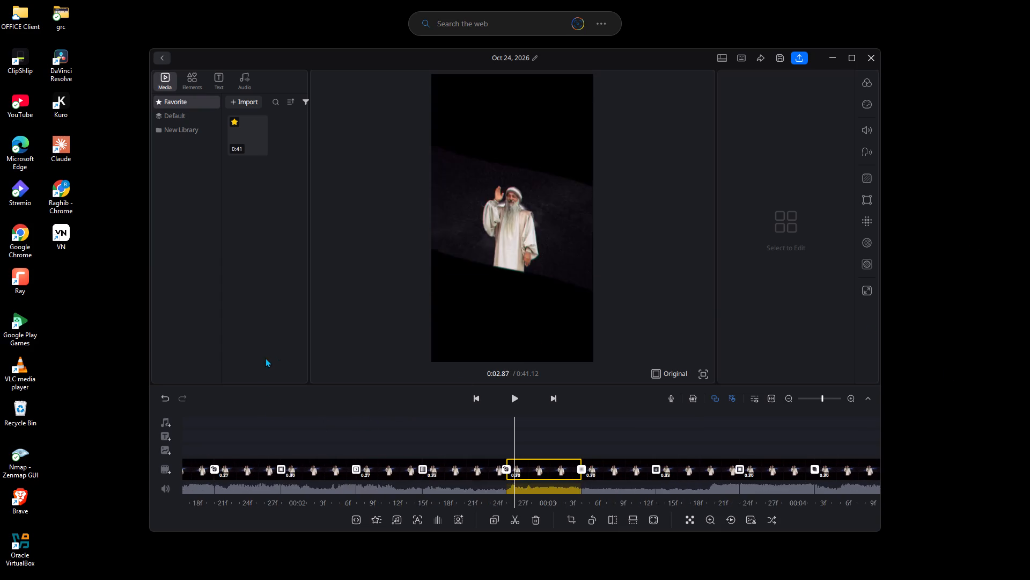
drag(326, 410, 1029, 182)
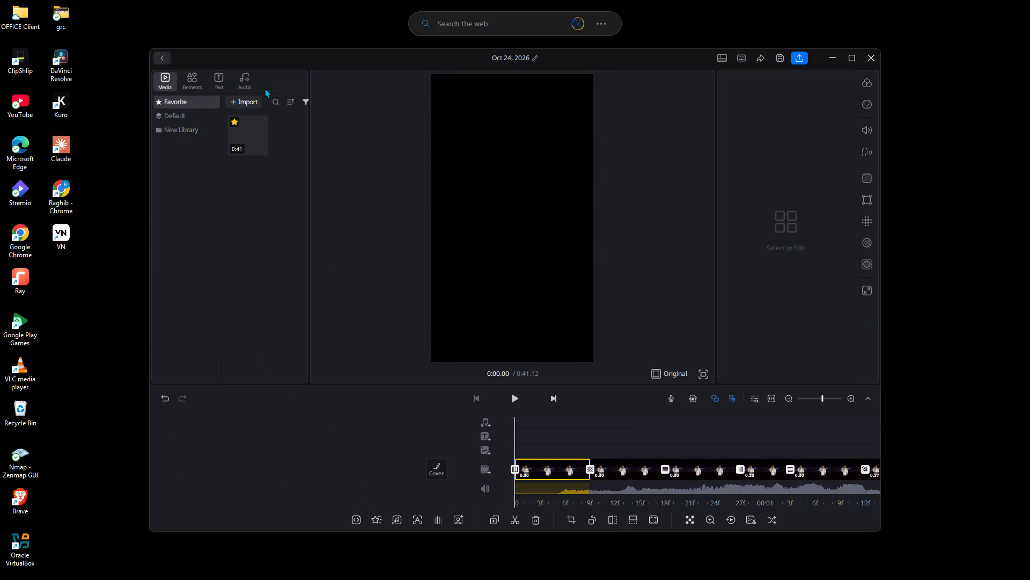
click(246, 85)
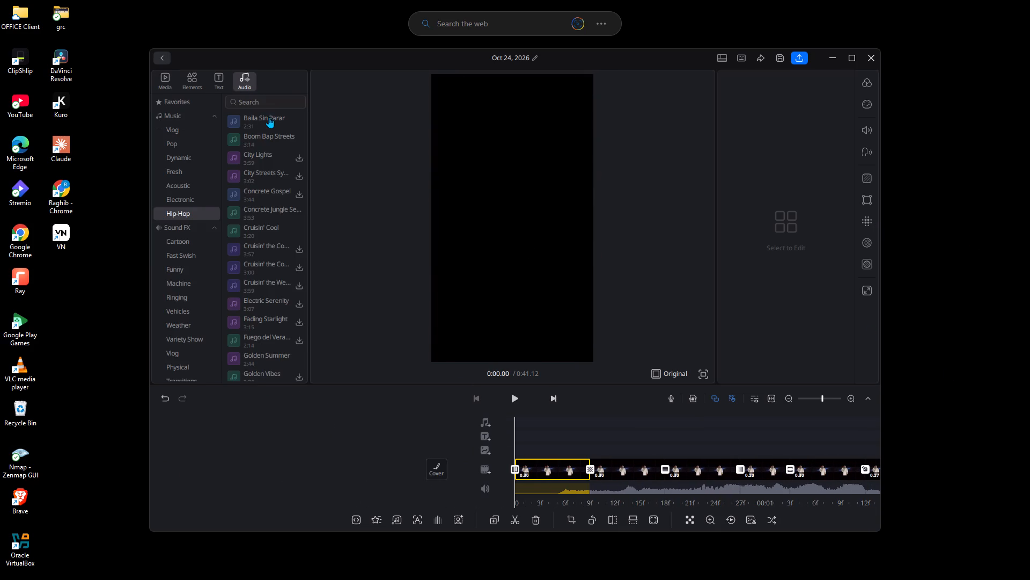
click(288, 122)
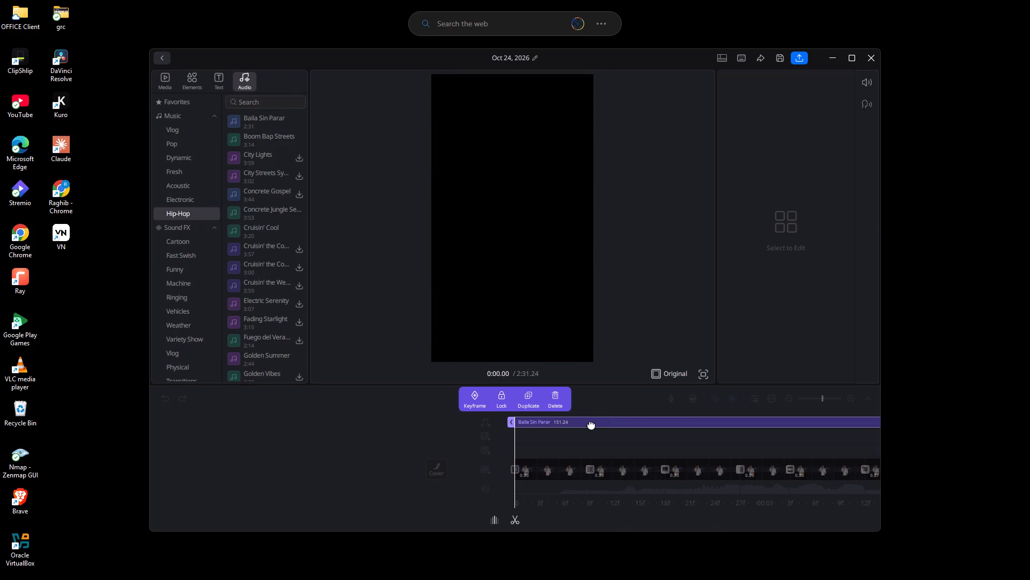
Split the Baila Sin Parar audio at about 0:00.29, 0:00.76, 0:01.29, 0:01.78, 0:02.33 and 0:02.91.
click(588, 426)
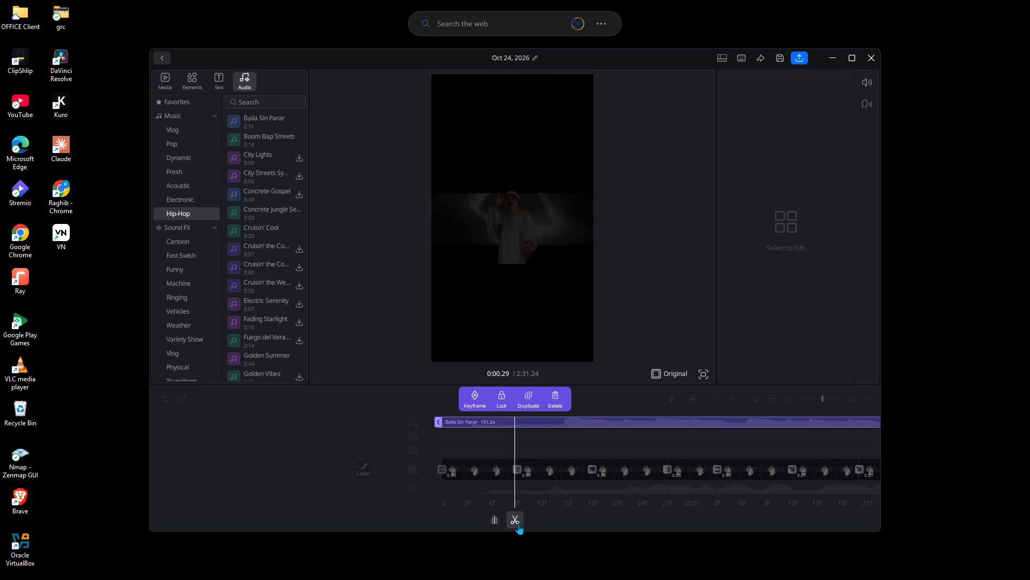
click(516, 518)
click(632, 419)
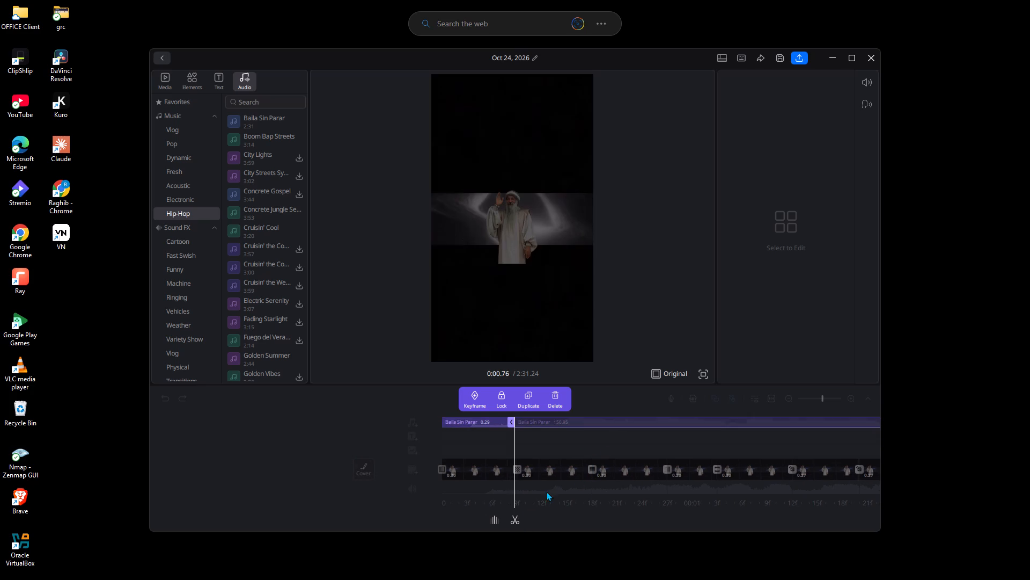
click(515, 519)
click(649, 419)
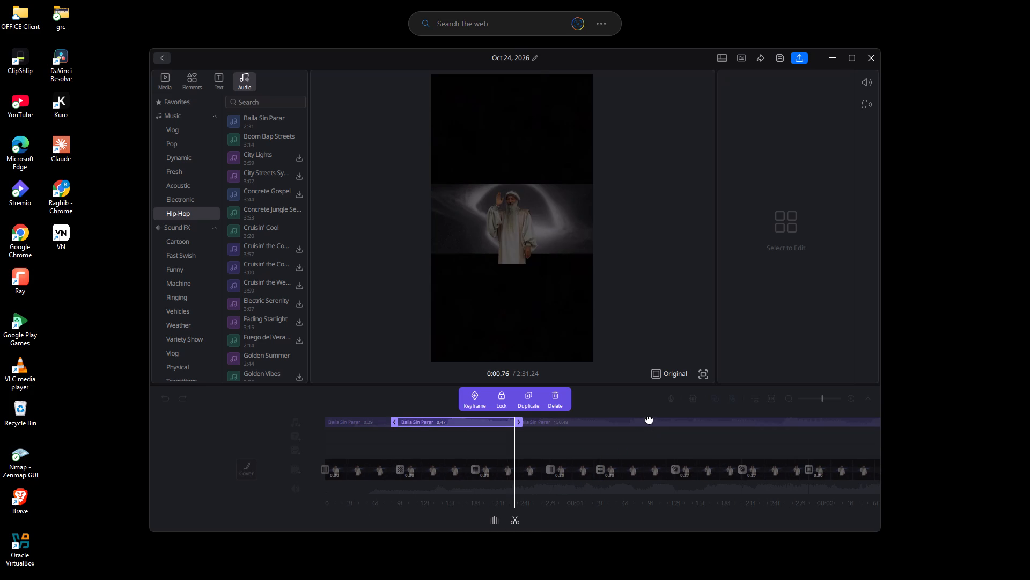
click(518, 521)
click(638, 418)
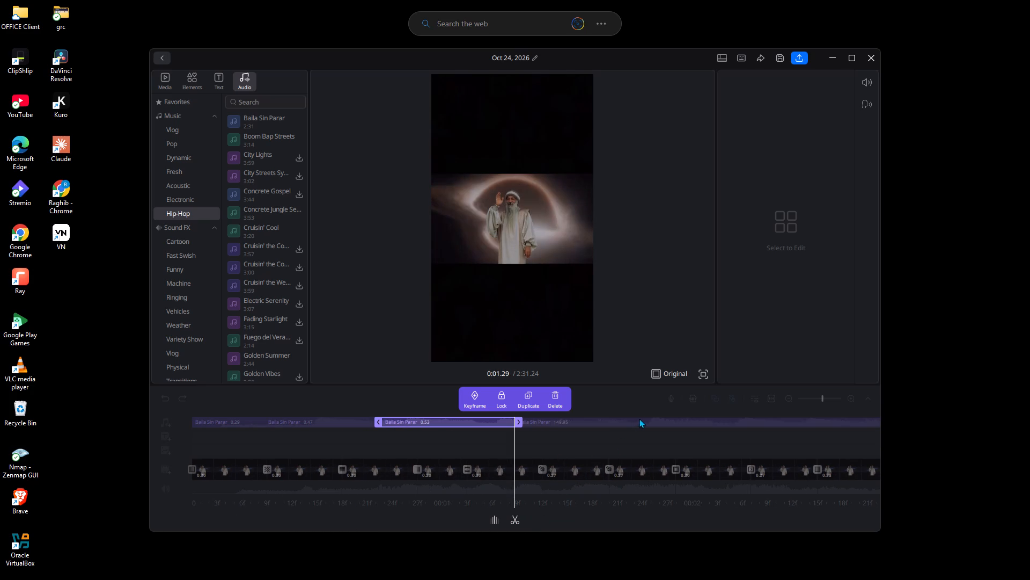
click(519, 517)
click(652, 418)
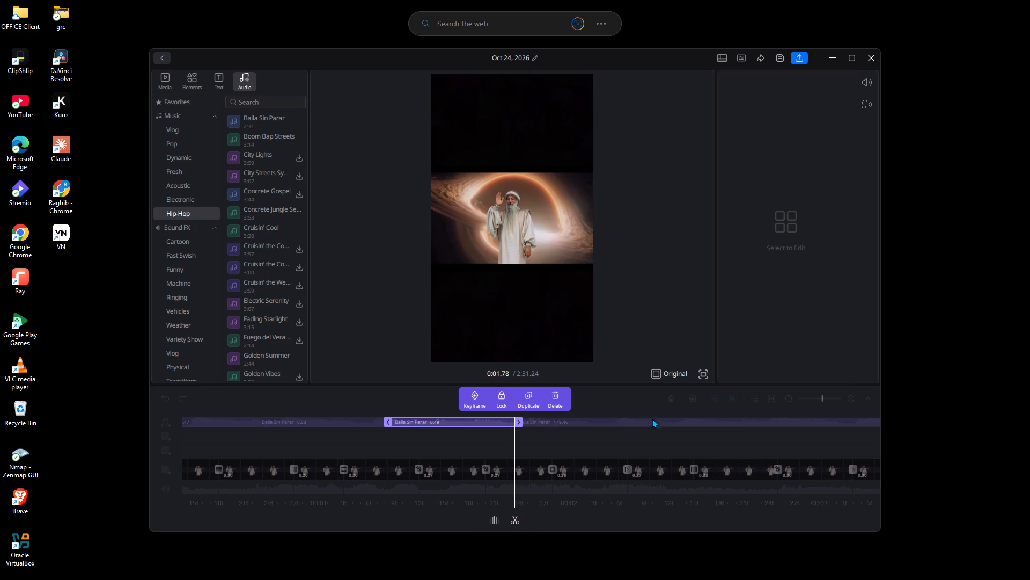
click(510, 518)
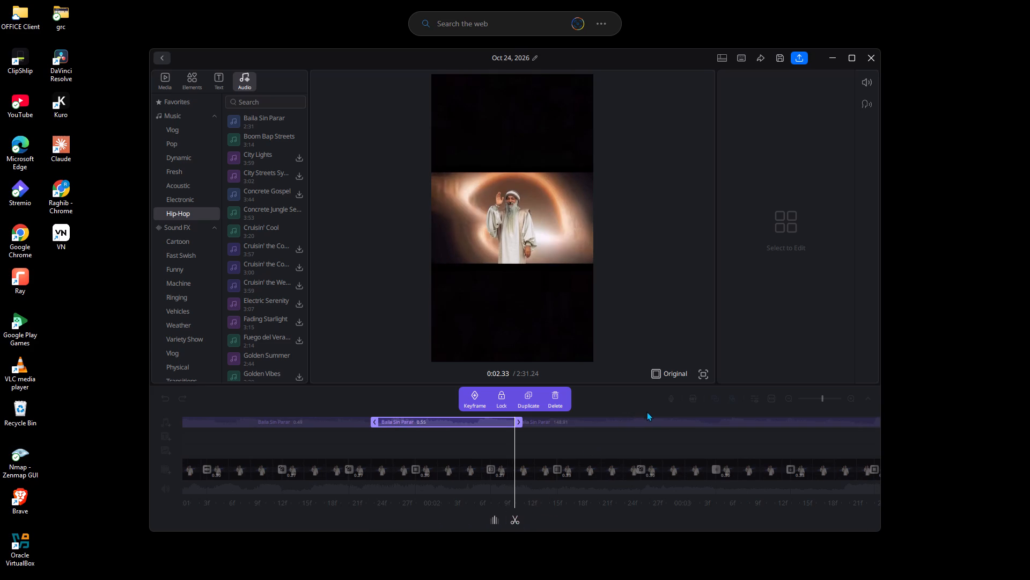
click(659, 418)
click(517, 514)
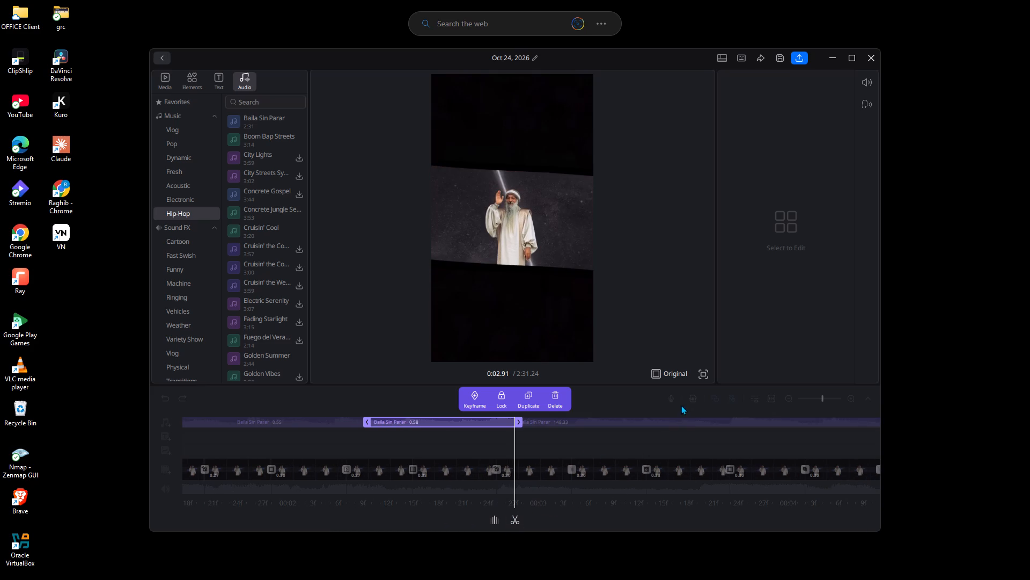
Split the Baila Sin Parar audio at about 0:03.60, 0:04.10, 0:04.58, 0:04.88, 0:05.26 and 0:05.76.
click(688, 418)
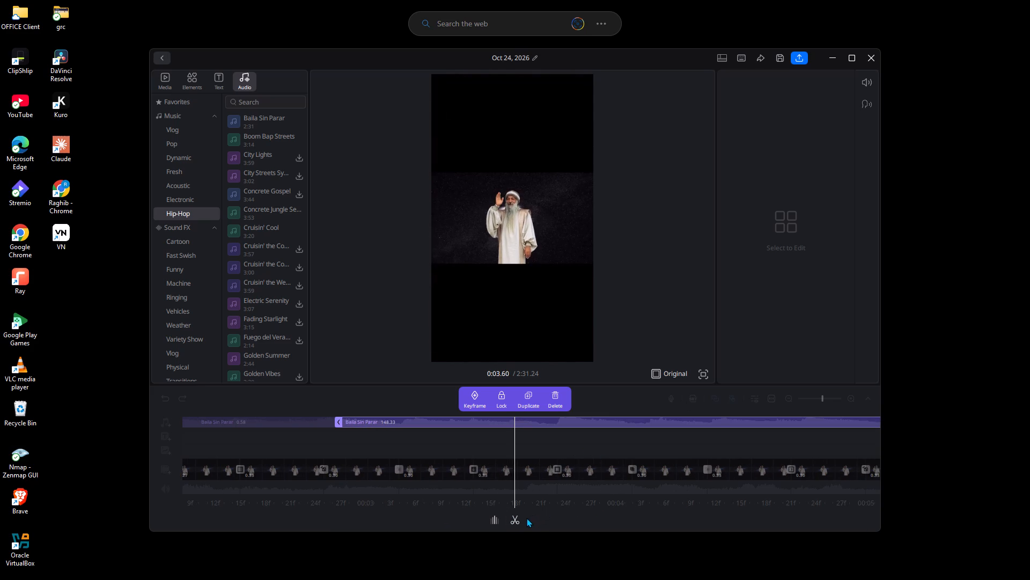
click(519, 519)
click(642, 422)
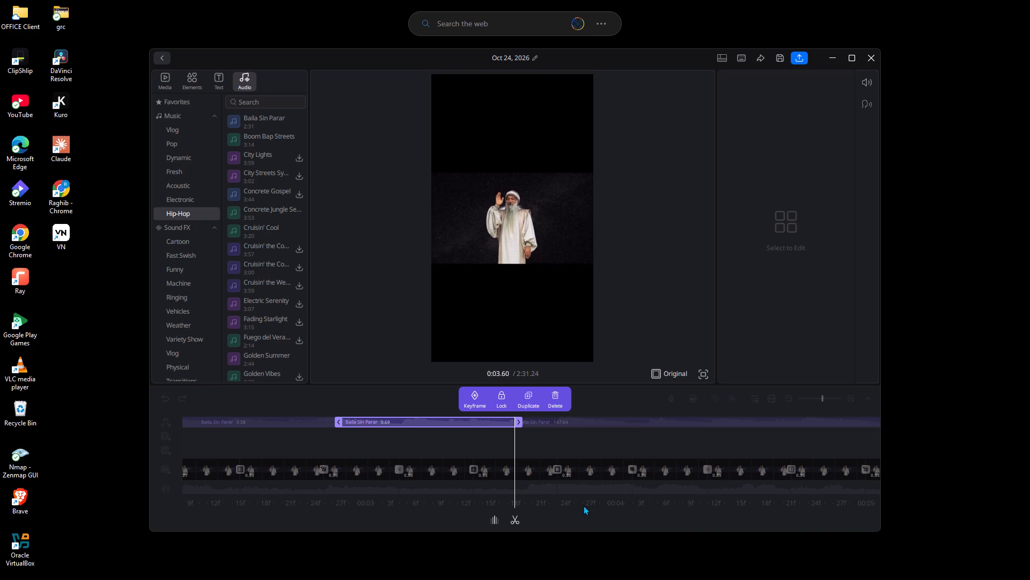
click(516, 513)
click(633, 421)
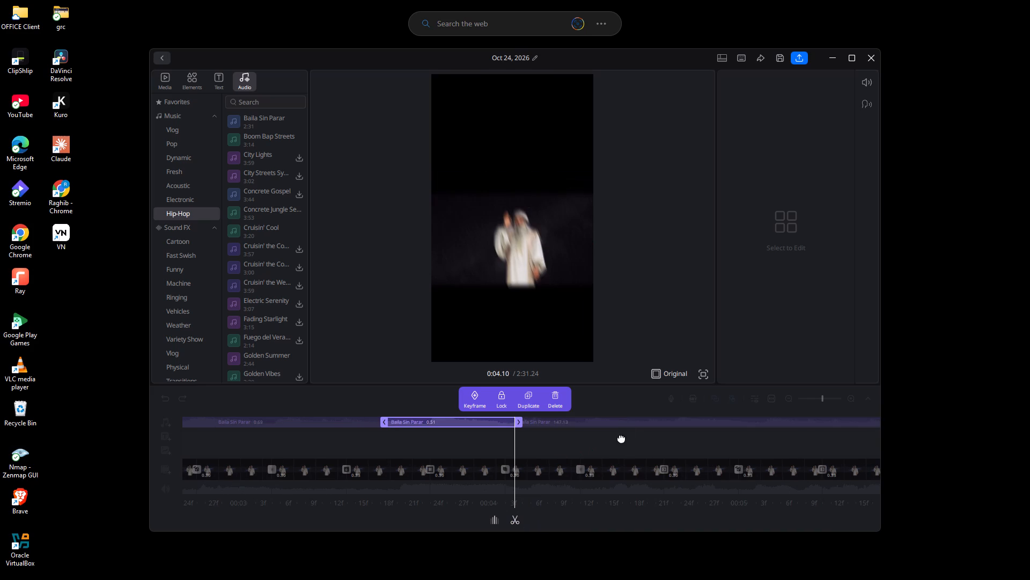
click(518, 518)
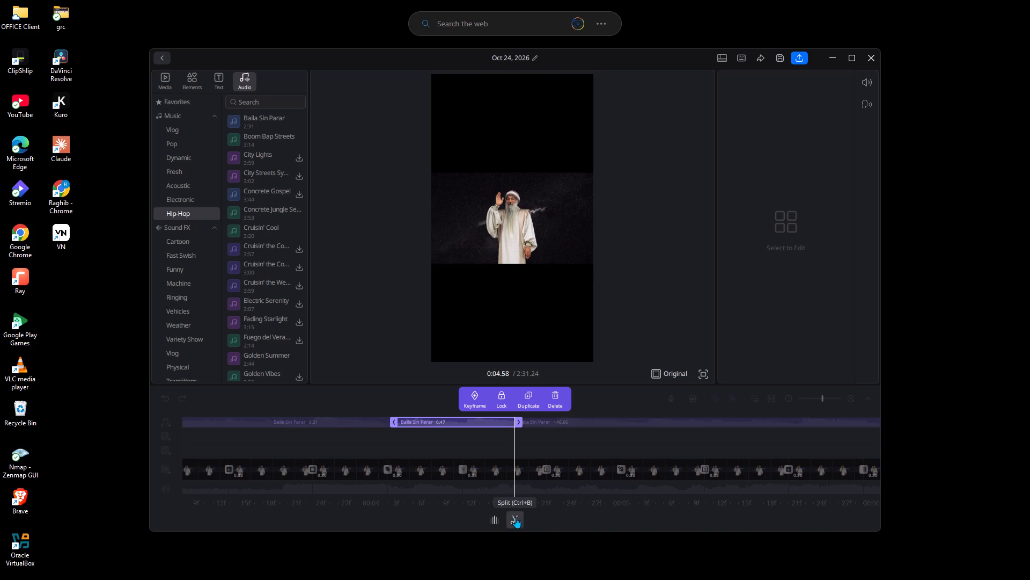
click(632, 416)
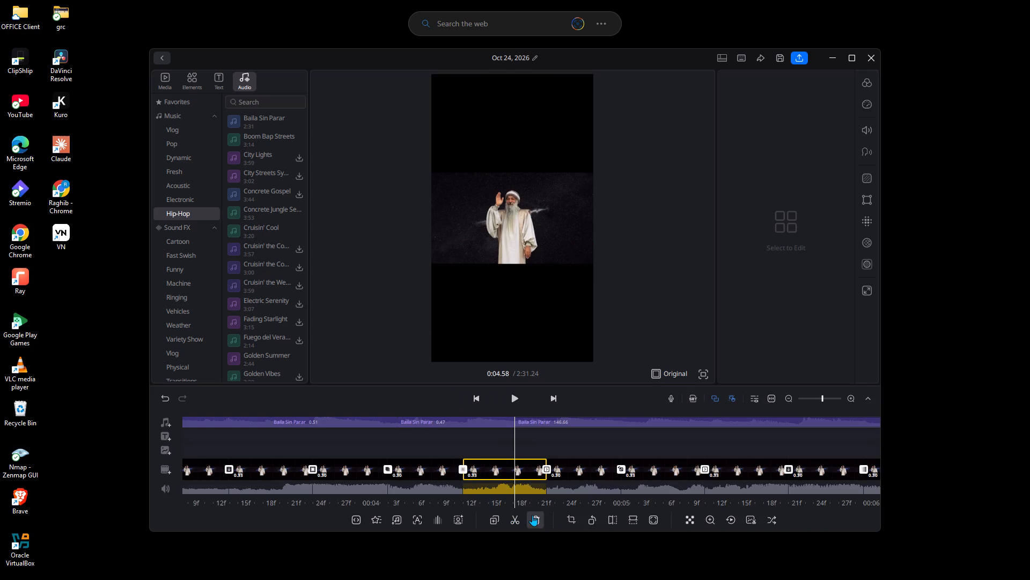
click(591, 423)
click(519, 521)
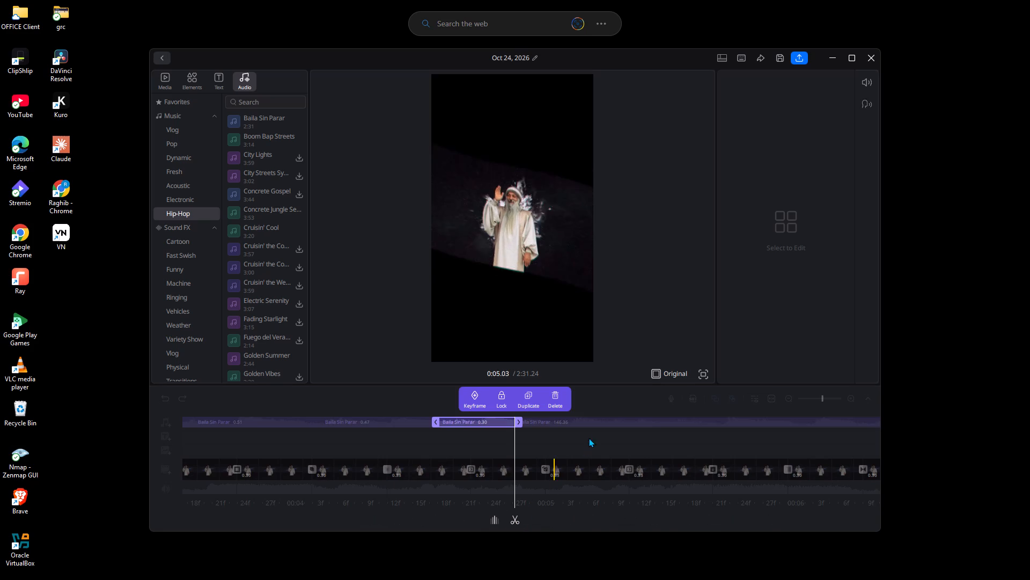
click(610, 419)
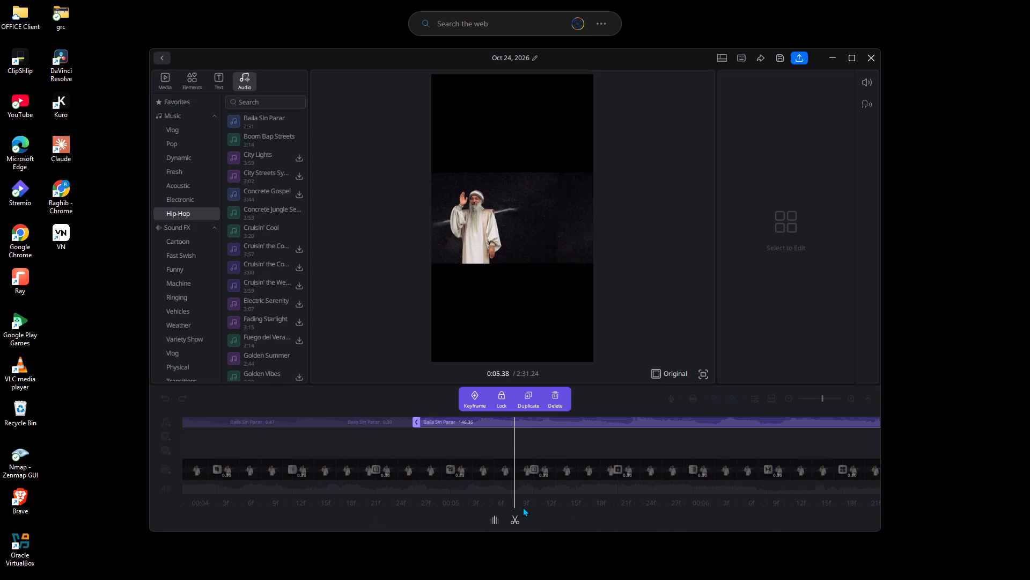
click(515, 516)
click(641, 422)
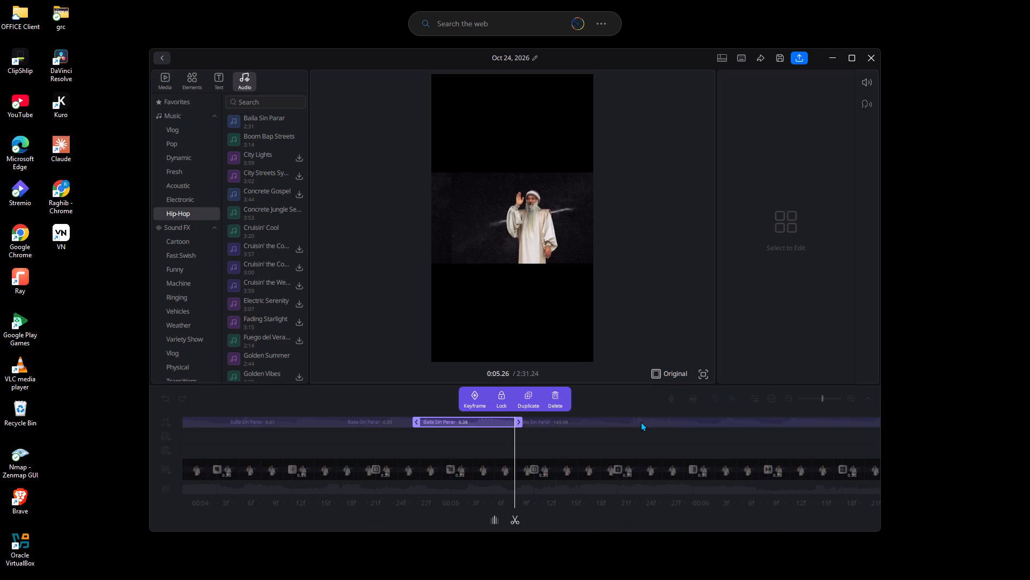
click(516, 519)
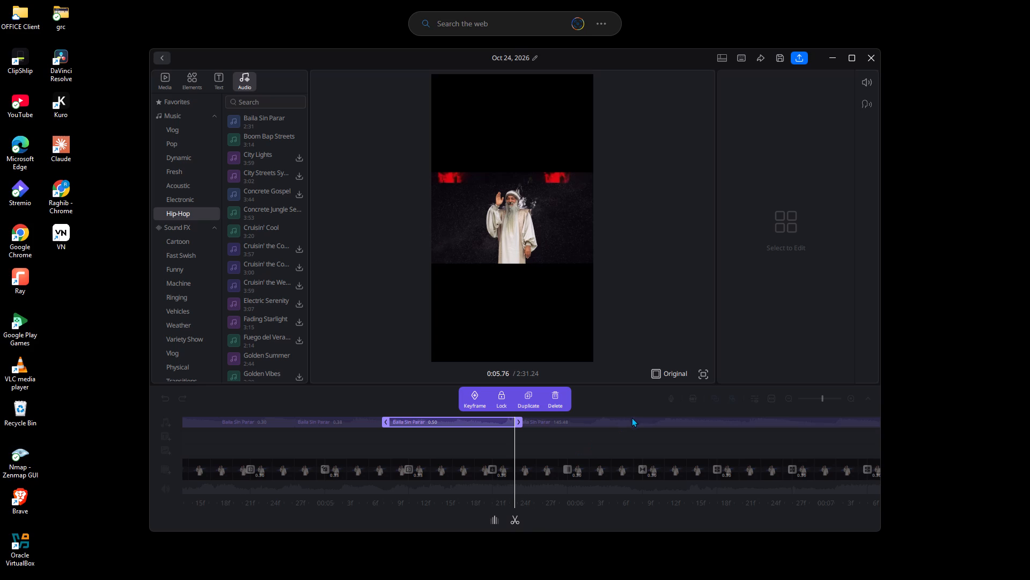
Split the Baila Sin Parar audio at about 0:06.24, 0:06.82, 0:07.33, 0:07.84, 0:08.38 and 0:08.90.
click(635, 421)
click(513, 517)
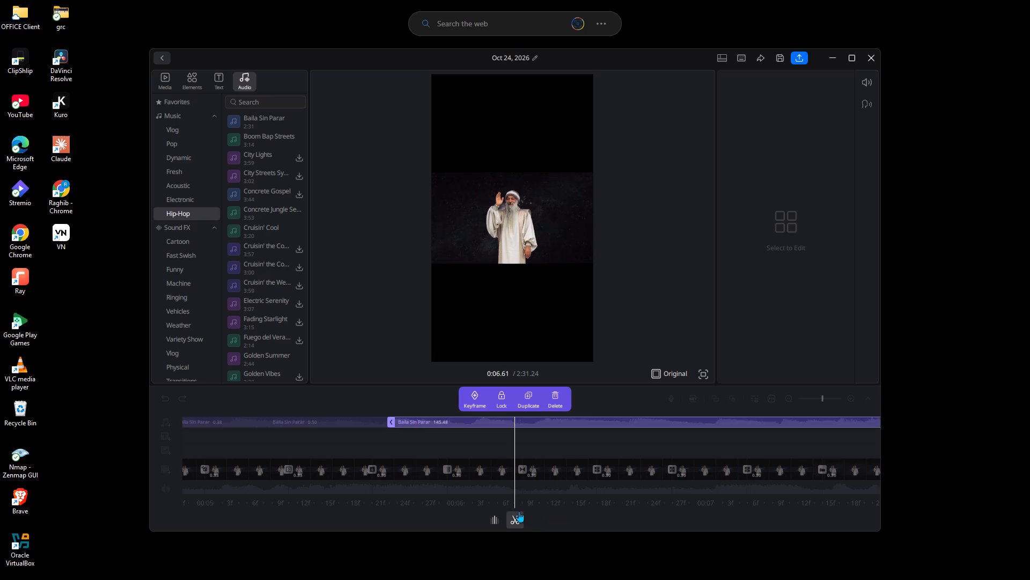
click(660, 424)
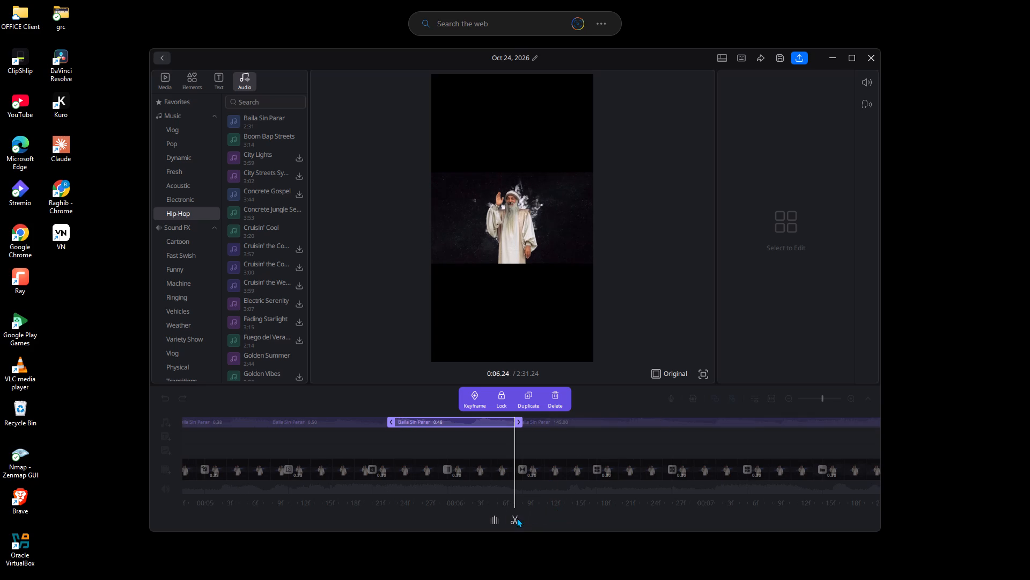
click(513, 518)
click(645, 417)
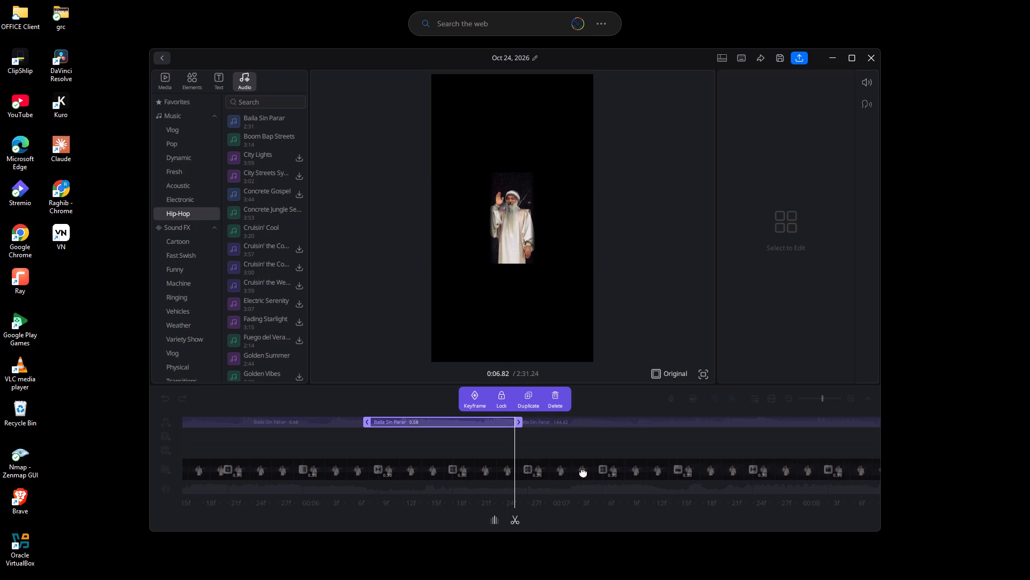
click(521, 517)
click(642, 418)
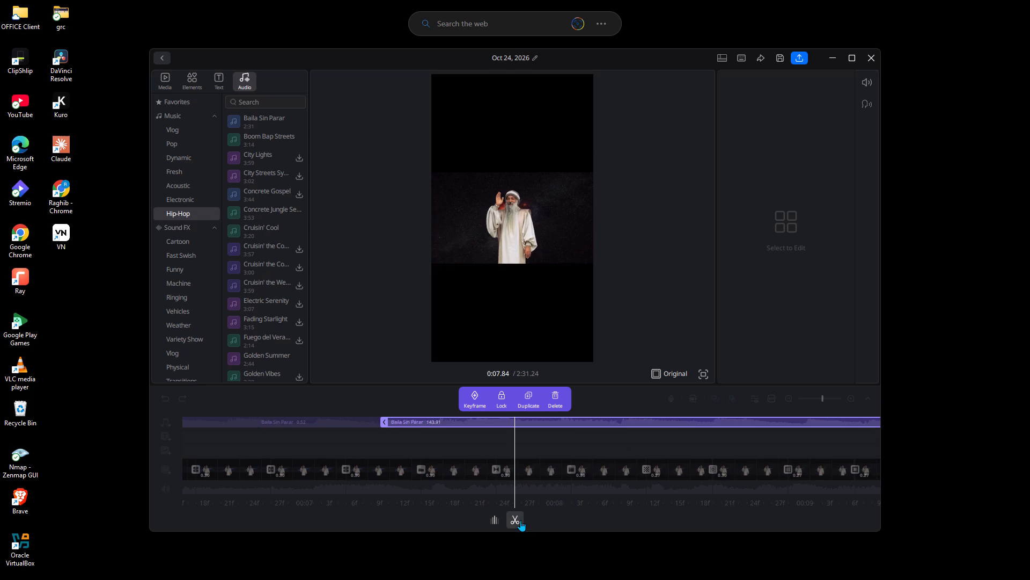
click(520, 520)
click(650, 421)
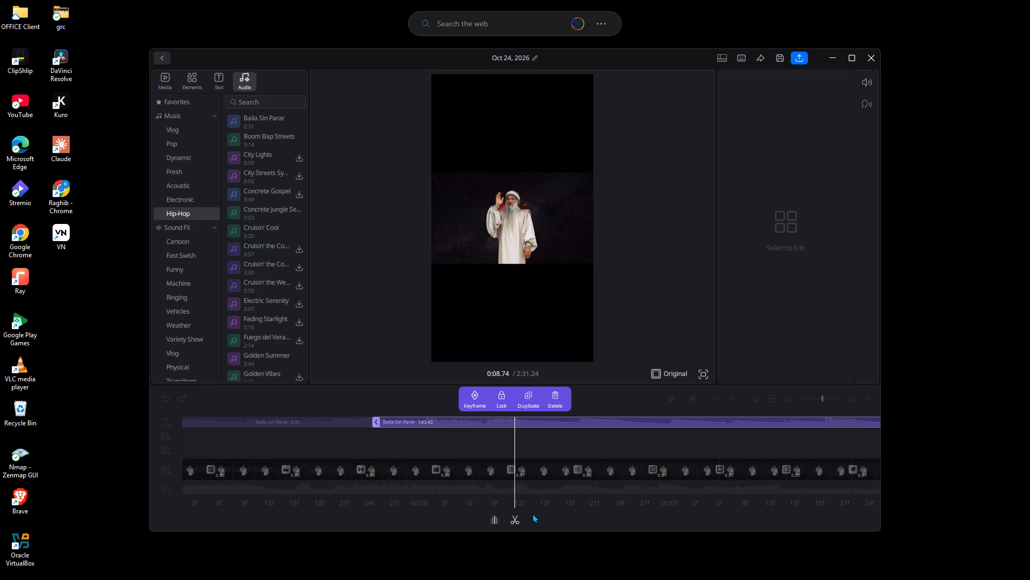
click(523, 516)
click(646, 421)
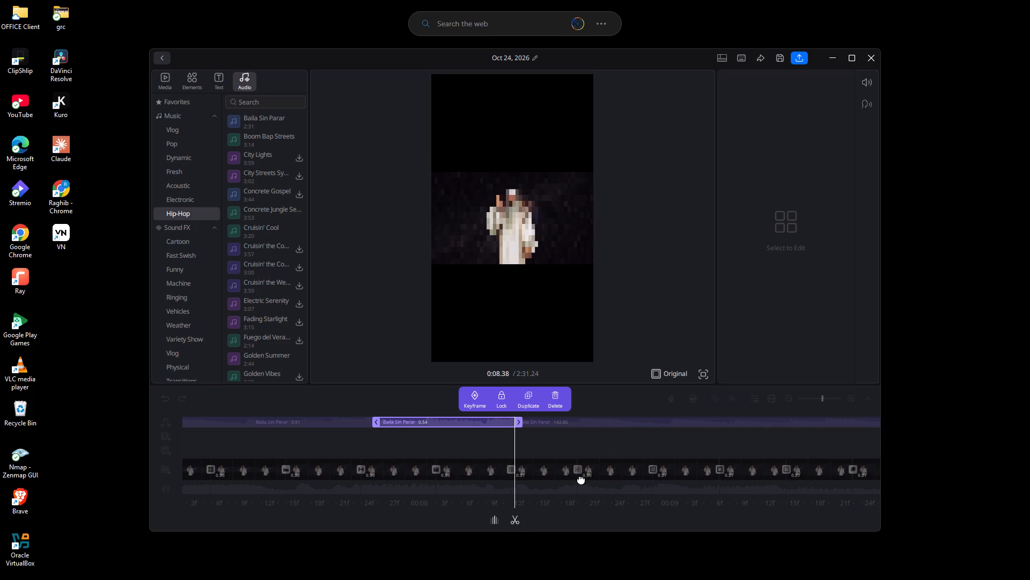
click(515, 517)
Split the Baila Sin Parar audio at about 0:09.40, 0:09.85, 0:10.25, 0:10.67, 0:11.08 and 0:11.54.
click(639, 418)
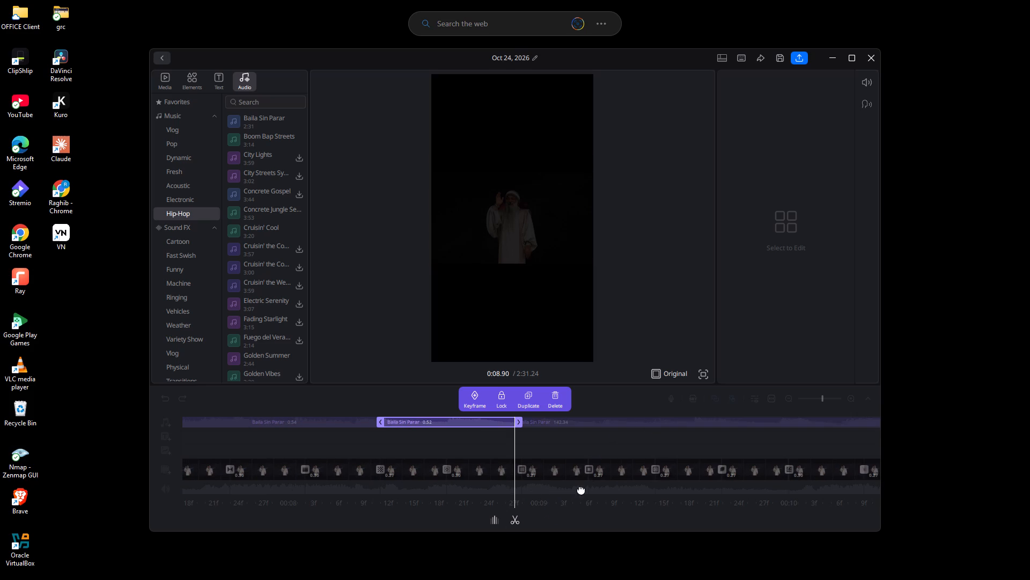
click(517, 518)
click(628, 419)
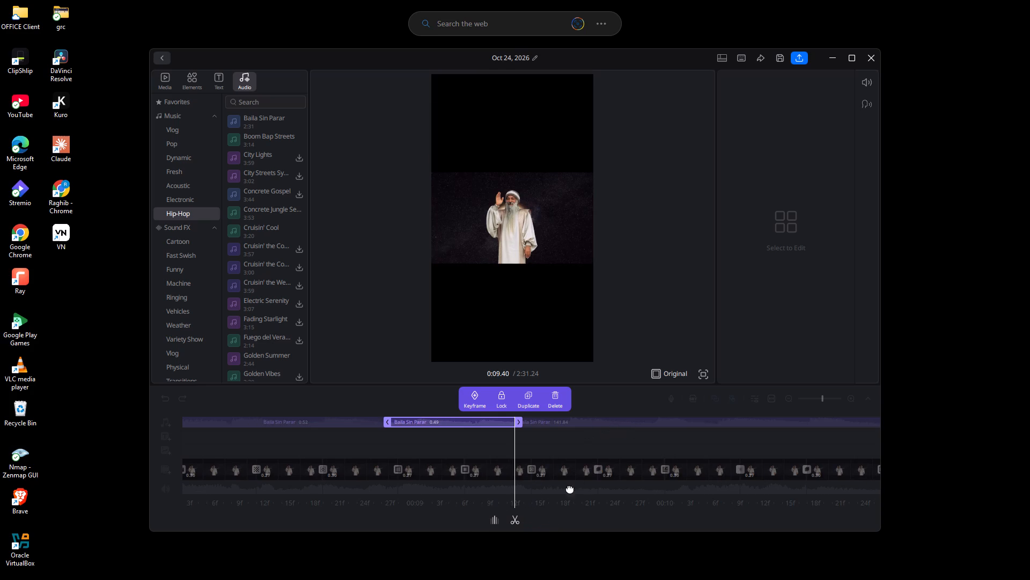
click(517, 521)
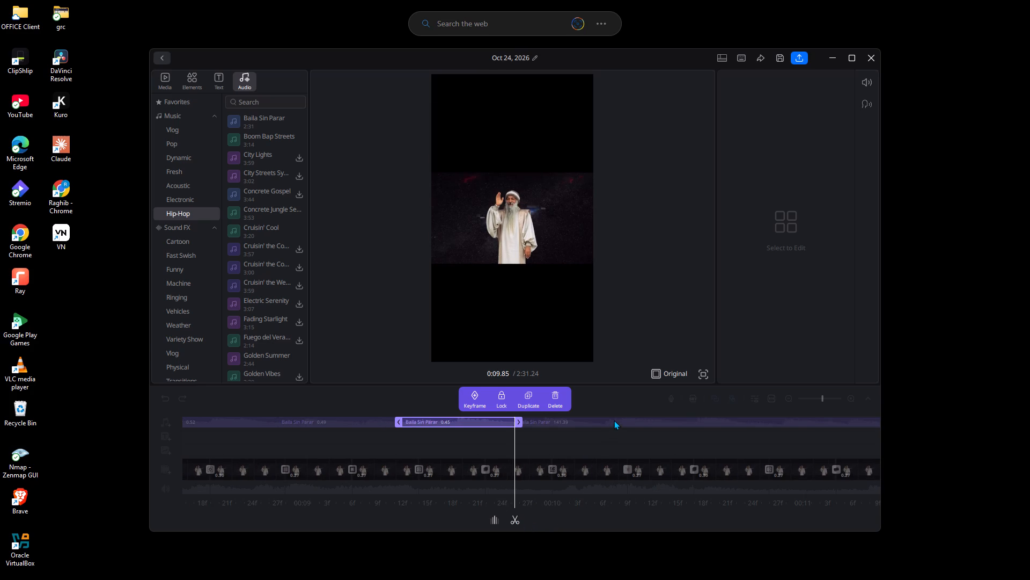
click(614, 419)
click(513, 521)
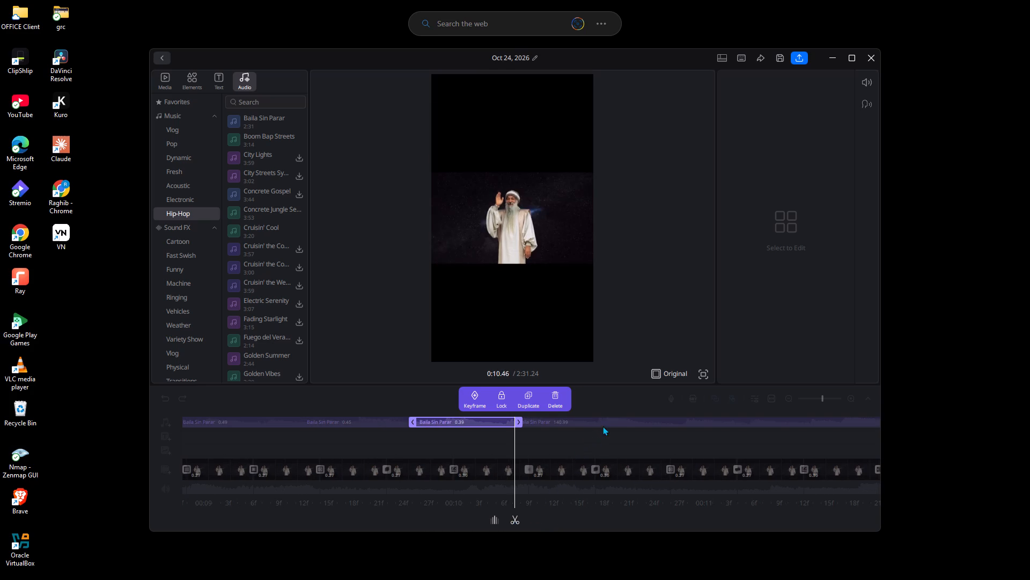
click(621, 420)
click(518, 515)
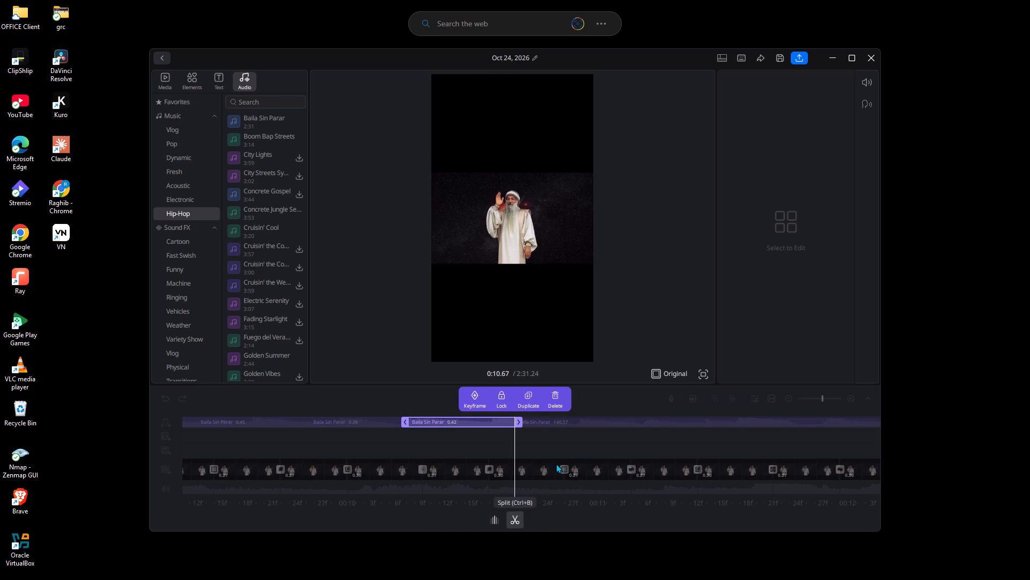
click(619, 423)
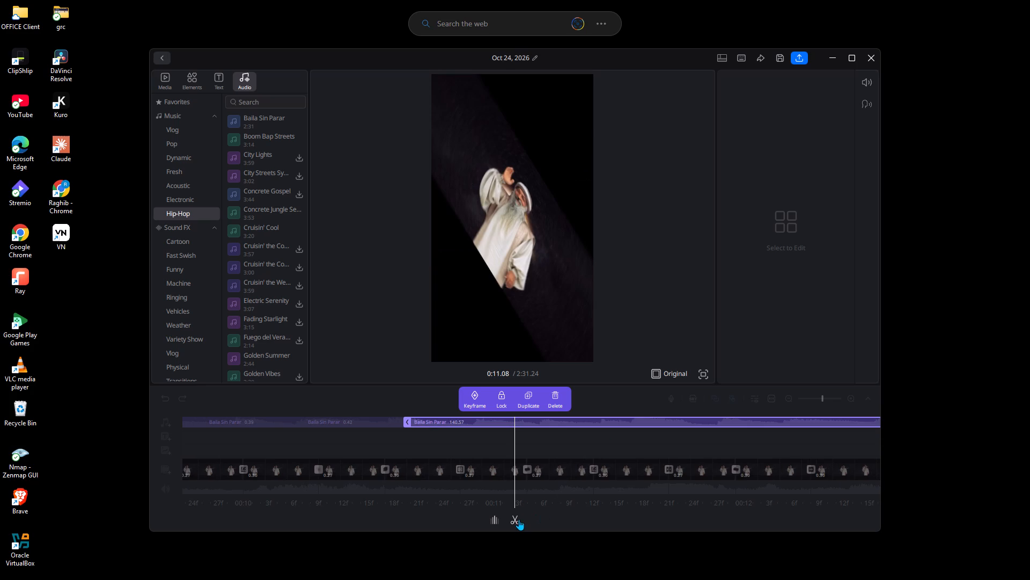
click(518, 519)
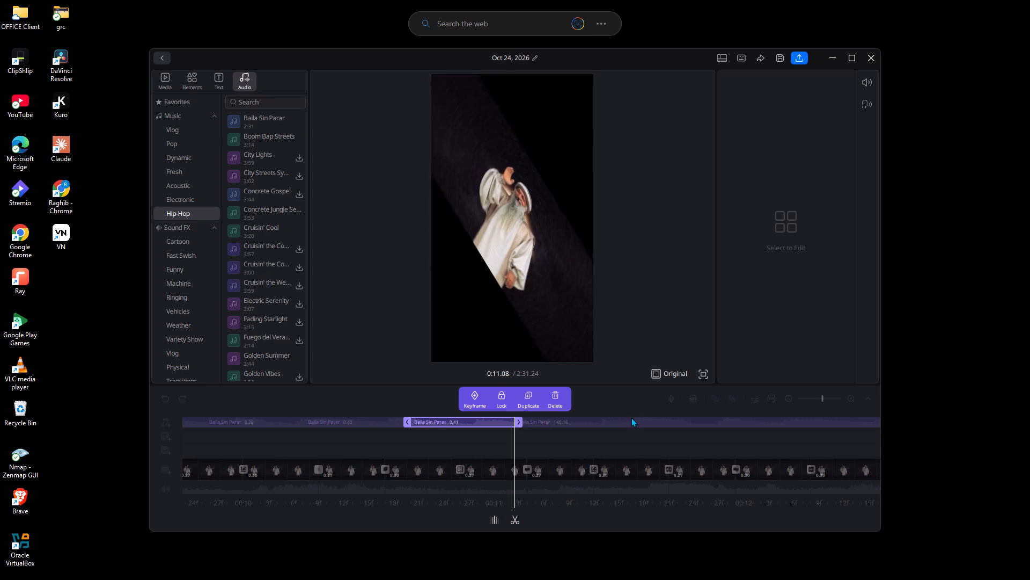
click(631, 417)
click(518, 519)
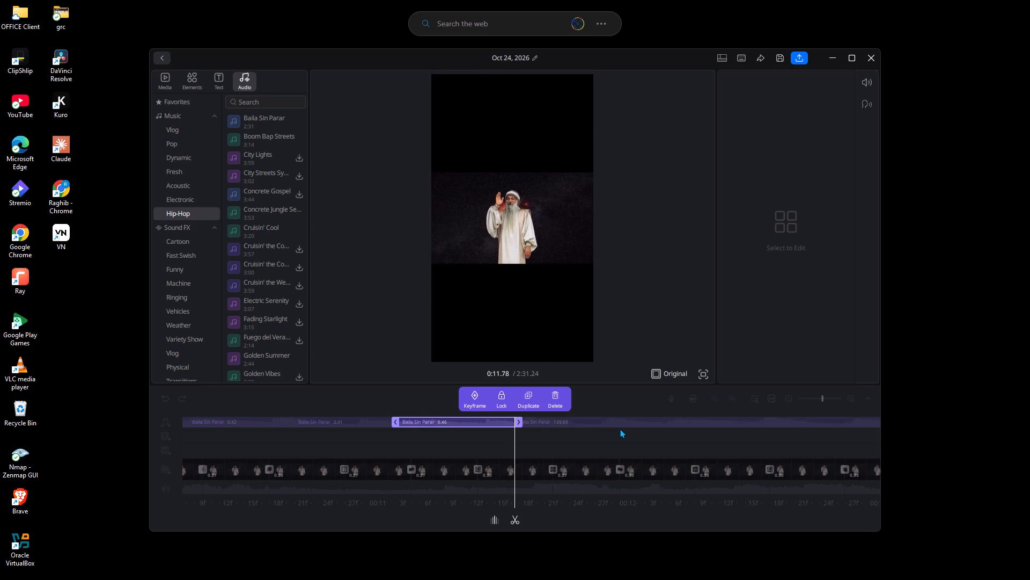
Split the Baila Sin Parar audio at about 0:12.00, 0:12.40, 0:12.75, 0:13.08, 0:13.46, 0:13.80 and 0:14.28.
click(629, 425)
click(516, 519)
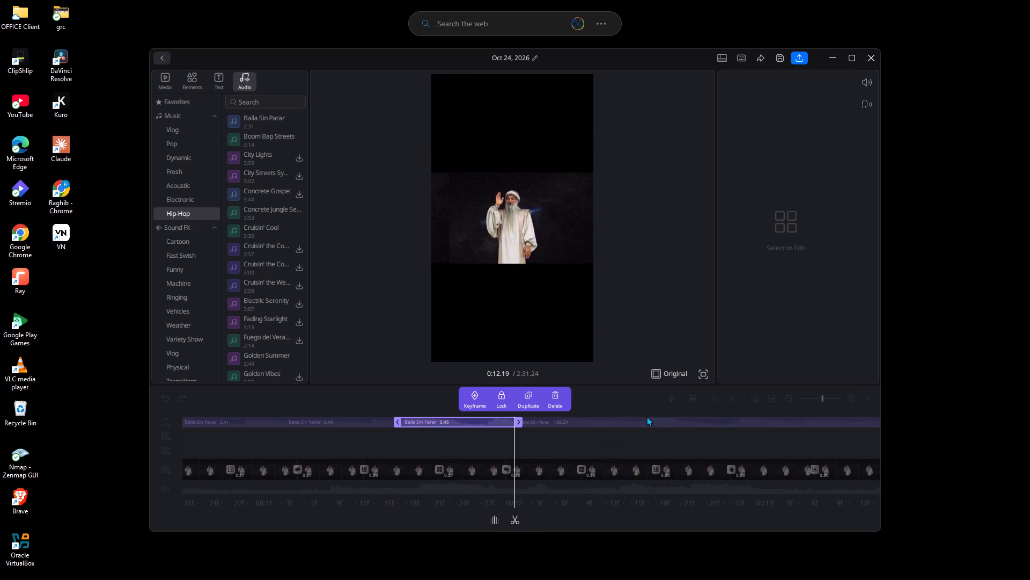
click(683, 416)
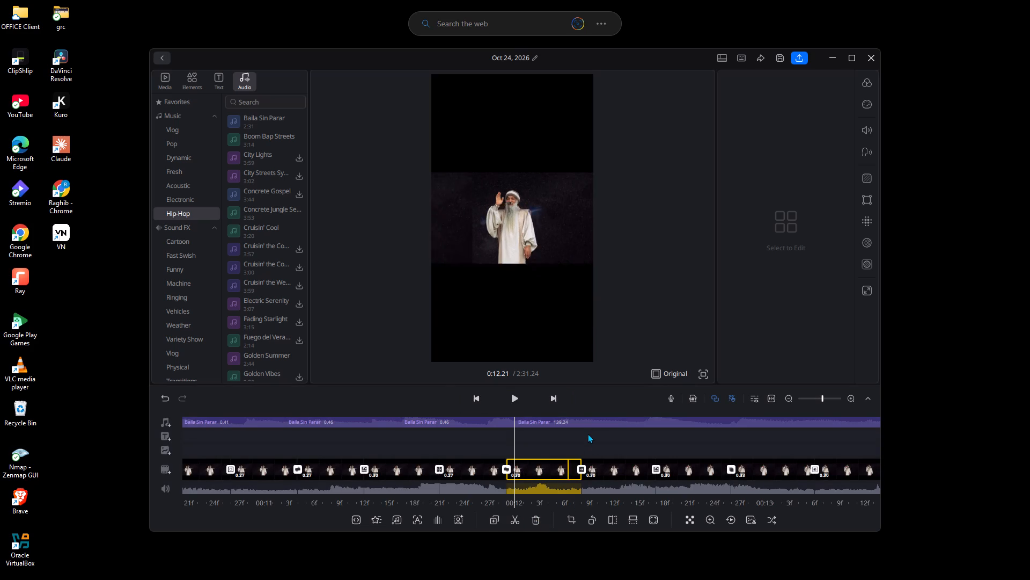
click(613, 419)
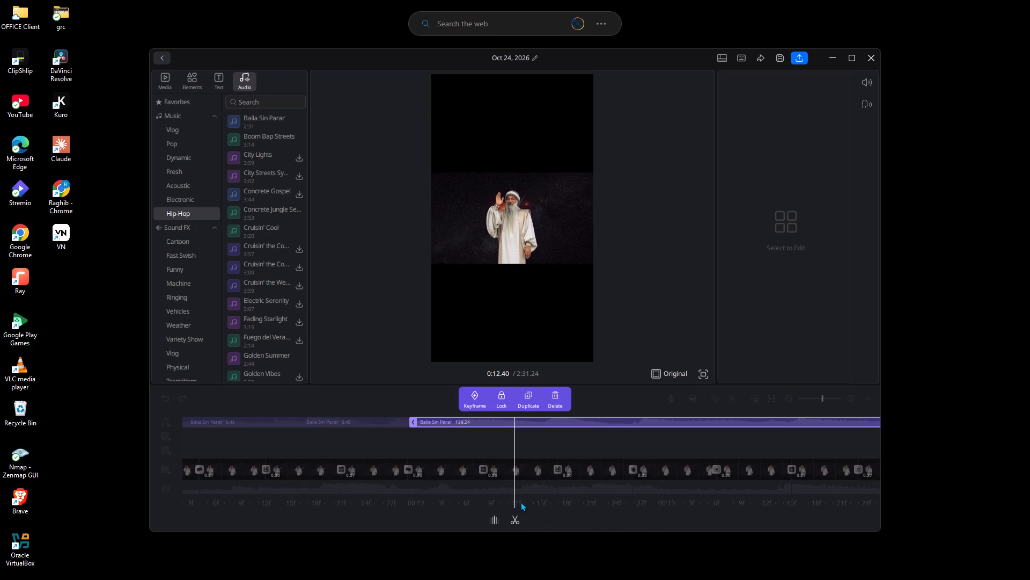
click(519, 520)
click(603, 424)
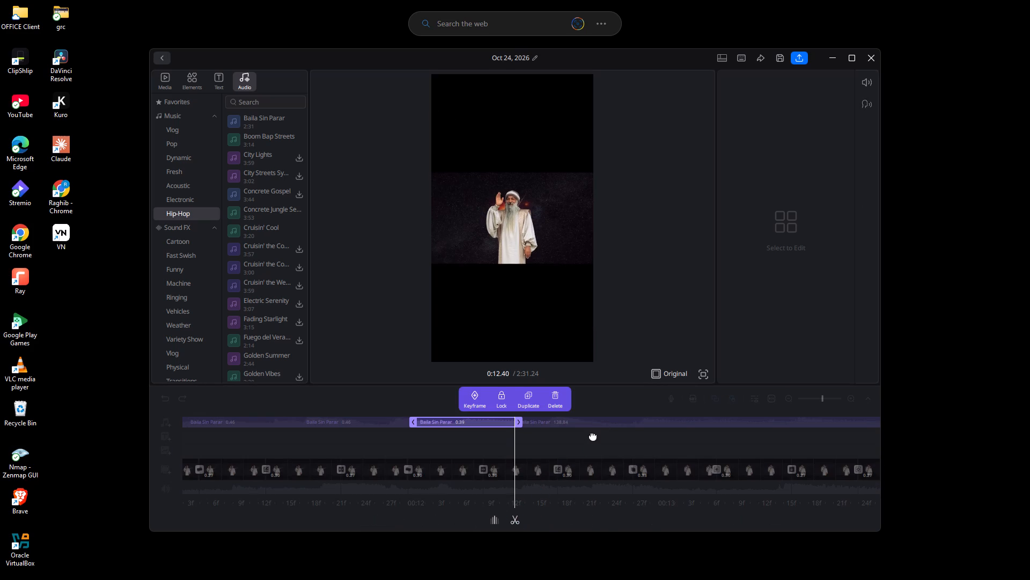
click(518, 521)
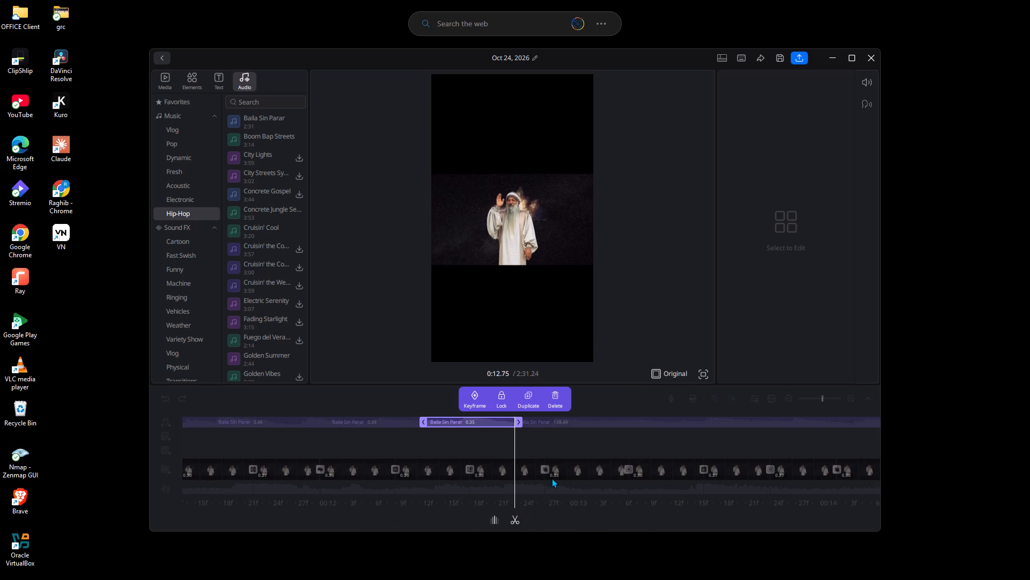
click(598, 425)
click(522, 520)
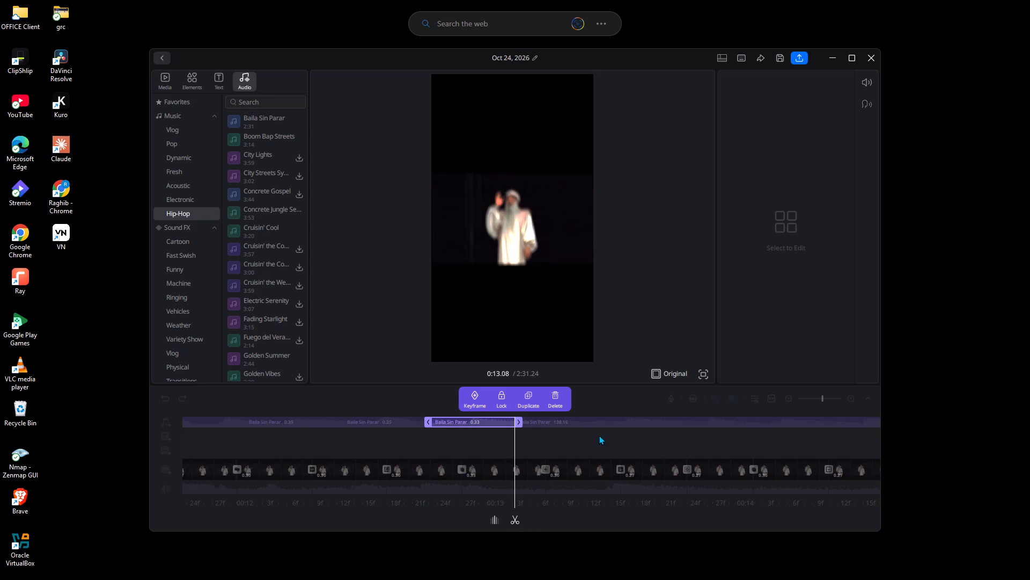
click(609, 425)
click(512, 518)
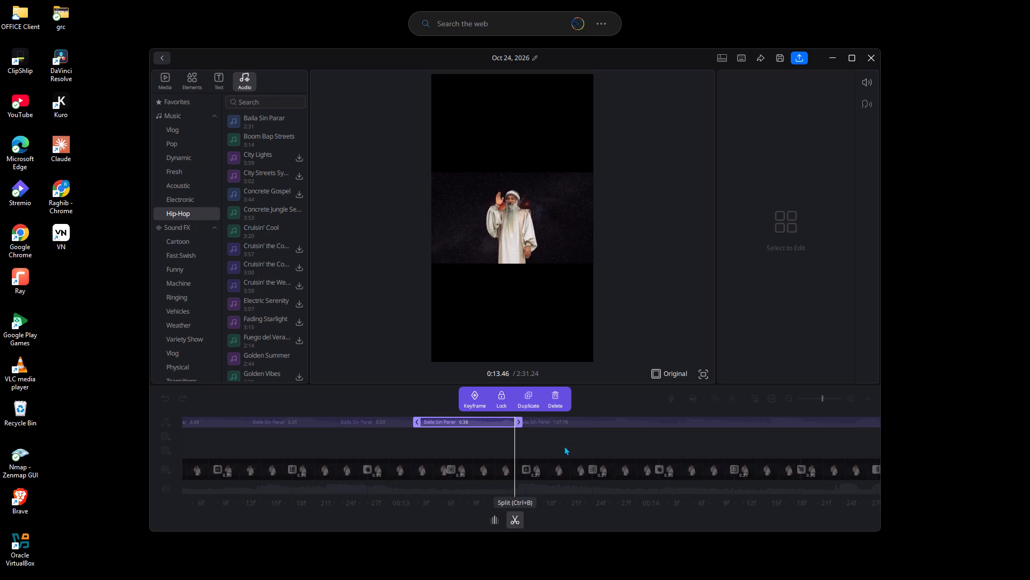
click(602, 417)
click(516, 515)
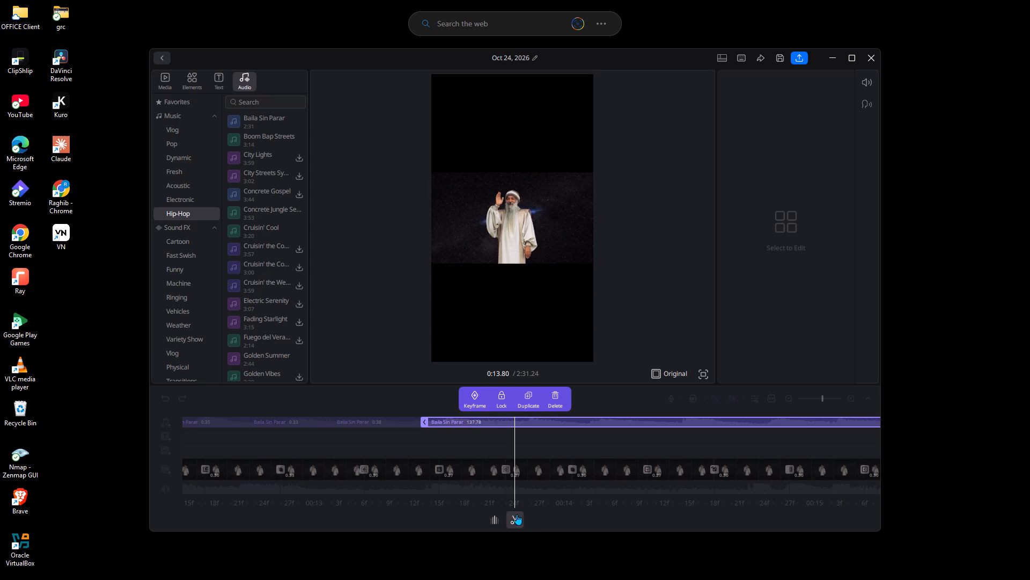
click(635, 420)
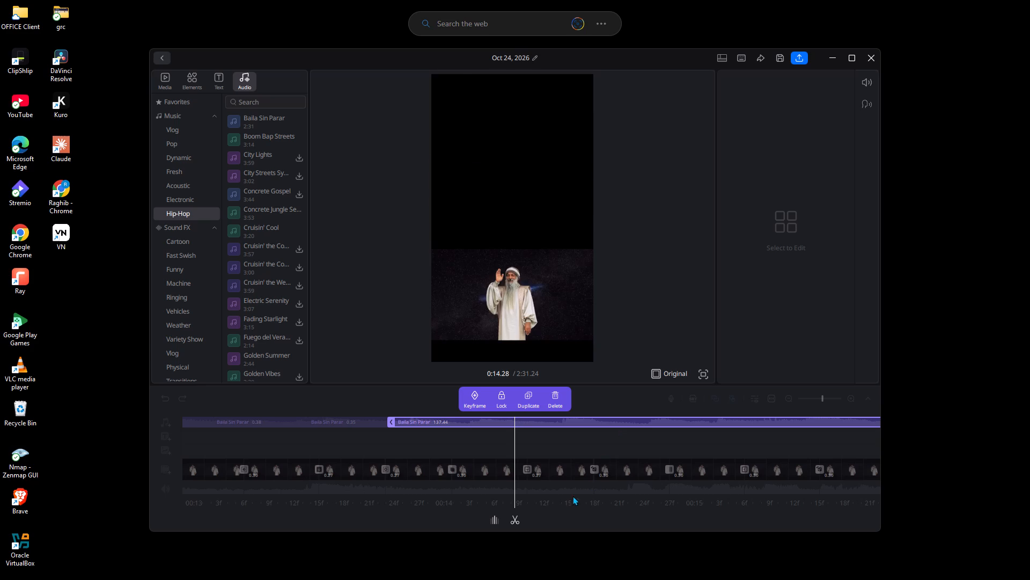
click(519, 518)
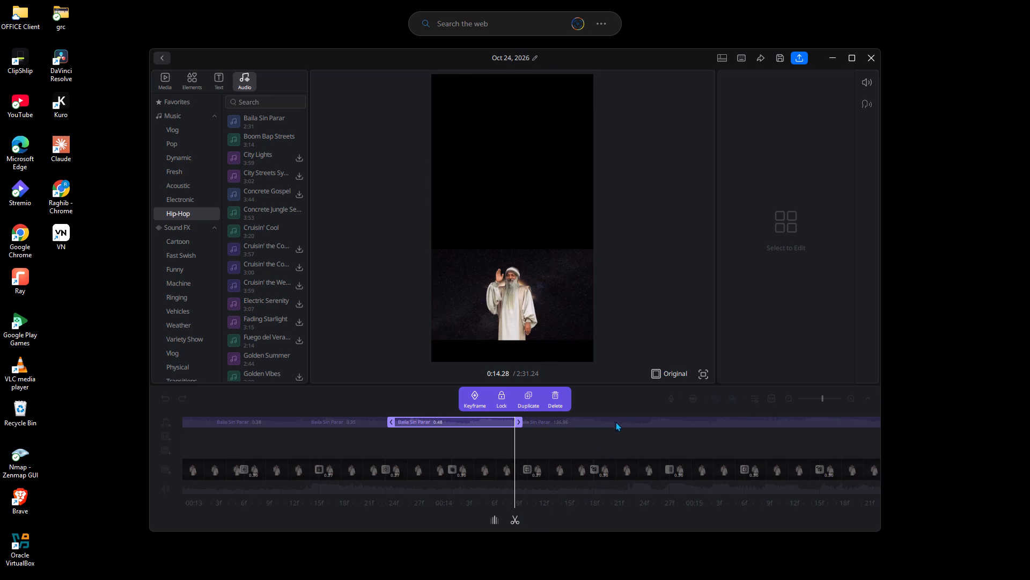
Split the Baila Sin Parar audio at about 0:14.69 and just past the end of the video, at about 0:42.18.
click(616, 420)
click(521, 523)
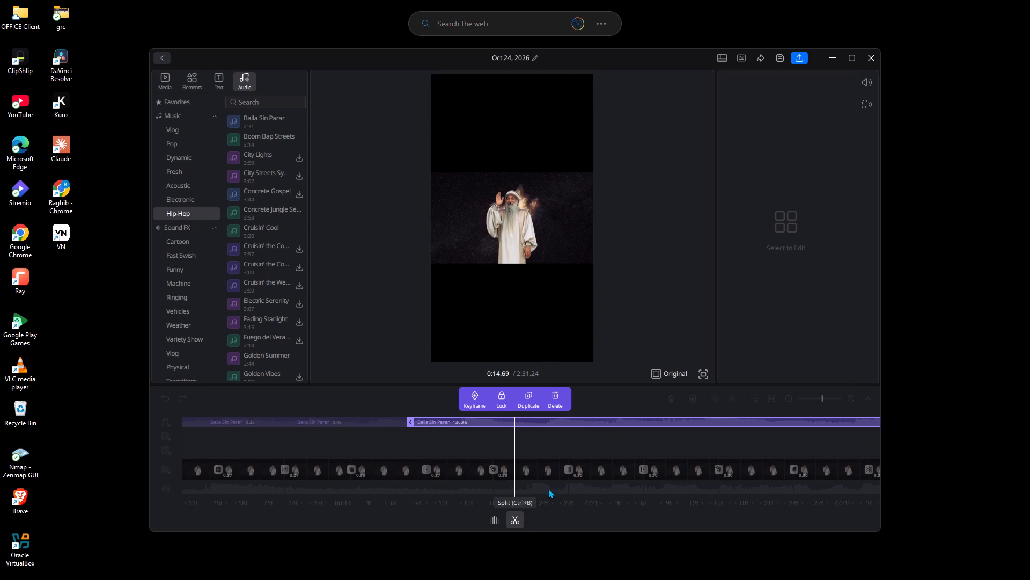
double_click(631, 416)
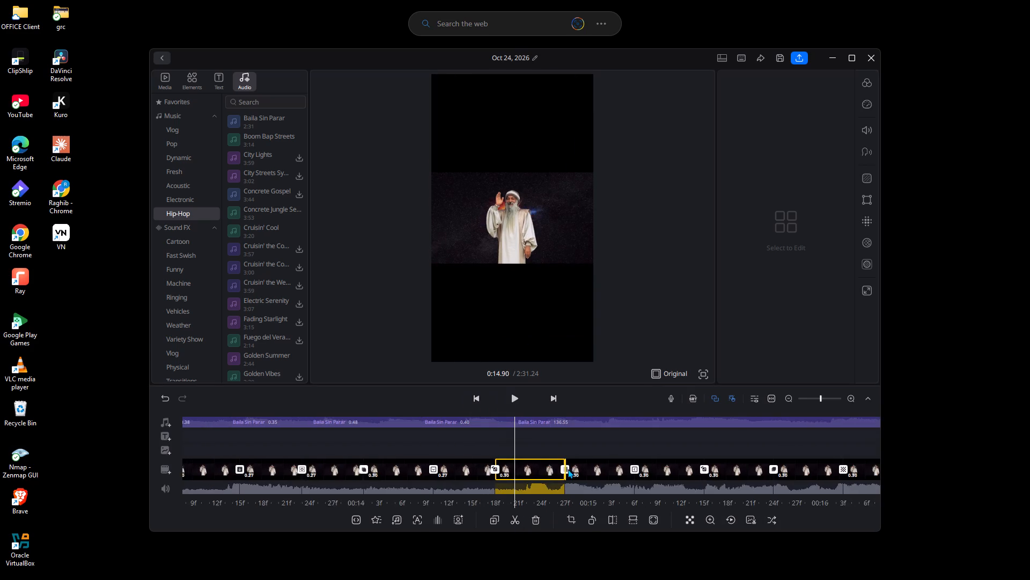
click(615, 419)
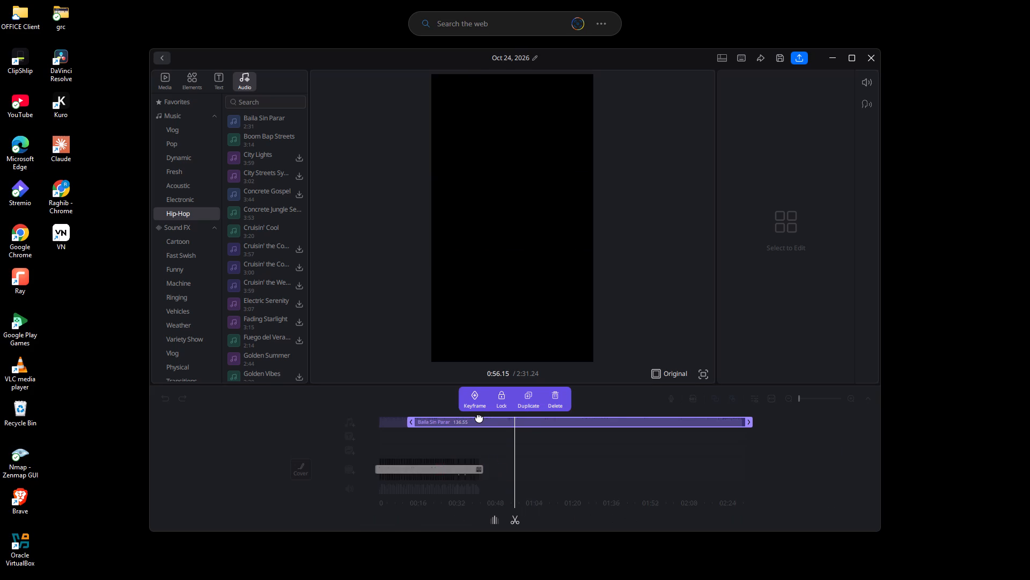
click(481, 422)
click(517, 517)
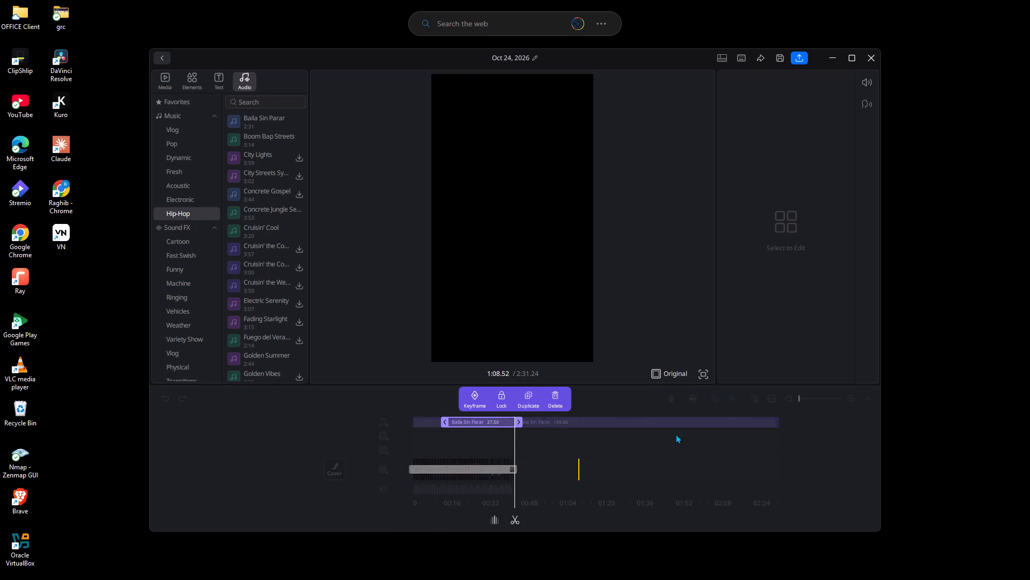
Review the Baila Sin Parar audio from the video's end back to about 0:07, and return to the cut near 0:14.69.
click(820, 394)
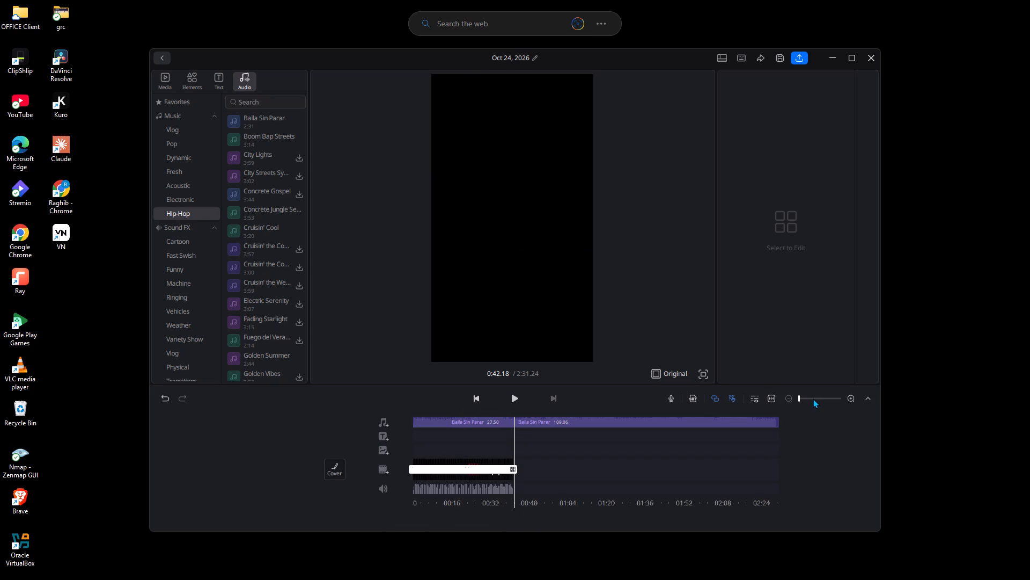
click(813, 398)
drag(477, 462, 731, 460)
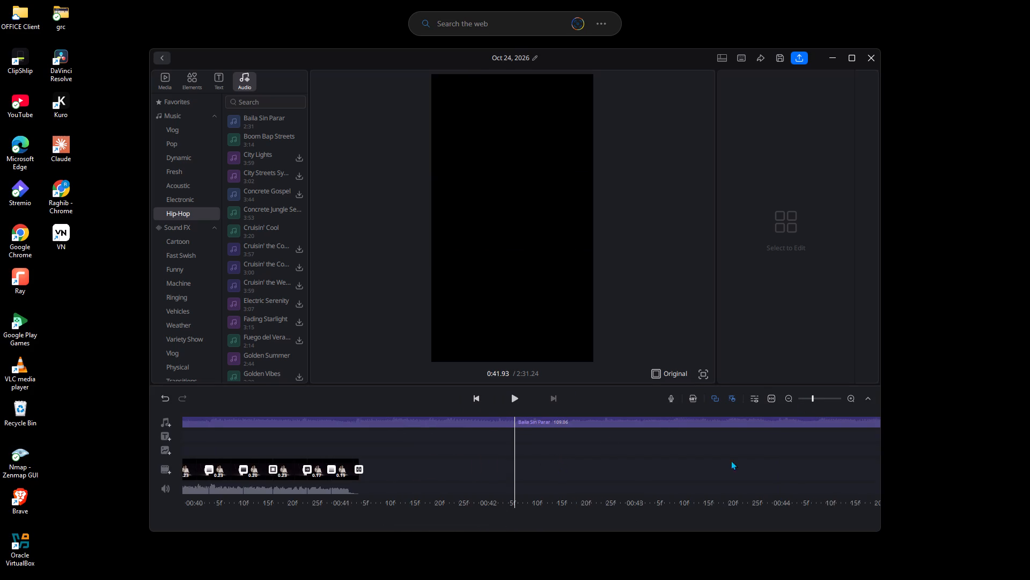
drag(731, 460, 760, 458)
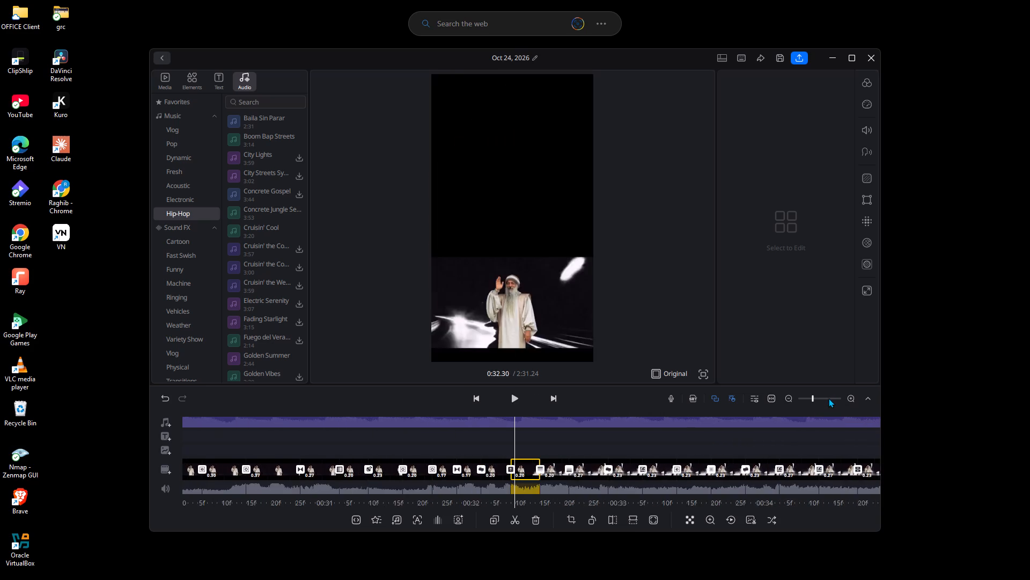
click(826, 397)
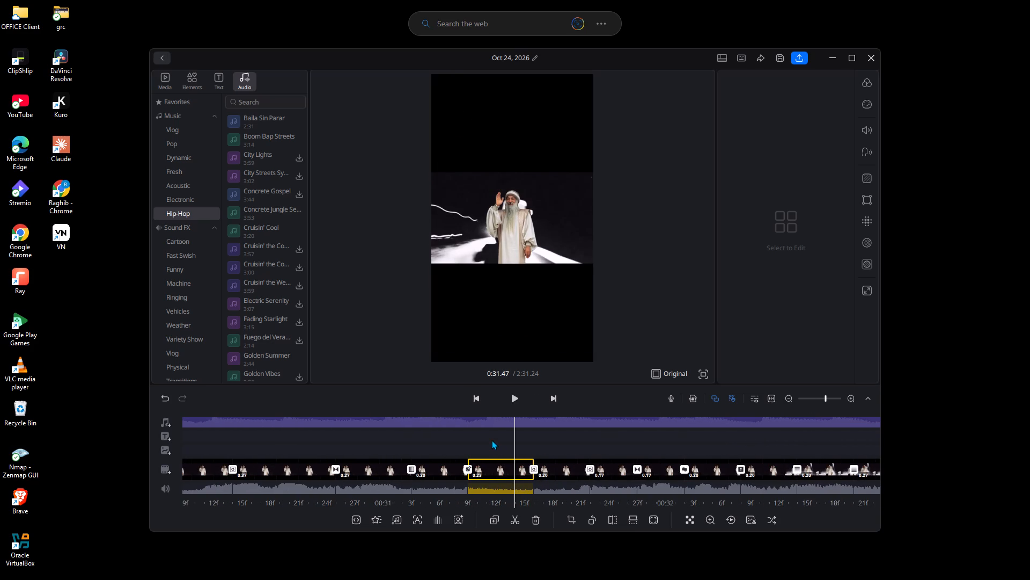
click(484, 423)
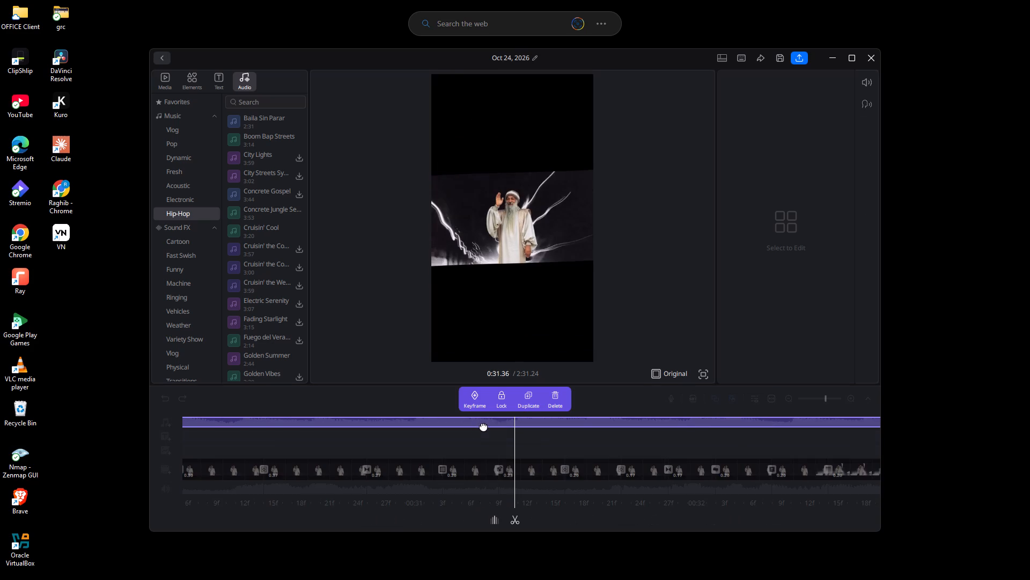
drag(429, 454, 818, 468)
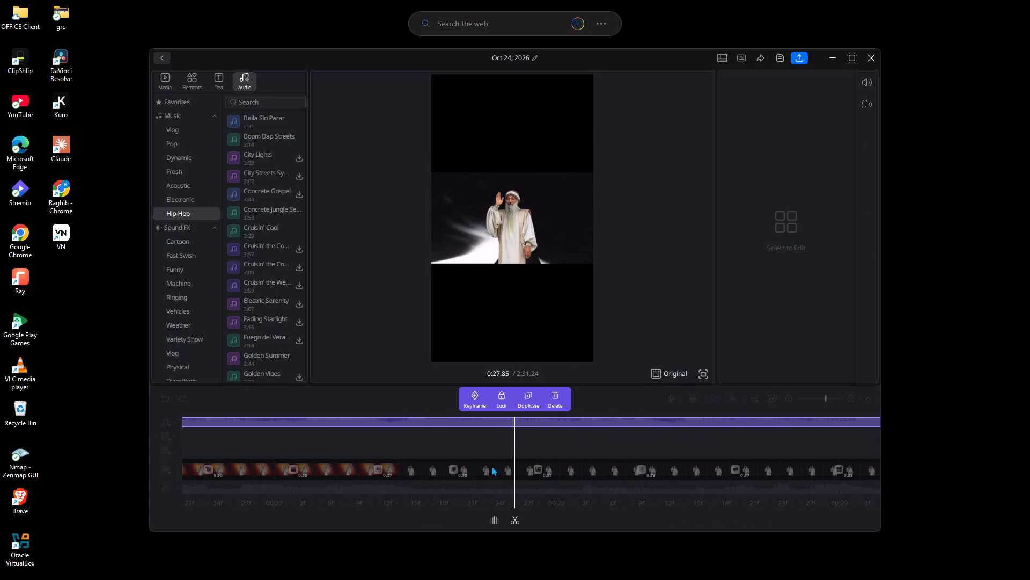
drag(453, 458, 980, 519)
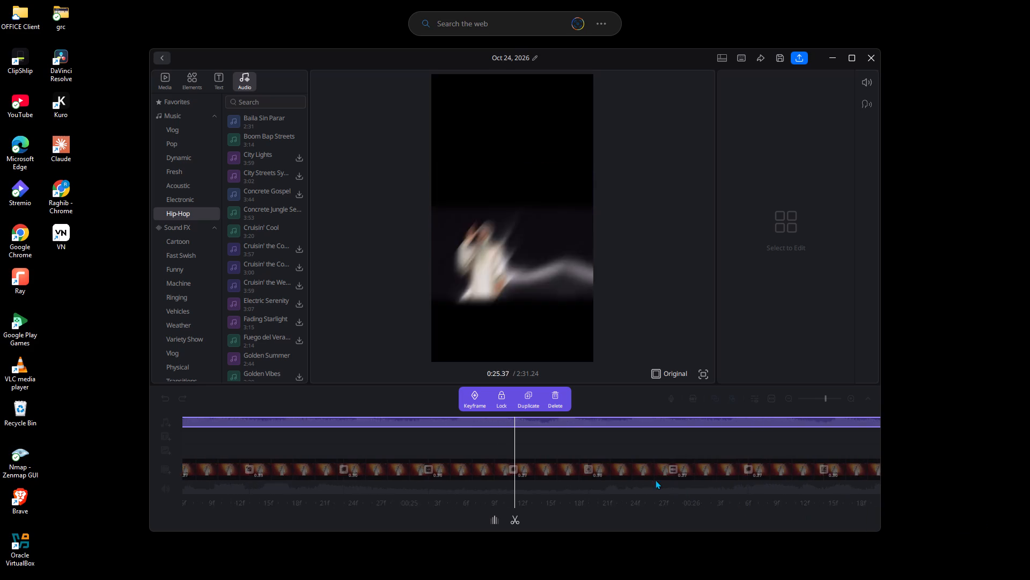
drag(505, 440, 832, 438)
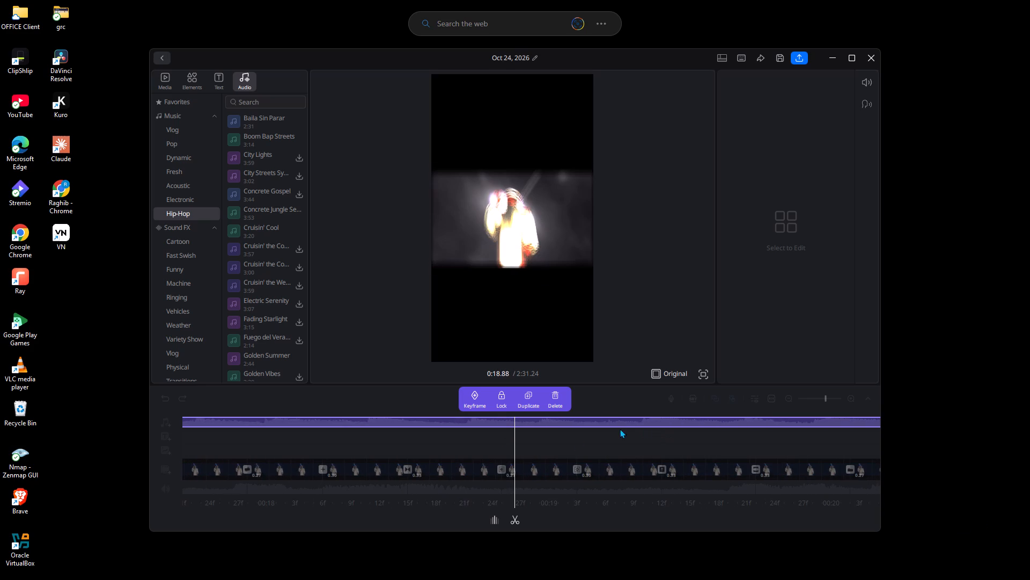
drag(483, 444, 816, 484)
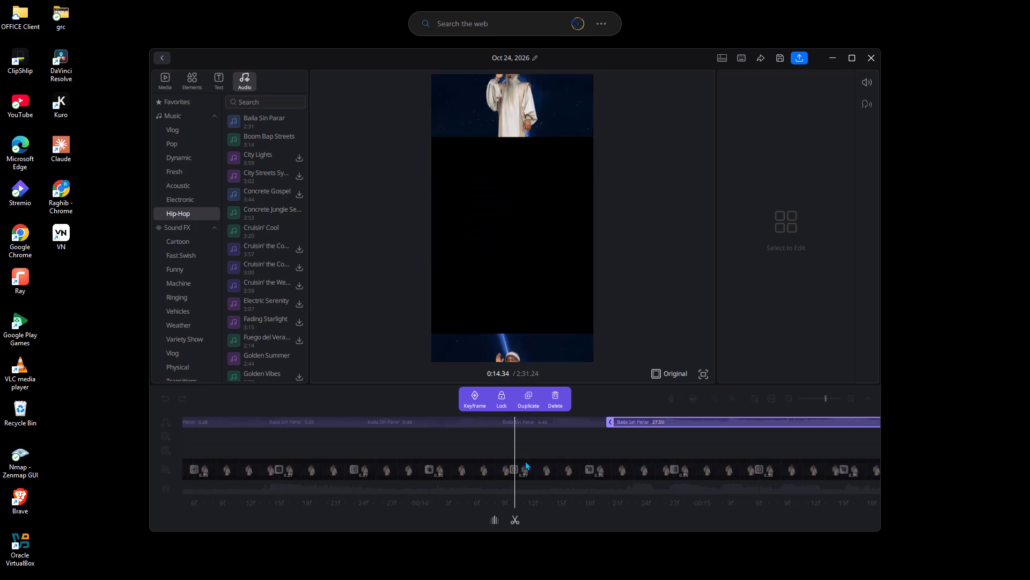
drag(530, 460, 947, 472)
drag(906, 460, 589, 440)
drag(707, 446, 636, 443)
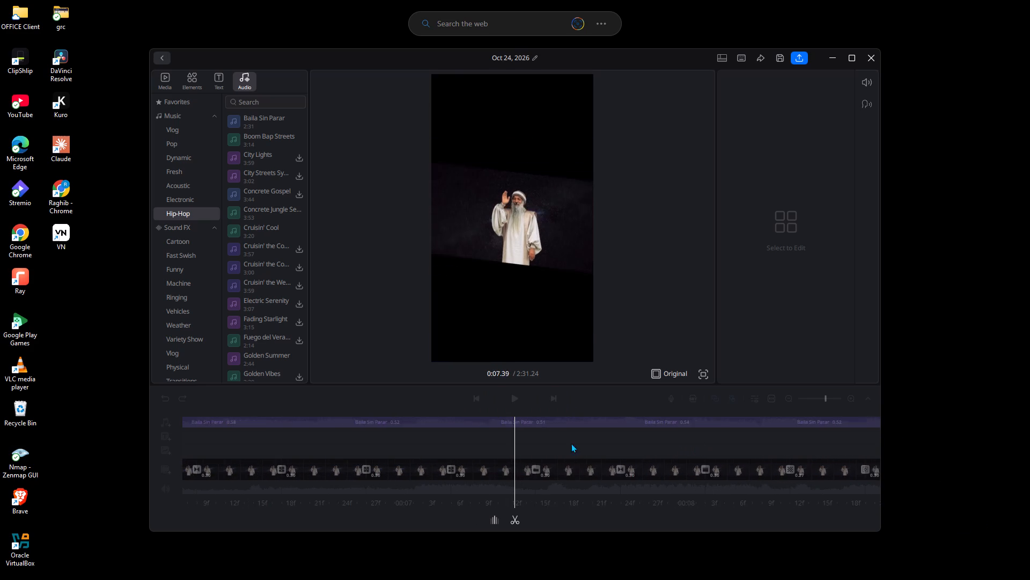
drag(682, 446, 608, 444)
drag(656, 443, 476, 440)
drag(639, 452, 638, 452)
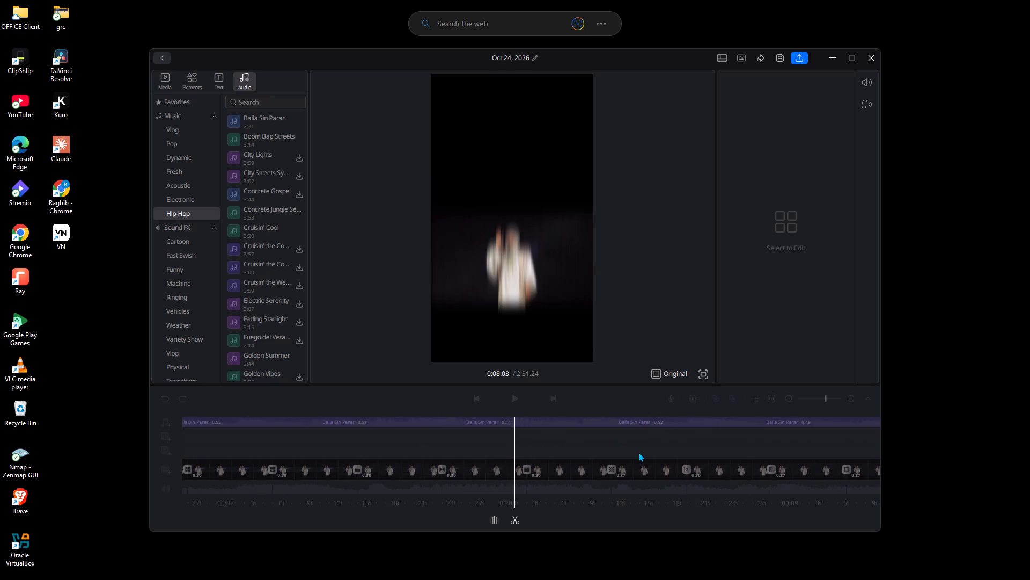
drag(638, 452, 426, 434)
drag(589, 437, 496, 422)
drag(650, 448, 444, 437)
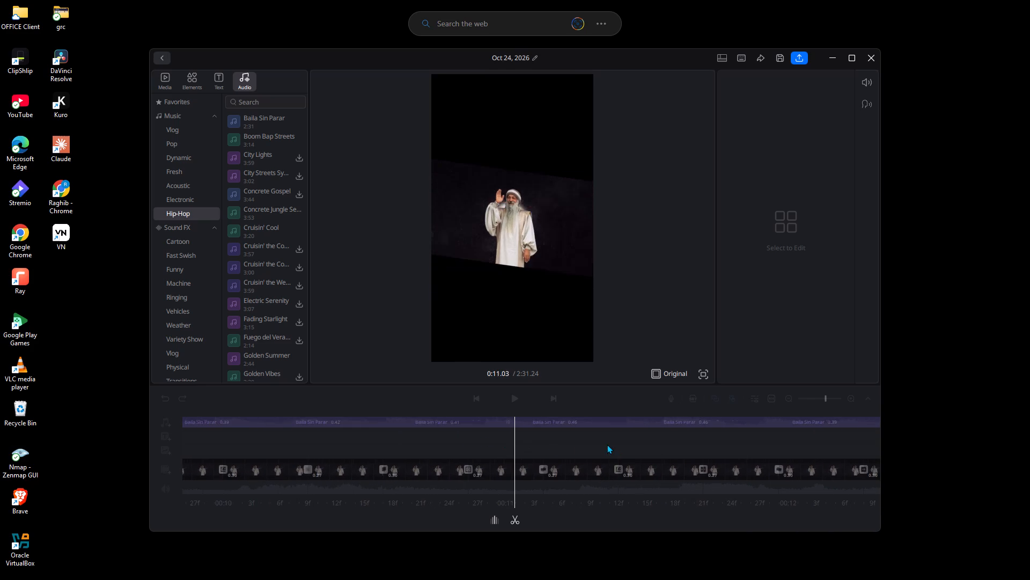
drag(617, 448, 424, 422)
drag(556, 433, 376, 419)
drag(558, 452, 398, 425)
drag(658, 437, 520, 423)
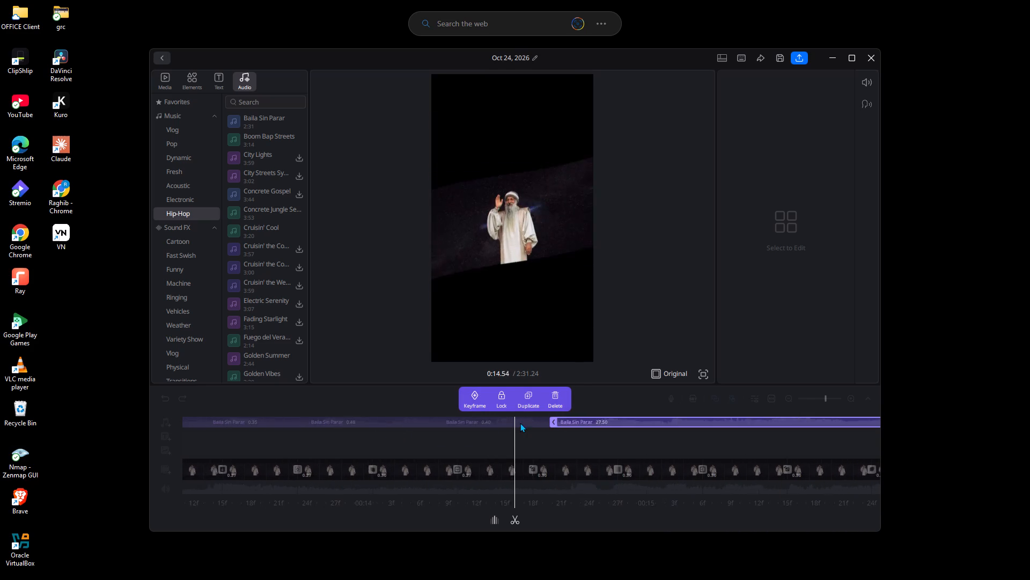
drag(520, 423, 521, 423)
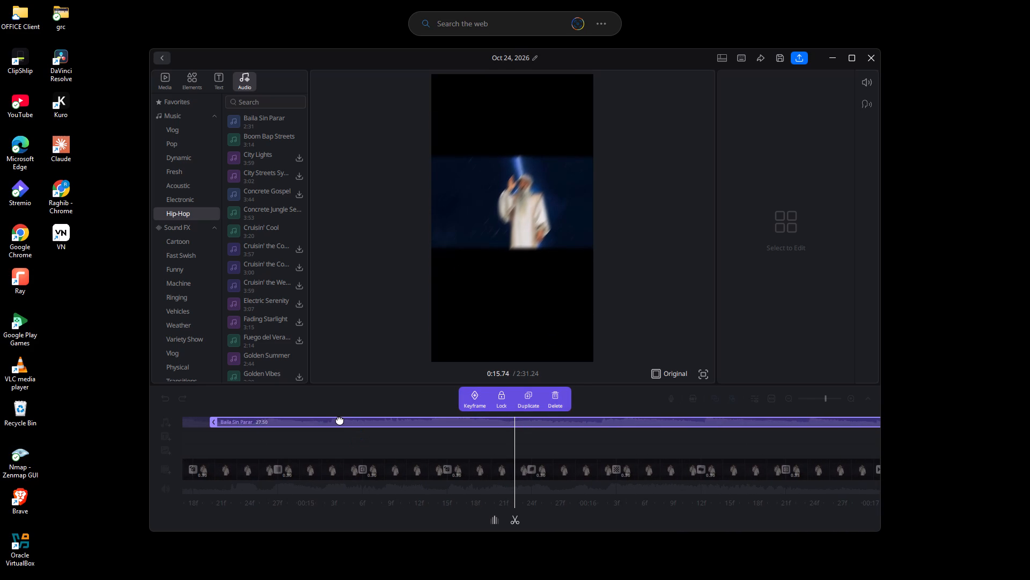
Split the Baila Sin Parar audio at about 0:15.12, 0:15.56, 0:15.96, 0:16.49 and 0:16.97.
click(339, 419)
click(517, 521)
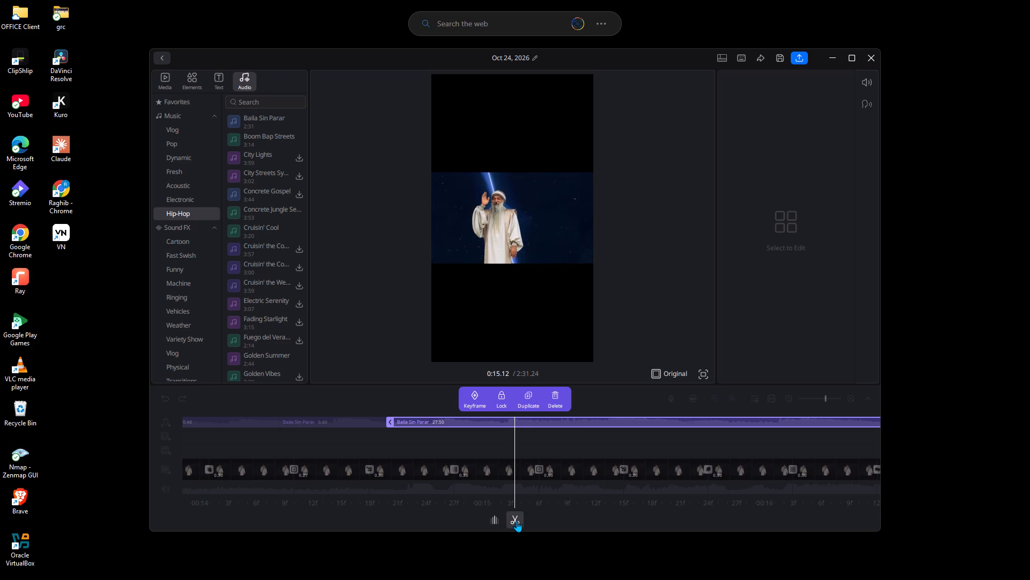
click(639, 423)
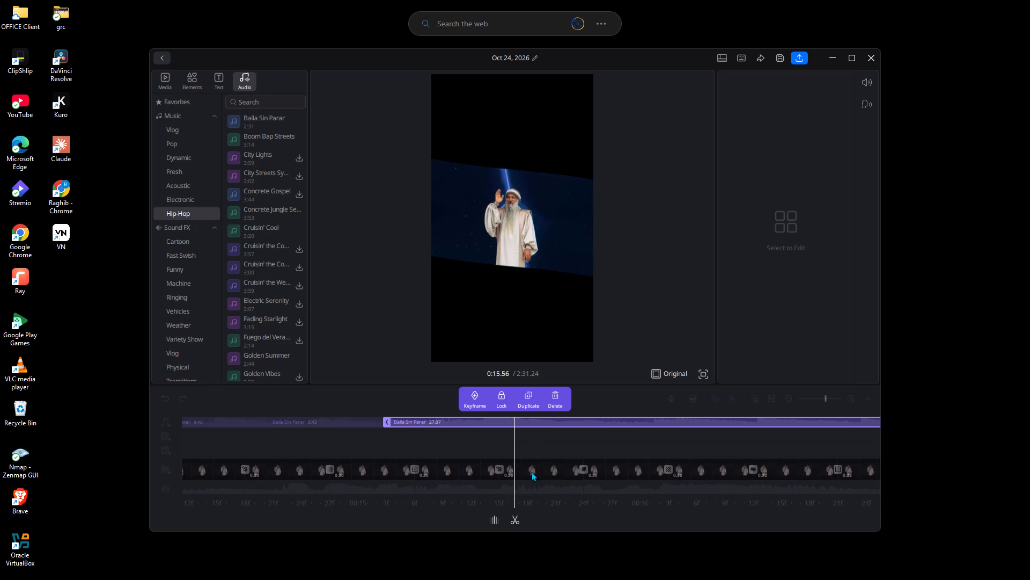
click(513, 520)
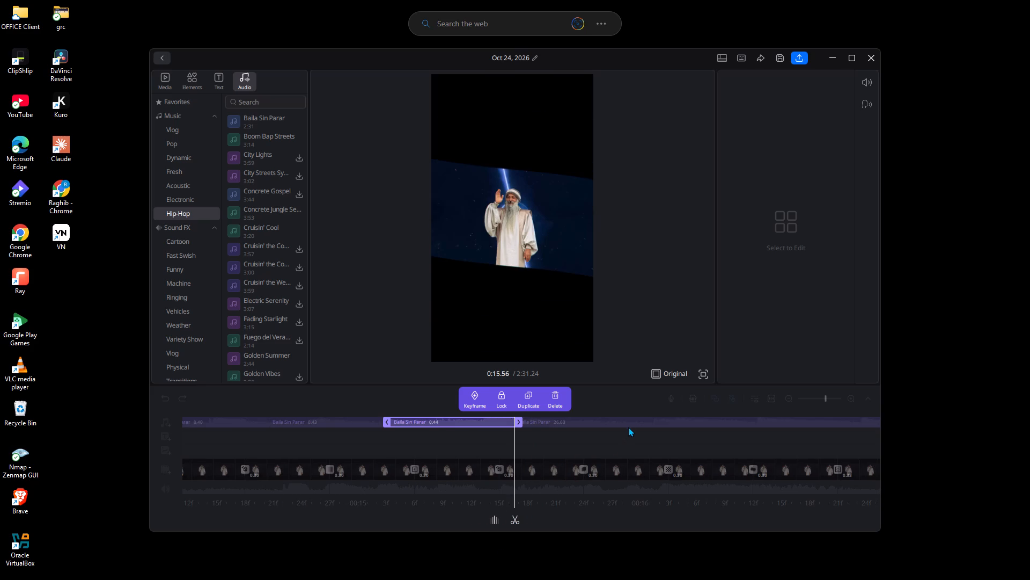
click(630, 421)
click(515, 520)
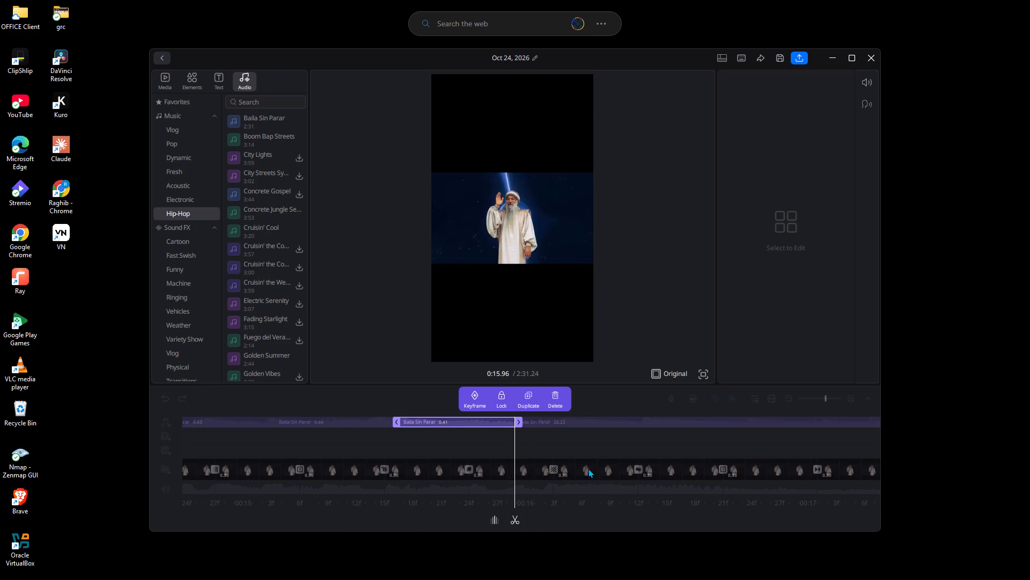
click(664, 419)
click(514, 521)
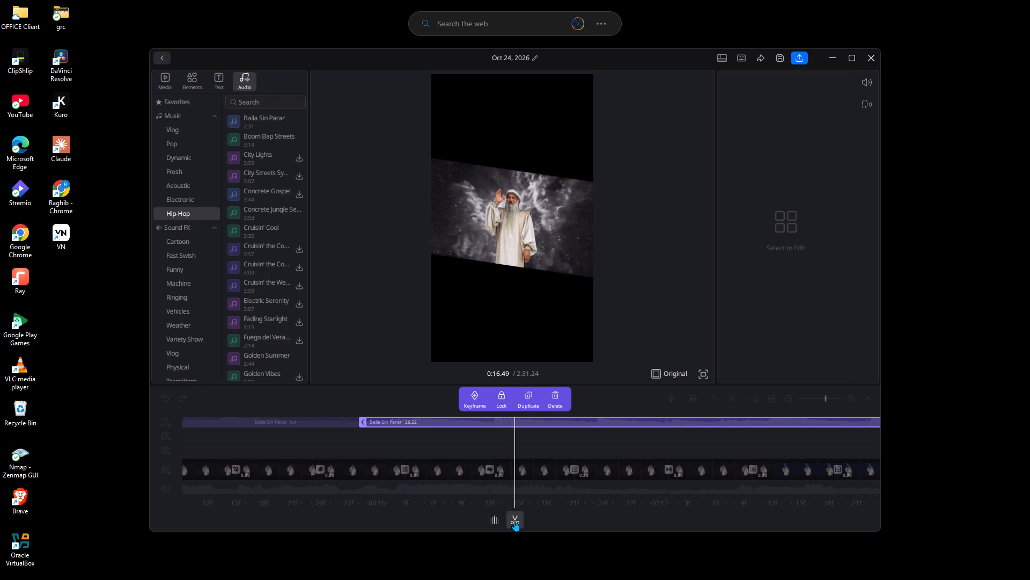
click(650, 424)
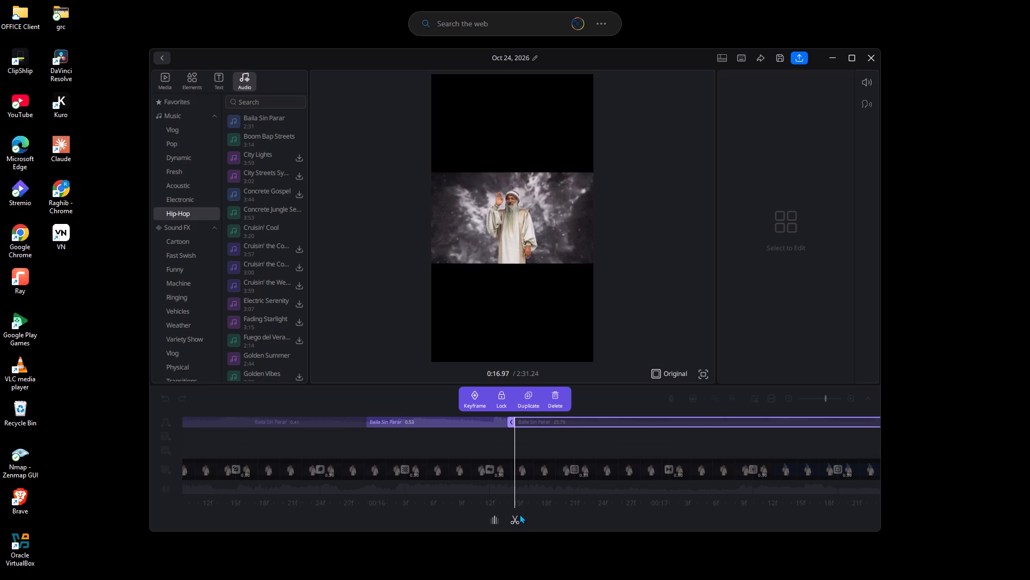
click(517, 518)
Split the Baila Sin Parar audio at about 0:17.46, 0:17.94 and 0:18.47.
click(652, 422)
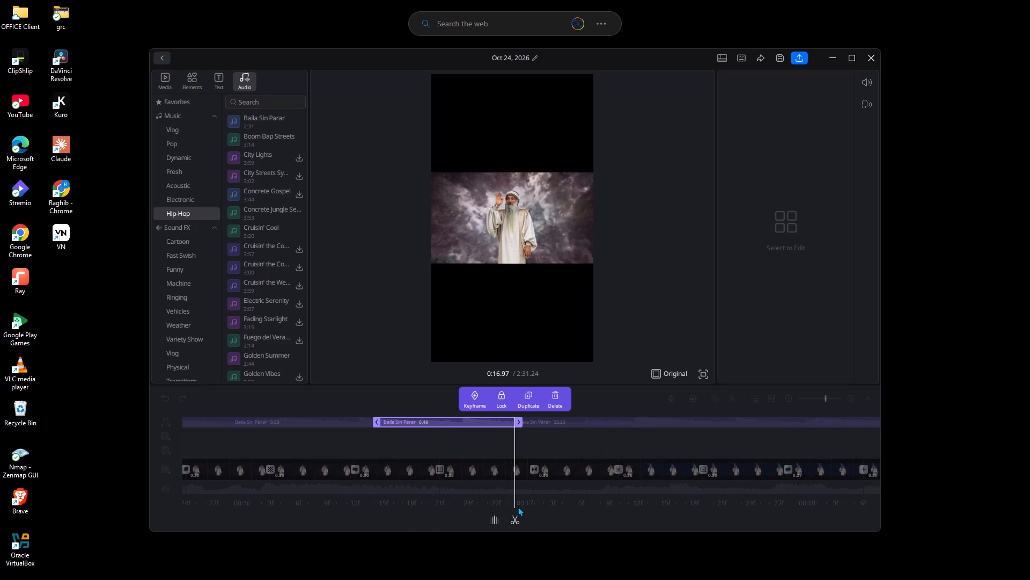
drag(517, 518, 524, 506)
click(670, 422)
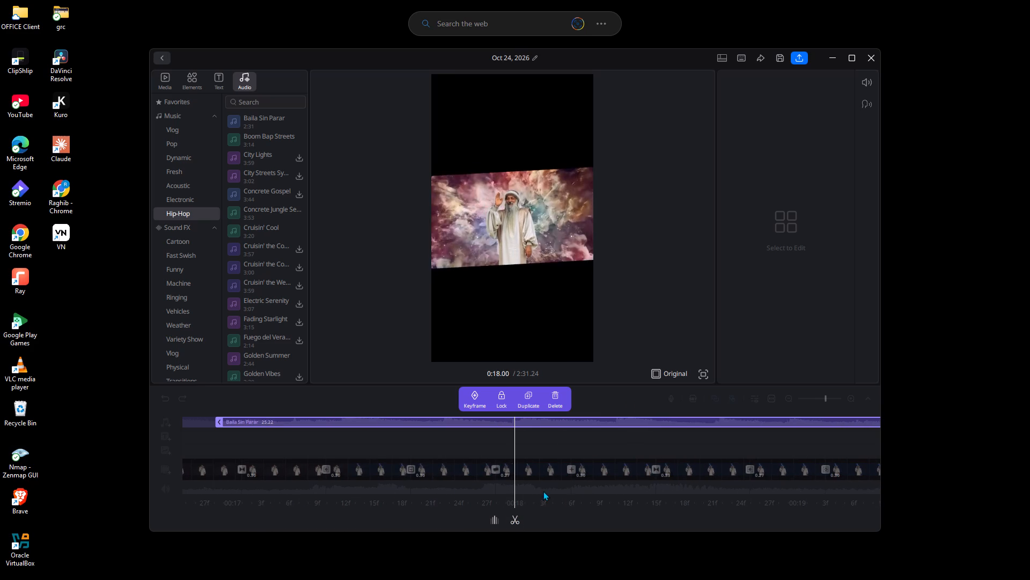
click(362, 419)
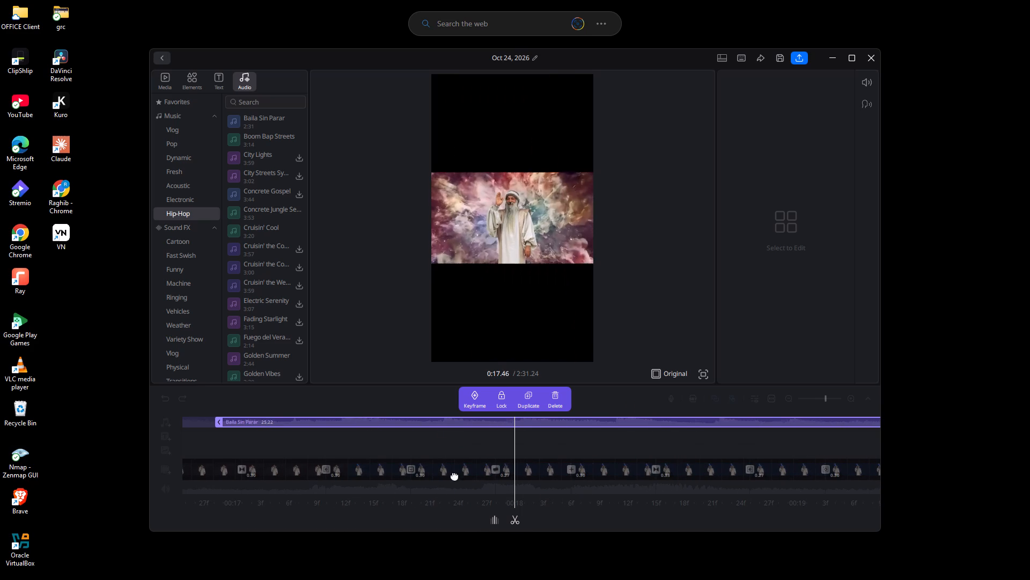
click(514, 519)
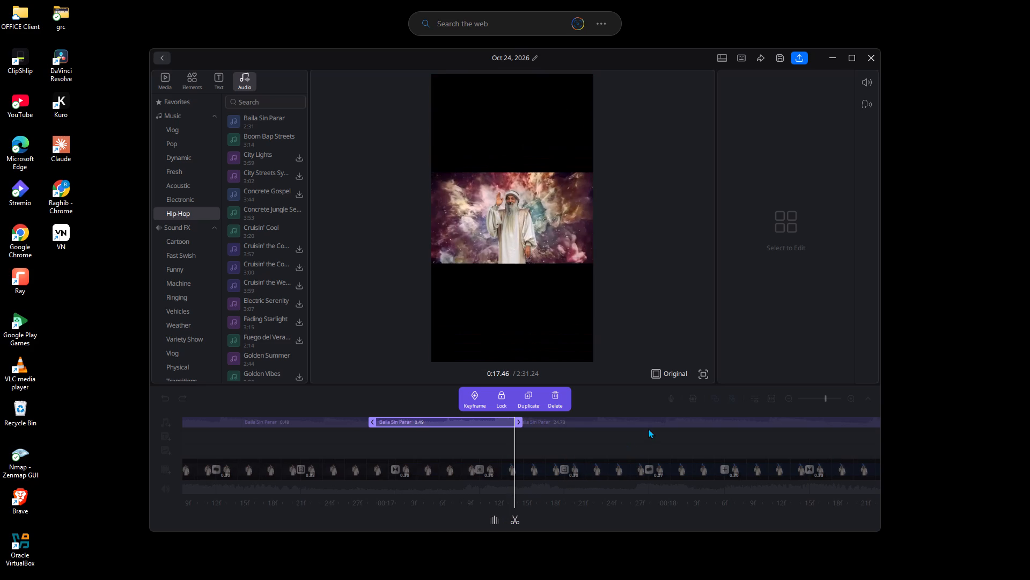
click(652, 421)
click(517, 514)
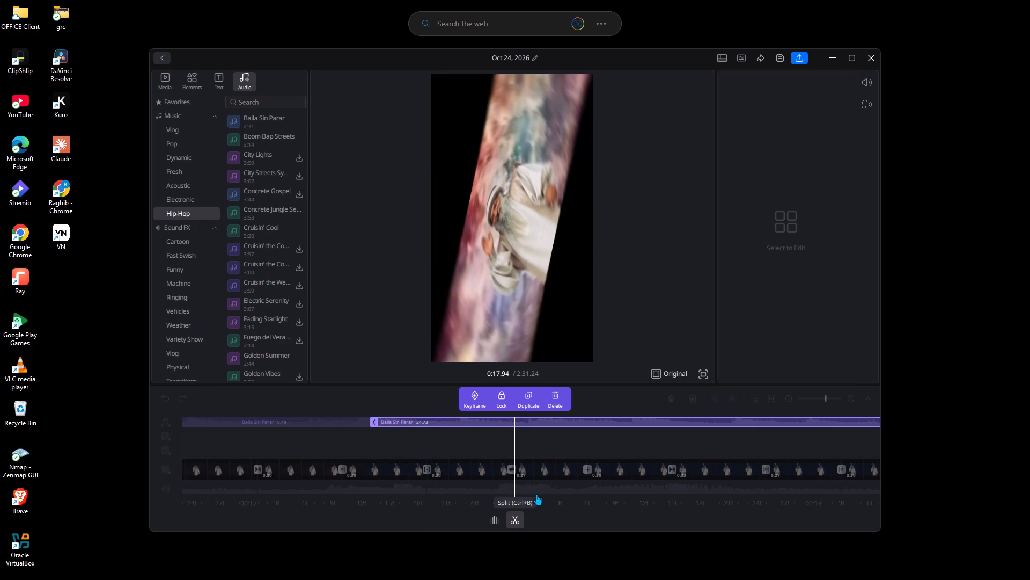
click(663, 423)
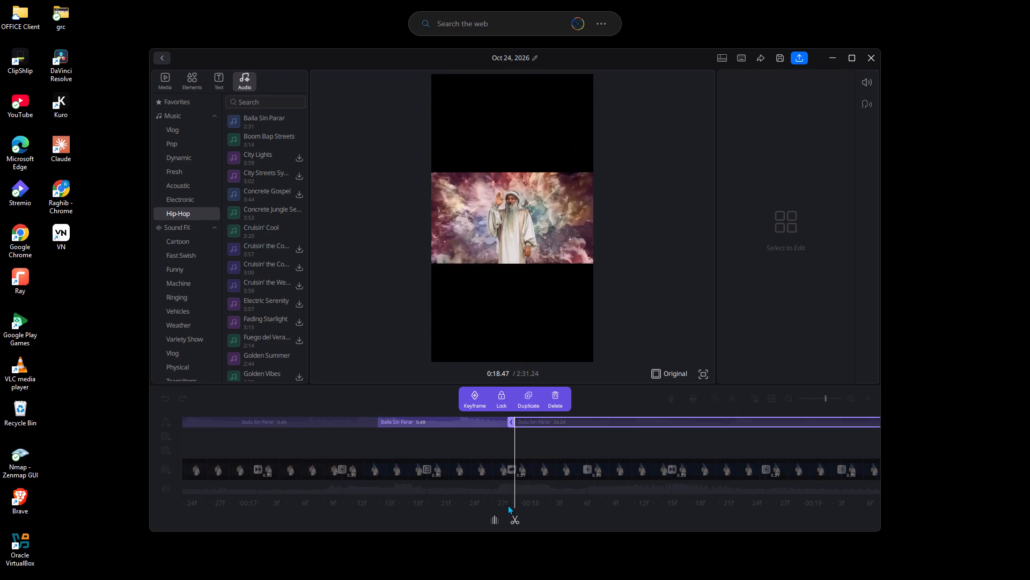
click(514, 516)
Split the Baila Sin Parar audio at about 0:18.87, 0:19.26, 0:19.71, 0:20.09 and 0:20.48.
click(642, 416)
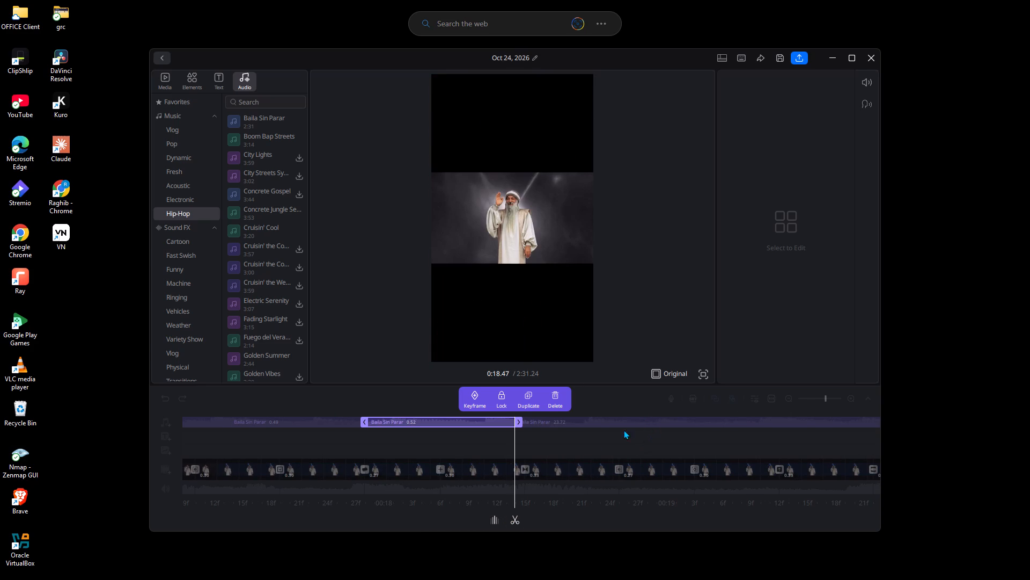
click(629, 419)
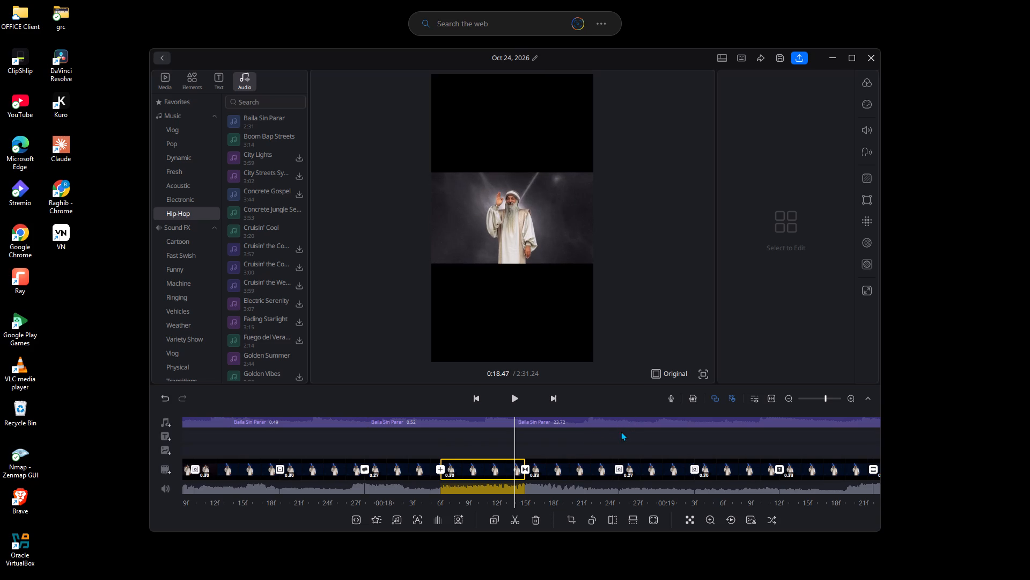
click(518, 520)
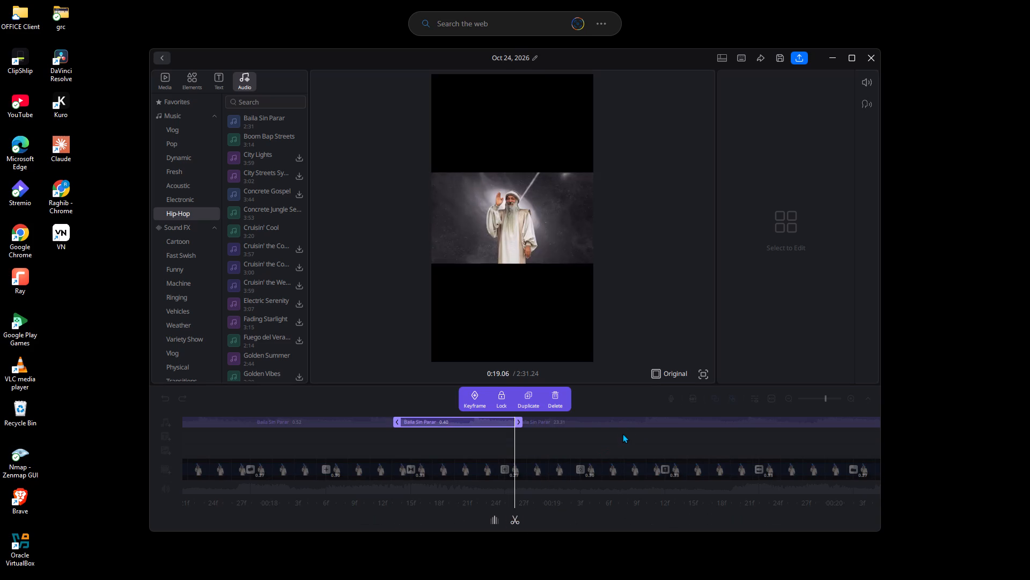
click(626, 425)
click(514, 513)
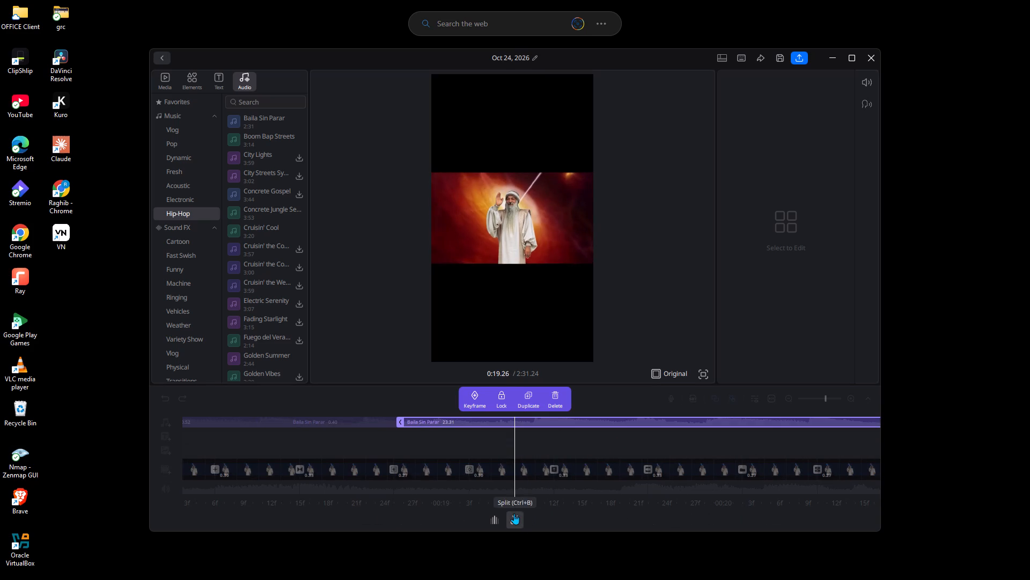
click(642, 417)
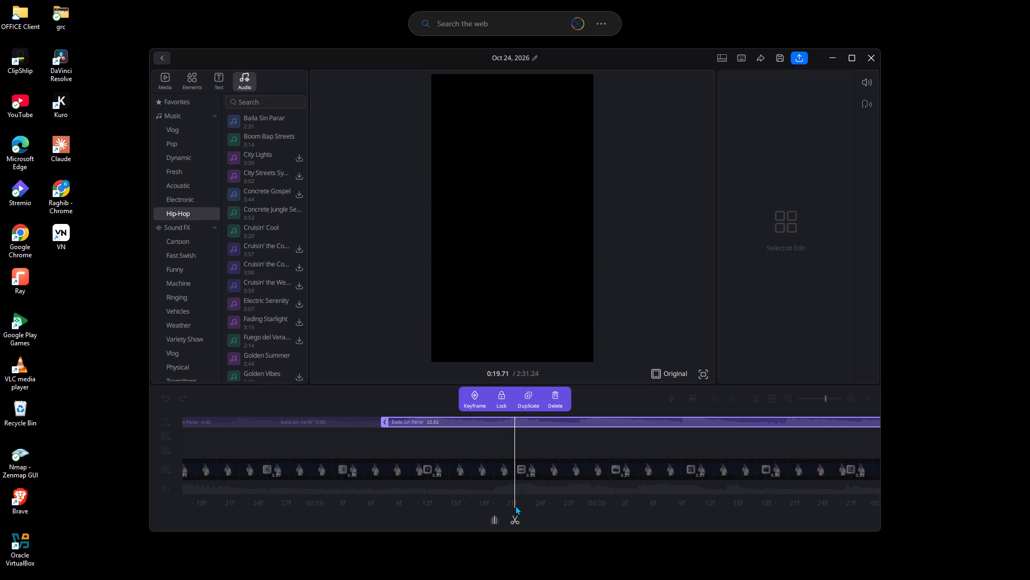
click(513, 515)
click(623, 423)
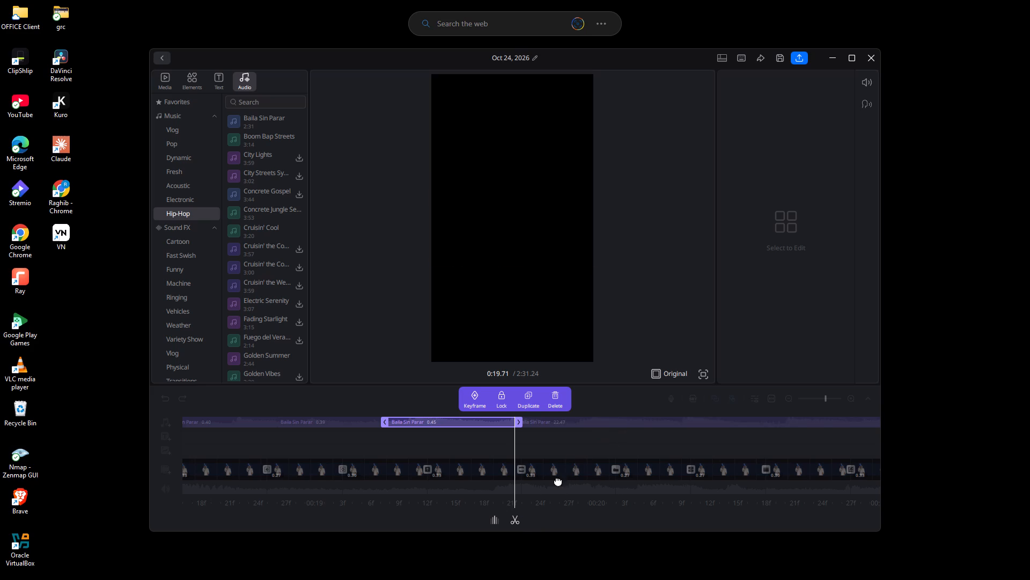
click(516, 517)
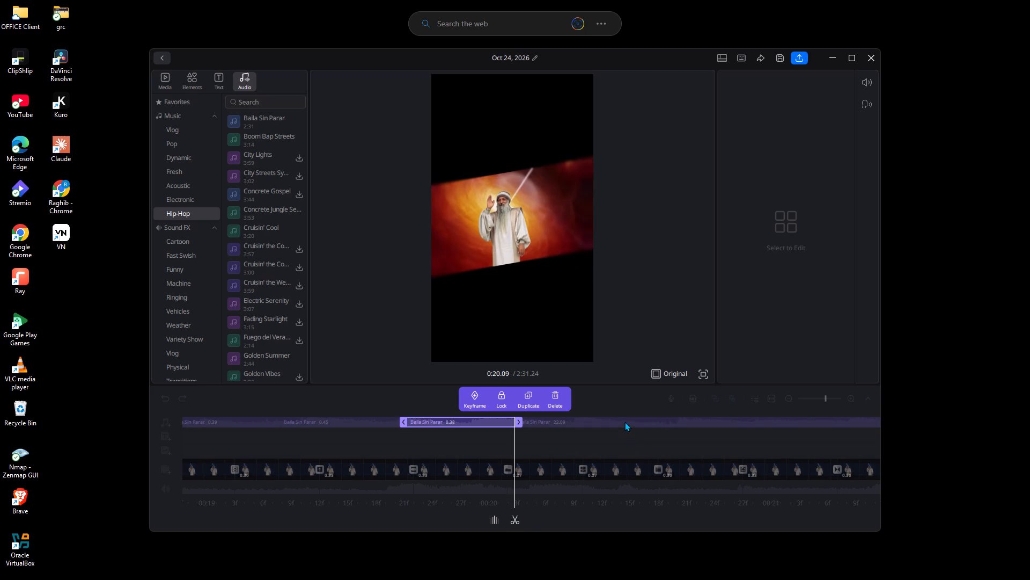
click(624, 422)
click(517, 516)
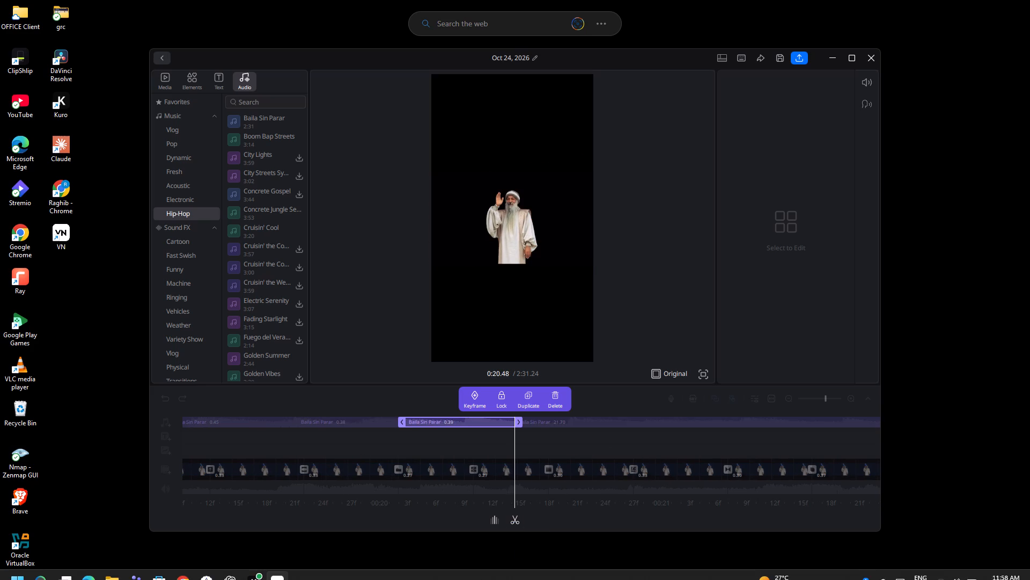
Split the Baila Sin Parar audio at about 0:20.84, 0:21.22, 0:21.67, 0:22.04 and 0:22.47.
click(617, 422)
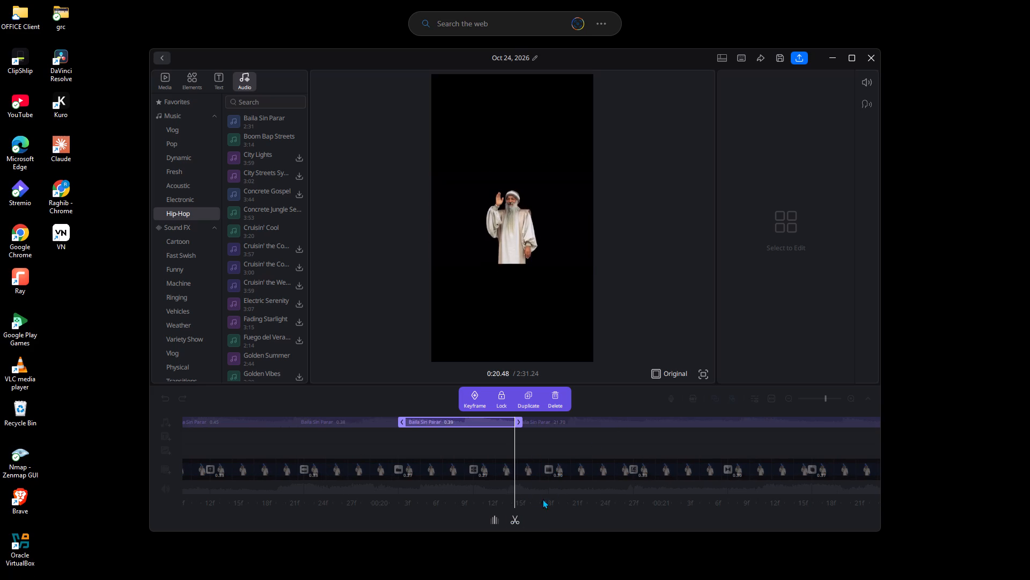
click(516, 517)
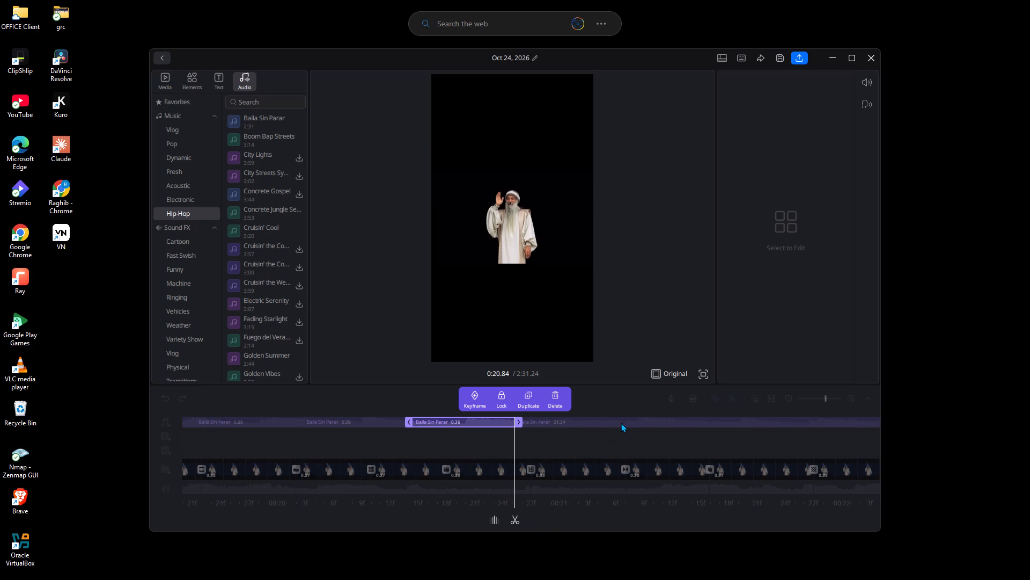
click(621, 423)
click(514, 512)
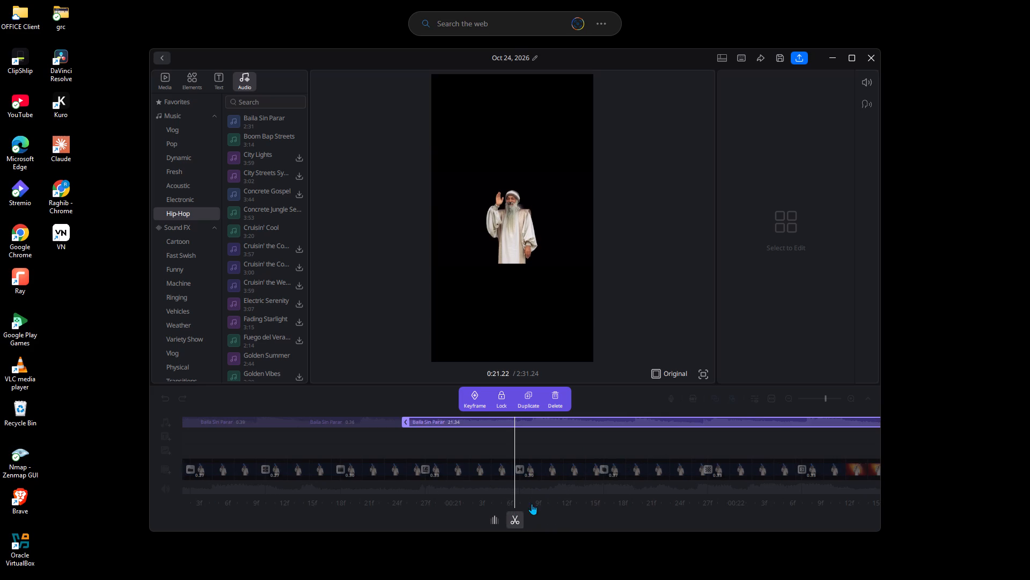
click(642, 419)
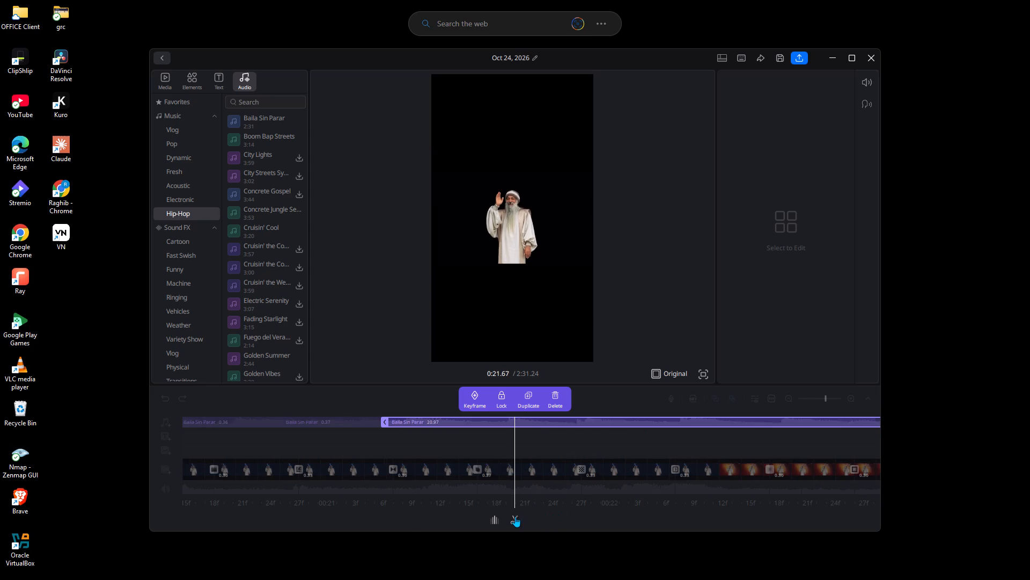
click(513, 518)
click(620, 423)
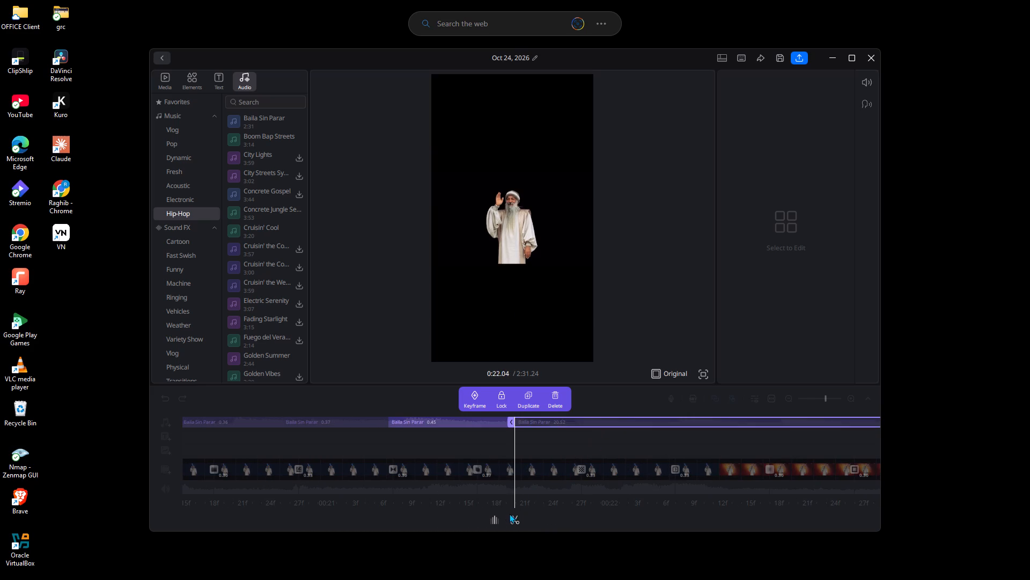
click(509, 513)
click(636, 426)
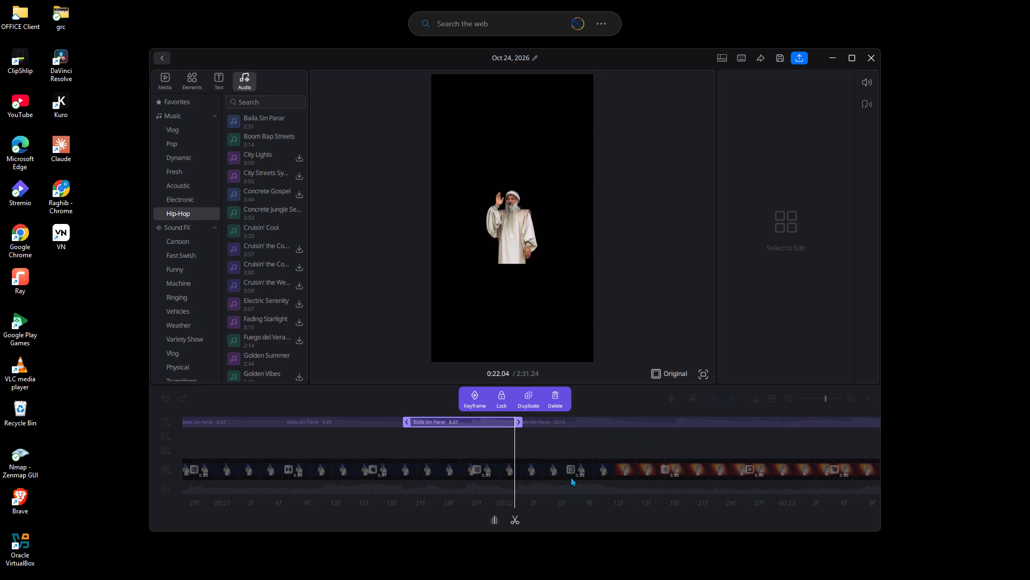
click(511, 521)
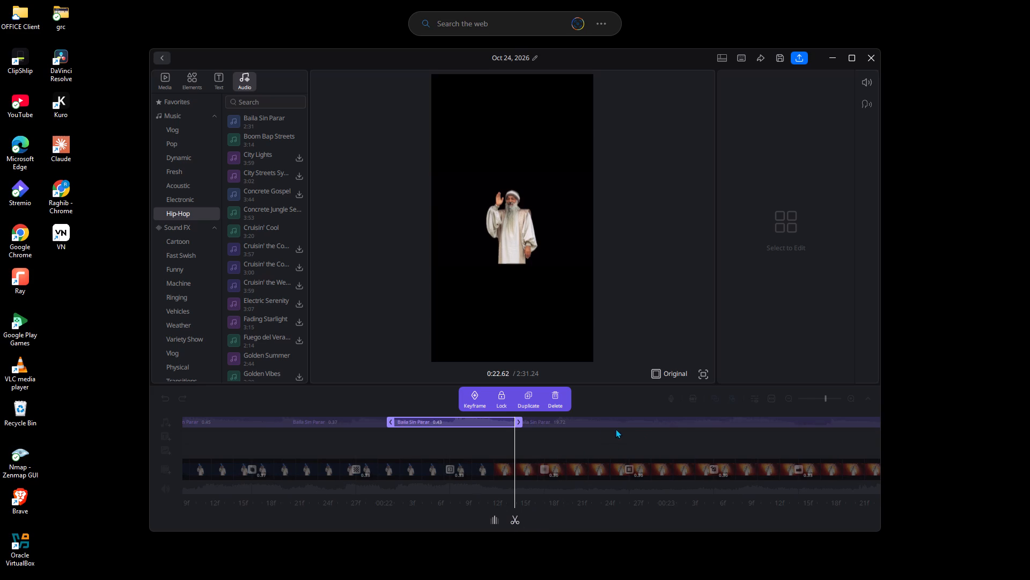
Split the Baila Sin Parar audio at about 0:22.86, 0:23.31, 0:23.68 and 0:24.19.
click(624, 425)
click(511, 516)
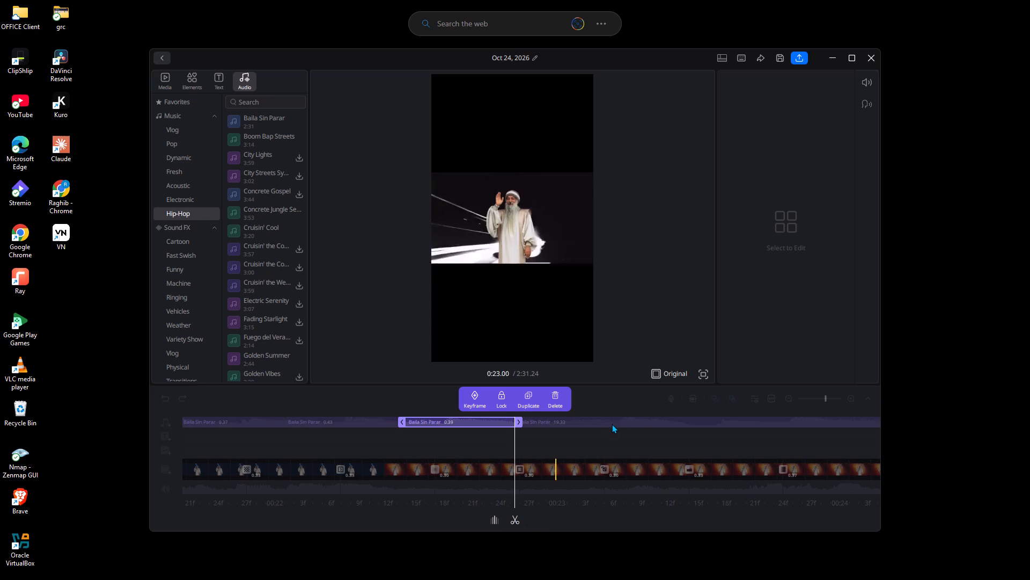
click(643, 416)
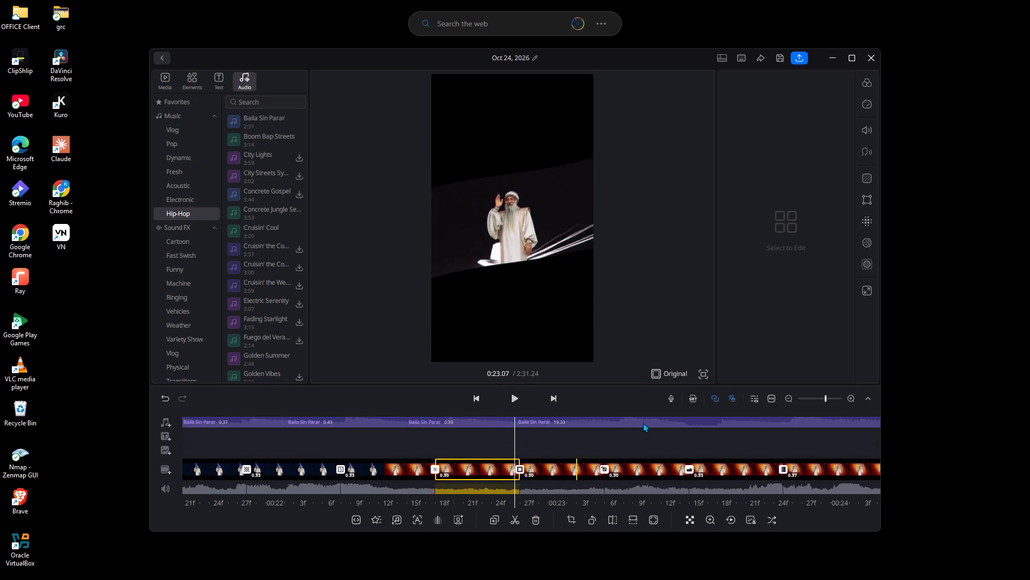
click(644, 420)
click(513, 518)
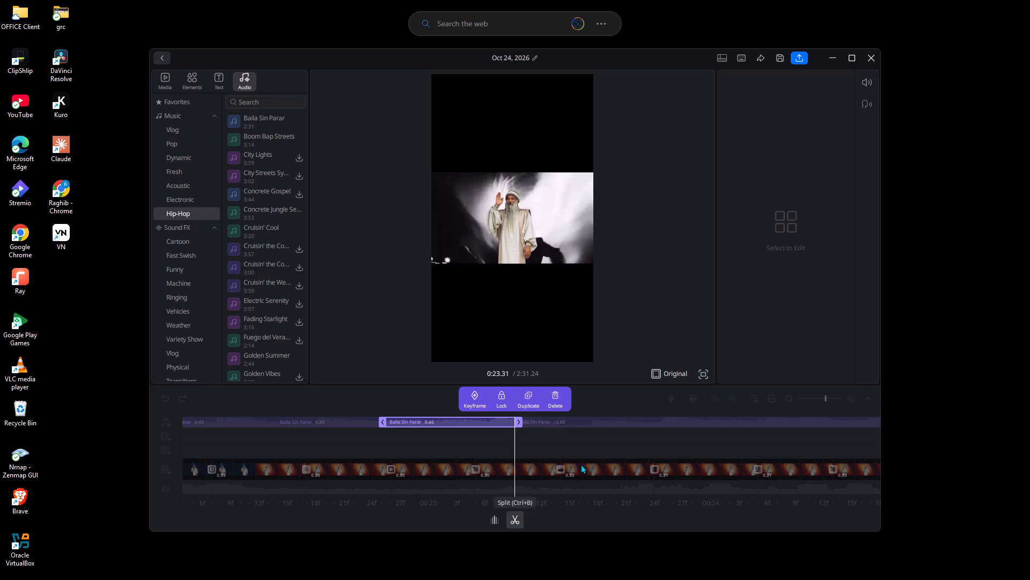
click(620, 417)
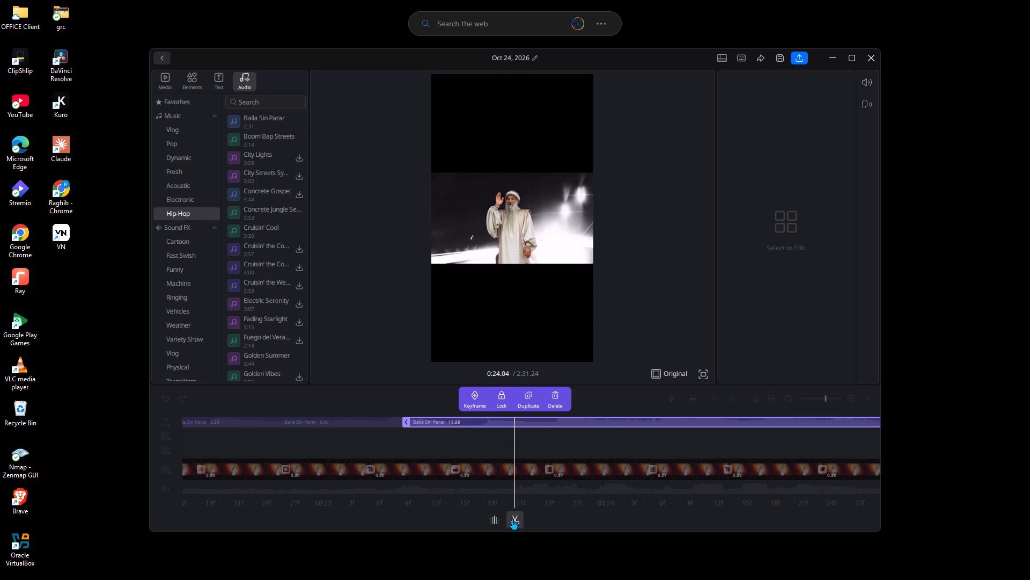
click(513, 518)
click(659, 421)
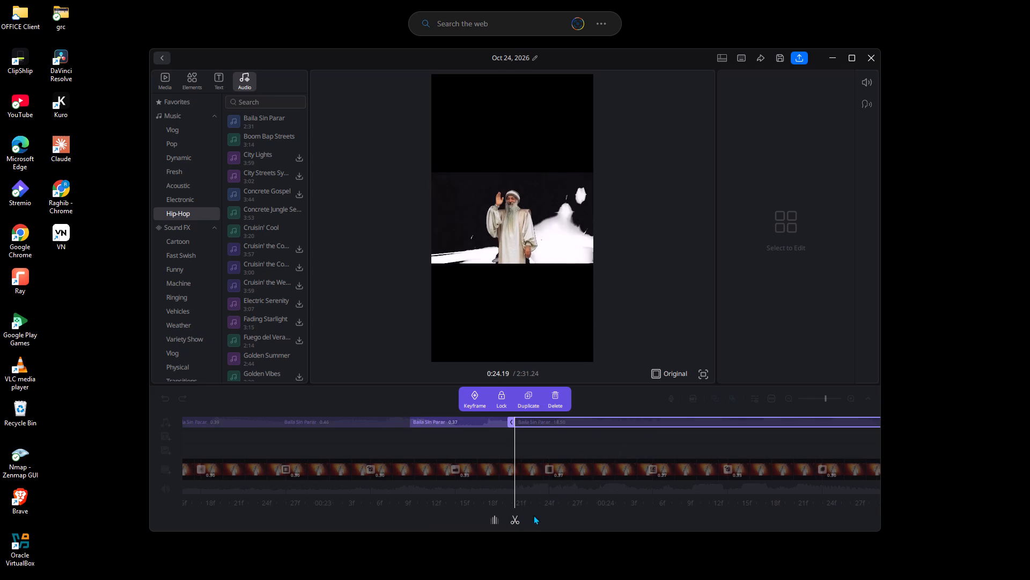
click(512, 511)
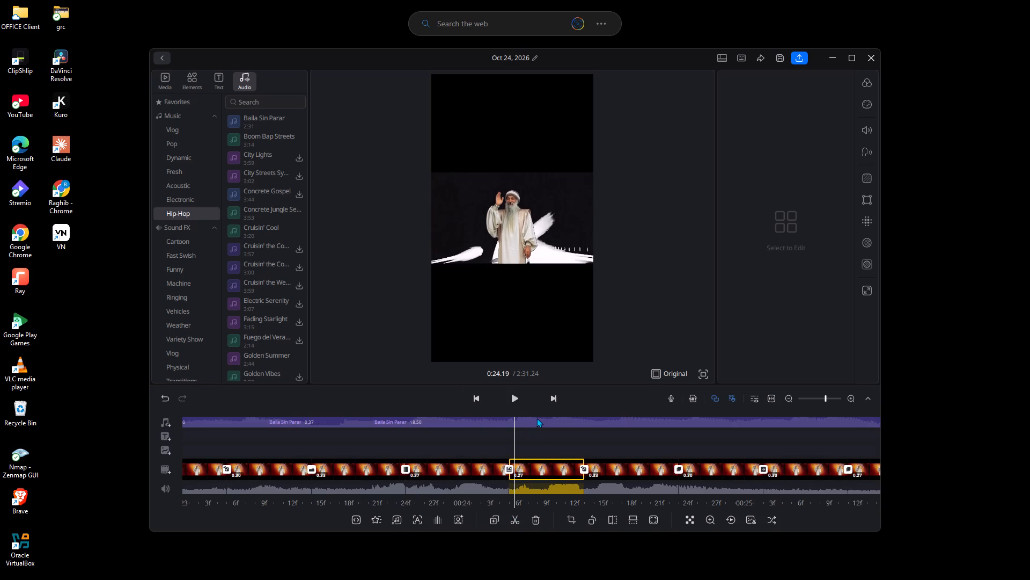
click(514, 418)
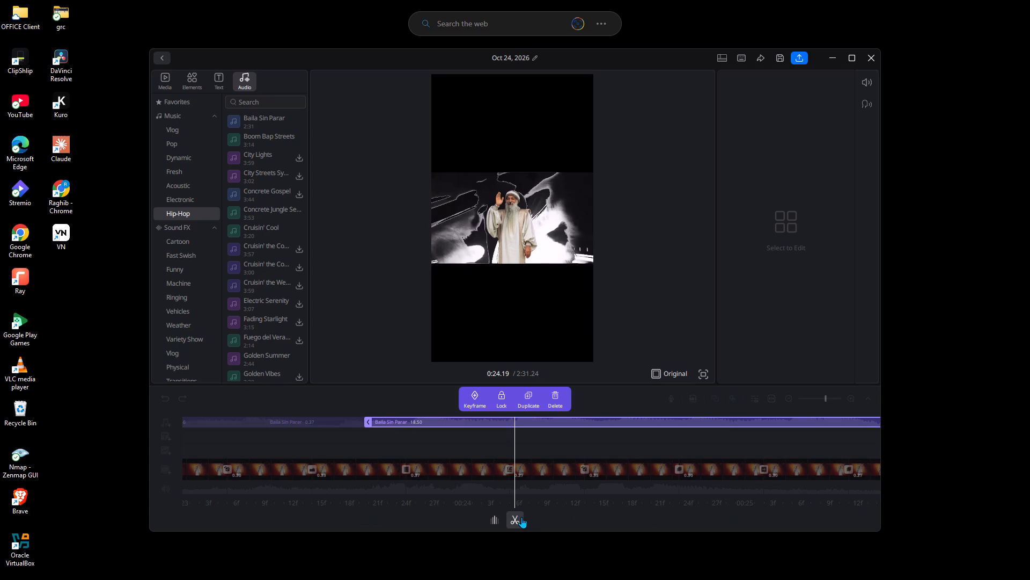
click(521, 517)
Split the Baila Sin Parar audio at about 0:24.56, 0:24.96, 0:25.34, 0:25.74 and 0:26.09.
click(621, 421)
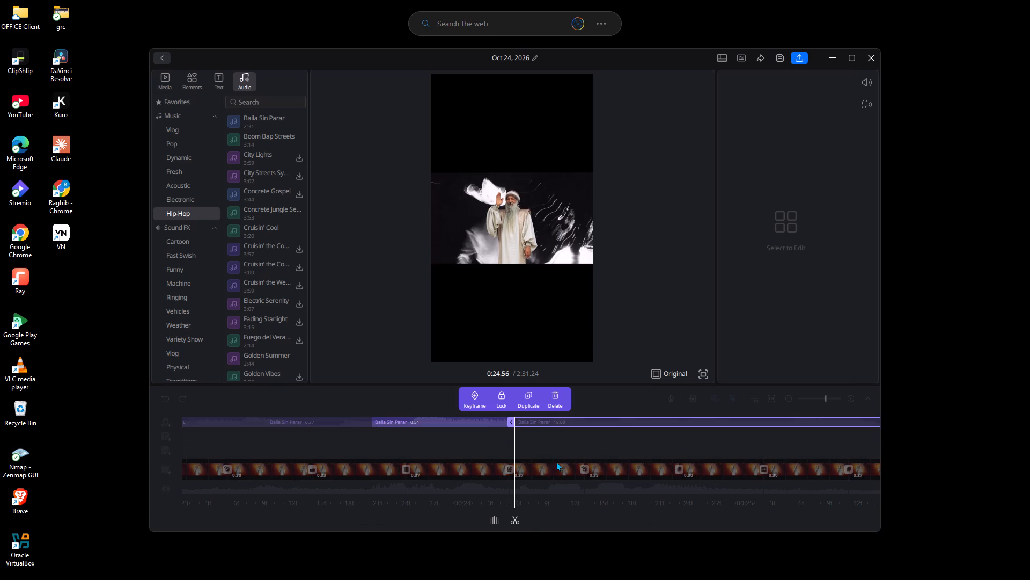
click(517, 520)
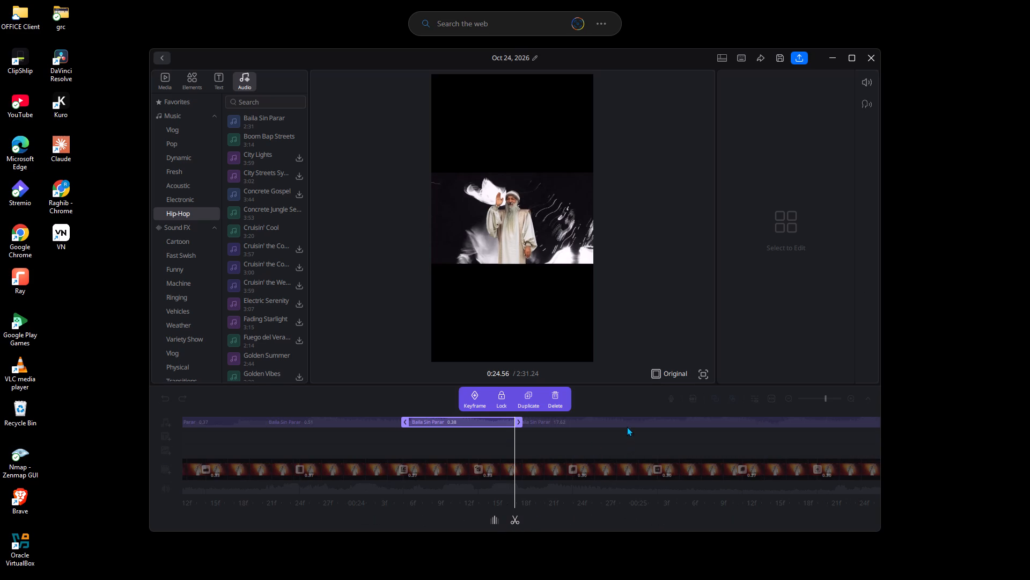
click(627, 422)
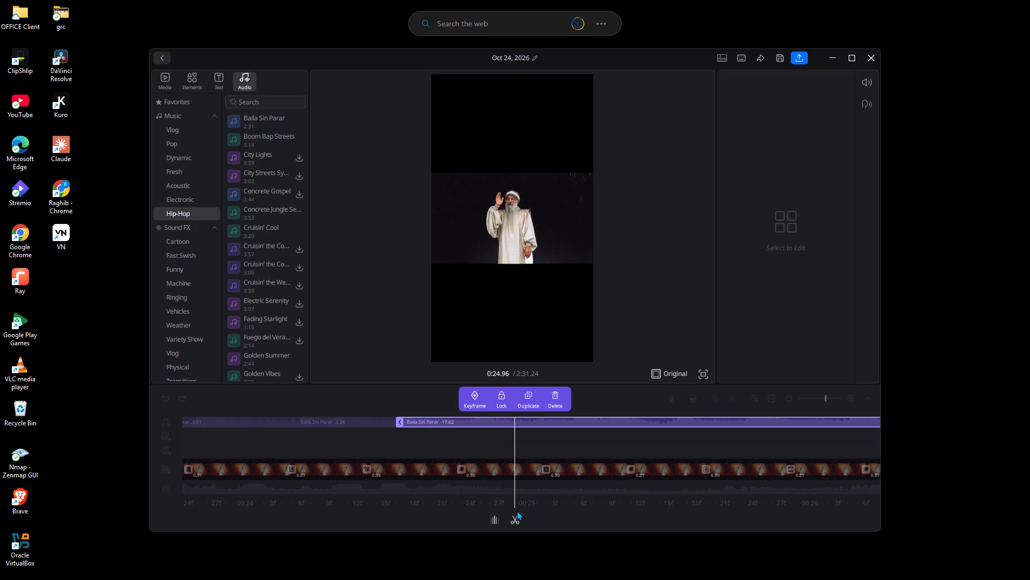
click(511, 520)
click(622, 419)
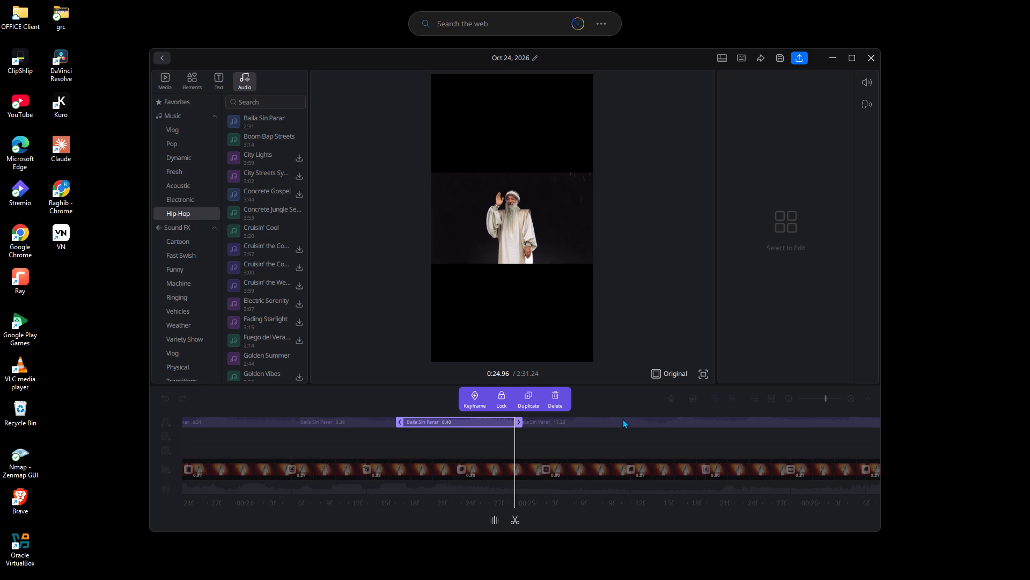
click(516, 518)
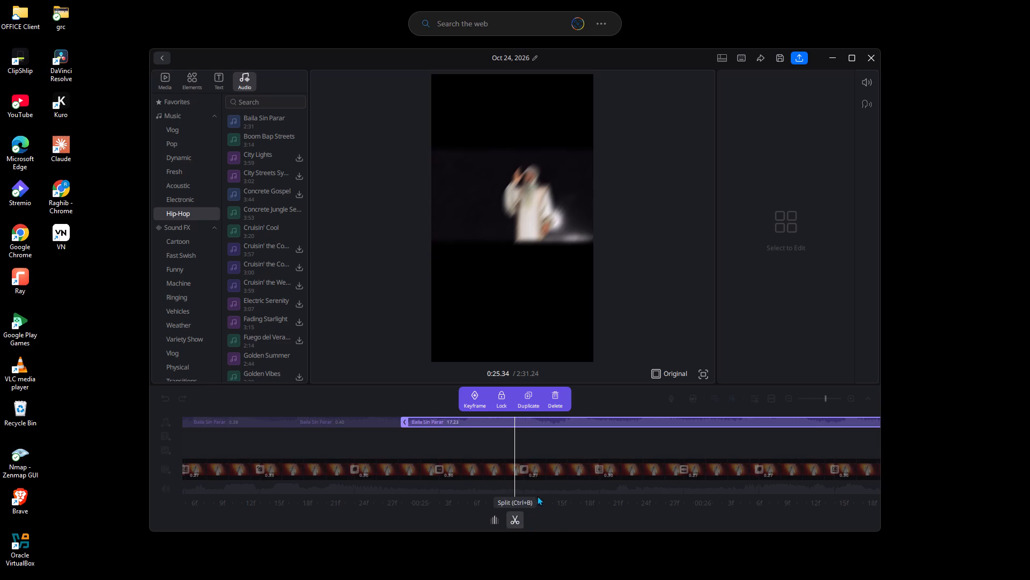
click(628, 419)
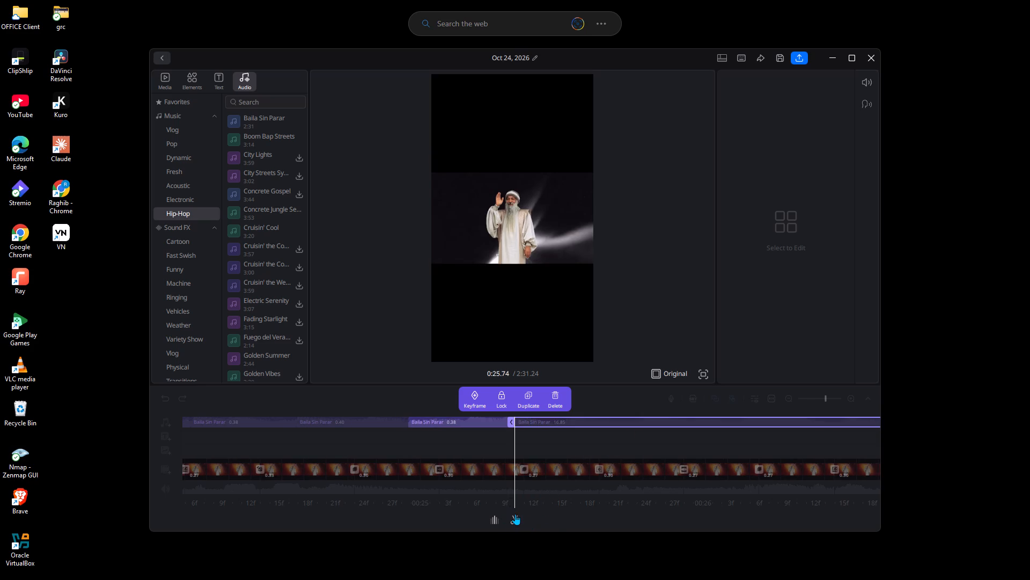
click(516, 514)
click(615, 417)
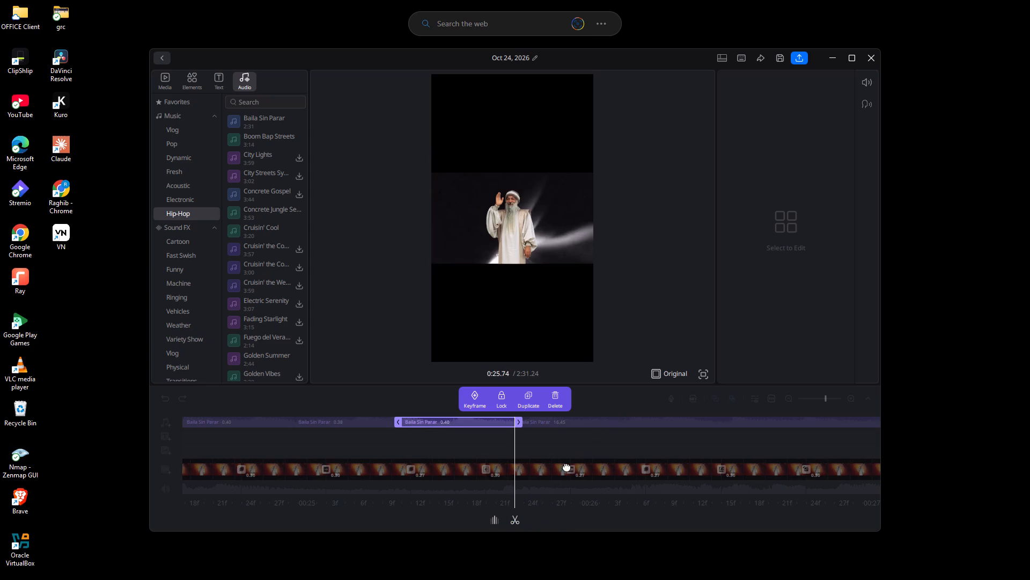
click(514, 518)
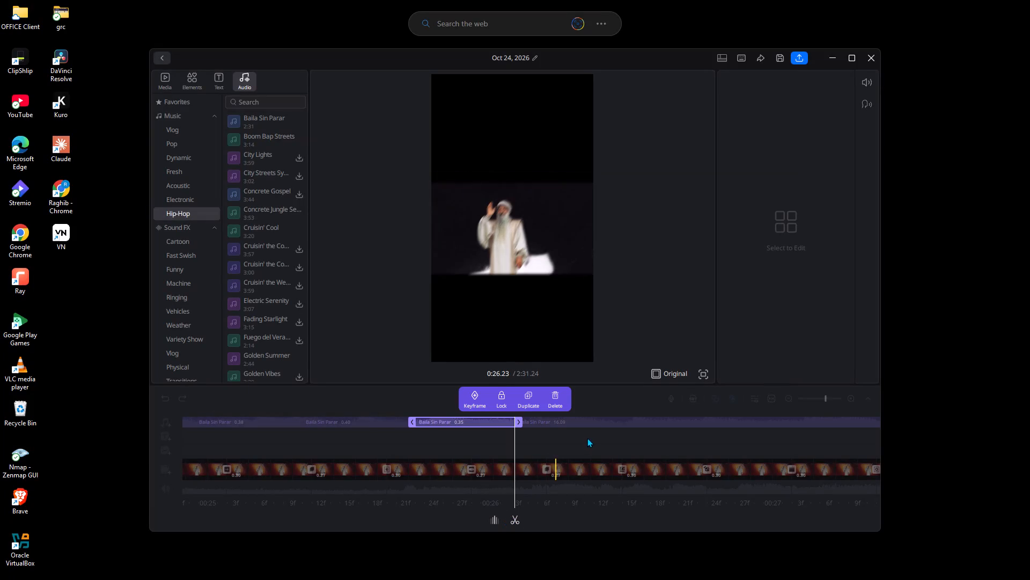
Split the Baila Sin Parar audio at about 0:26.48, 0:26.83, 0:27.17, 0:27.56 and 0:27.94.
click(627, 418)
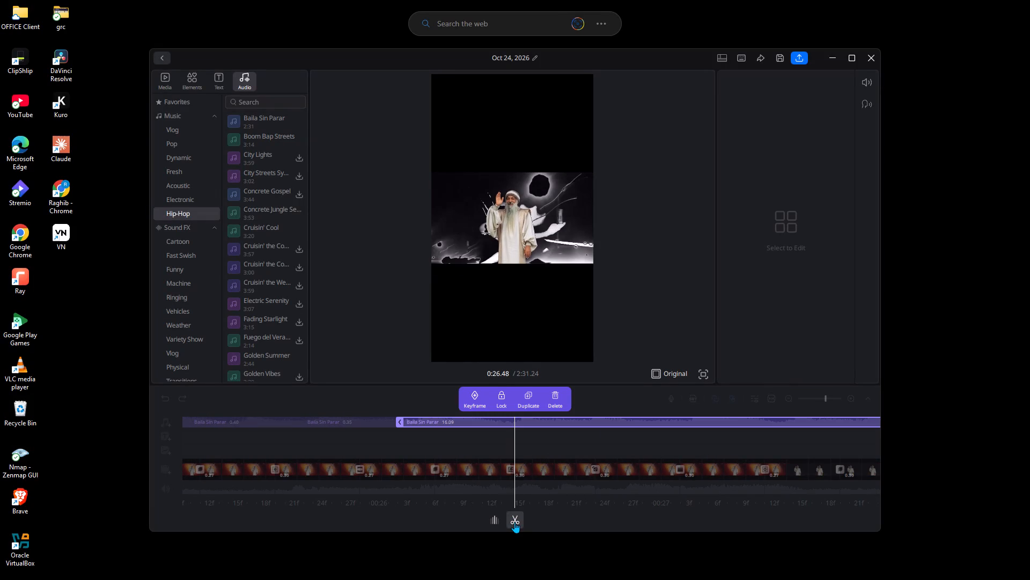
click(514, 522)
click(613, 422)
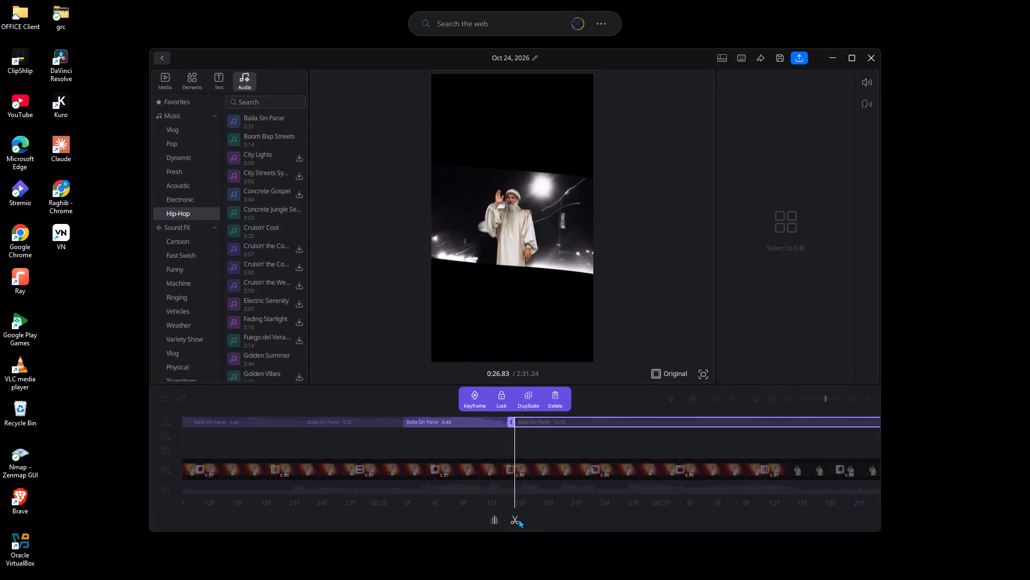
click(513, 520)
click(611, 420)
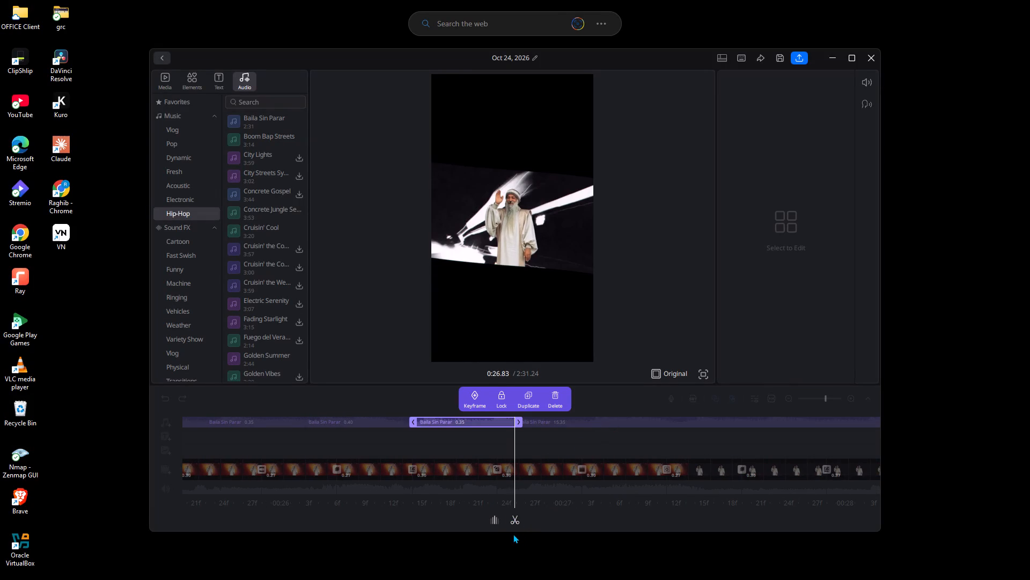
click(513, 515)
click(625, 423)
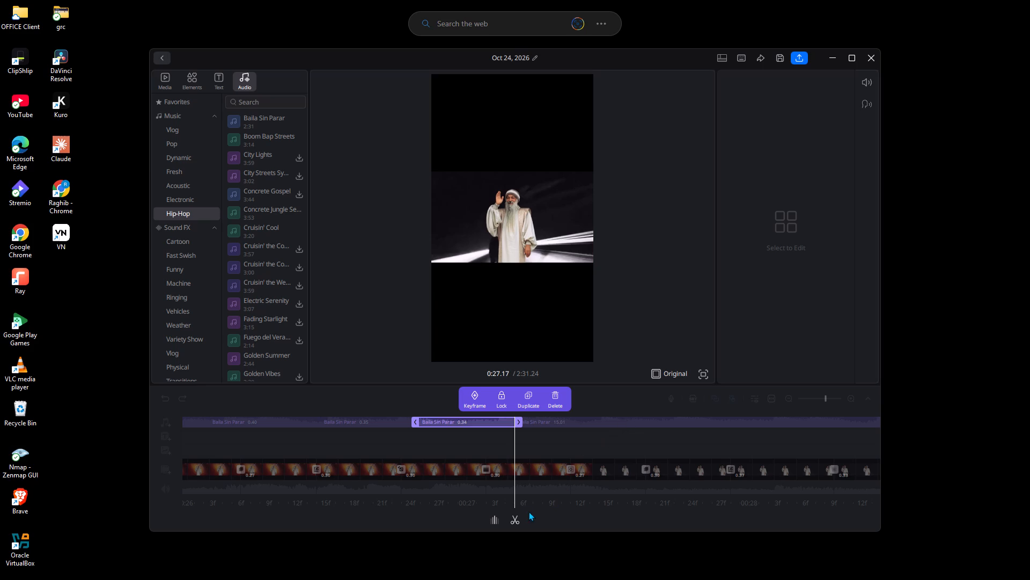
click(517, 523)
click(622, 417)
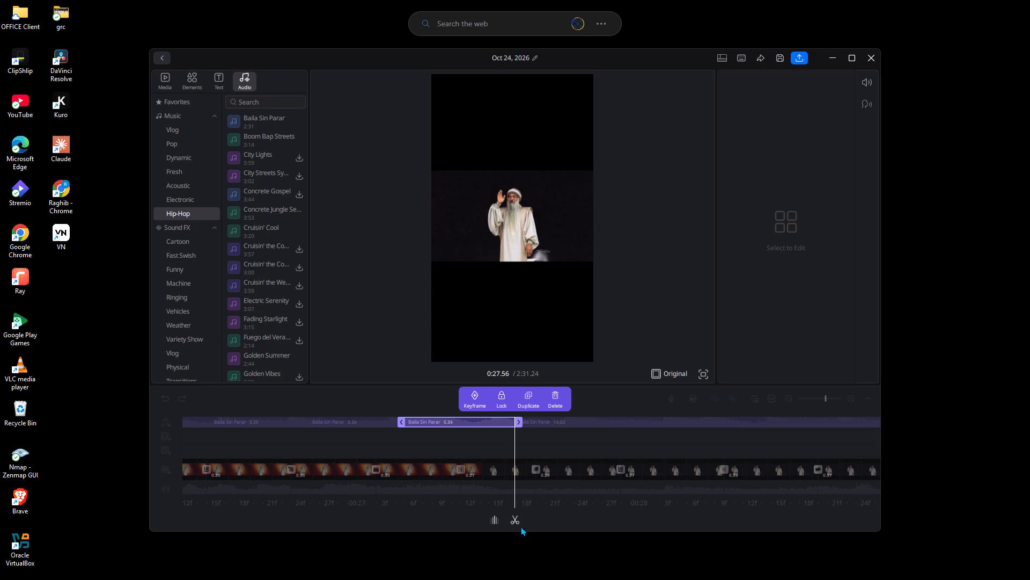
click(514, 515)
Split the Baila Sin Parar audio at about 0:28.33, 0:28.69, 0:29.03, 0:29.37 and 0:29.76.
click(627, 423)
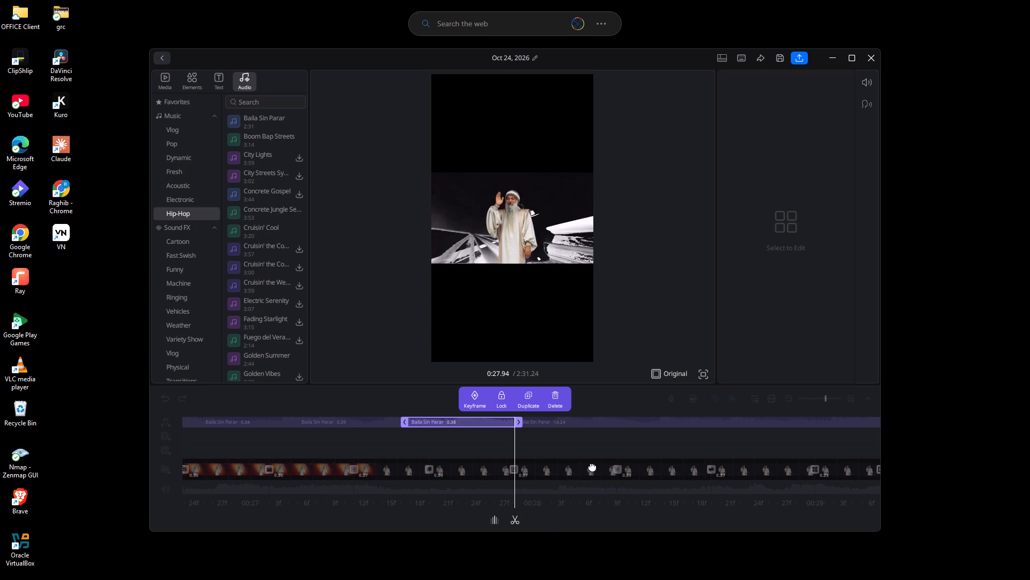
click(519, 517)
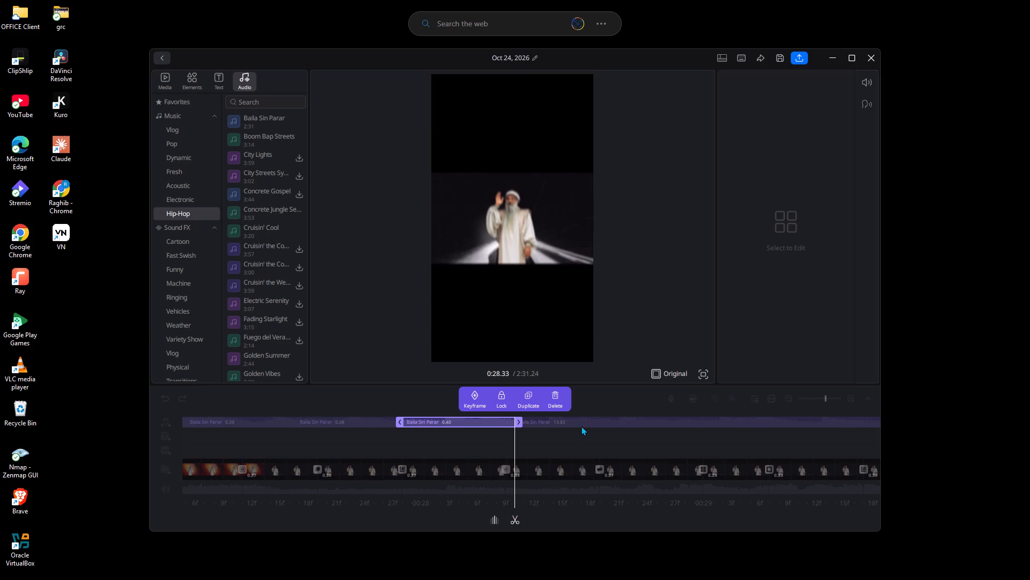
click(615, 422)
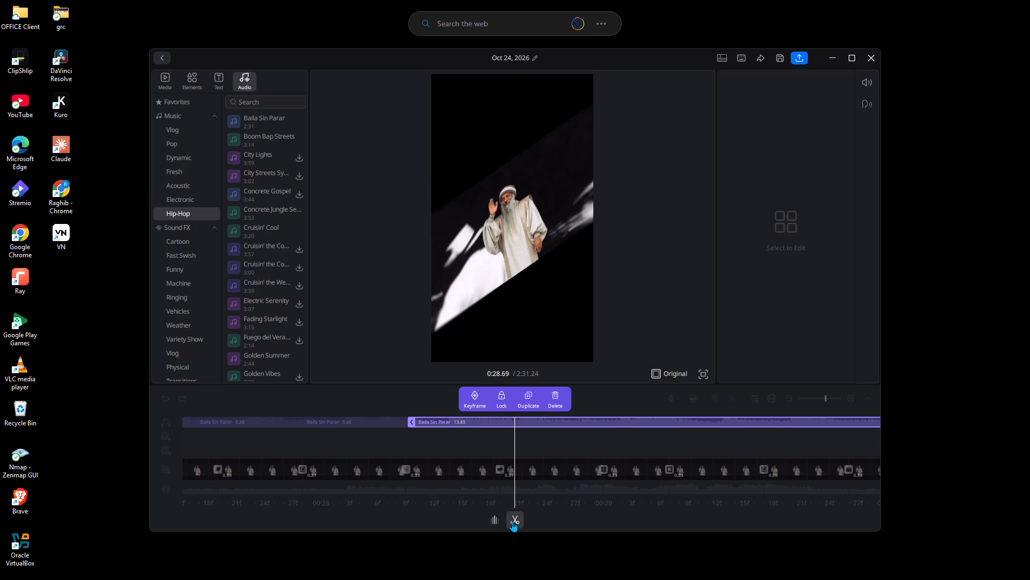
click(512, 521)
click(613, 423)
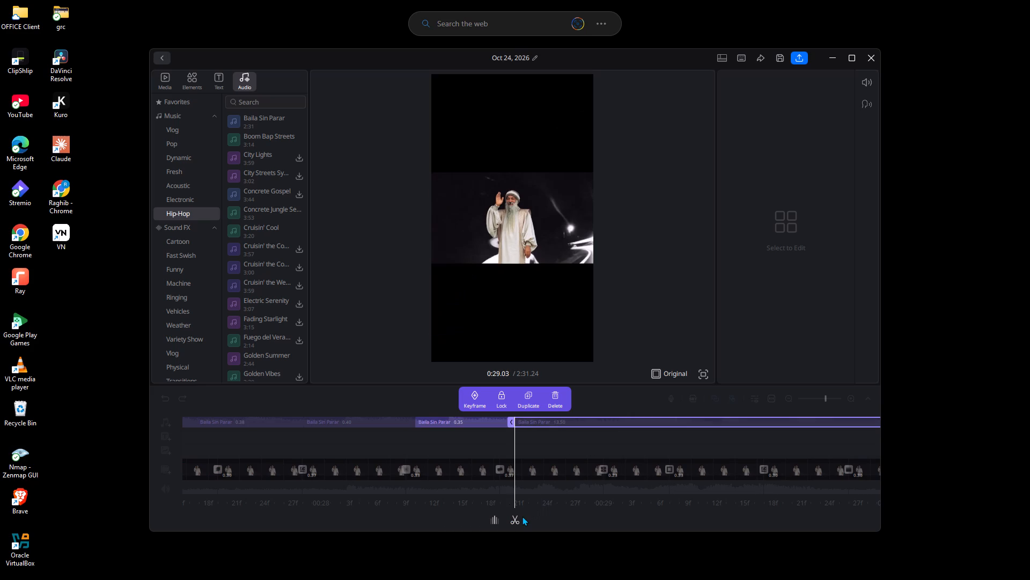
click(519, 517)
click(612, 421)
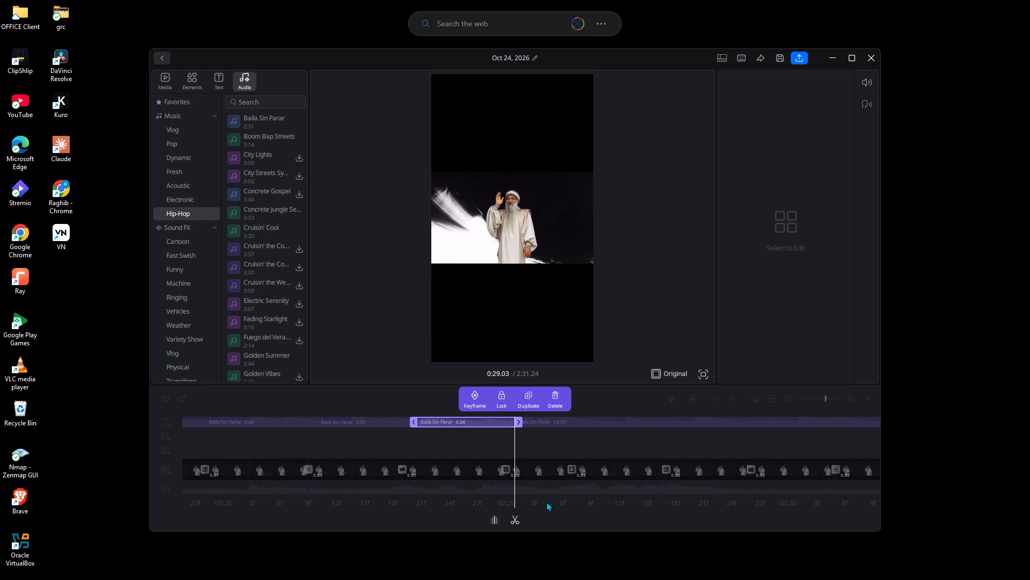
click(517, 518)
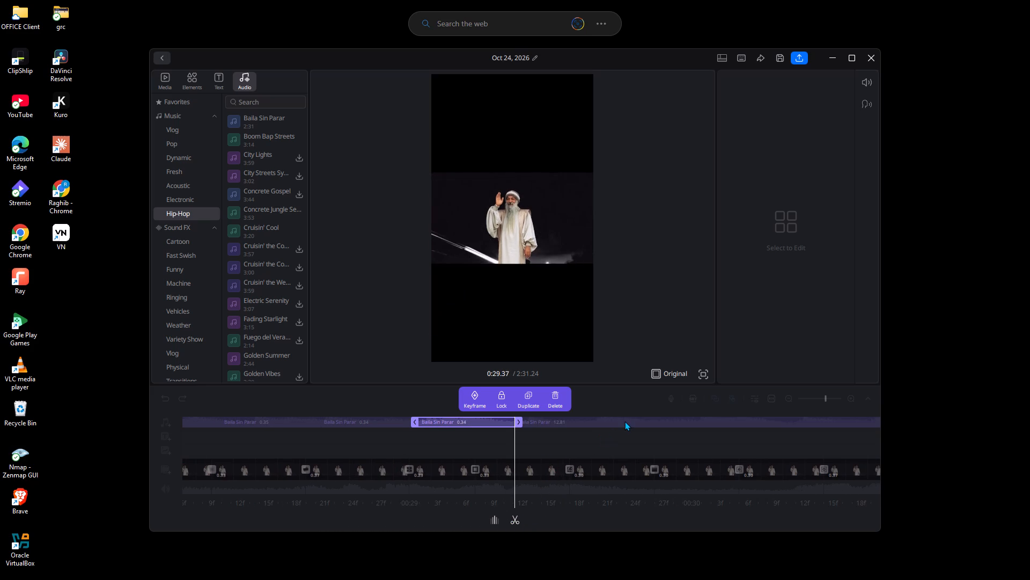
click(624, 421)
click(510, 520)
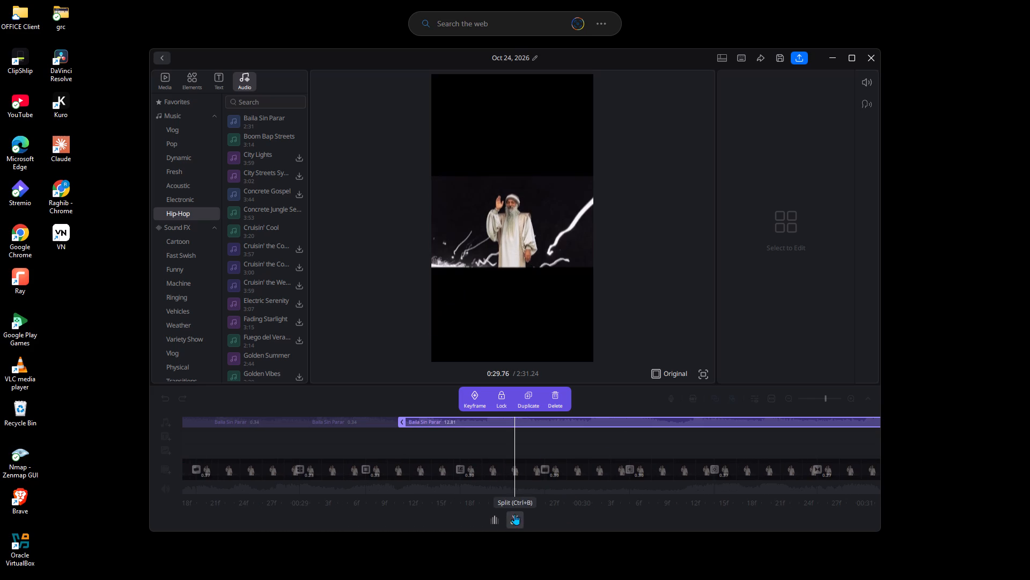
Split the Baila Sin Parar audio at about 0:30.12, 0:30.49, 0:30.89, 0:31.26 and 0:31.63.
click(617, 424)
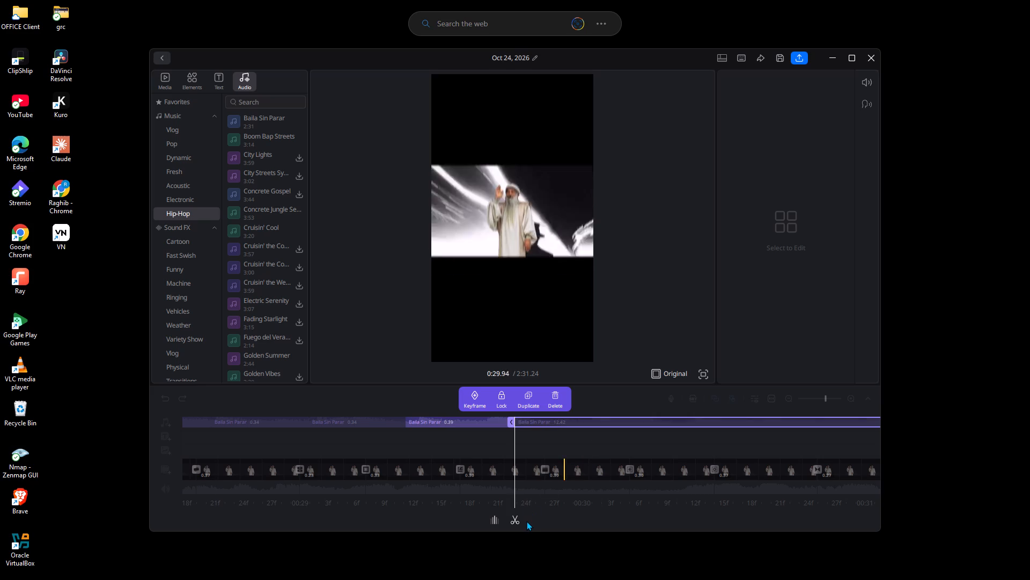
drag(520, 522, 529, 510)
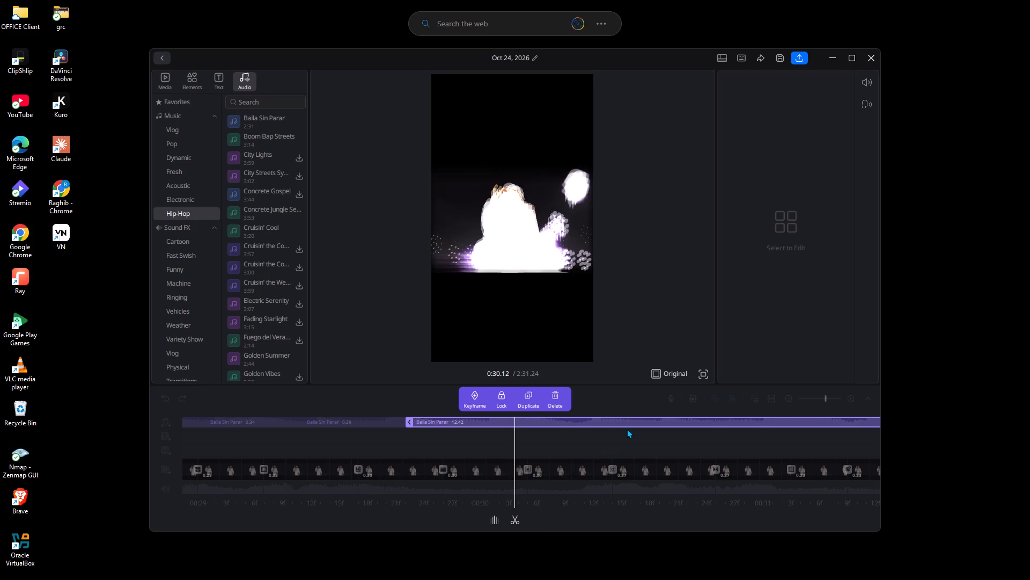
click(515, 519)
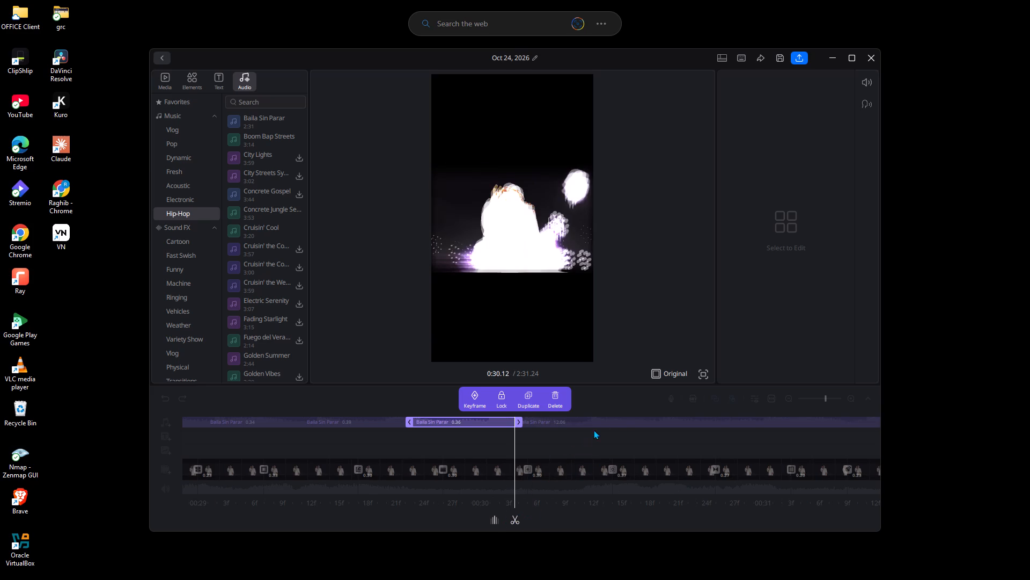
click(619, 420)
click(516, 521)
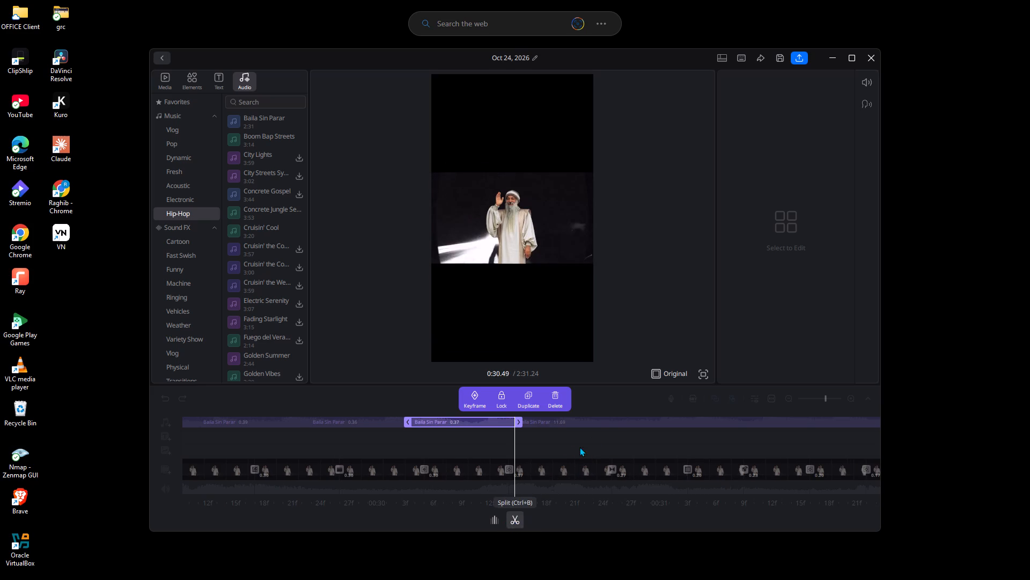
click(628, 419)
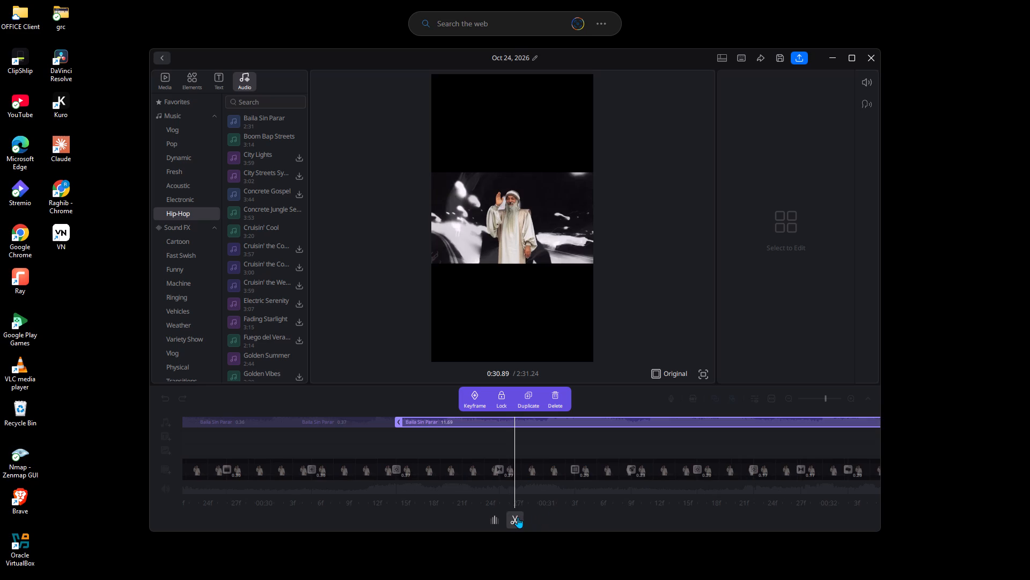
click(518, 517)
click(621, 420)
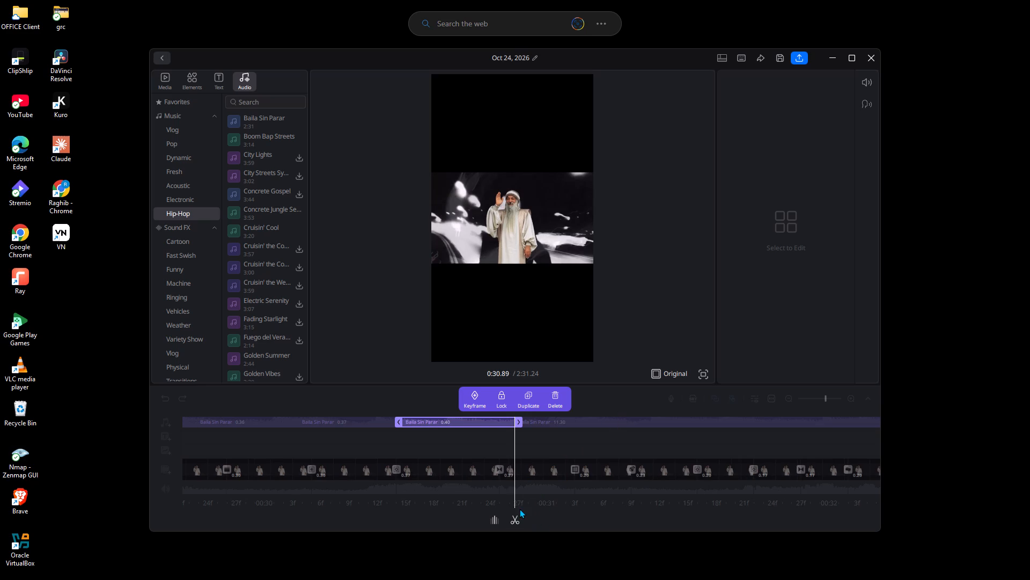
click(516, 519)
click(618, 421)
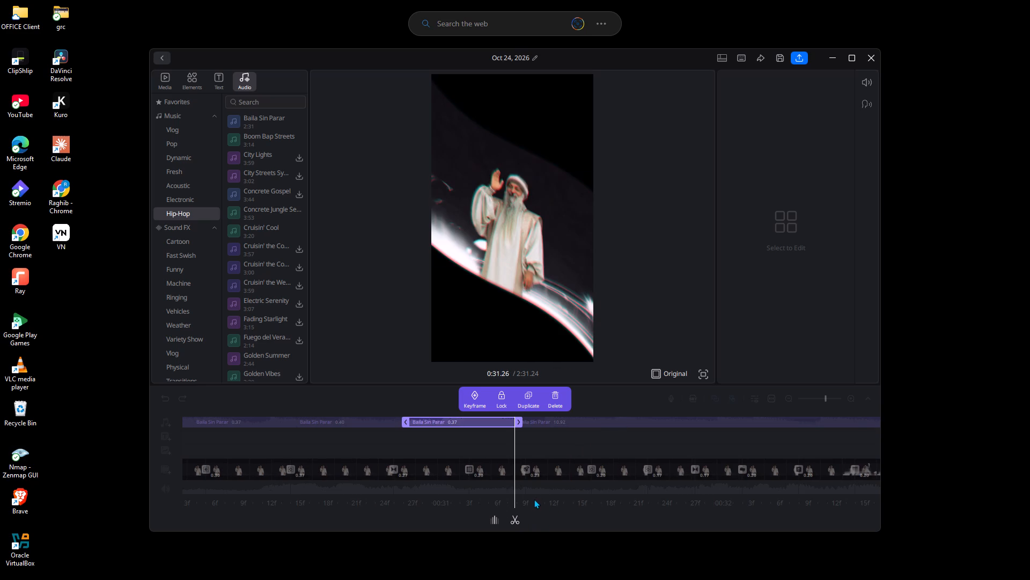
click(518, 517)
Split the Baila Sin Parar audio at about 0:31.94, 0:32.26, 0:32.59 and 0:32.96.
click(603, 423)
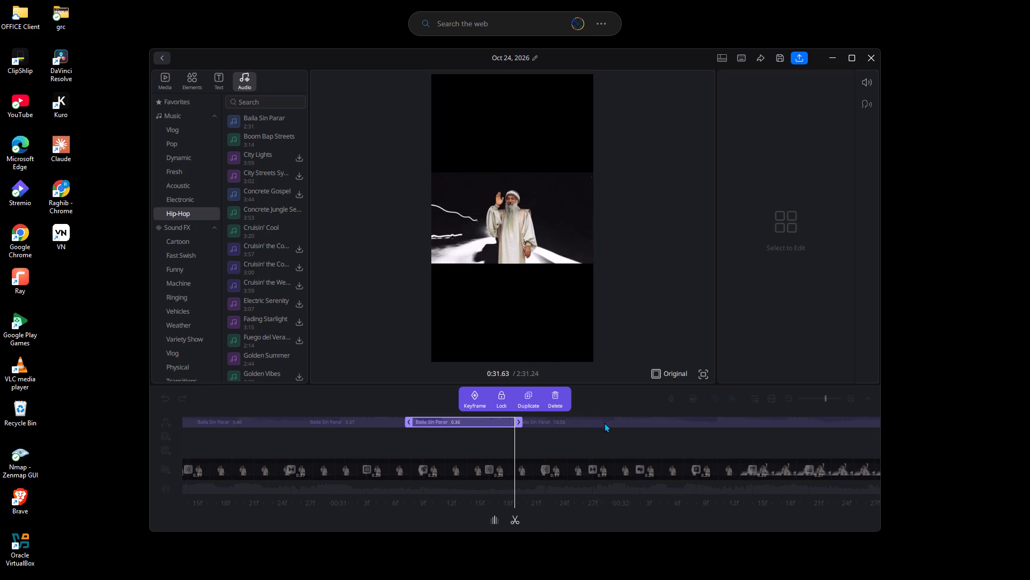
click(514, 523)
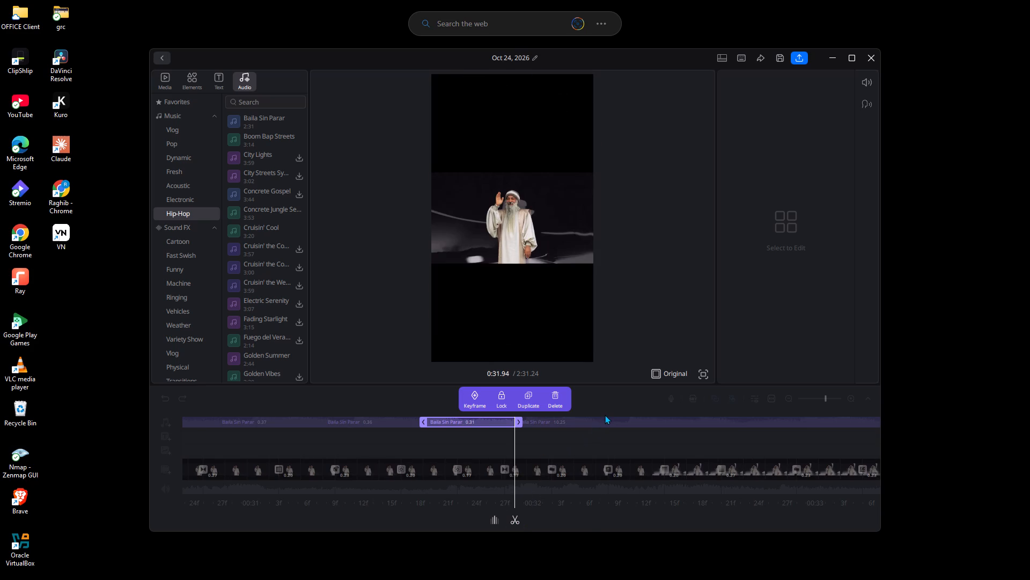
click(605, 415)
click(606, 417)
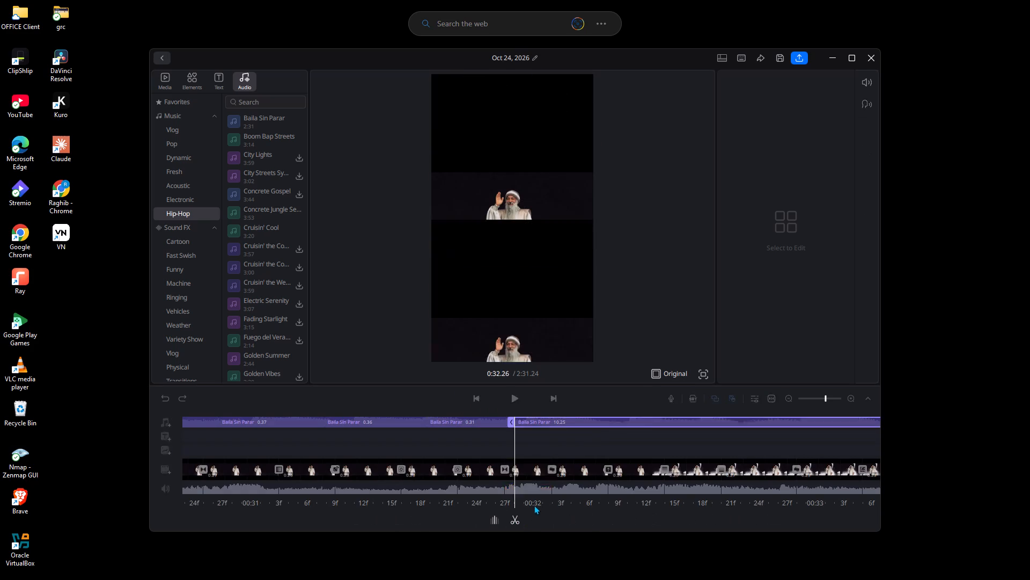
click(514, 519)
click(609, 425)
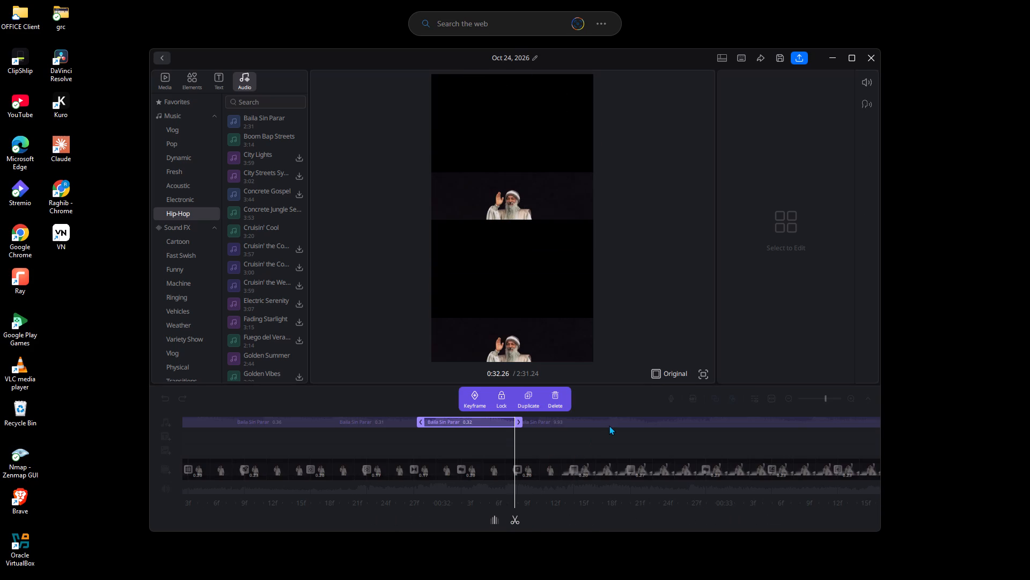
click(518, 520)
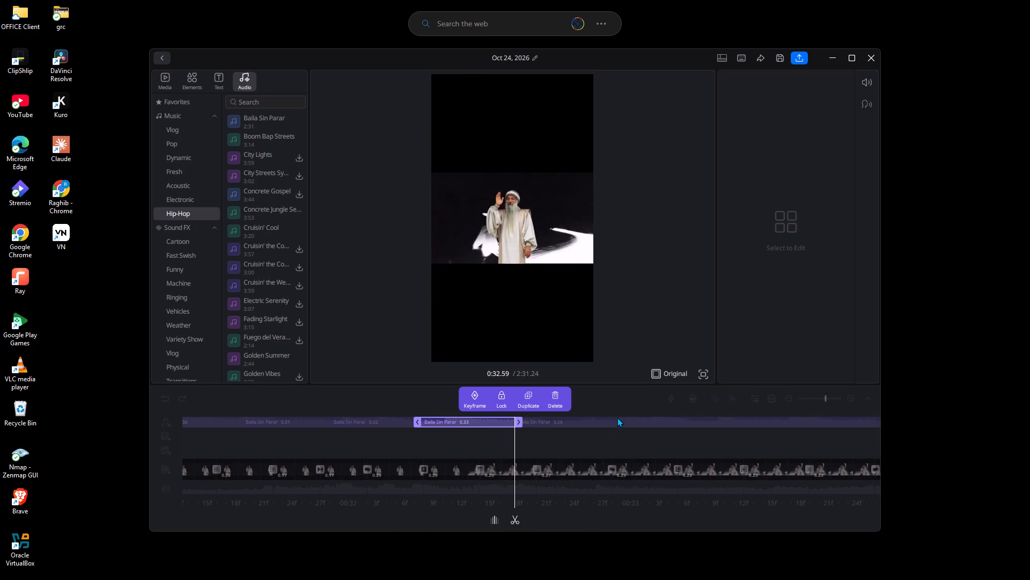
click(619, 419)
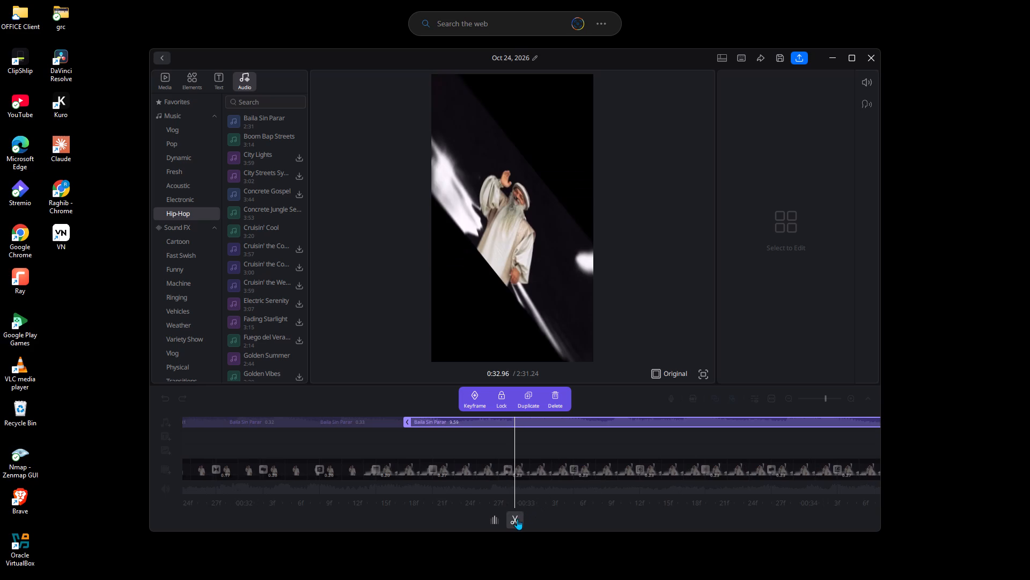
click(517, 519)
Split the Baila Sin Parar audio at about 0:33.21, 0:33.49, 0:33.79 and 0:34.17.
click(613, 416)
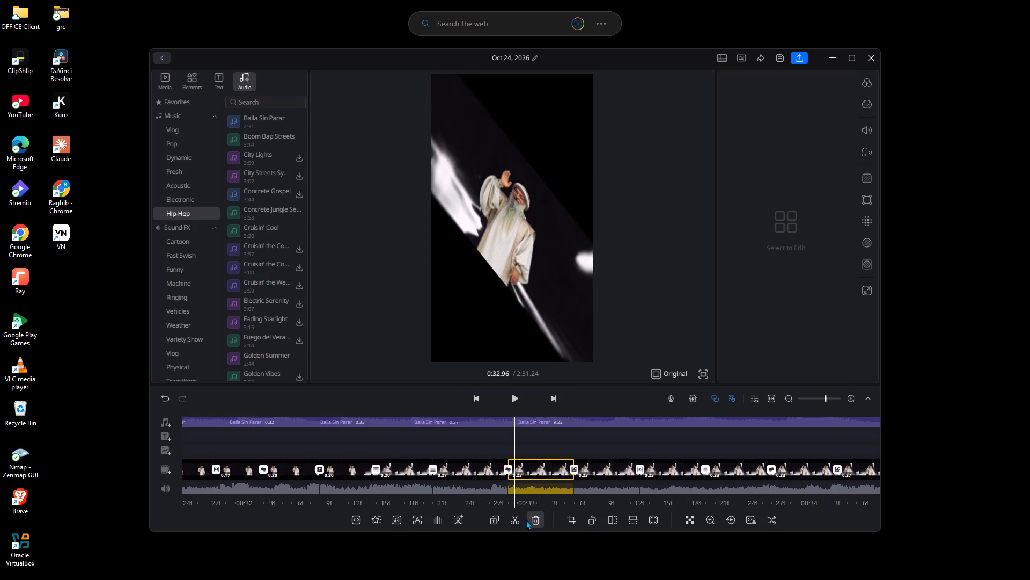
click(586, 420)
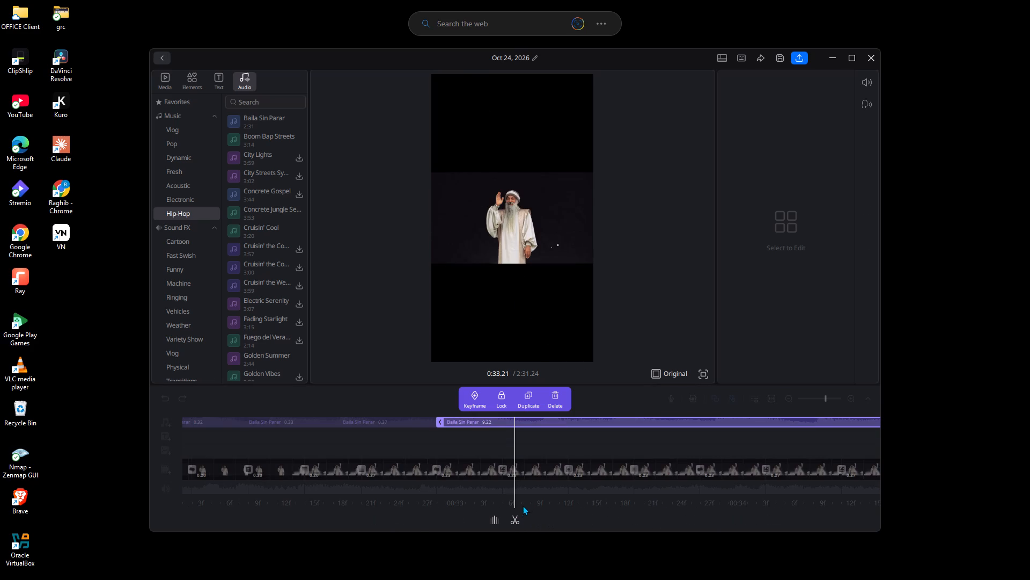
click(518, 519)
click(593, 419)
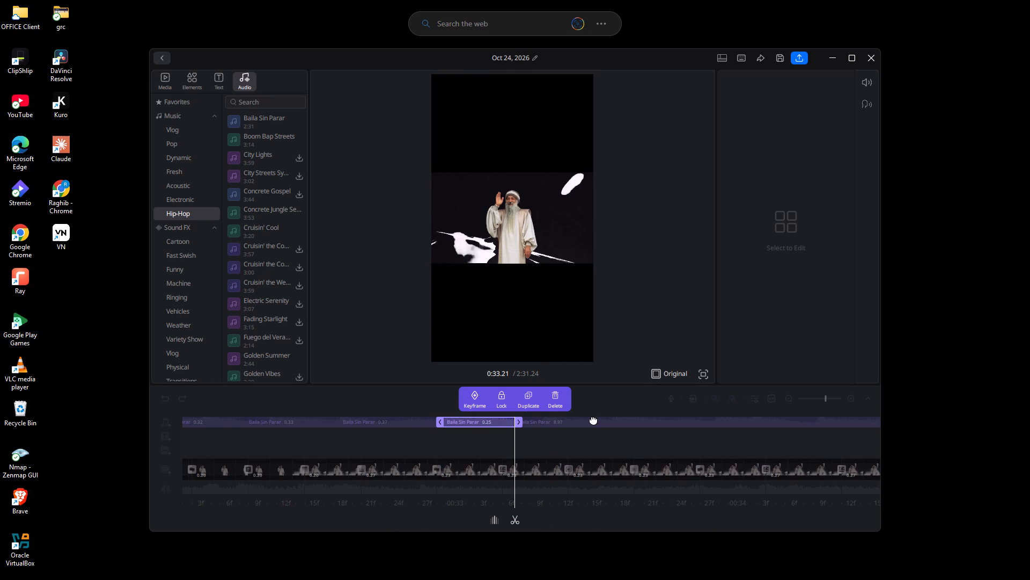
click(513, 519)
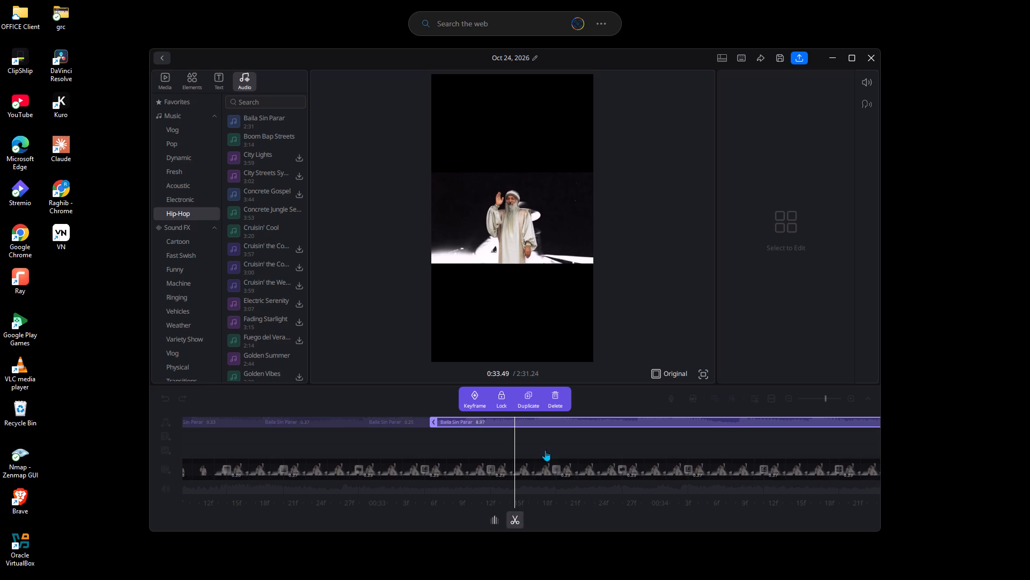
click(601, 418)
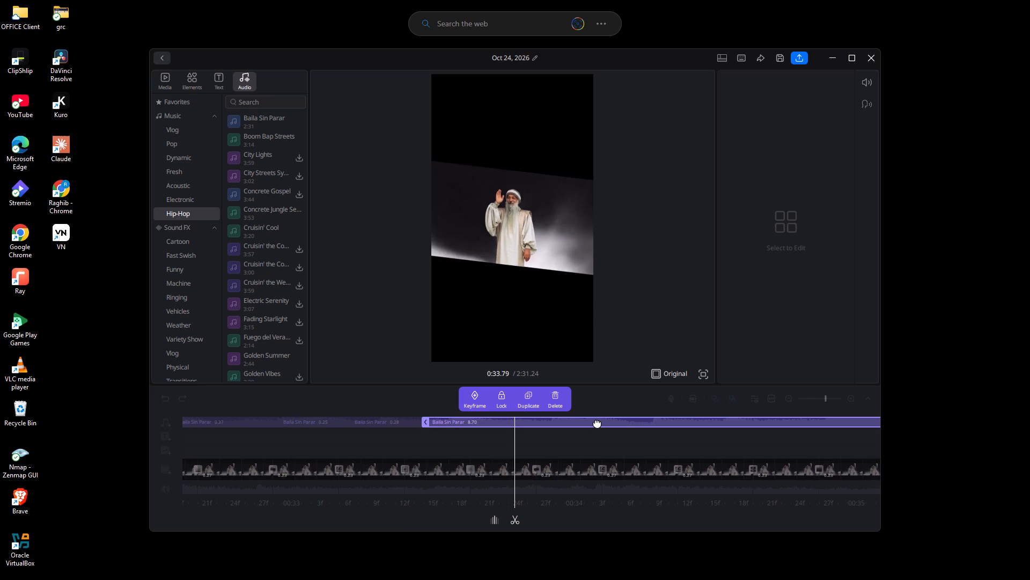
click(517, 522)
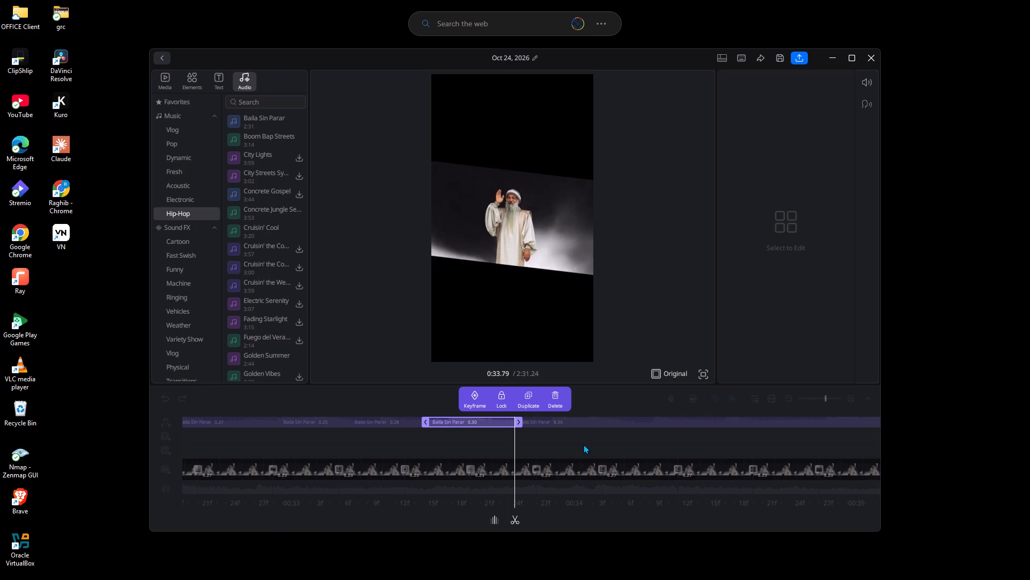
click(621, 422)
click(513, 516)
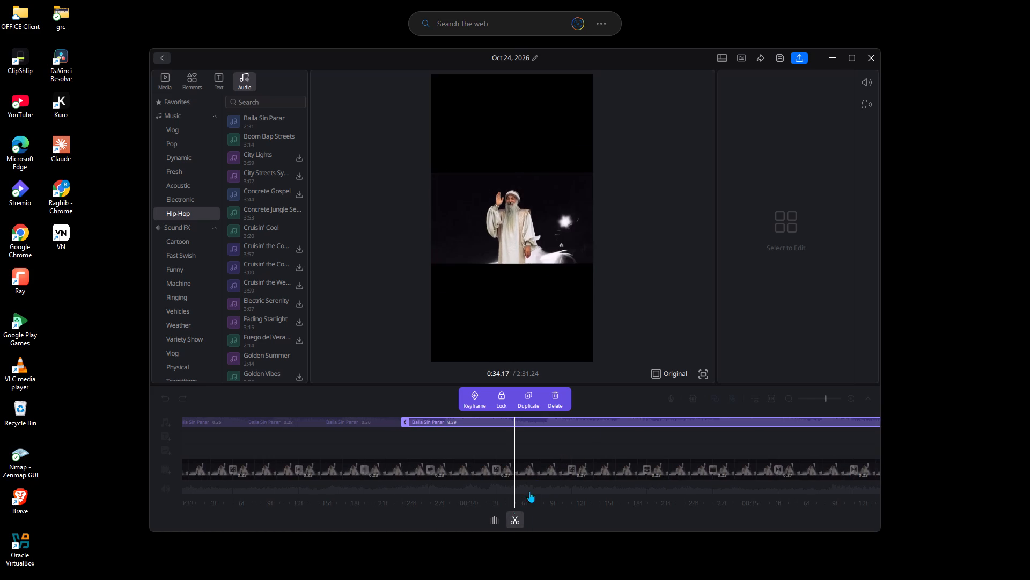
Split the Baila Sin Parar audio at about 0:34.55, 0:34.90, 0:35.29 and 0:35.59.
click(623, 420)
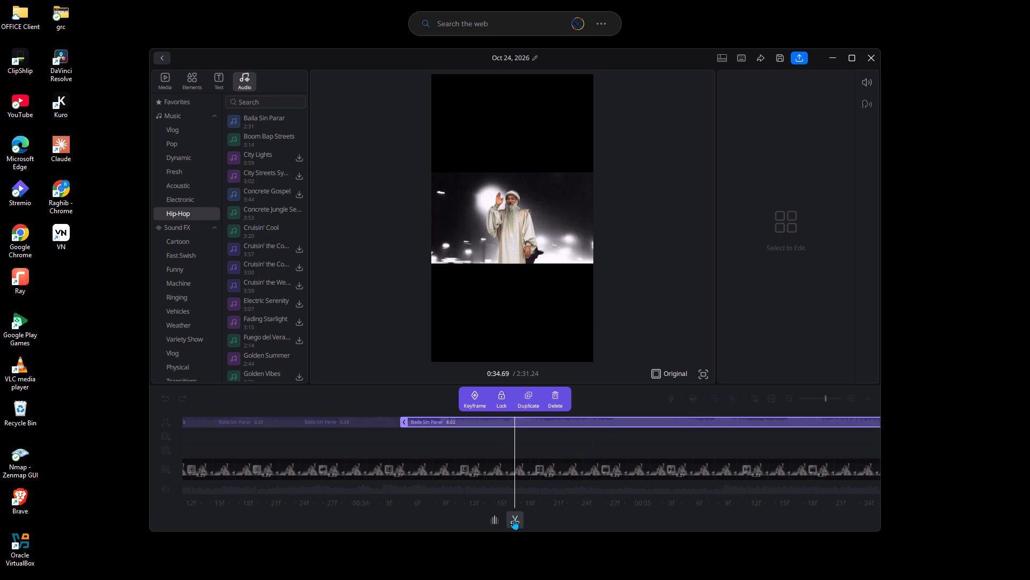
click(511, 517)
click(614, 417)
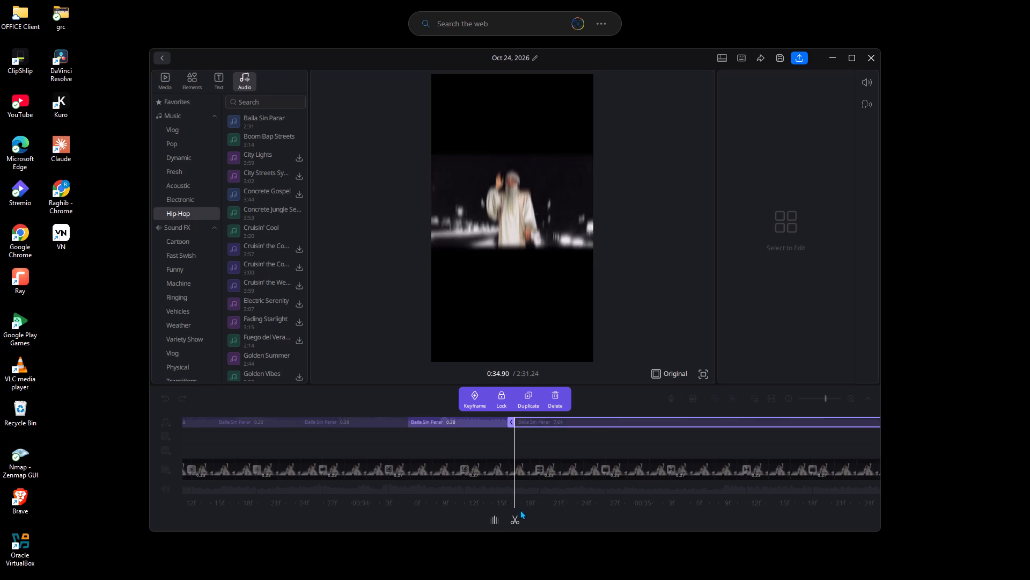
click(517, 514)
click(627, 417)
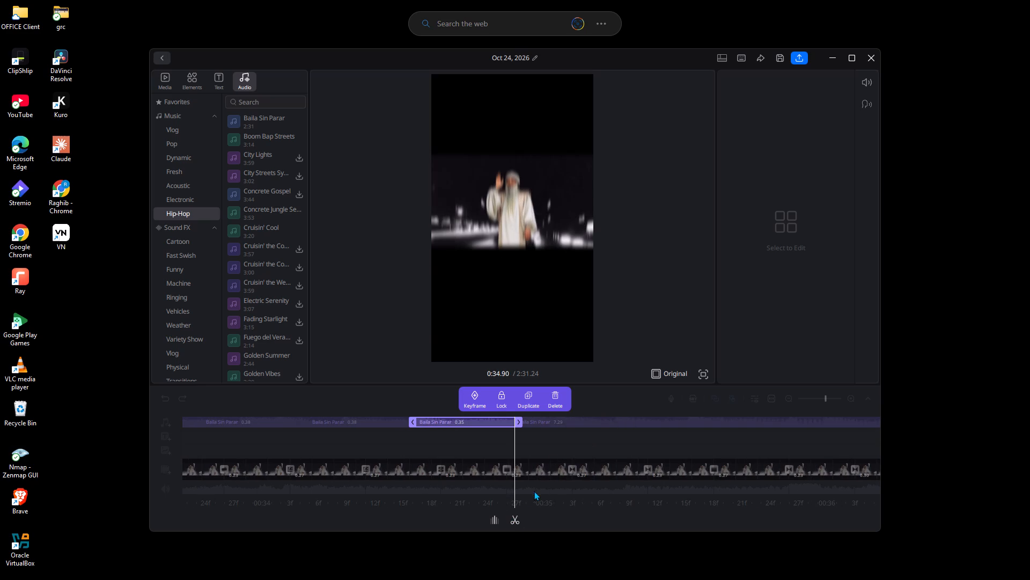
click(513, 514)
click(621, 416)
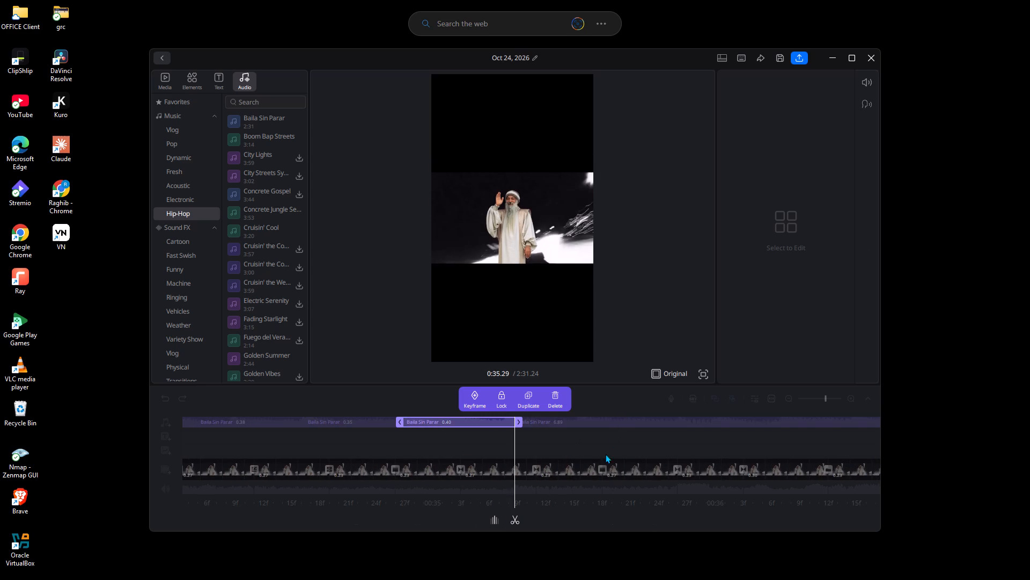
click(600, 421)
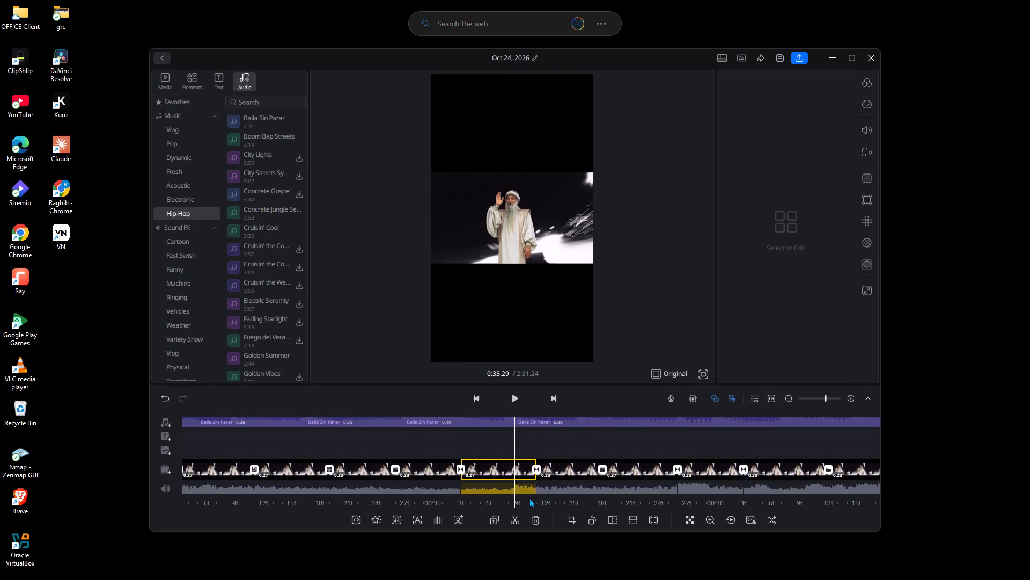
click(511, 514)
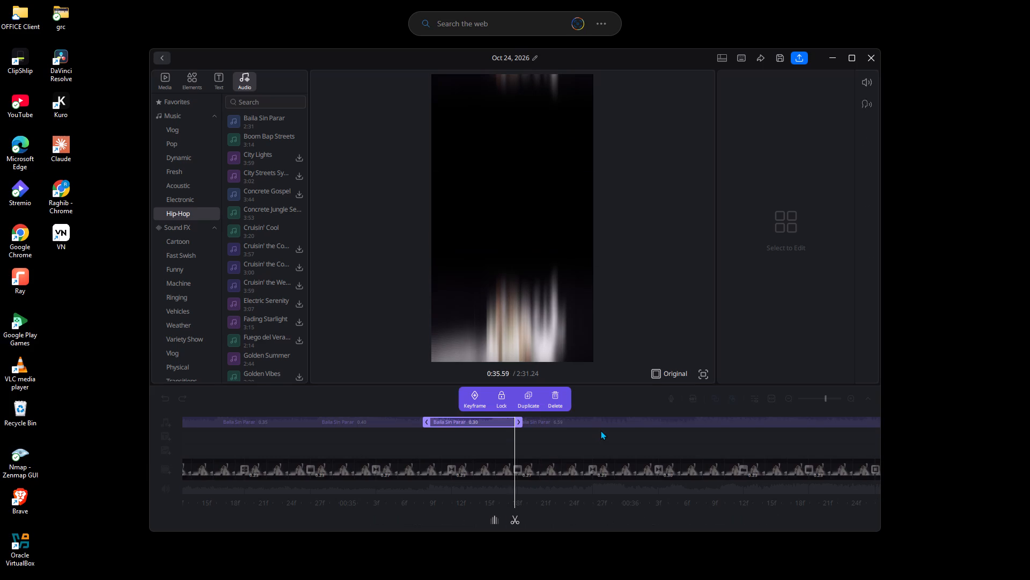
Split the Baila Sin Parar audio at about 0:35.92, 0:36.25, 0:36.58 and 0:36.95.
click(607, 421)
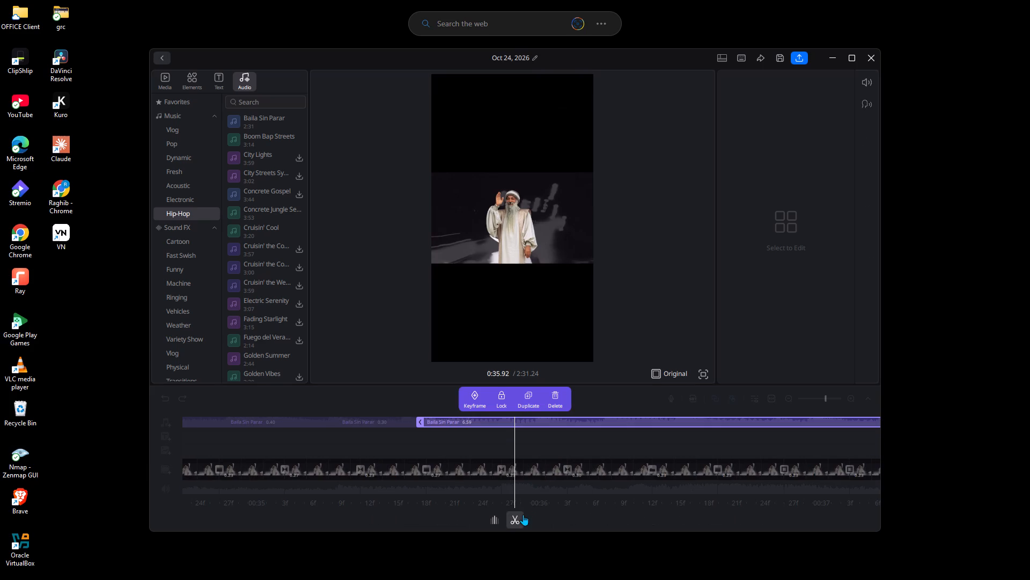
click(519, 516)
click(608, 426)
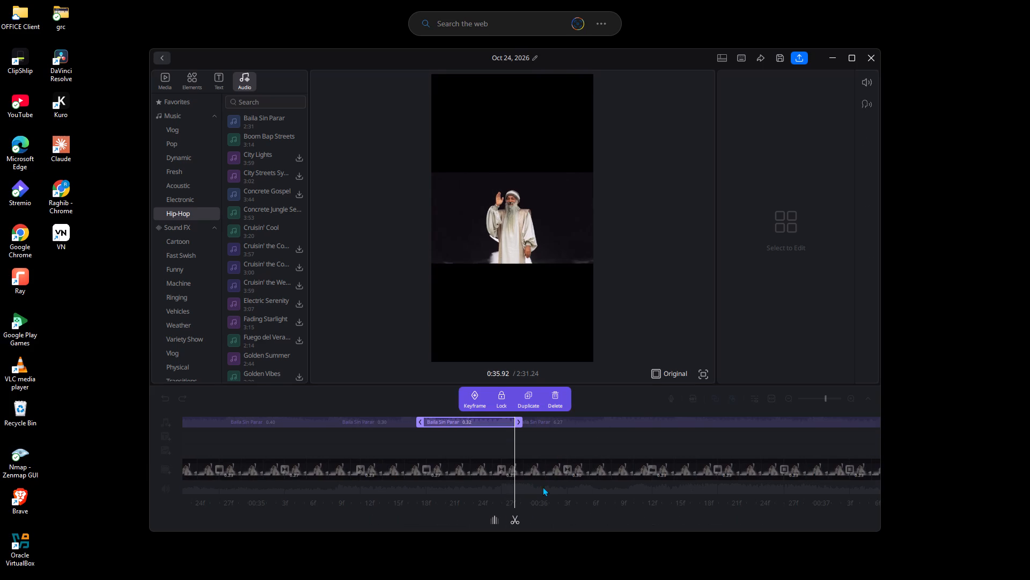
click(517, 518)
click(610, 419)
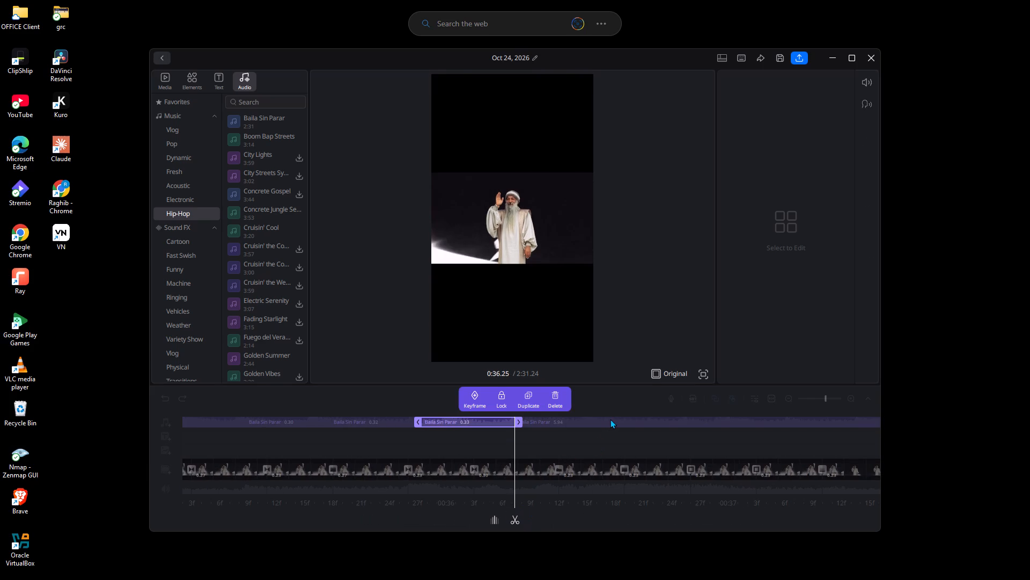
click(513, 521)
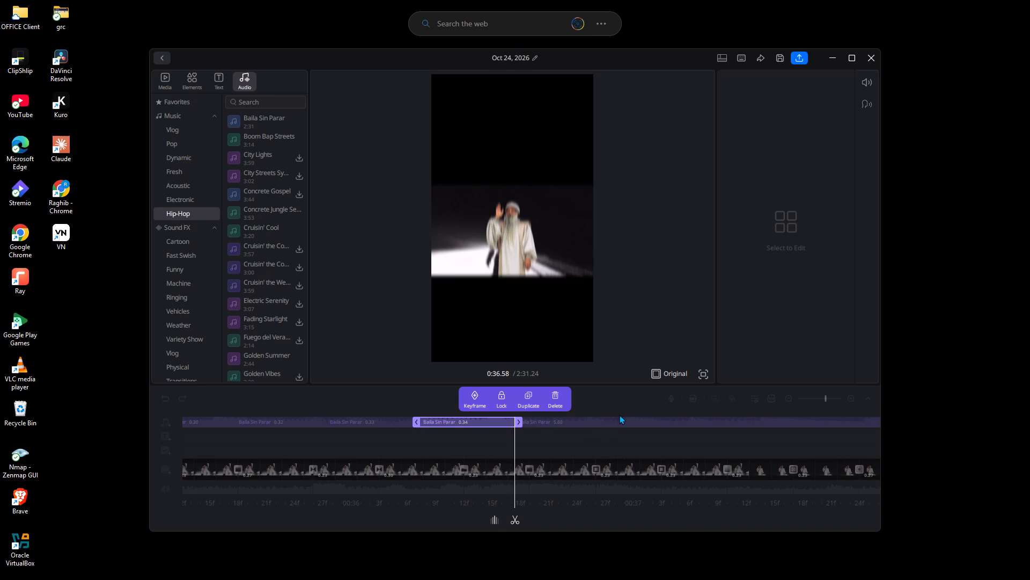
click(620, 425)
click(517, 521)
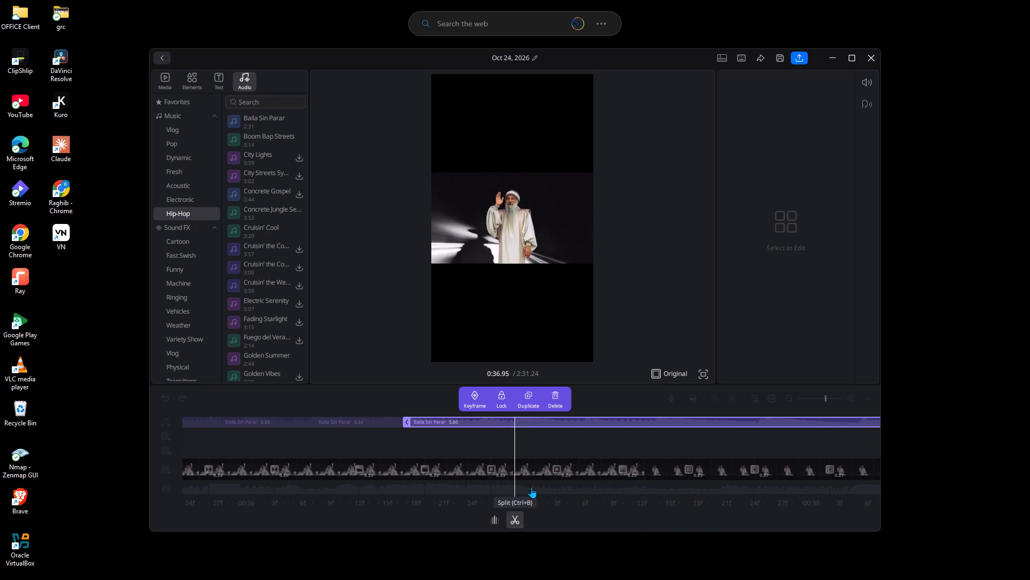
Split the Baila Sin Parar audio at about 0:37.33, 0:37.72, 0:38.11, 0:38.48 and 0:38.87.
click(622, 423)
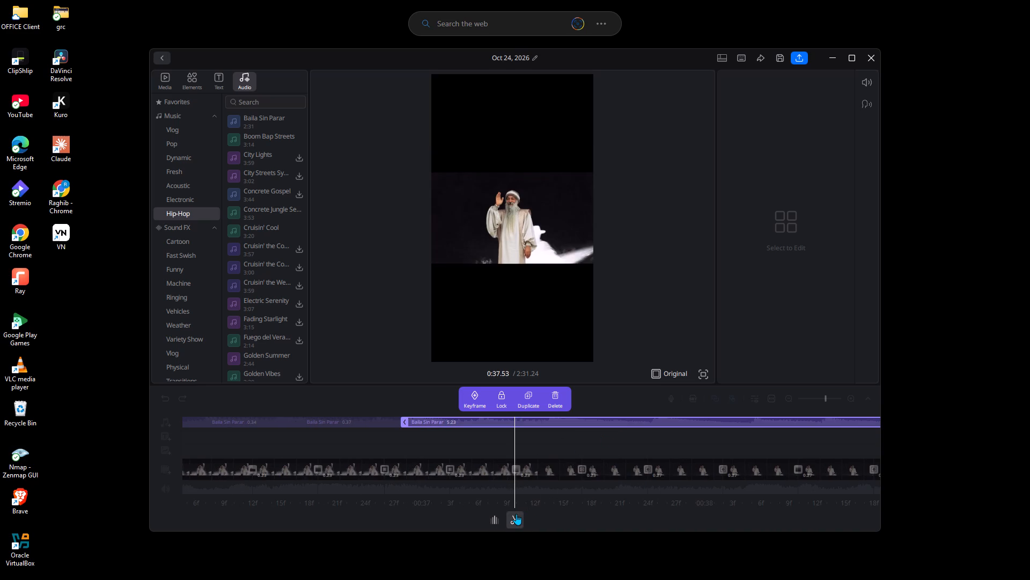
click(516, 514)
click(626, 419)
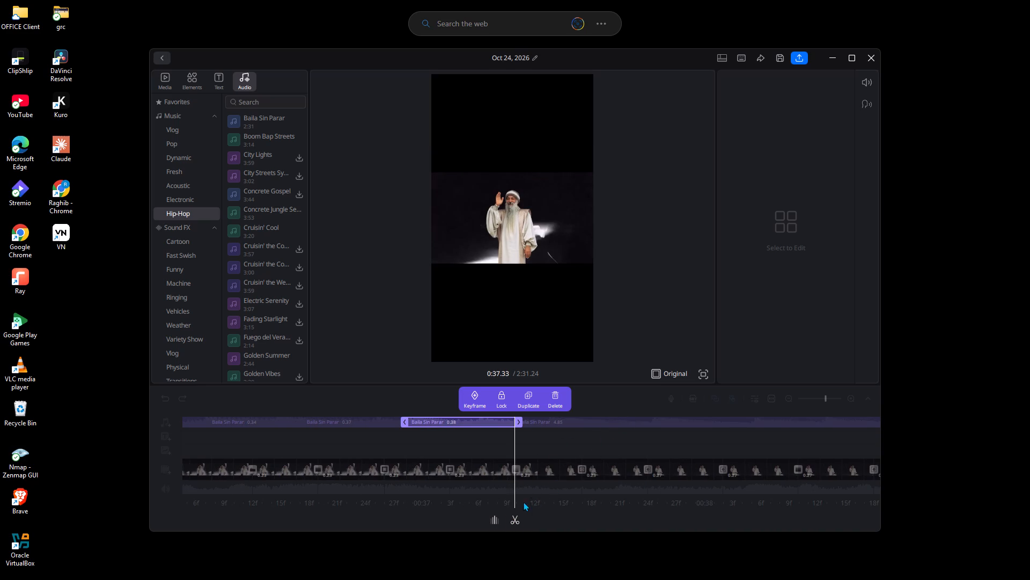
click(517, 518)
click(624, 418)
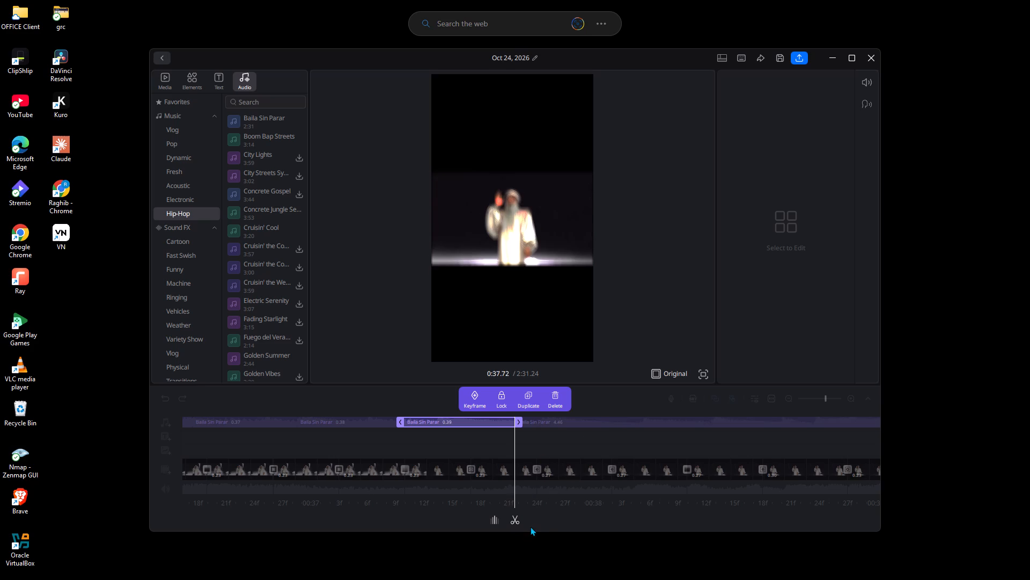
click(514, 517)
click(620, 422)
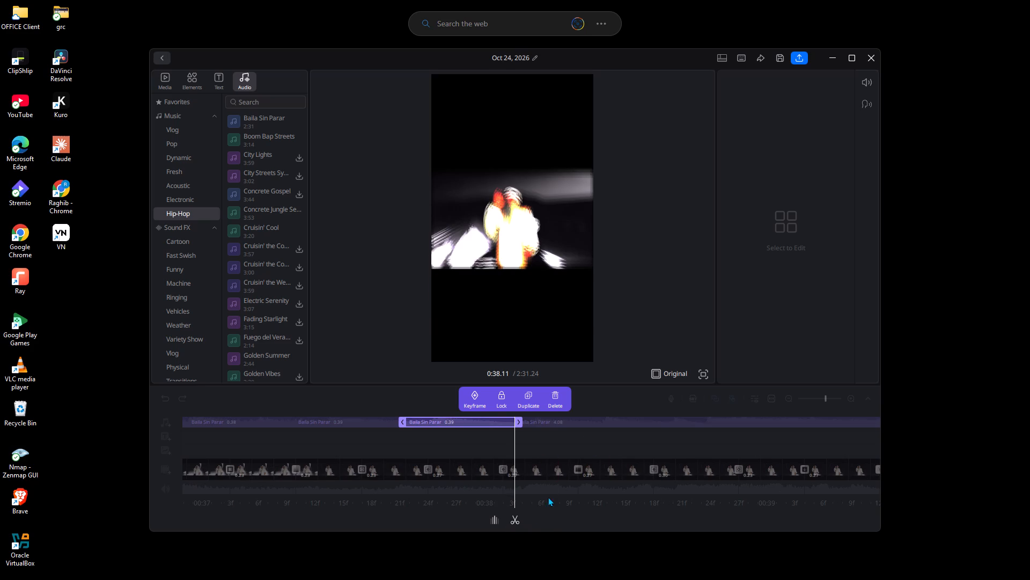
click(511, 519)
click(626, 417)
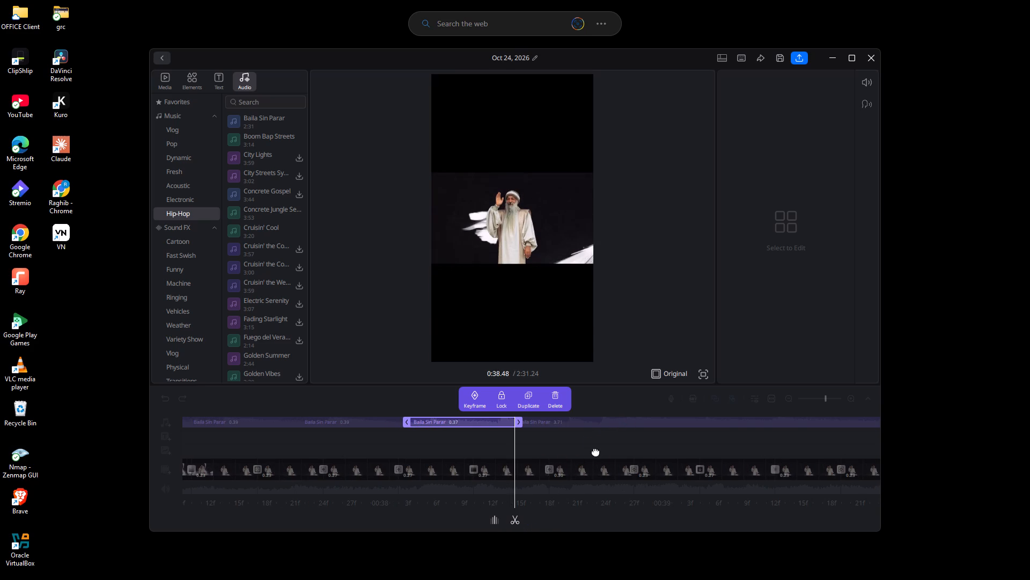
click(516, 518)
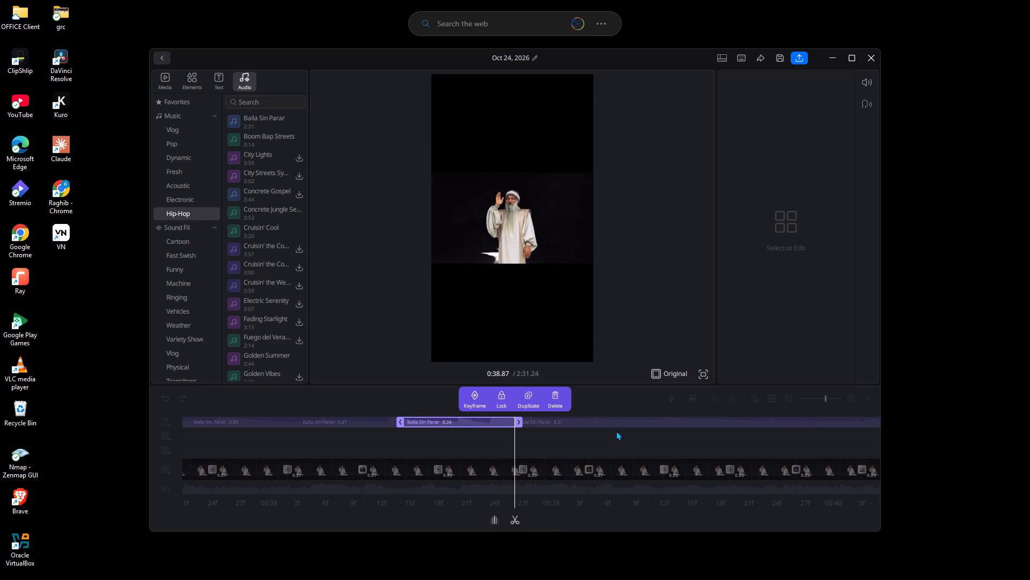
Split the Baila Sin Parar audio at about 0:39.27, 0:39.62, 0:39.96 and 0:40.32.
click(628, 422)
click(519, 514)
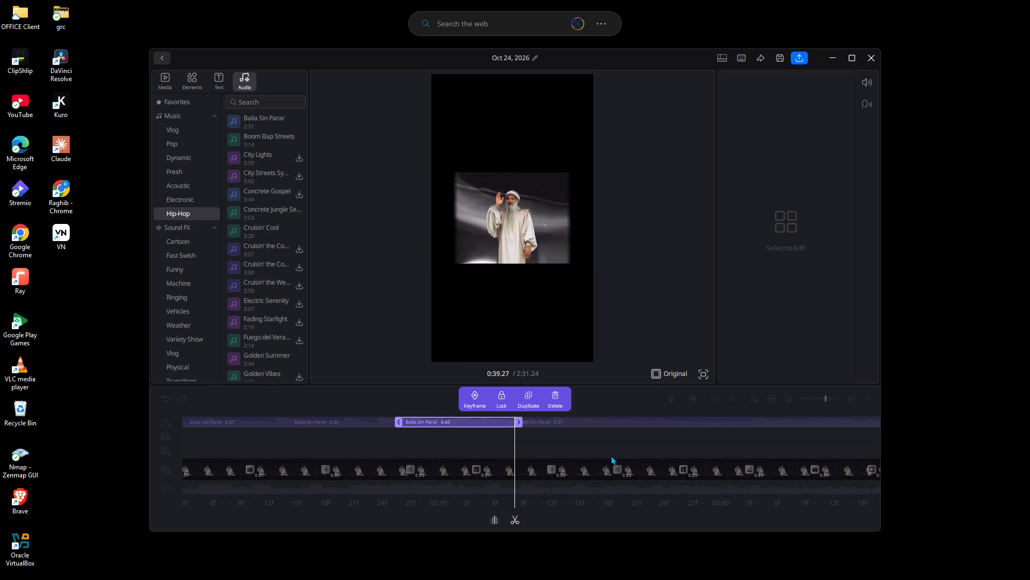
click(628, 416)
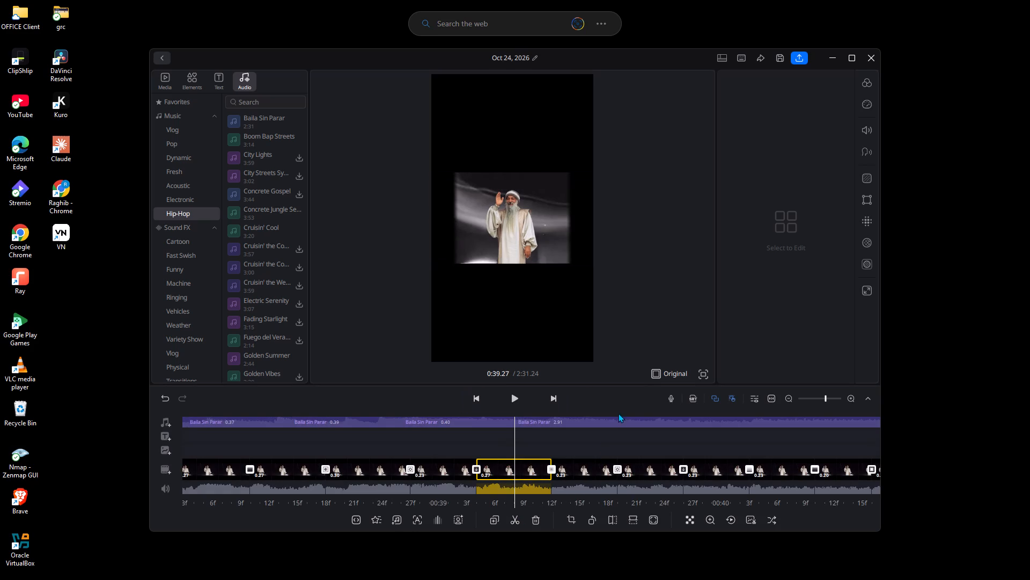
click(615, 424)
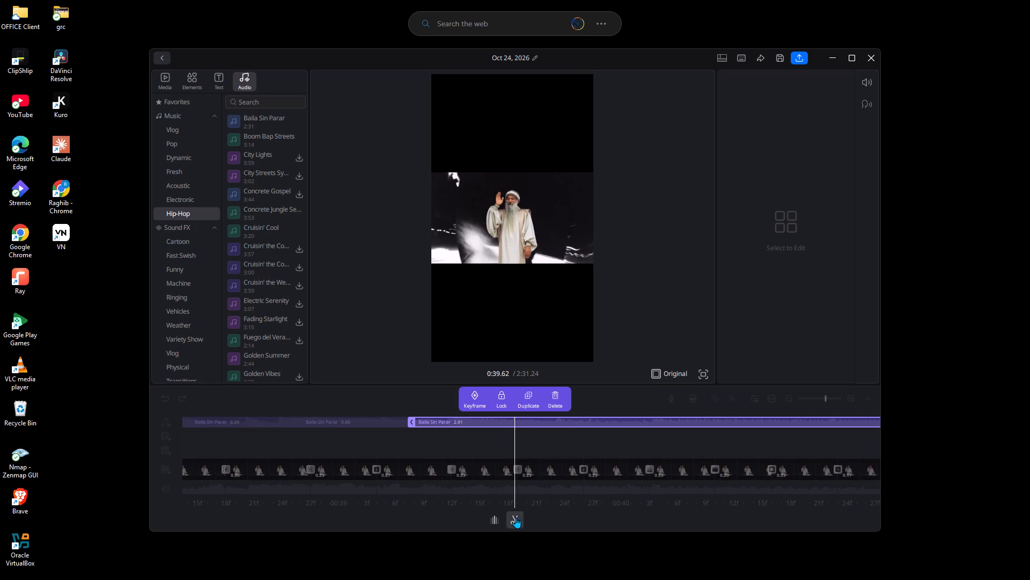
click(516, 517)
click(610, 419)
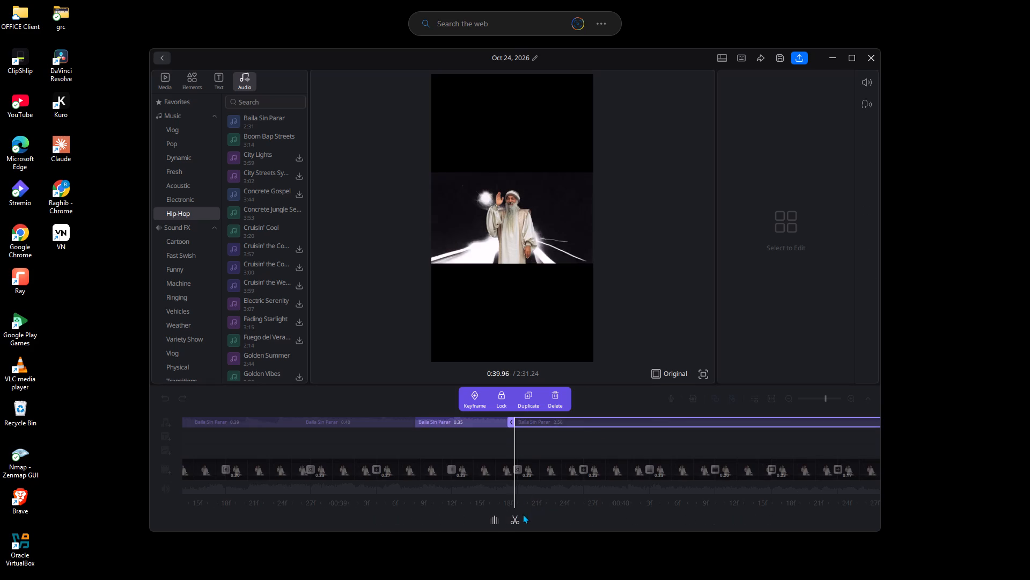
click(518, 517)
click(617, 422)
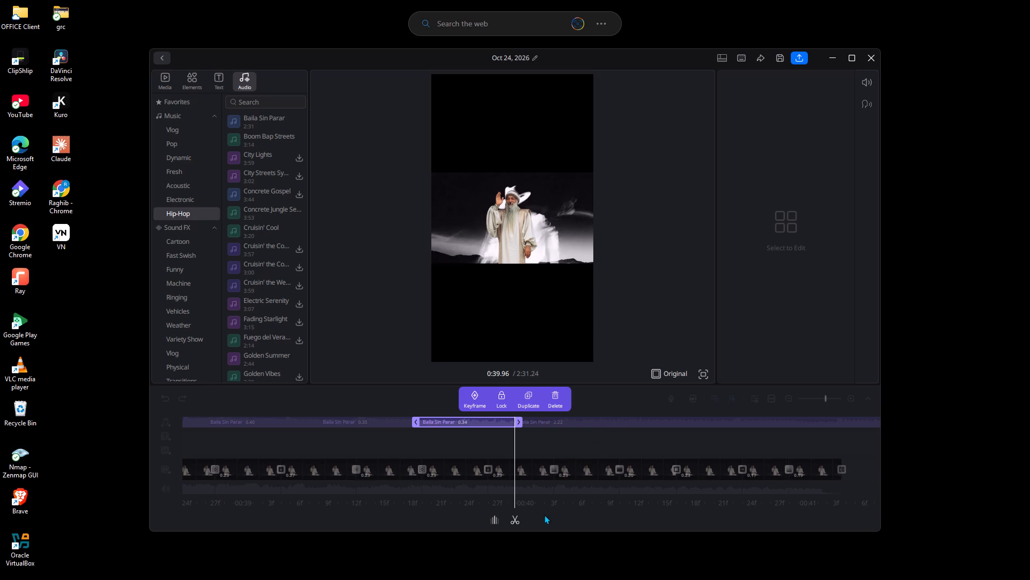
click(512, 517)
Split the Baila Sin Parar audio at about 0:40.69, 0:41.07 and 0:41.11, the last cut near the end of the video.
click(619, 419)
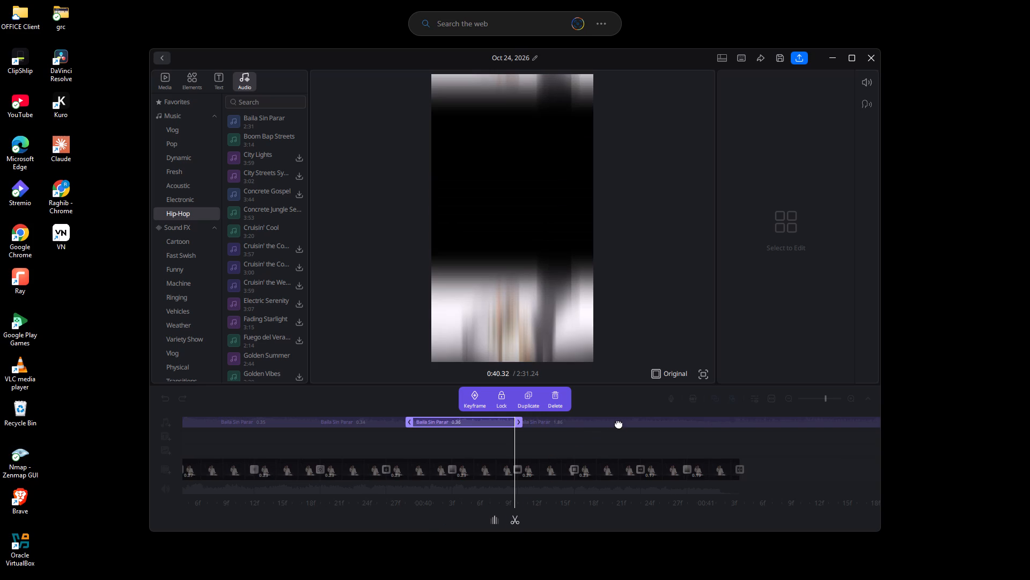
click(516, 519)
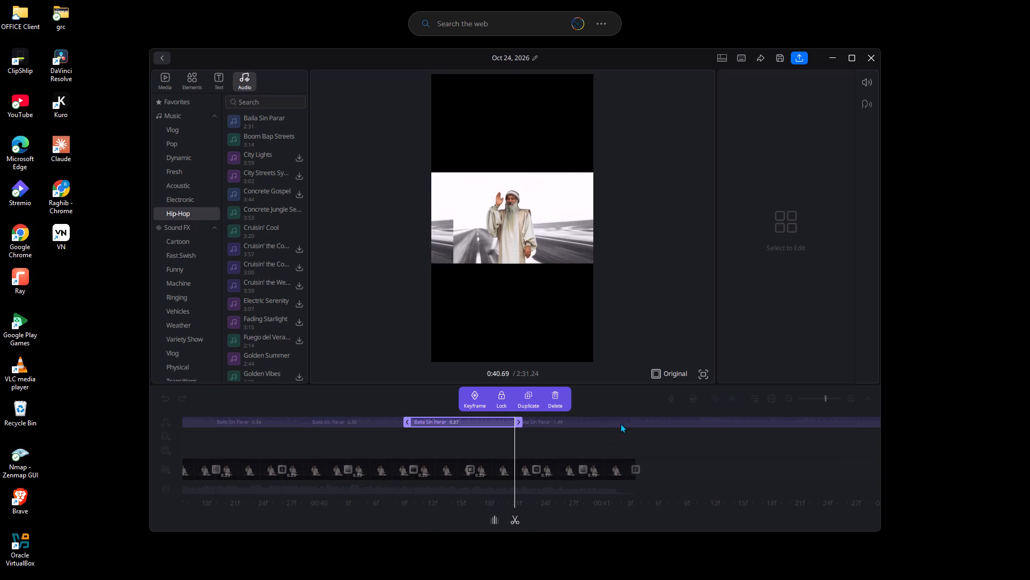
click(621, 423)
click(515, 513)
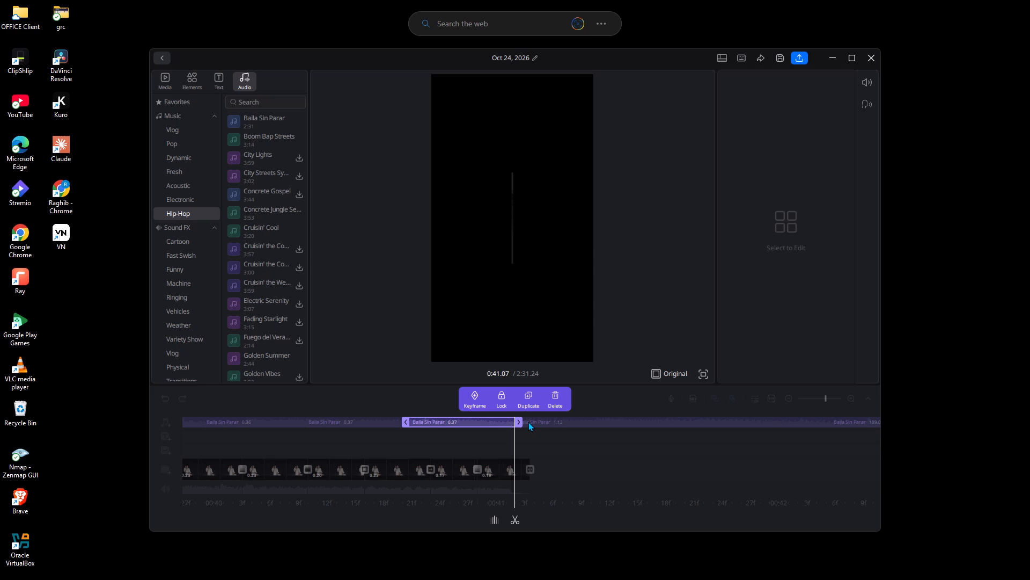
click(528, 422)
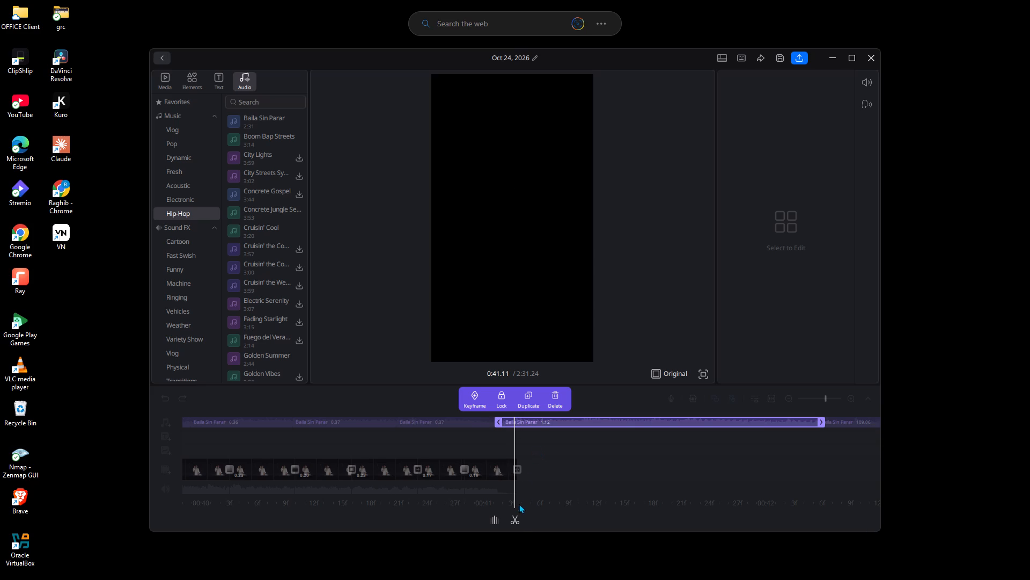
click(513, 512)
Delete the two remaining Baila Sin Parar pieces that lie beyond the end of the video.
click(564, 419)
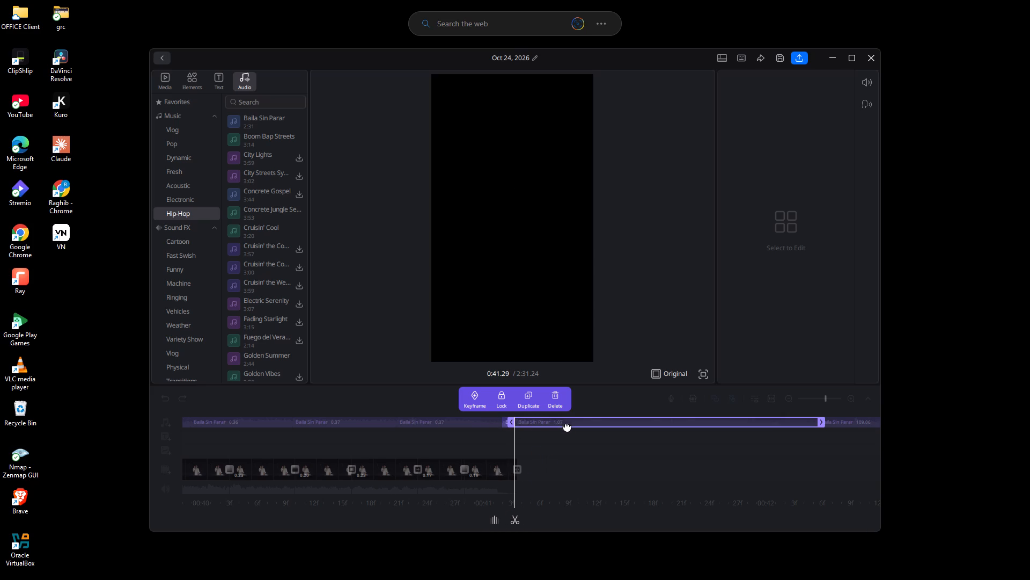
click(555, 395)
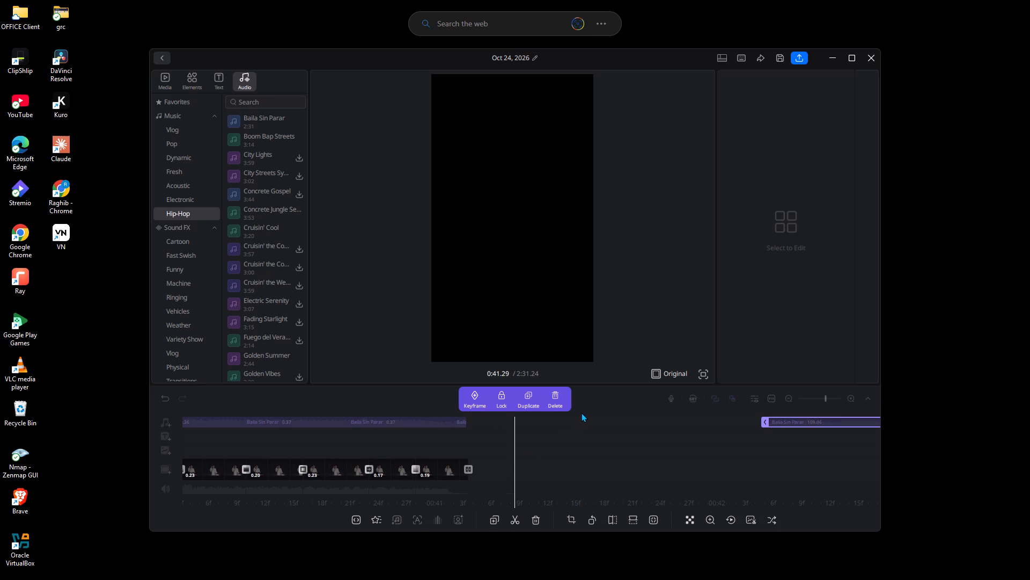
click(560, 395)
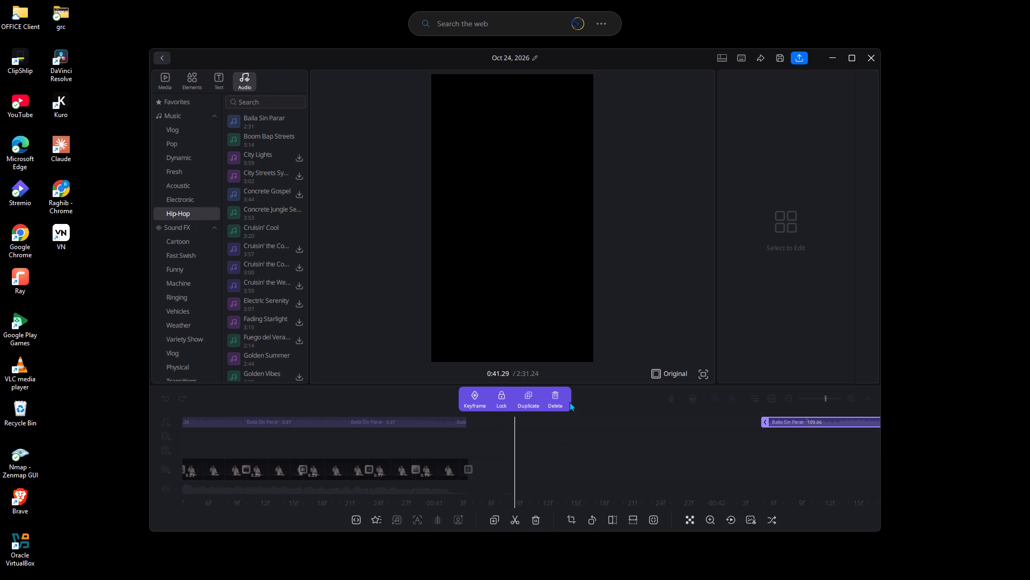
click(566, 448)
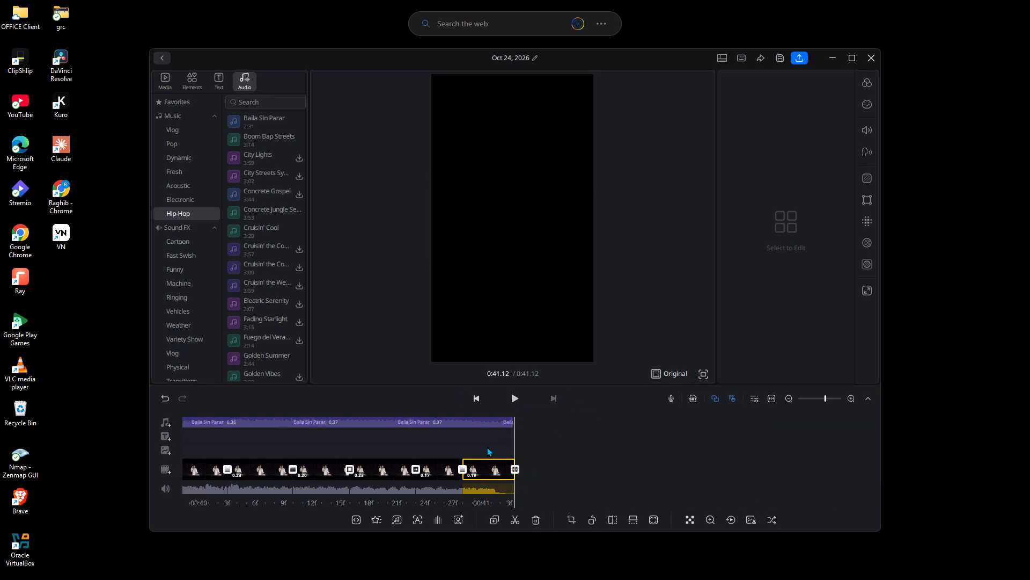
Nudge the end of the last short Baila Sin Parar segment to meet the end of the video.
click(510, 419)
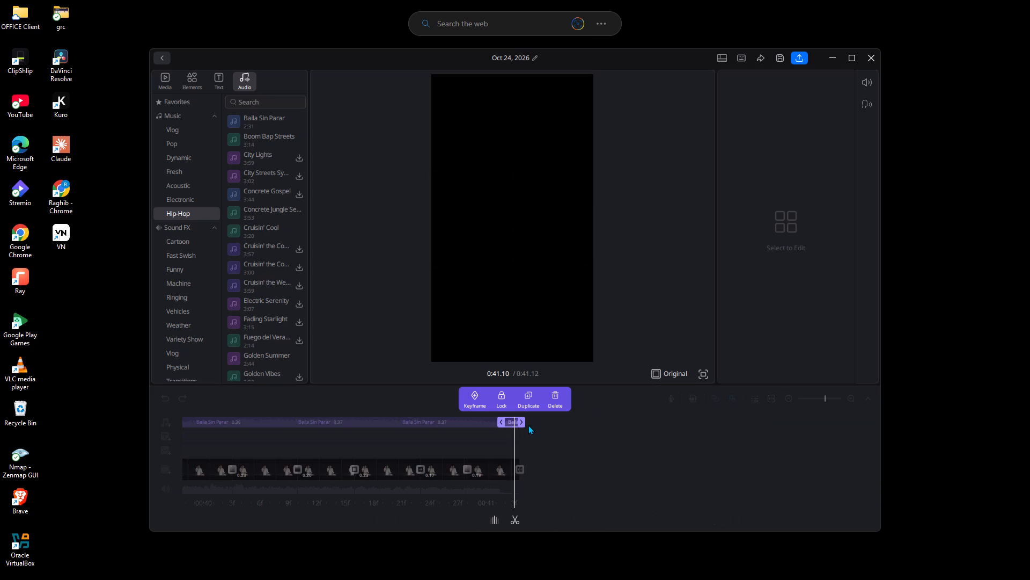
click(520, 422)
double_click(522, 422)
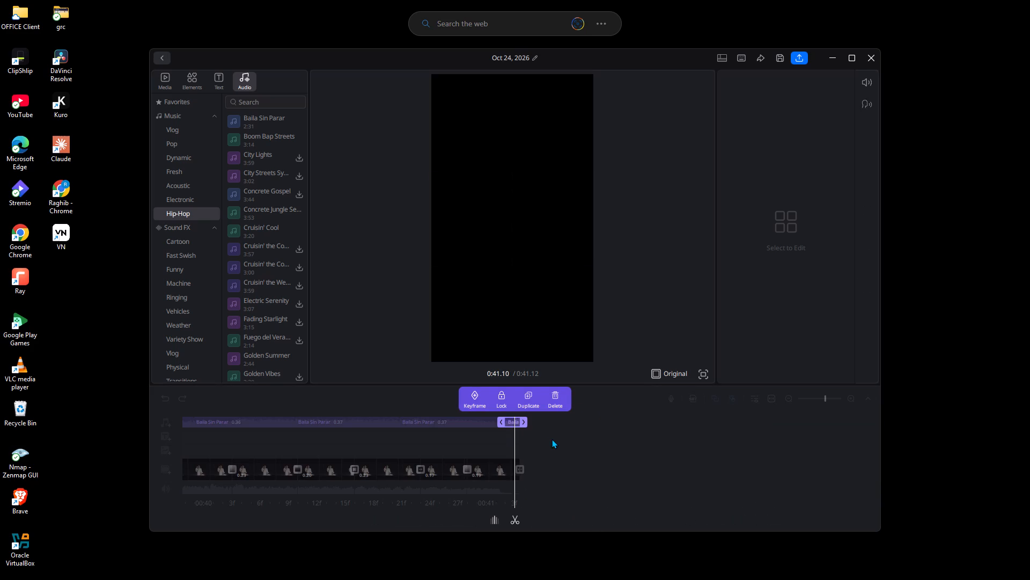
click(551, 439)
Return to the video's first clip and set its exposure to +11, contrast to +9 and brightness to +4.
drag(513, 444, 1029, 455)
drag(587, 461, 1029, 496)
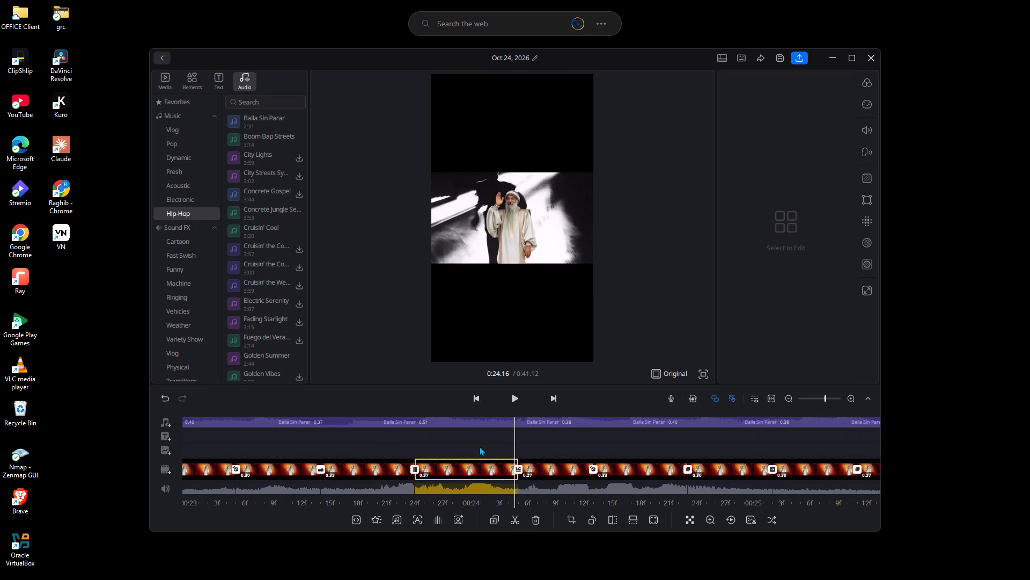
drag(464, 426, 1029, 383)
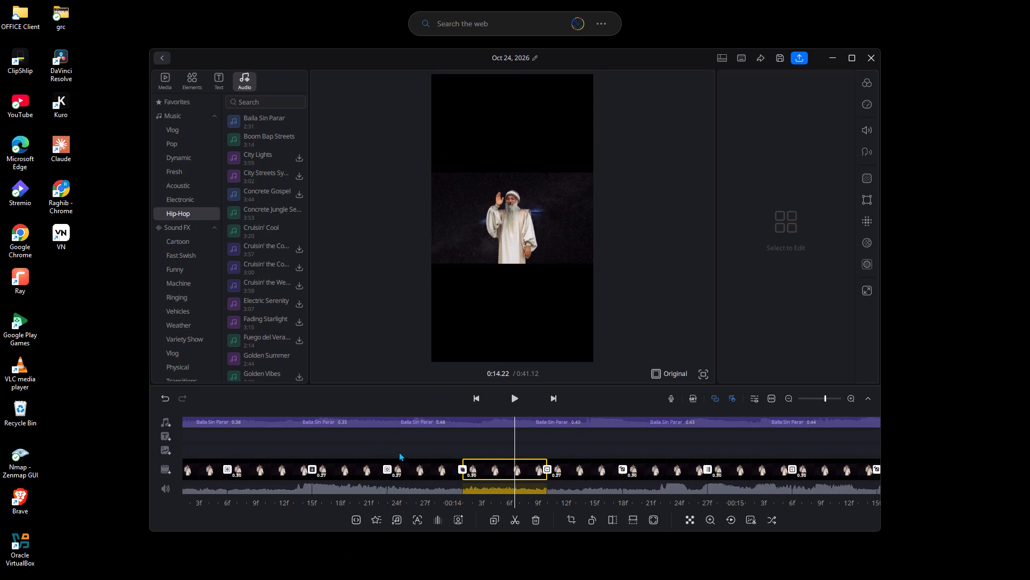
drag(399, 442, 913, 439)
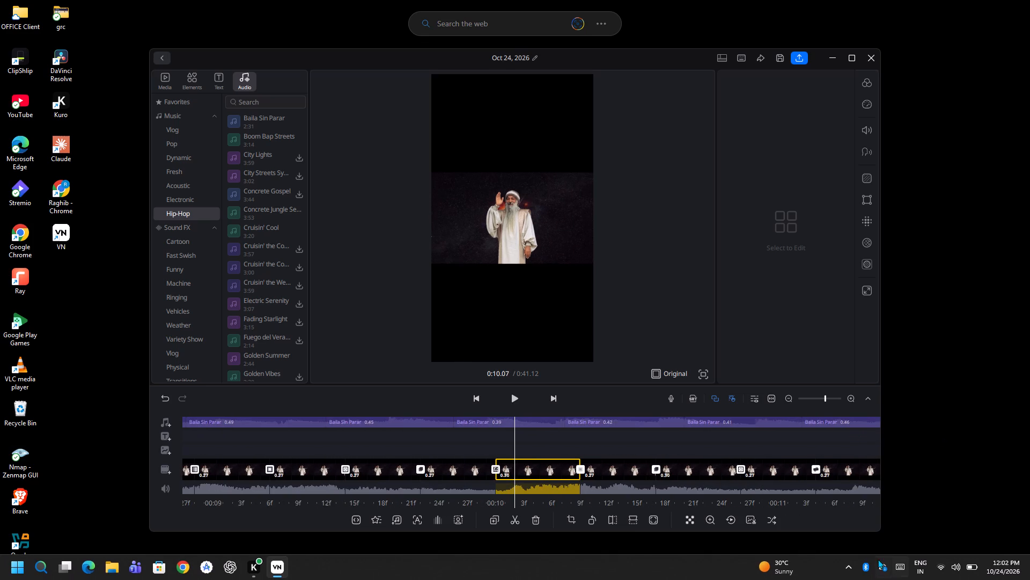
drag(616, 434, 1029, 437)
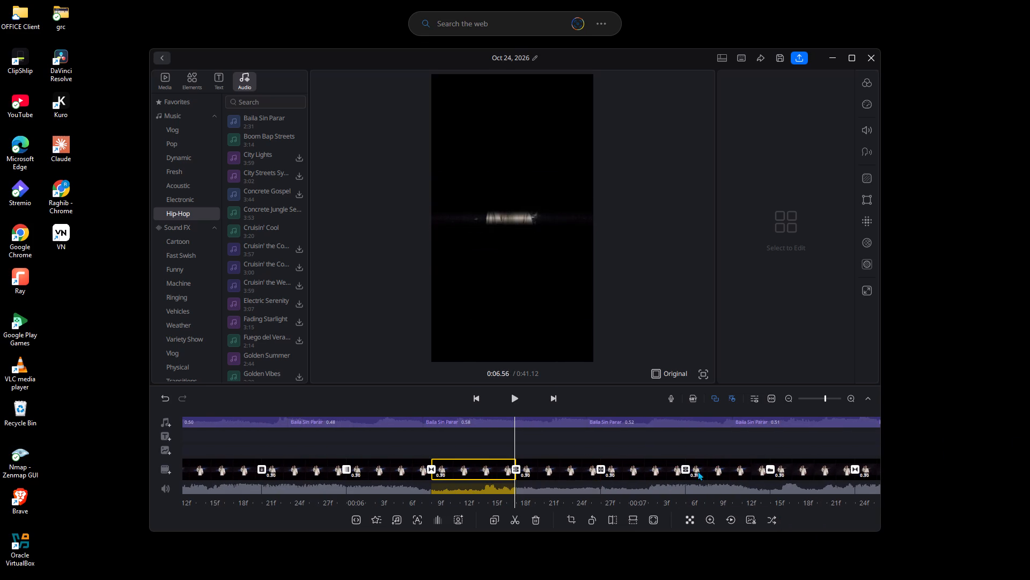
drag(597, 440, 1029, 398)
drag(586, 456, 1029, 422)
drag(510, 424, 1029, 490)
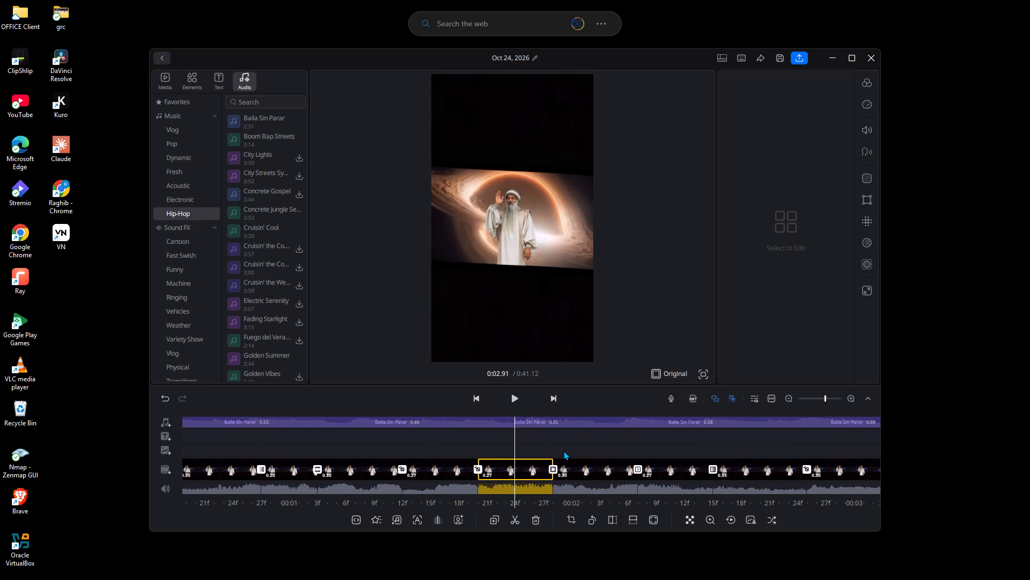
drag(552, 430, 1029, 439)
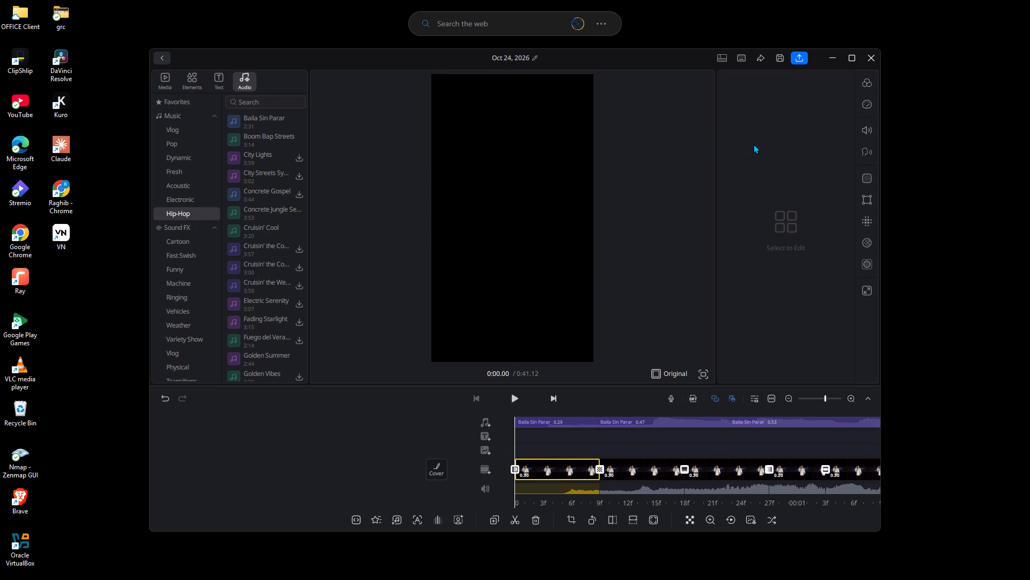
click(866, 79)
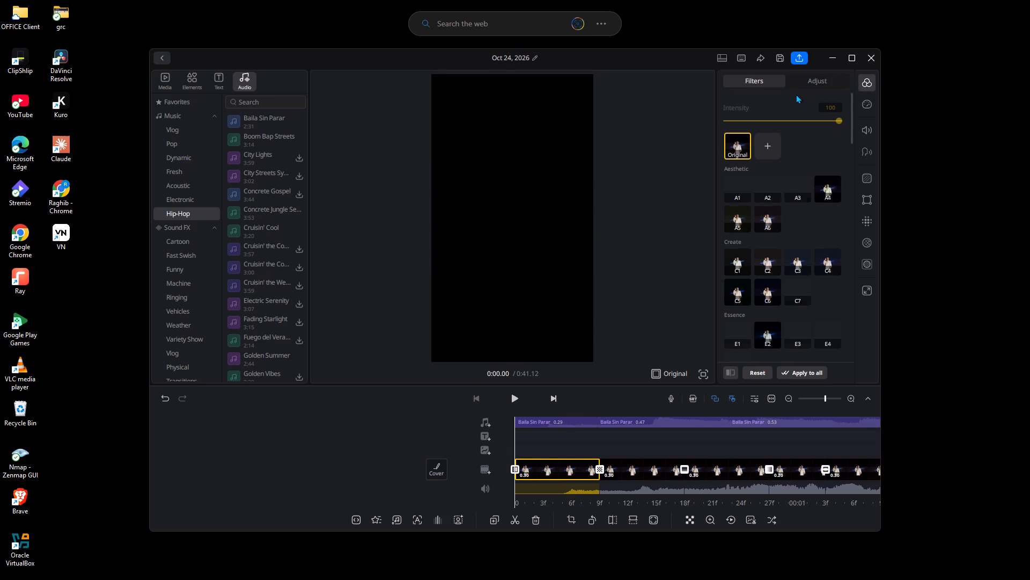
click(816, 77)
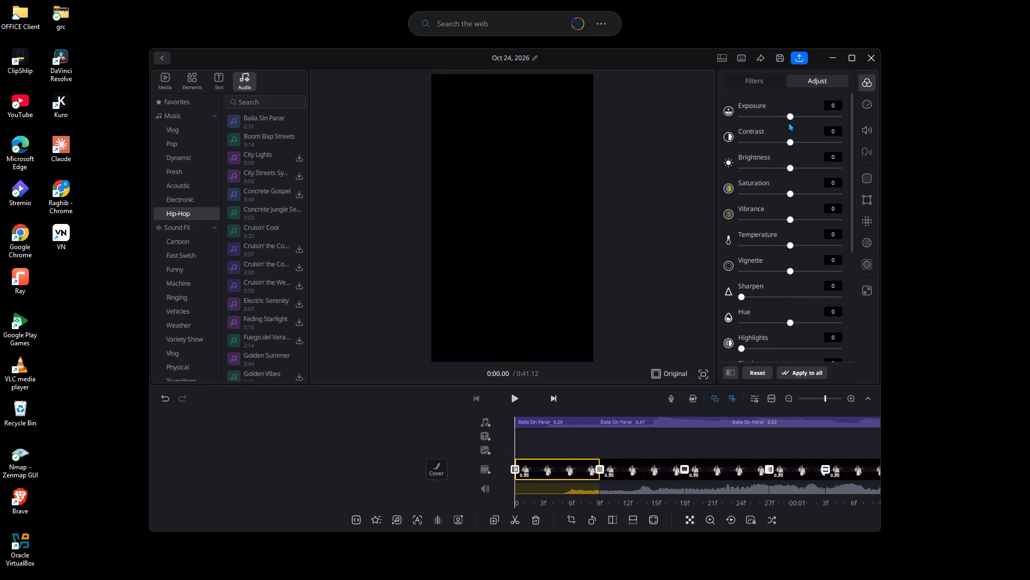
click(796, 116)
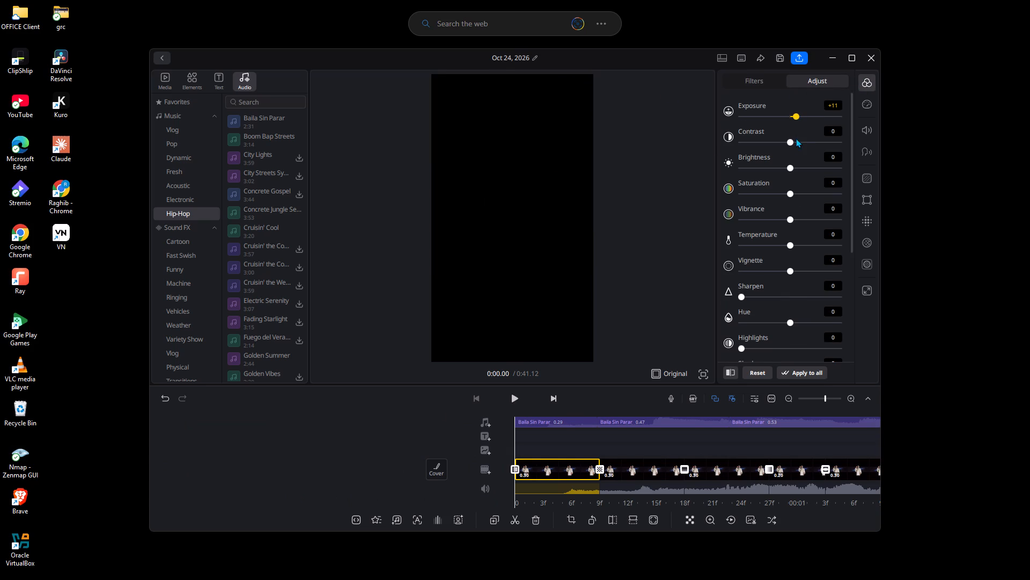
click(795, 142)
click(791, 170)
double_click(791, 170)
Set the first clip's saturation to +6, vibrance to +7 and temperature to +3.
click(793, 191)
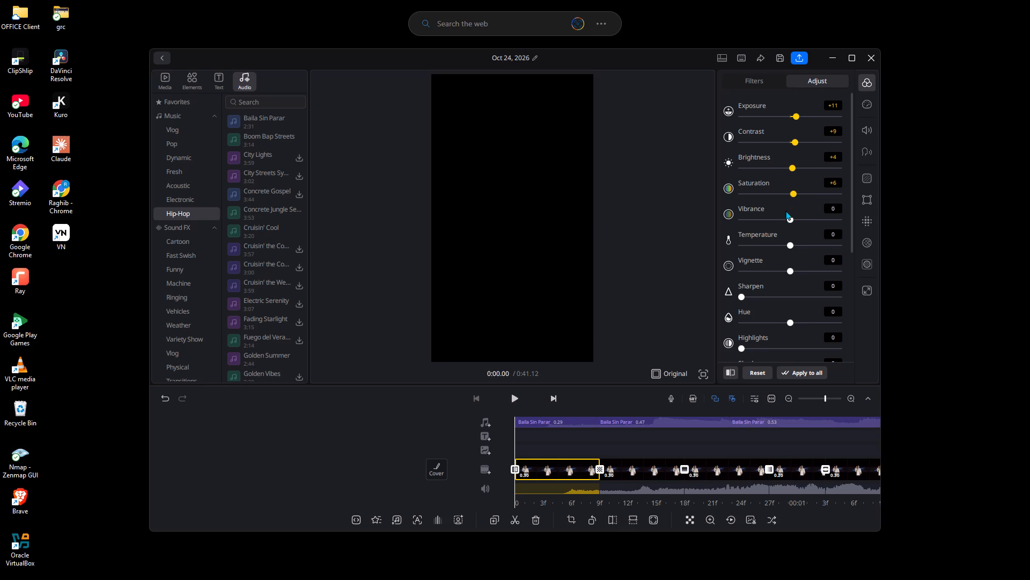
click(794, 215)
click(792, 240)
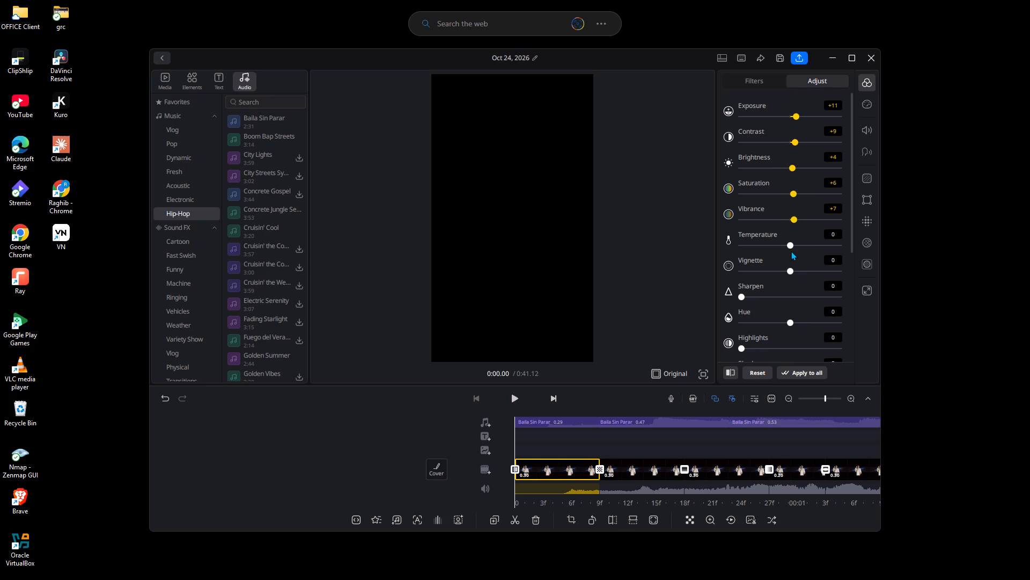
click(791, 251)
double_click(790, 248)
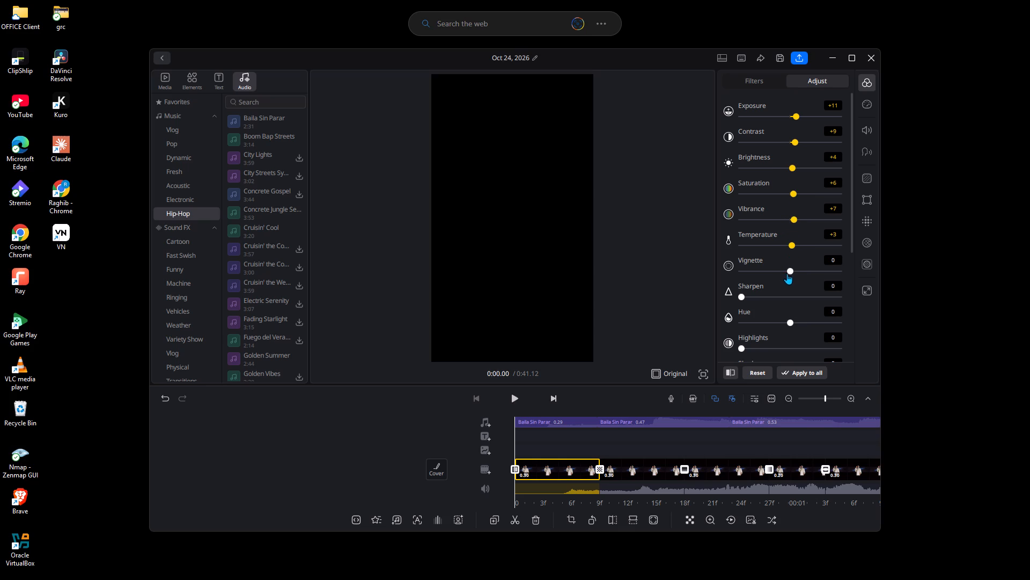
Set the first clip's vignette to +7, sharpen to 7, hue to +7, highlights to 10, shadows to 8 and noise reduction to 9.
click(794, 270)
click(746, 295)
click(794, 323)
click(749, 348)
scroll(759, 323, down, 2)
click(747, 300)
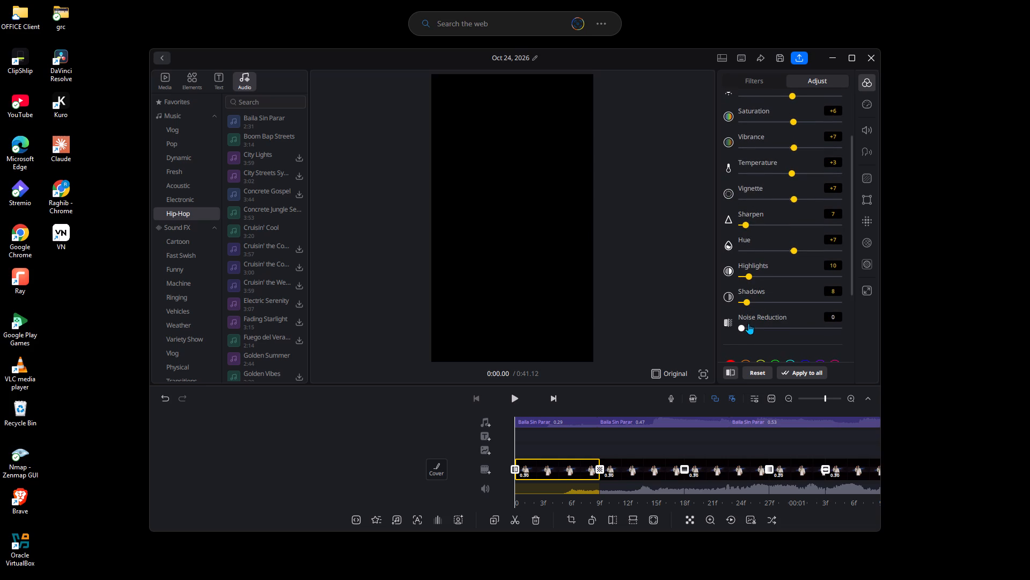
click(747, 328)
Adjust the first clip's red color range to hue +5, saturation +7 and lightness +3.
scroll(751, 328, down, 3)
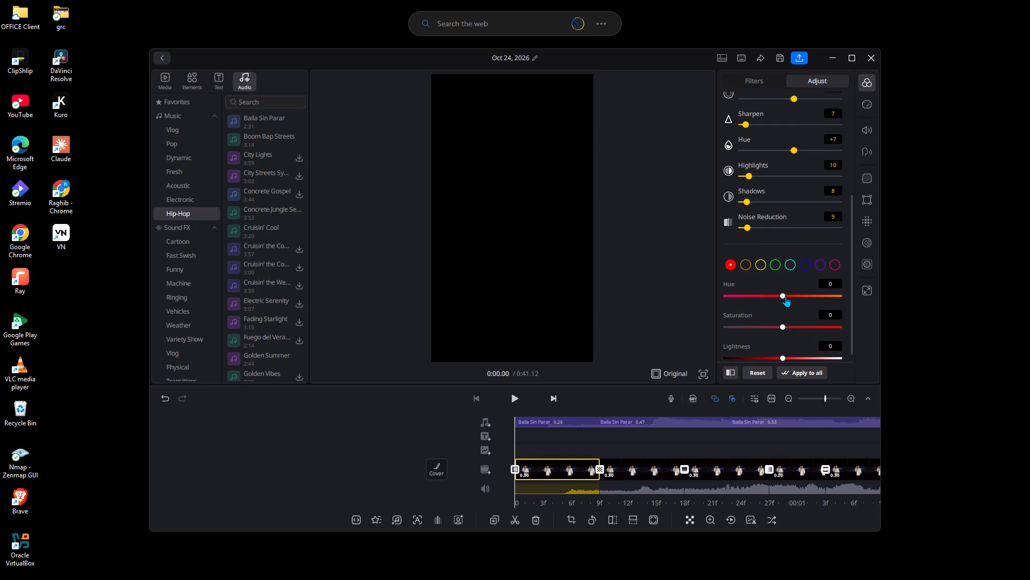
click(785, 295)
click(787, 330)
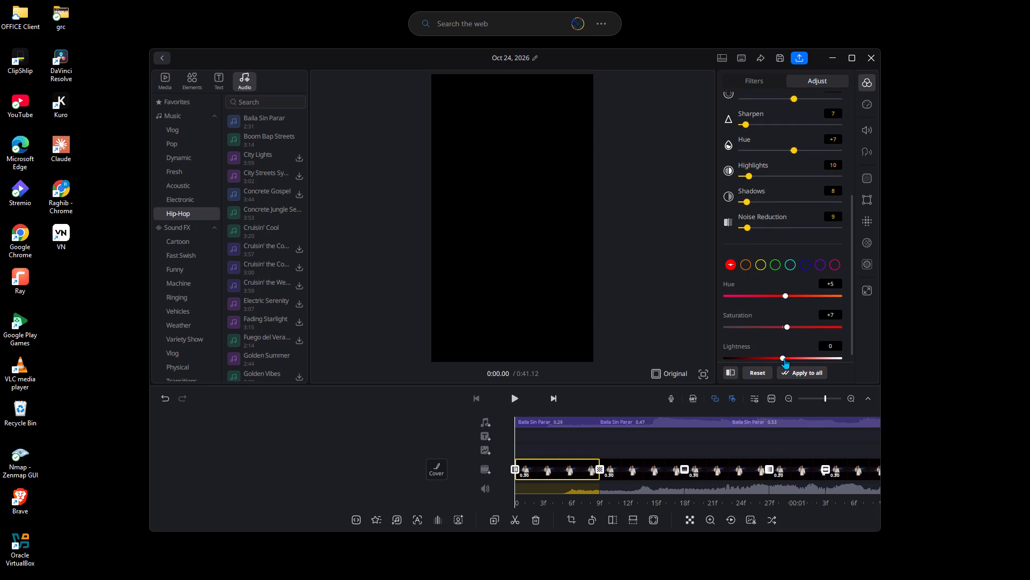
click(784, 358)
scroll(785, 359, down, 3)
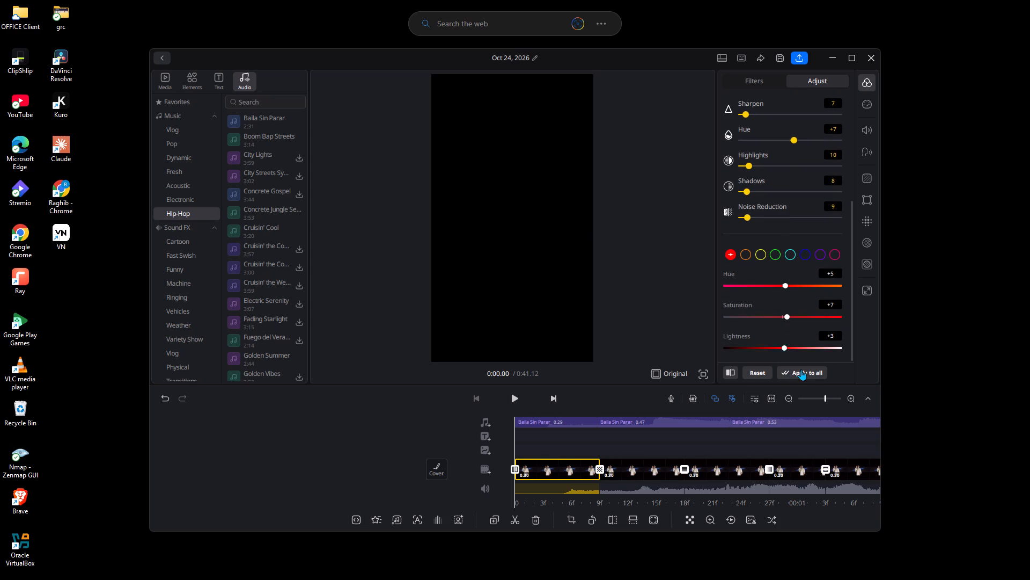
Apply the first clip's color adjustments to all clips.
click(801, 369)
Choose the Custom speed curve for the first clip.
click(872, 105)
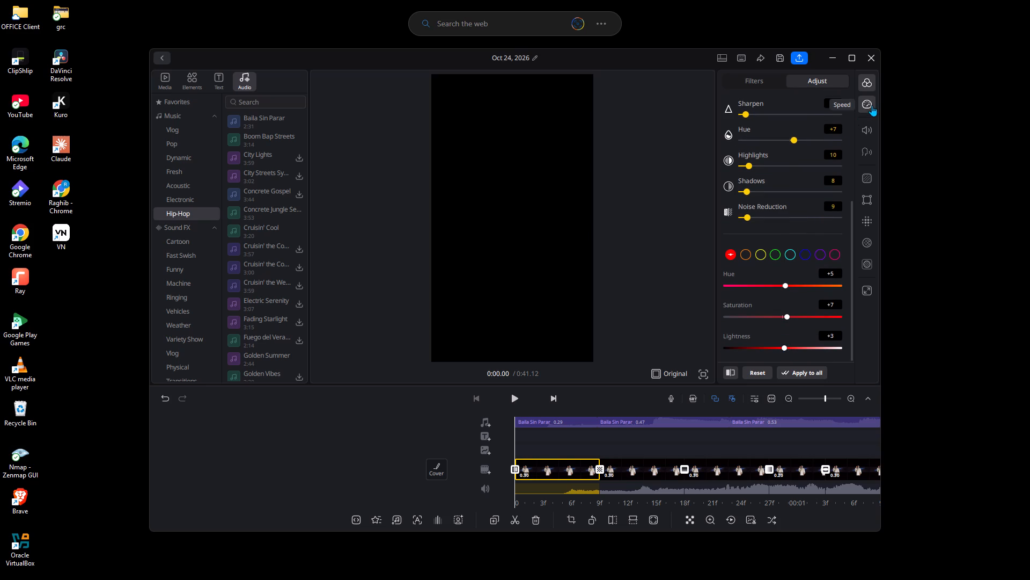
click(776, 113)
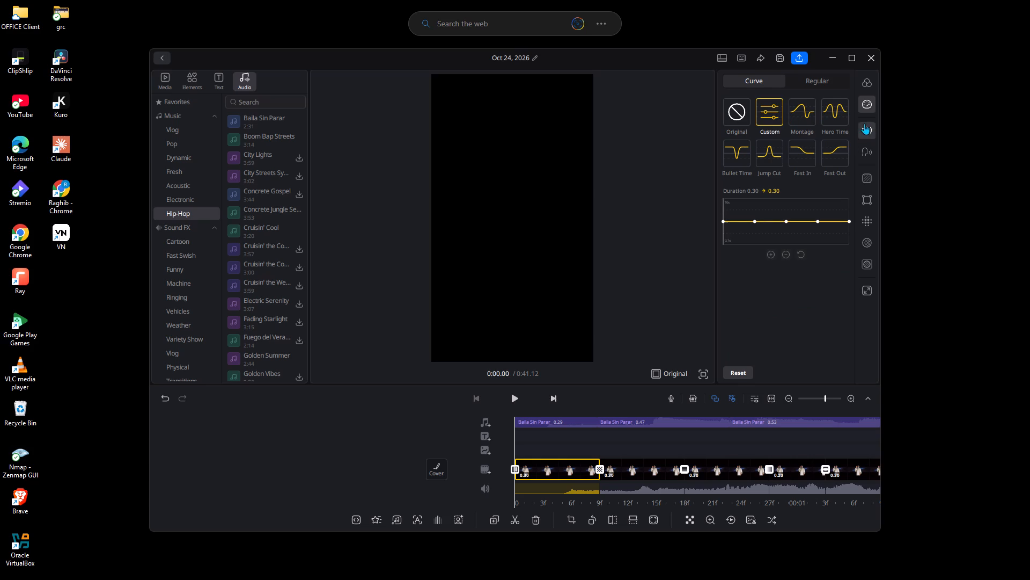
Set the first clip's volume to 118.
click(864, 124)
click(798, 119)
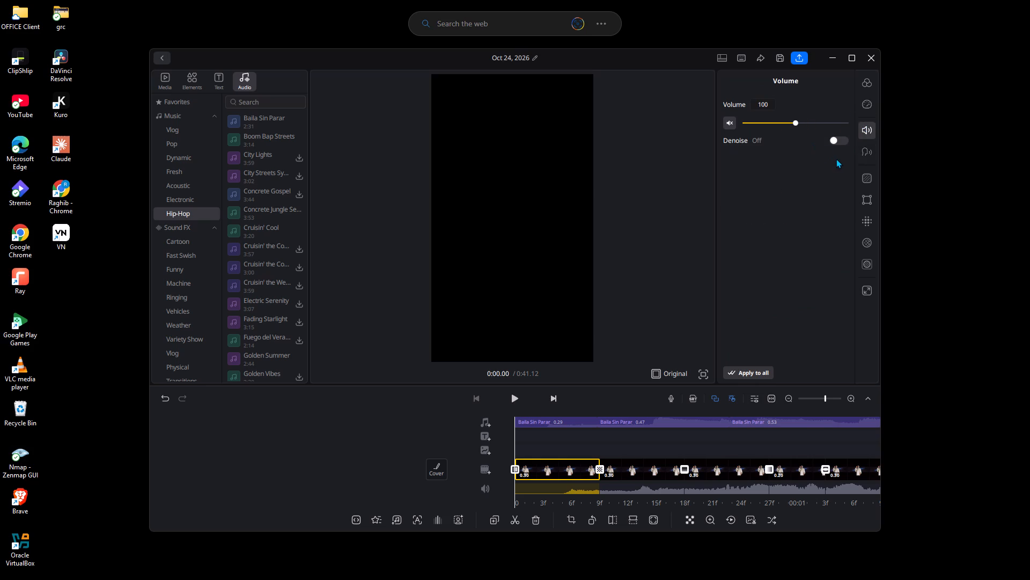
click(801, 122)
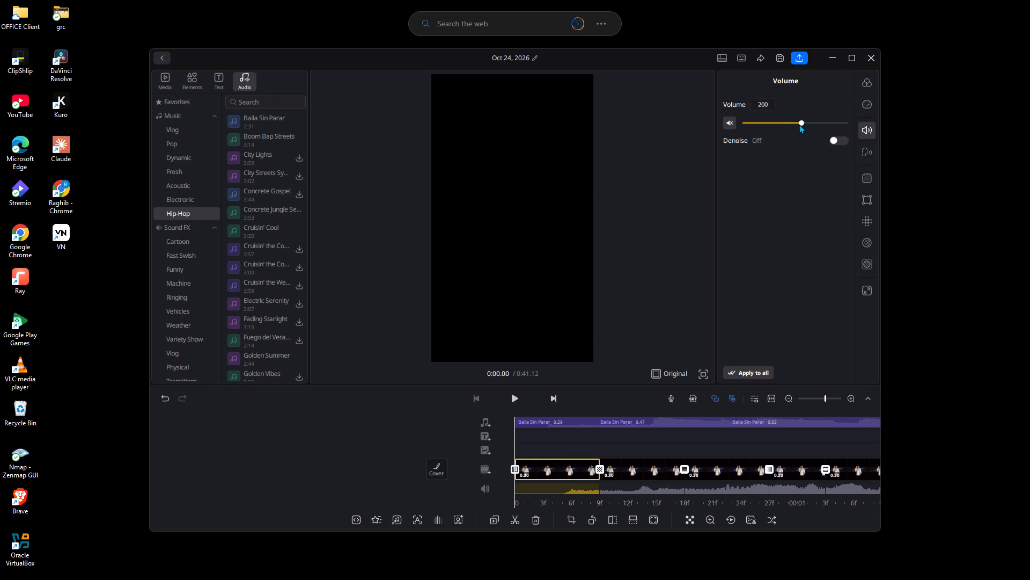
click(796, 124)
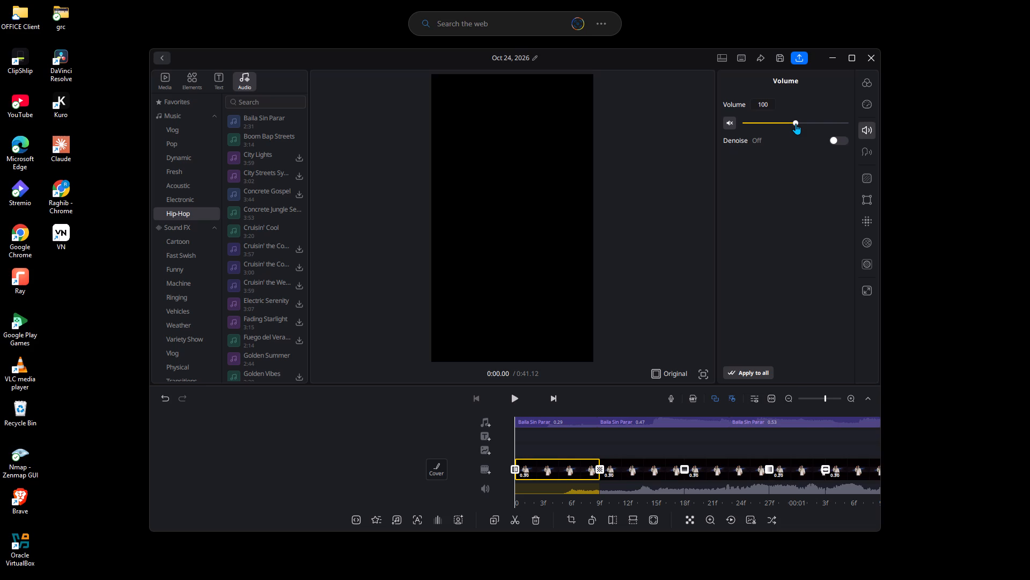
click(797, 124)
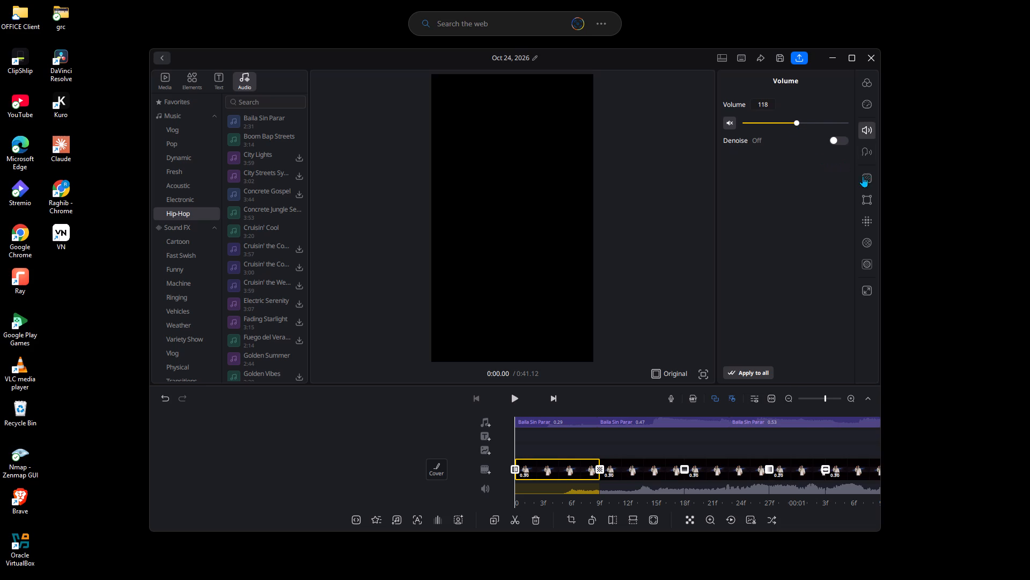
Give the first clip a white (FFFFFF) border with a width of 2.
click(863, 177)
click(865, 198)
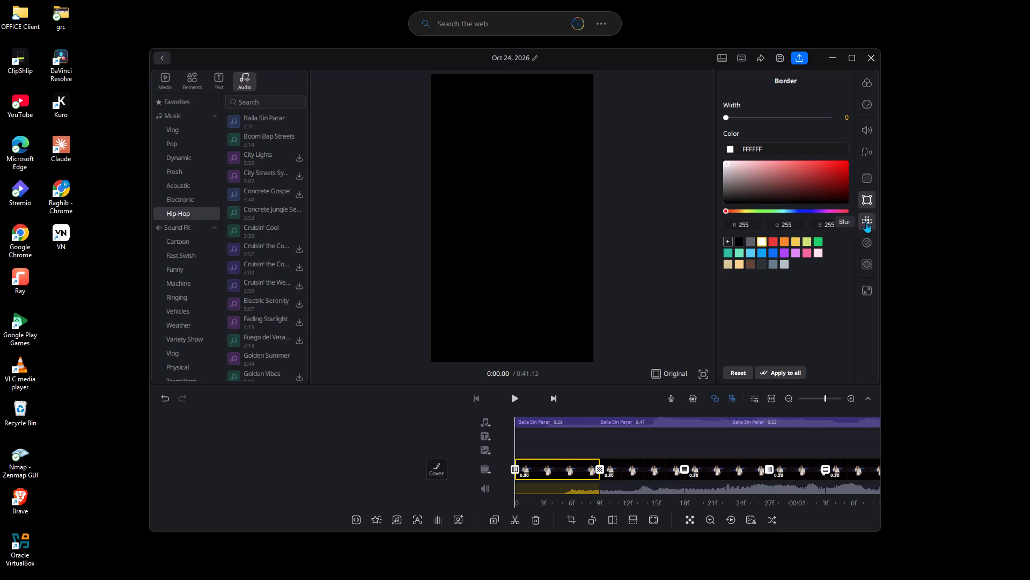
click(730, 117)
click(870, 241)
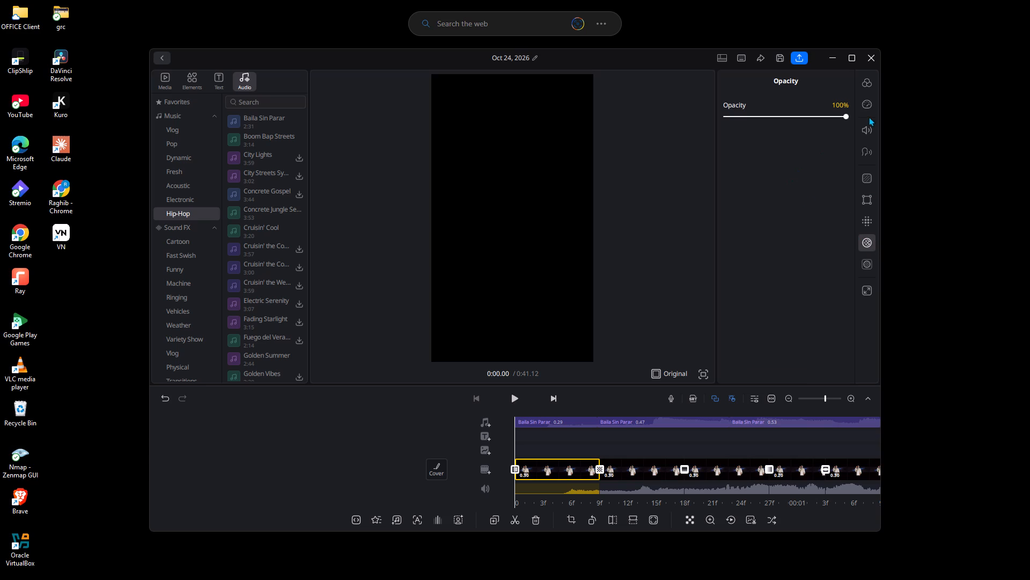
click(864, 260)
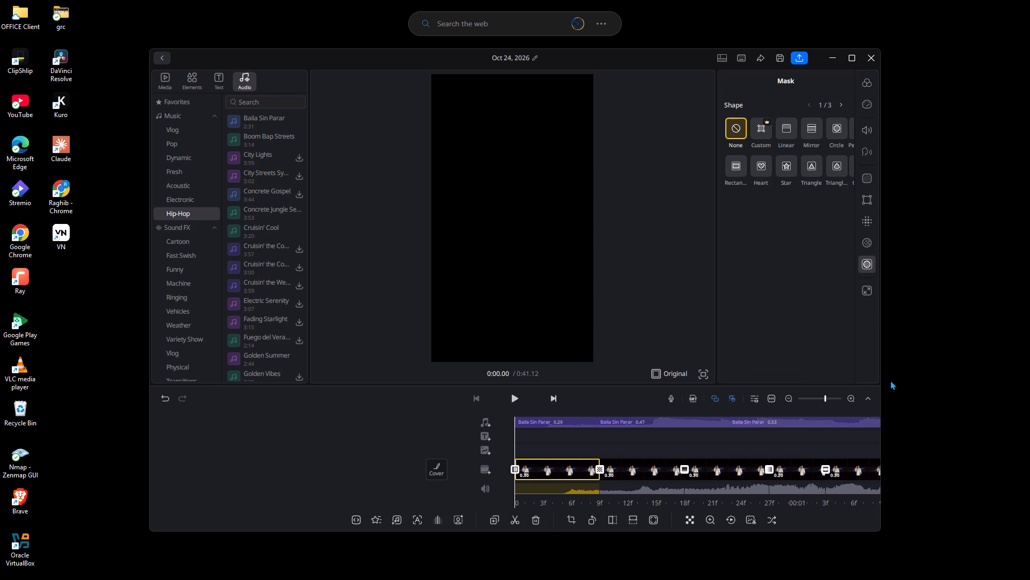
Apply the Move Right zoom effect to the first clip with an intensity of 1.07.
click(866, 302)
click(865, 292)
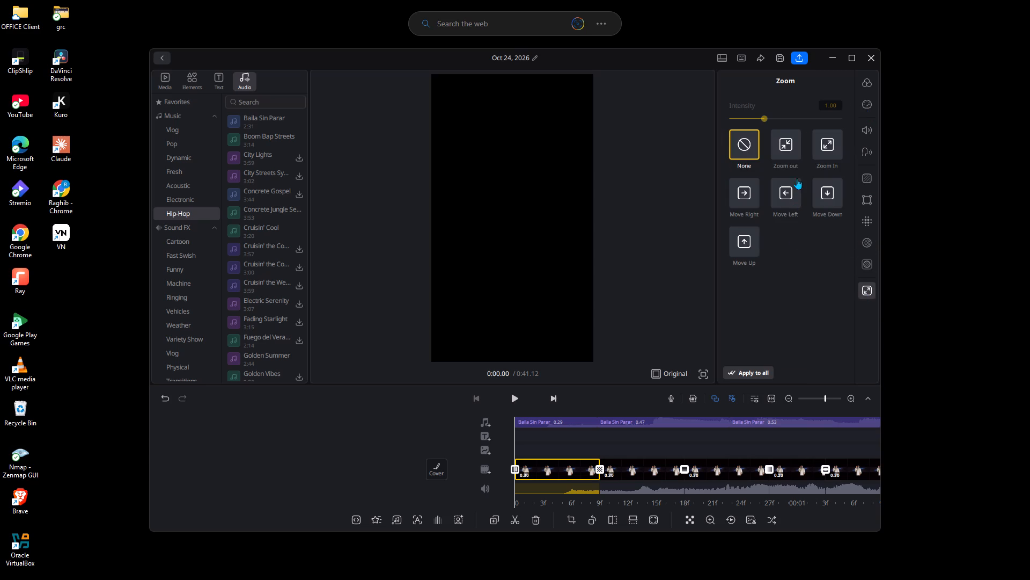
click(737, 211)
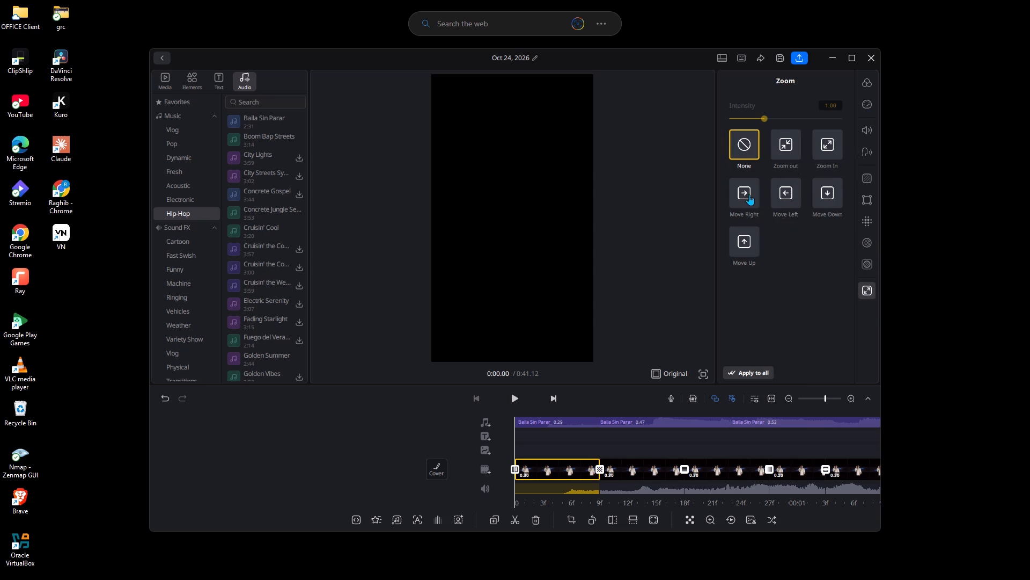
click(747, 192)
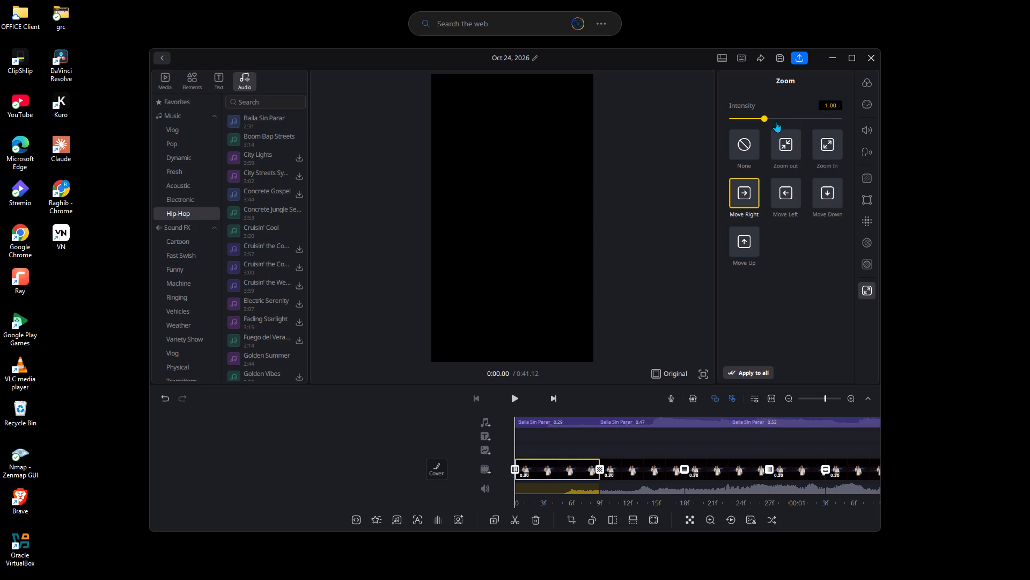
click(767, 118)
Set the first clip's Move Right zoom intensity to 1.18.
click(771, 117)
Apply the A2 filter from the Aesthetic group to the first clip.
click(864, 86)
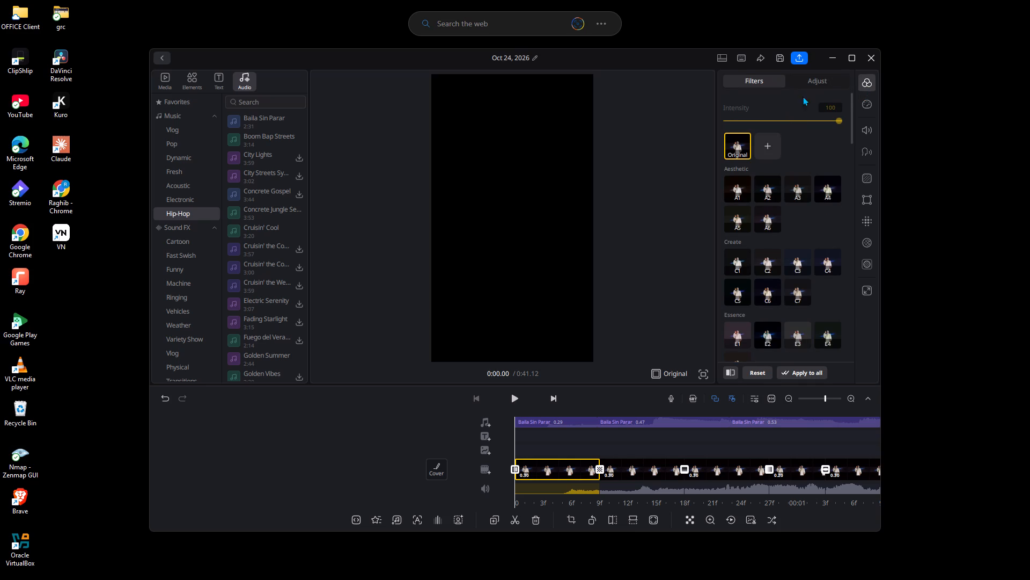
click(772, 185)
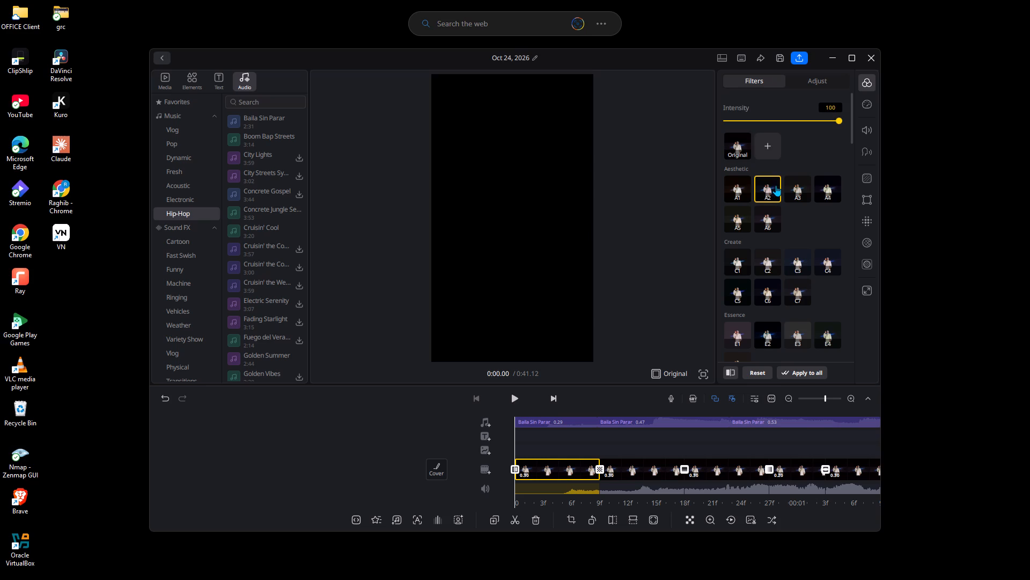
click(835, 82)
click(771, 82)
click(867, 83)
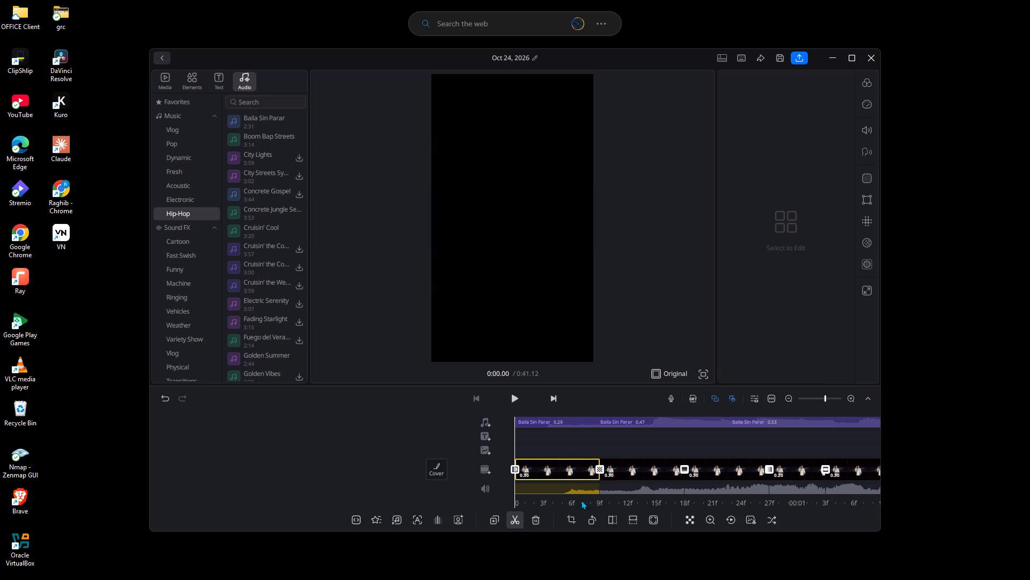
Split the first clip on the main video track at 0:00.13.
drag(830, 395, 848, 396)
click(836, 397)
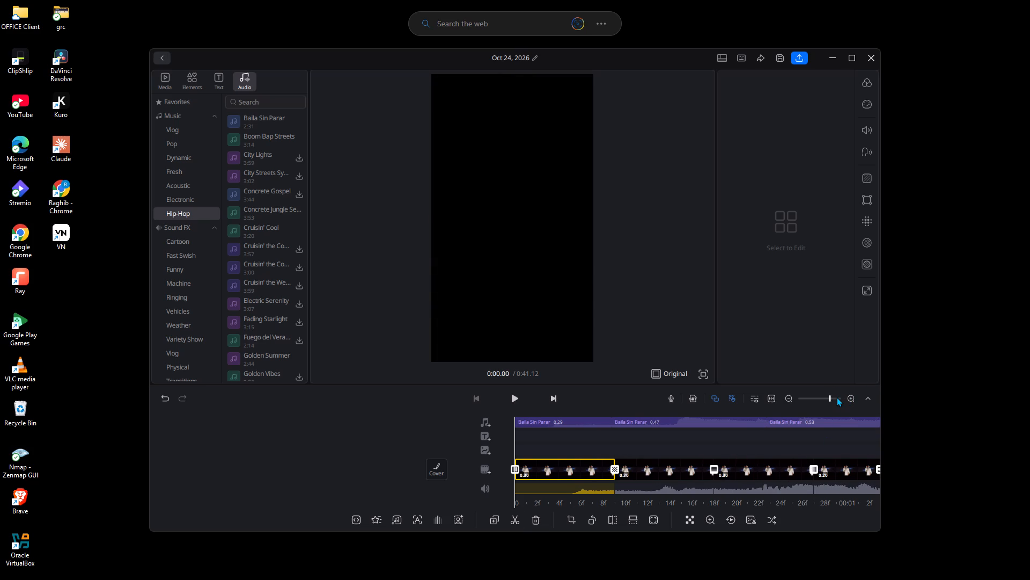
triple_click(835, 397)
click(836, 397)
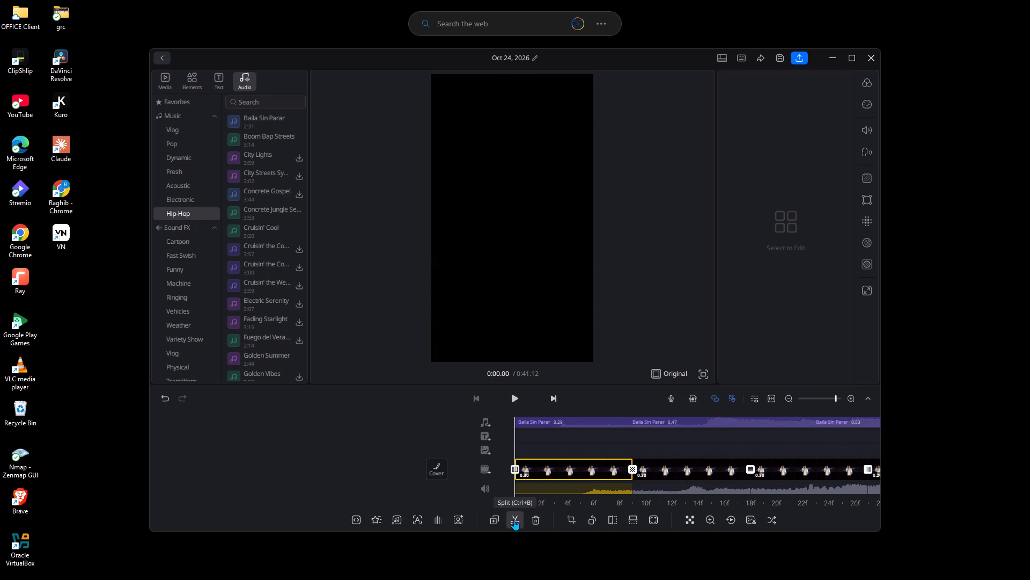
key(Right)
key(Right)
key(Right)
key(Right)
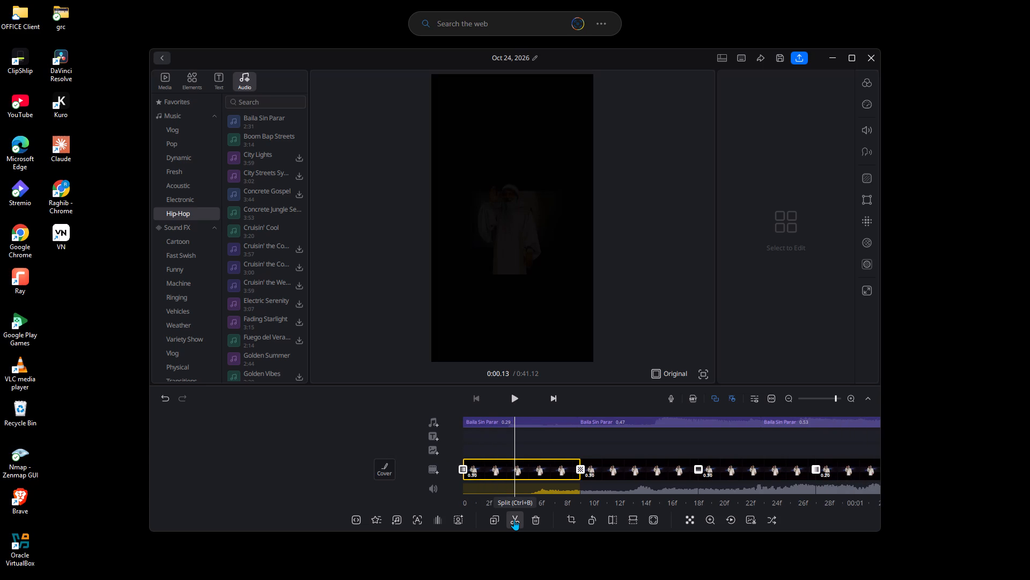
click(514, 519)
Split the following 0.30-second video clip at 0:00.43, about midway through it.
key(Right)
key(Right)
key(Right)
key(Right)
key(Right)
key(Right)
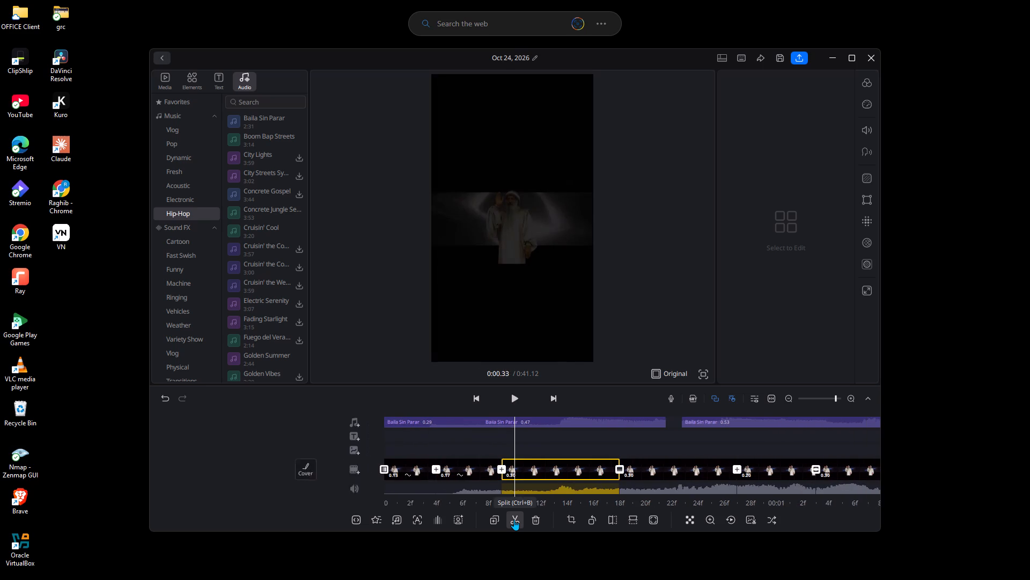
key(Right)
key(Right)
key(Right)
click(514, 519)
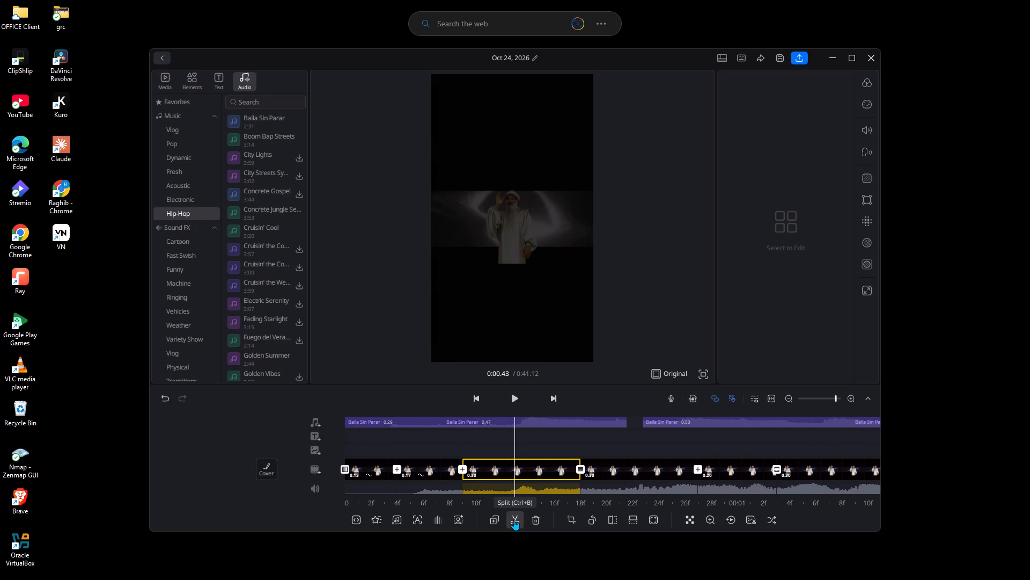
Split the video clip that starts at frame 18 at 0:00.73.
key(Right)
key(Right)
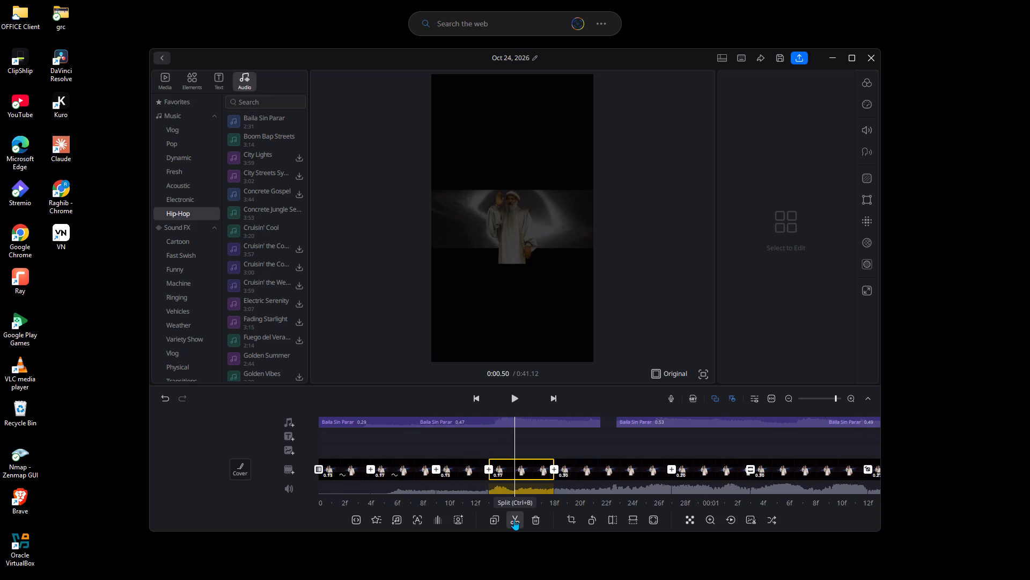
key(Right)
key(Right)
key(Right)
key(Right)
key(Right)
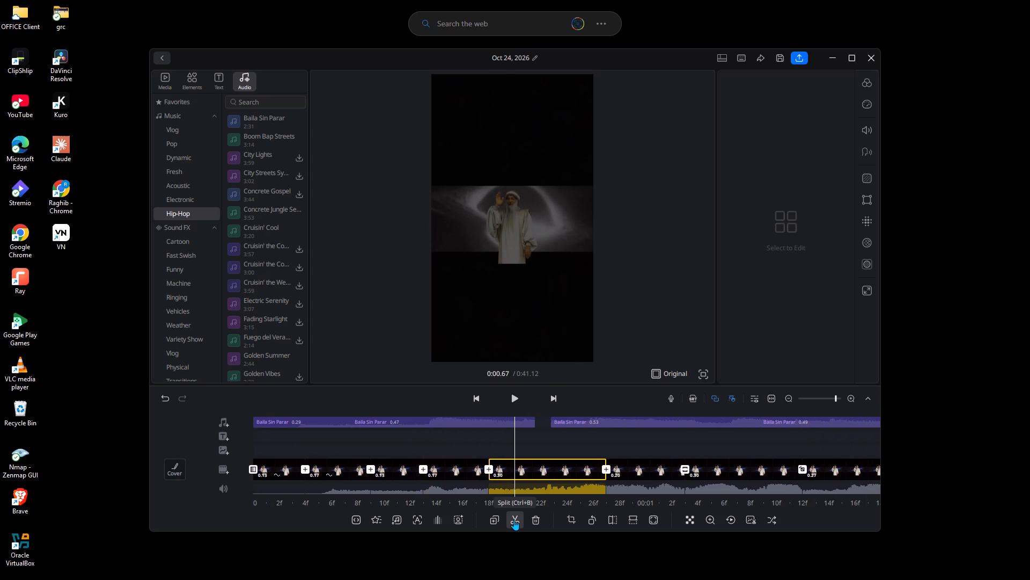
key(Right)
key(Right)
click(514, 519)
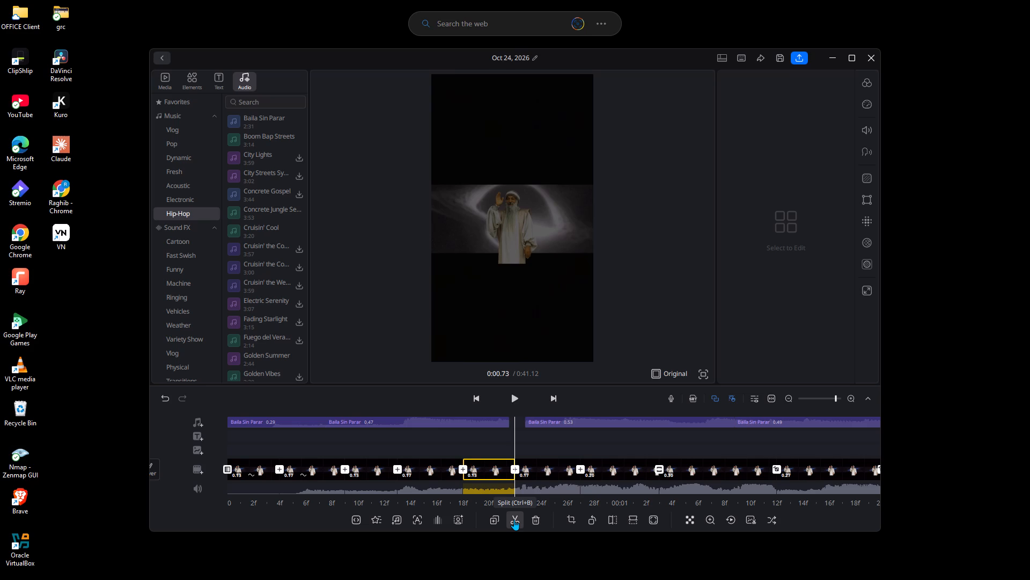
Split the 0.20-second video clip that starts at frame 27 at 0:01.00.
key(Right)
key(Right)
key(Right)
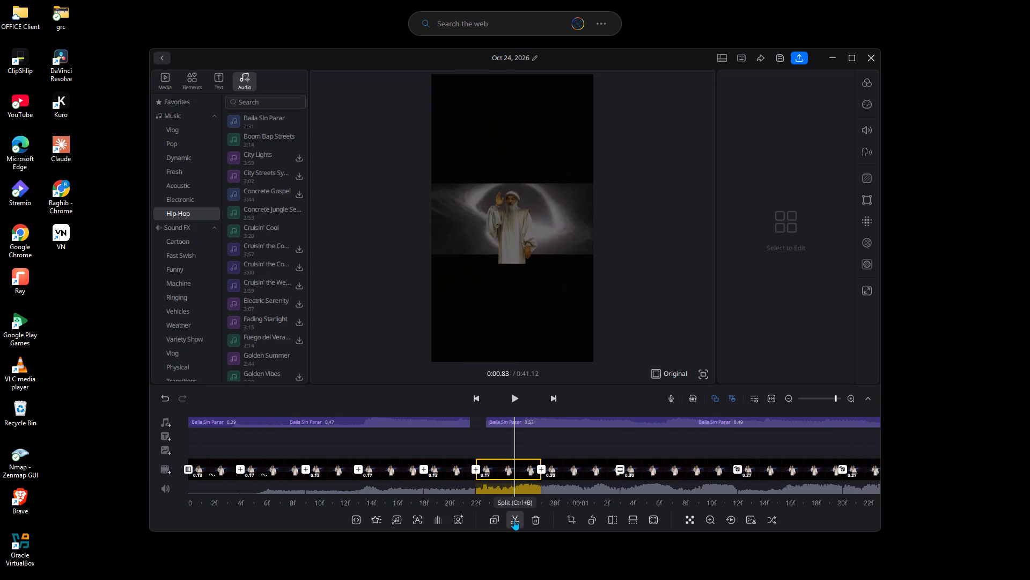
key(Right)
key(Right)
key(Right)
key(Right)
key(Right)
click(514, 519)
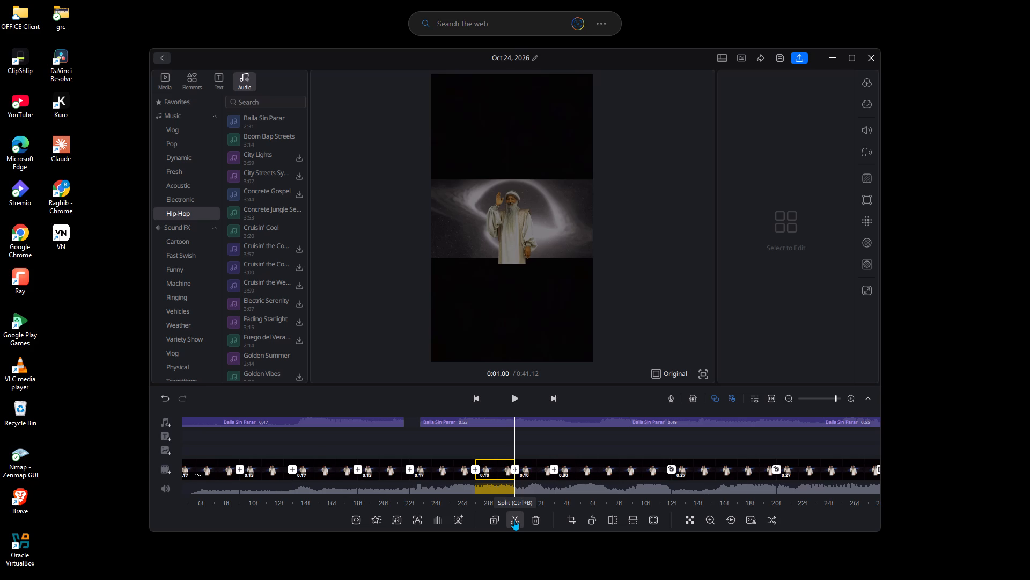
Split the following 0.30-second video clip at 0:01.27.
key(Right)
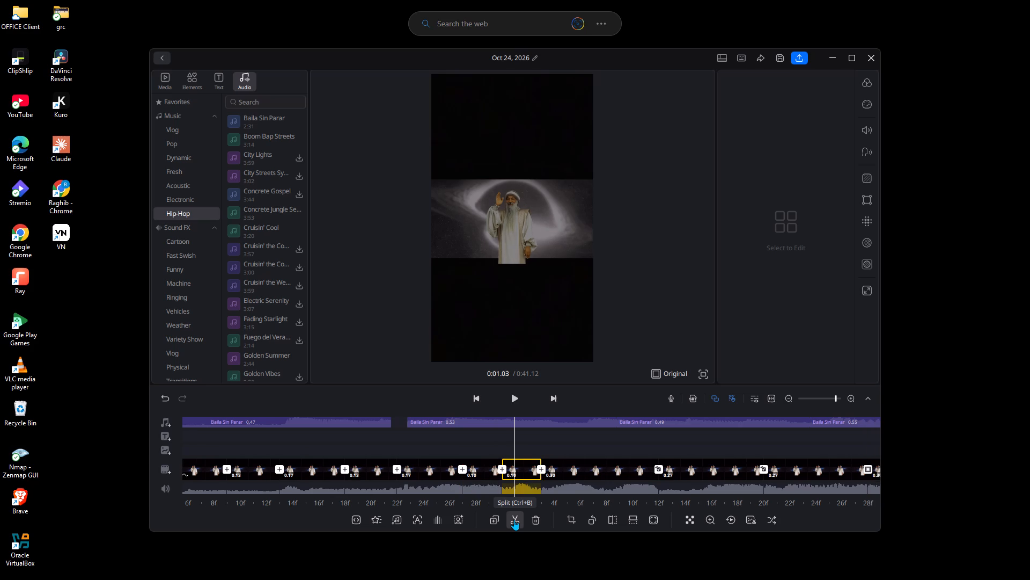
key(Right)
key(Right)
key(Right)
key(Right)
key(Right)
key(Right)
key(Right)
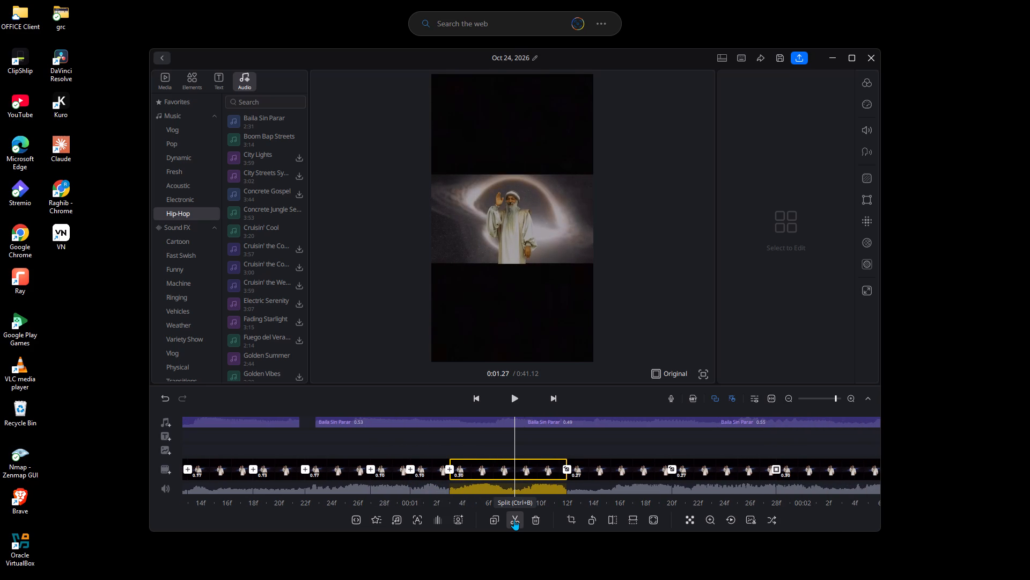
click(514, 519)
Split the next original video clip, 0.27 seconds long, at its midpoint, 0:01.53.
key(Right)
key(Right)
key(Right)
key(Right)
key(Right)
key(Right)
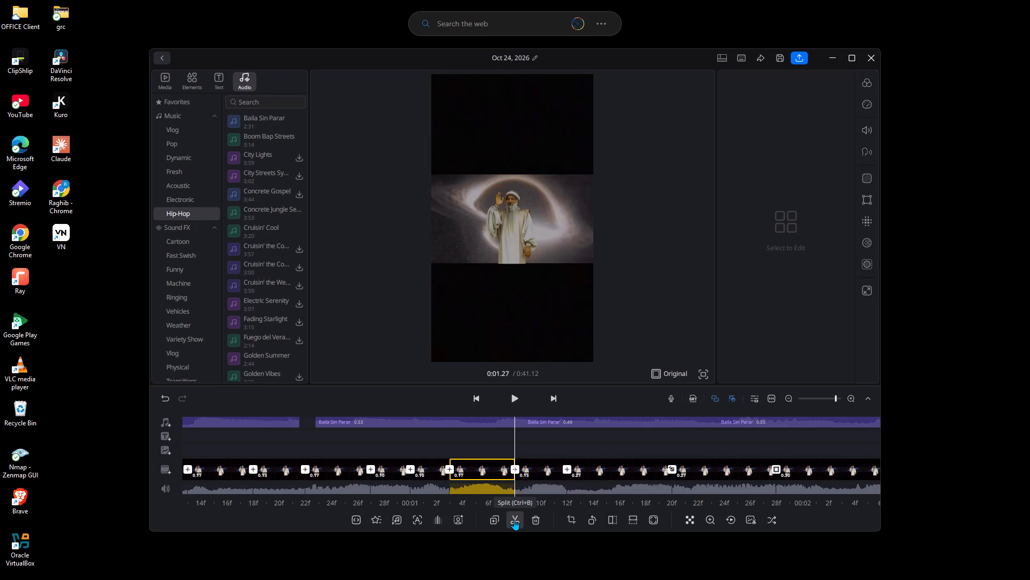
key(Right)
key(Right)
click(514, 519)
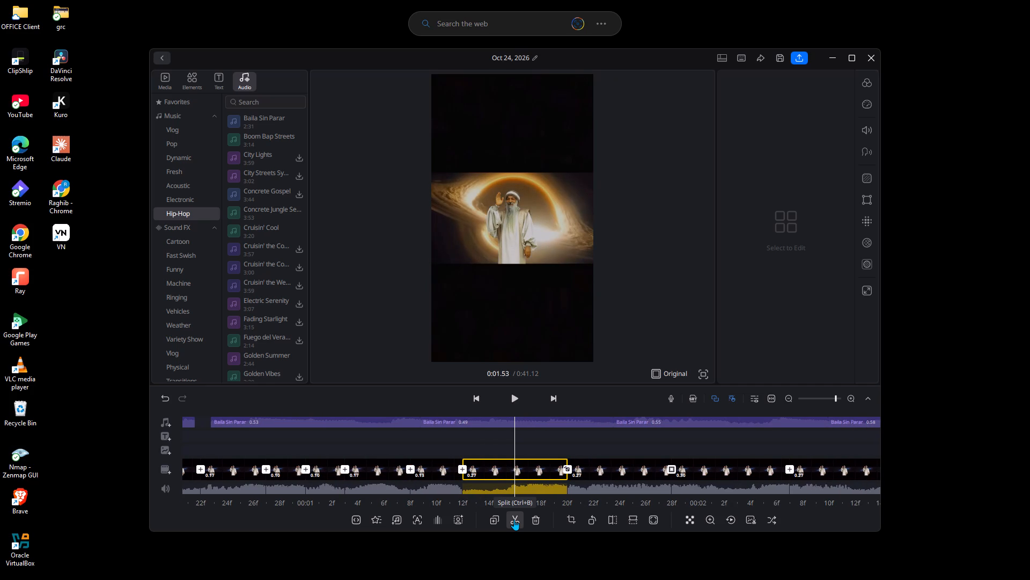
Split the following 0.27-second video clip at its midpoint, 0:01.80.
key(Right)
key(Right)
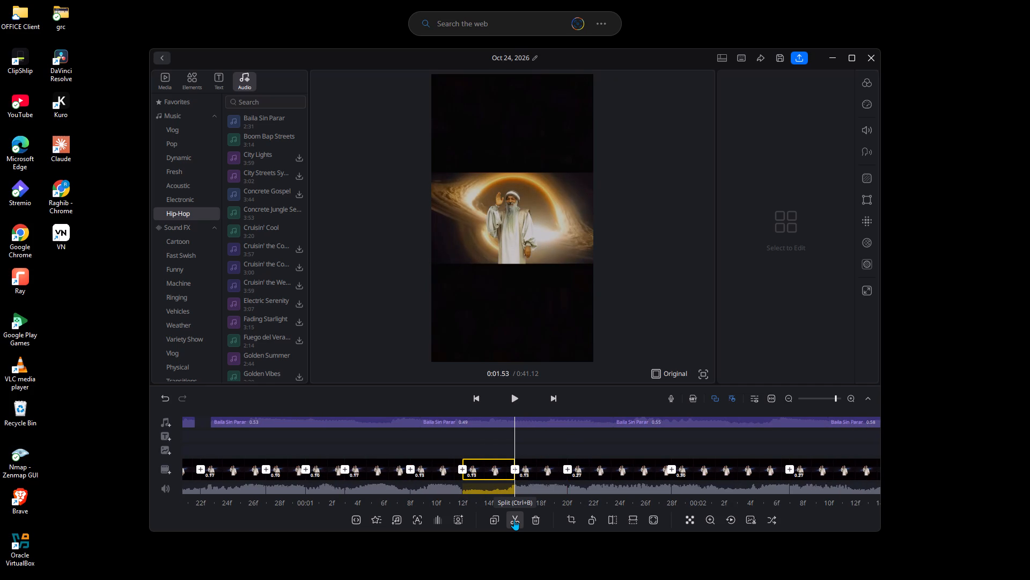
key(Right)
key(Right)
key(Right)
key(Right)
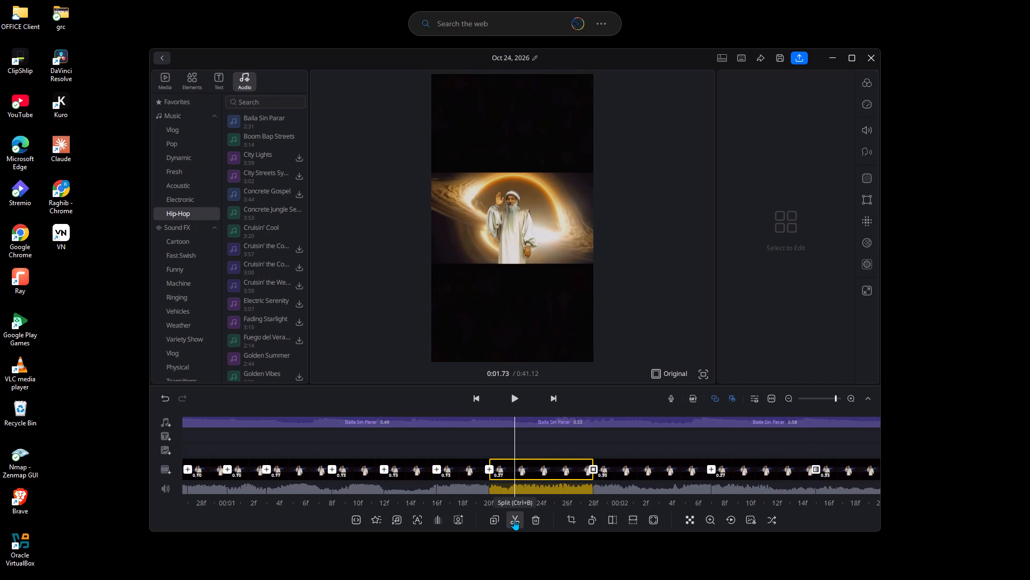
key(Right)
key(Right)
click(514, 519)
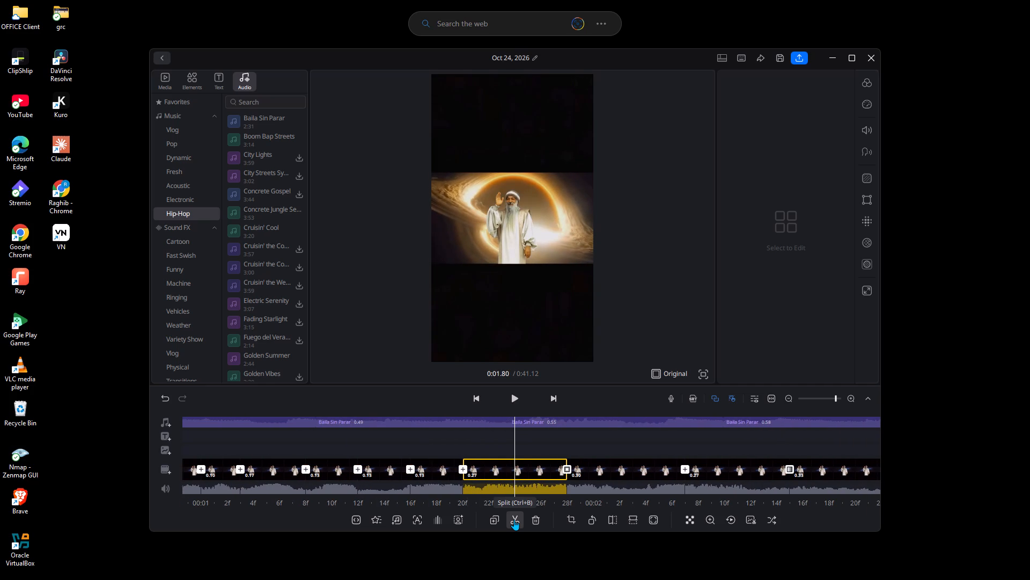
Split the 0.30-second video clip spanning the two-second mark at 0:02.07.
key(Right)
key(Right)
key(Right)
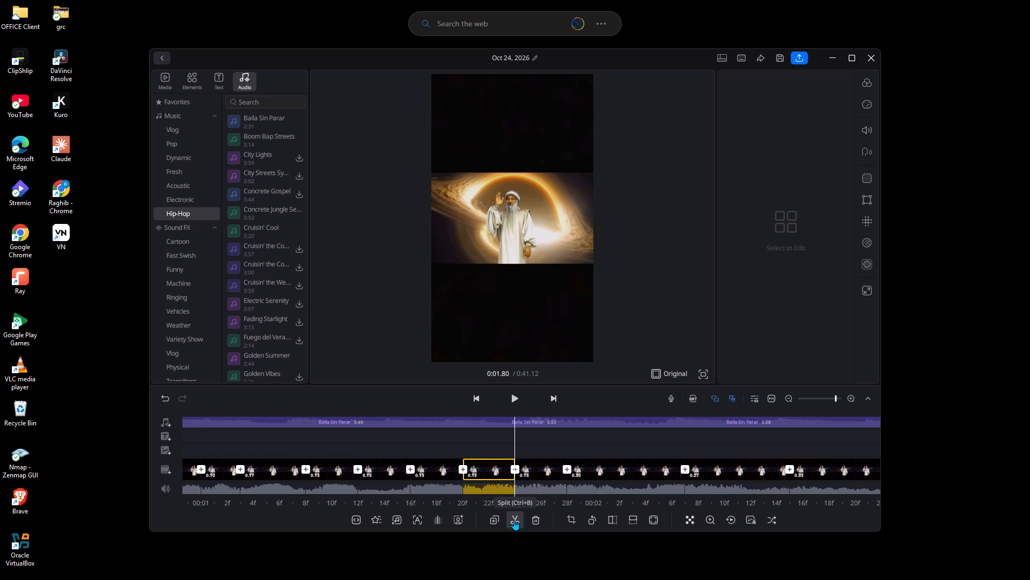
key(Right)
key(Right)
key(Right)
key(Right)
key(Right)
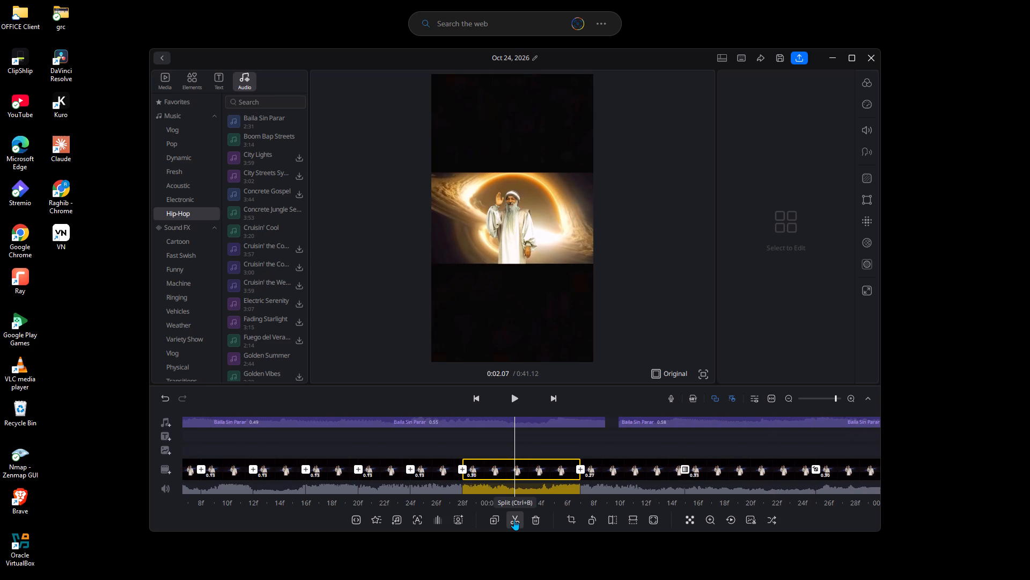
click(514, 519)
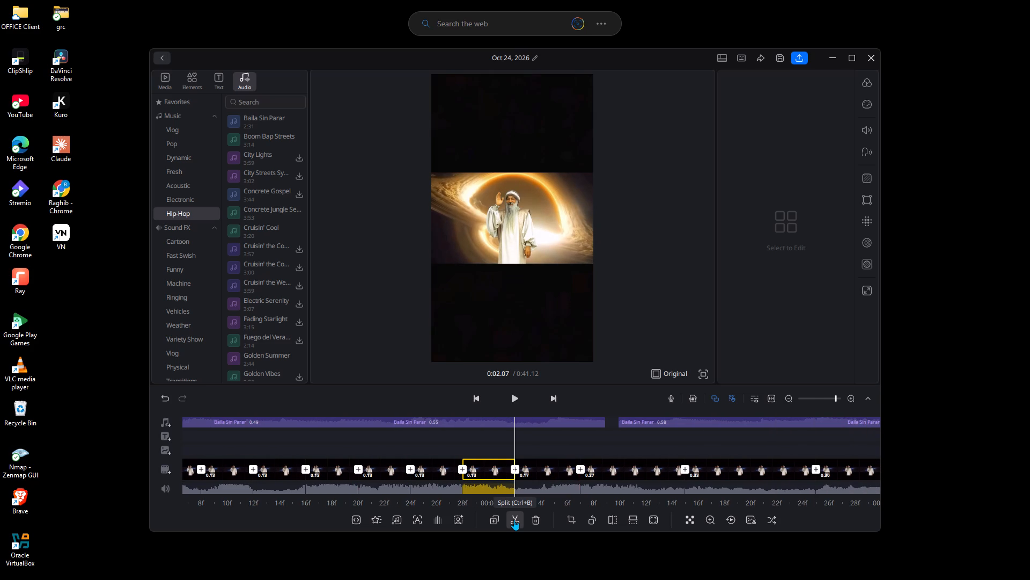
Split the next 0.27-second video clip at its midpoint, 0:02.37.
key(Right)
key(Right)
key(Right)
key(Right)
key(Right)
key(Right)
key(Right)
key(Right)
key(Right)
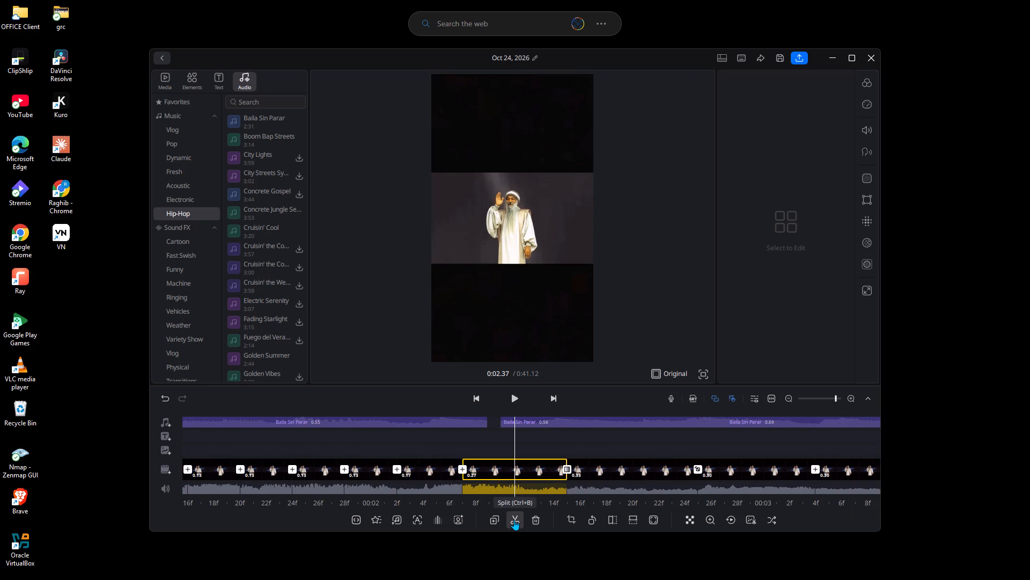
click(514, 519)
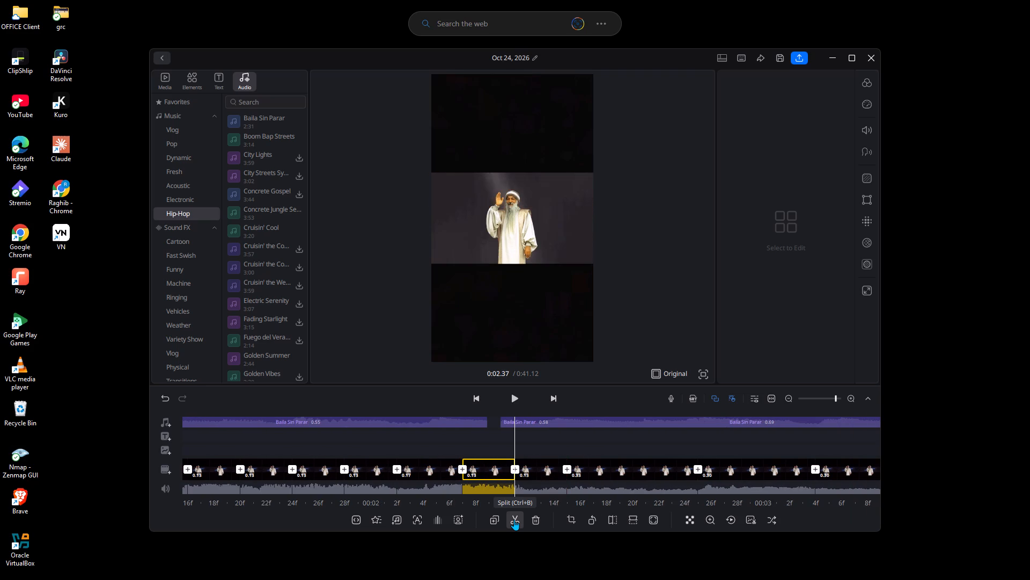
Split the following 0.33-second video clip at 0:02.63.
key(Right)
key(Right)
key(Right)
key(Right)
key(Right)
key(Right)
key(Right)
key(Right)
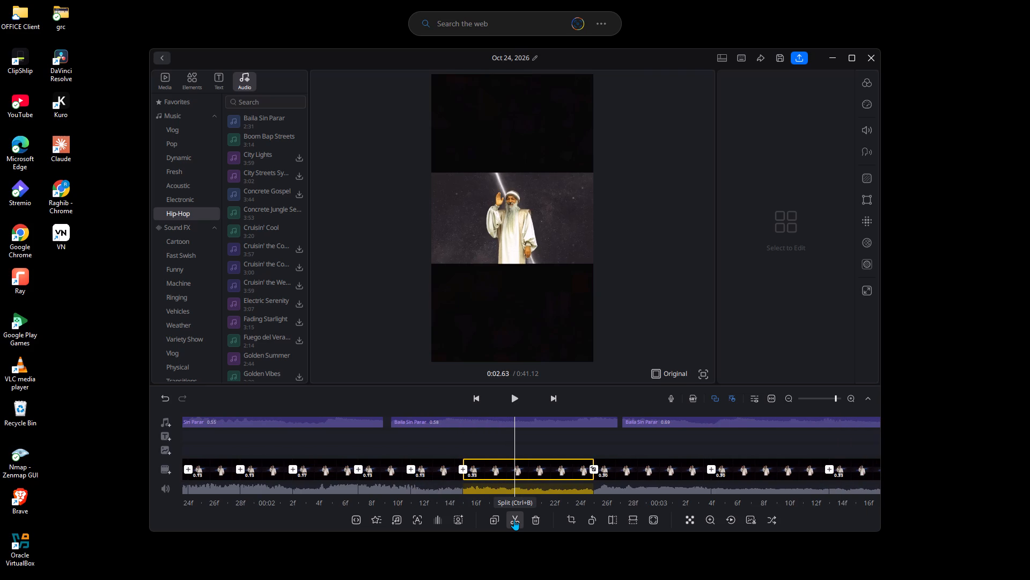
click(514, 519)
Split the 0.30-second video clip spanning the three-second mark at 0:02.97.
key(Right)
key(Right)
key(Right)
key(Right)
key(Right)
key(Right)
key(Right)
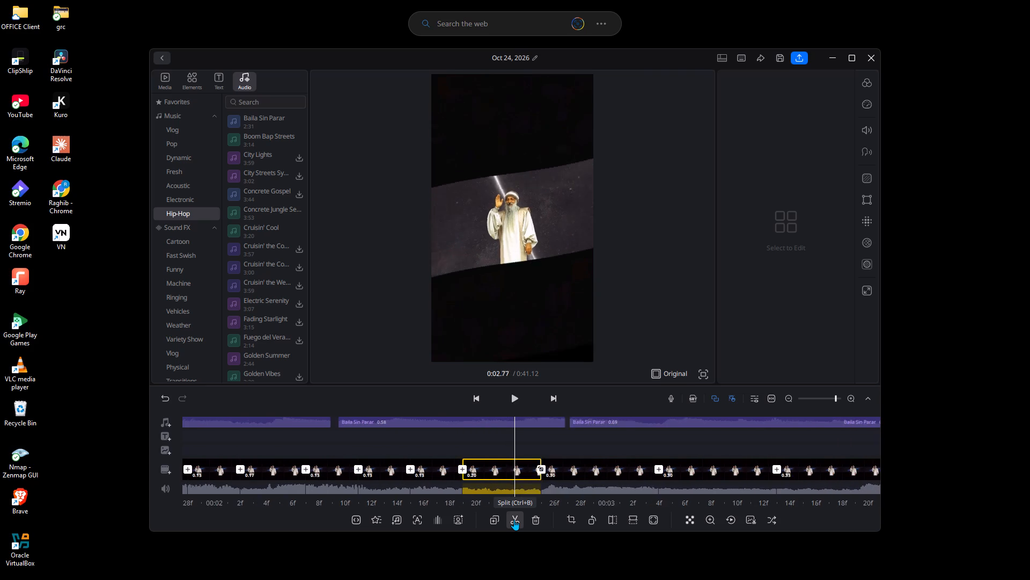
key(Right)
key(Right)
key(Right)
click(514, 519)
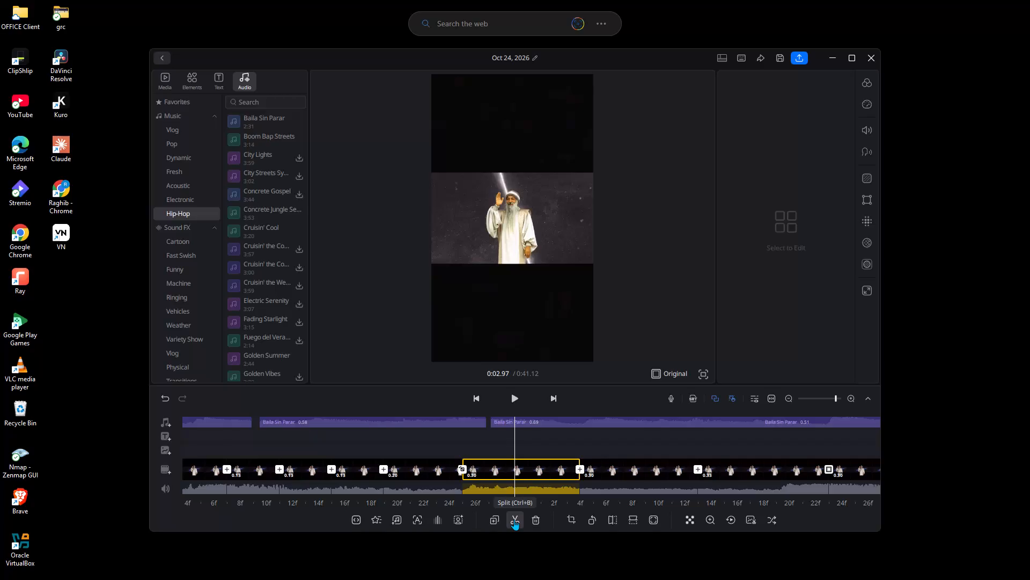
Split the next 0.30-second video clip, just after the three-second mark, at 0:03.27.
key(Right)
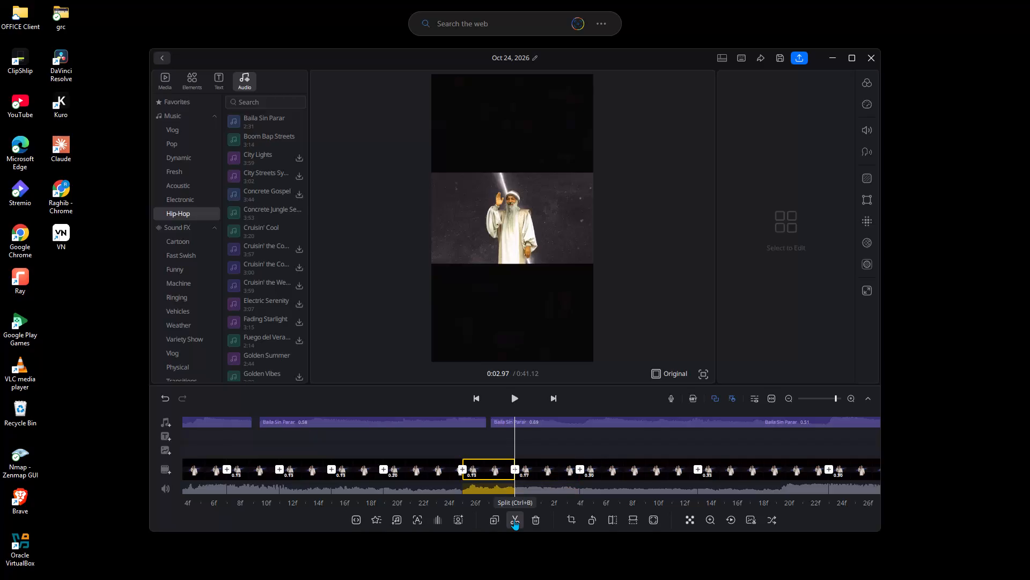
key(Right)
key(Right)
key(Right)
key(Right)
key(Right)
key(Right)
key(Right)
key(Right)
key(Right)
key(Right)
key(Left)
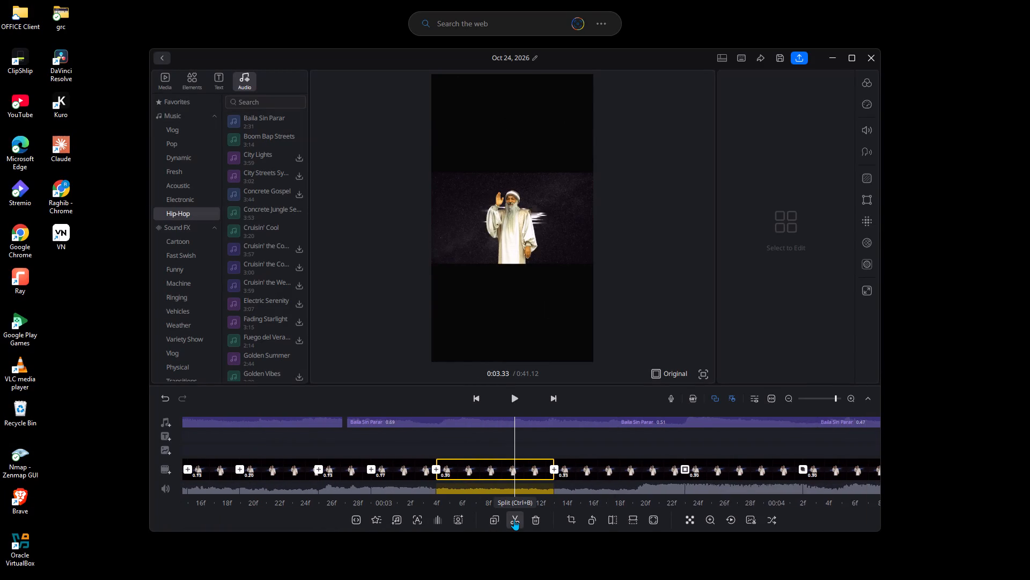
key(Left)
click(514, 519)
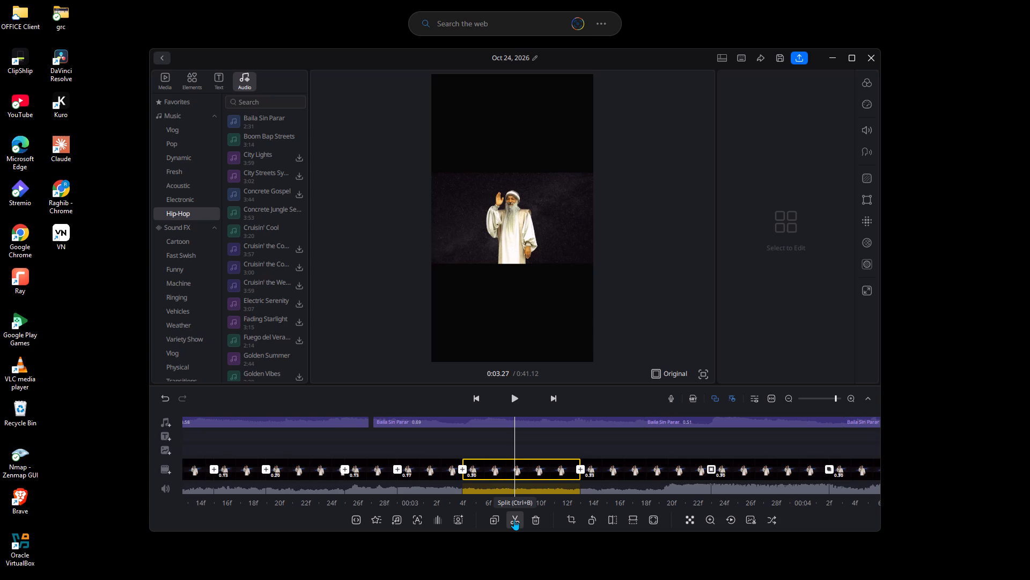
Split the following 0.33-second video clip at 0:03.57.
key(Right)
key(Right)
key(Right)
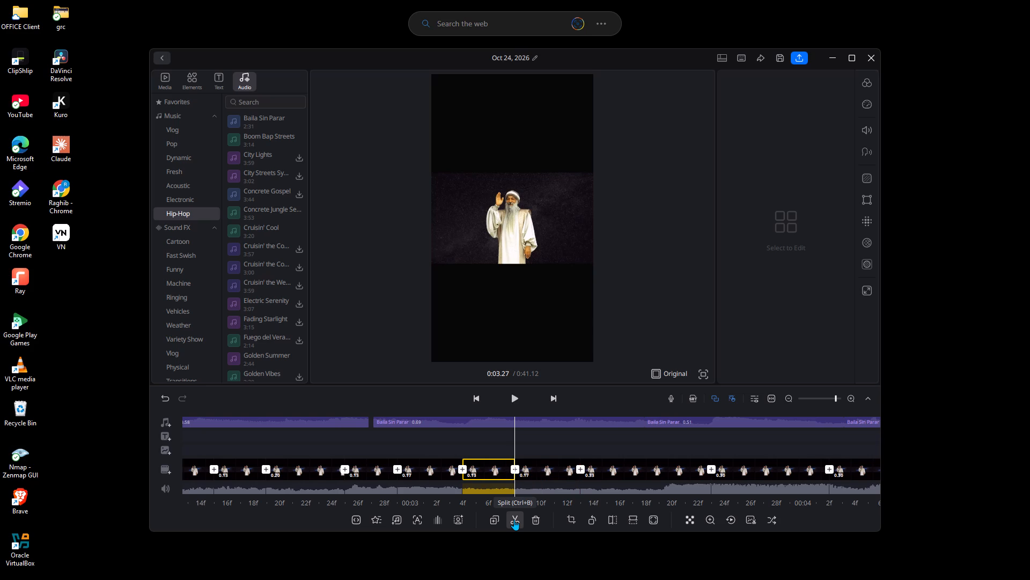
key(Right)
key(Right)
key(Right)
key(Right)
key(Right)
key(Right)
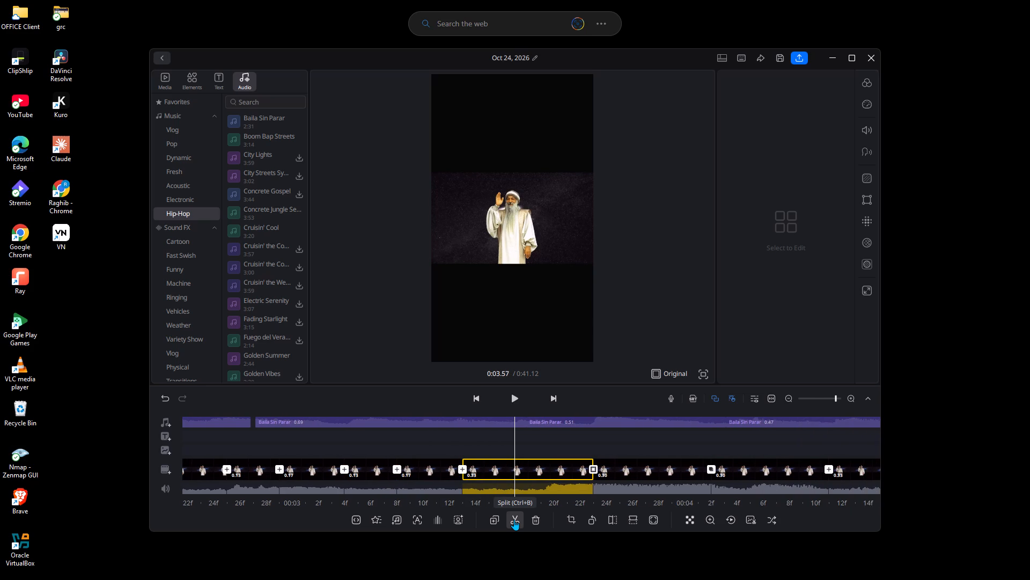
click(514, 519)
Split the 0.30-second video clip spanning the four-second mark at 0:03.90.
key(Right)
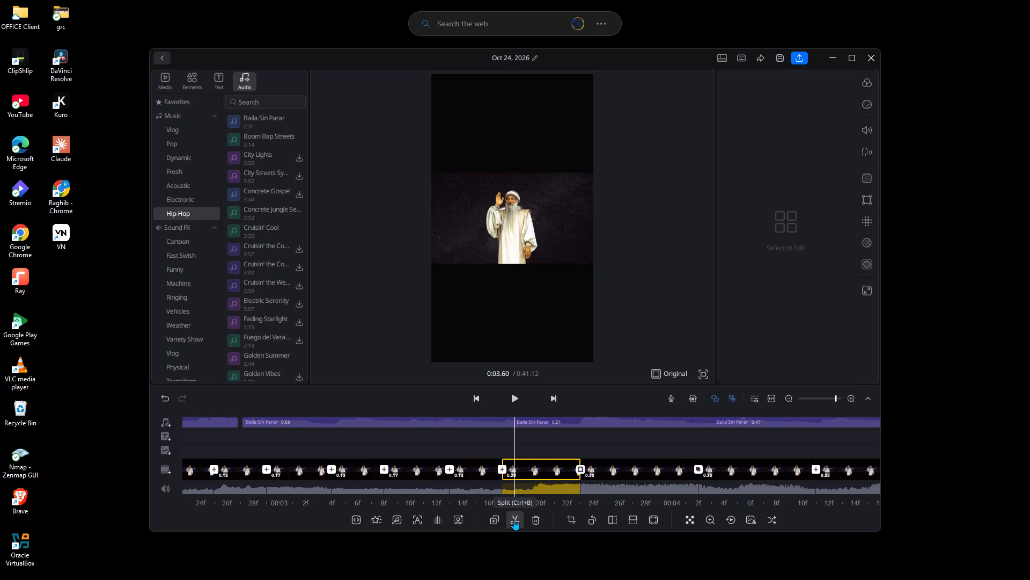
key(Right)
key(Right)
key(Right)
key(Right)
key(Right)
key(Right)
key(Right)
key(Right)
key(Right)
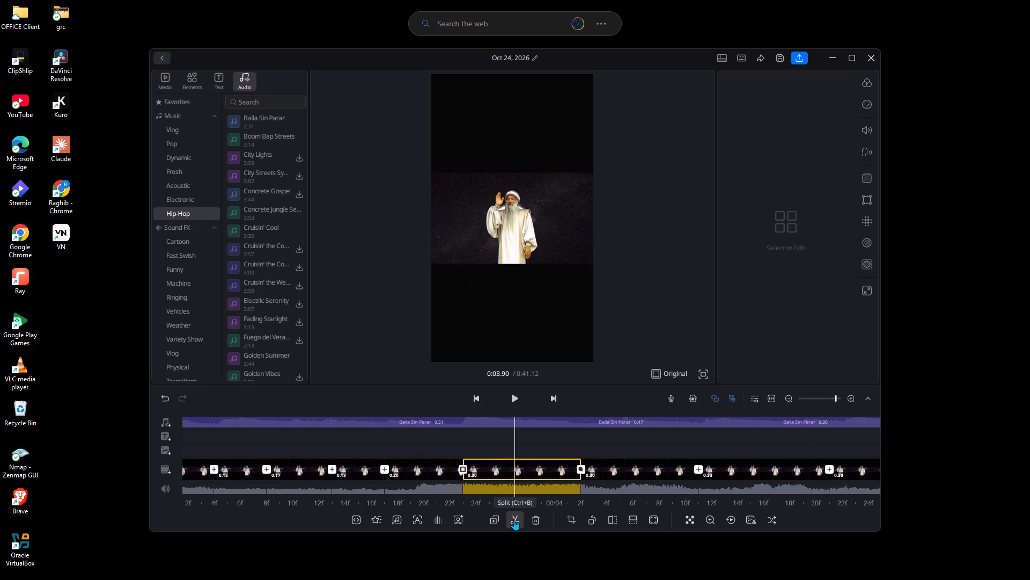
click(514, 519)
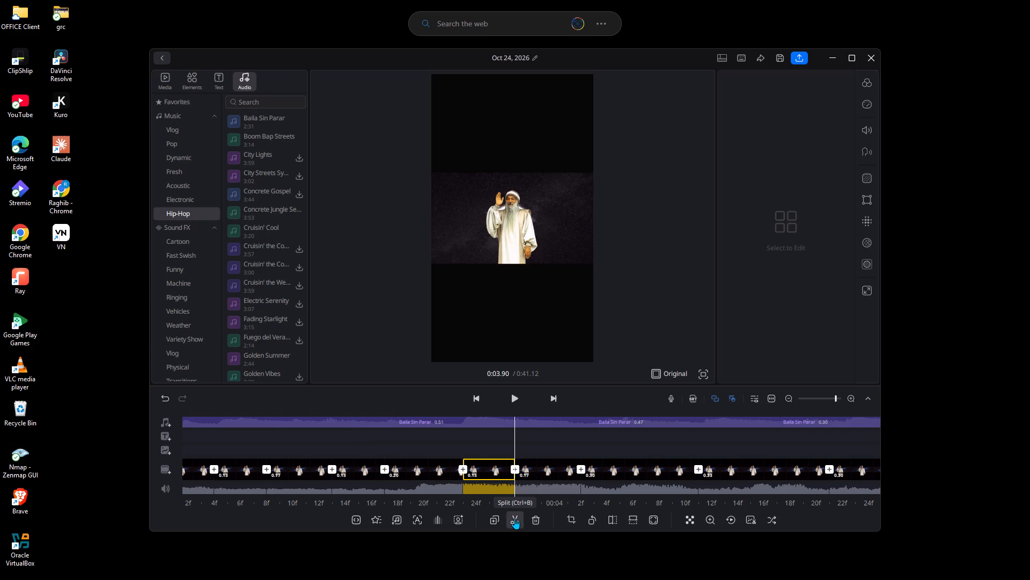
Split the next 0.30-second video clip, just after the four-second mark, at 0:04.20.
key(Right)
key(Right)
key(Right)
key(Right)
key(Right)
key(Right)
key(Right)
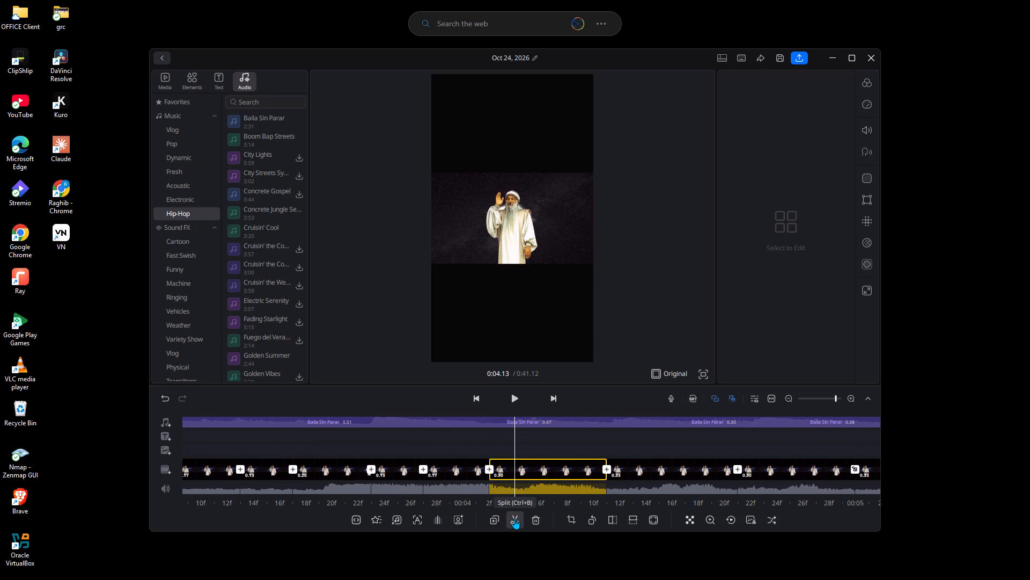
key(Right)
key(Right)
click(514, 518)
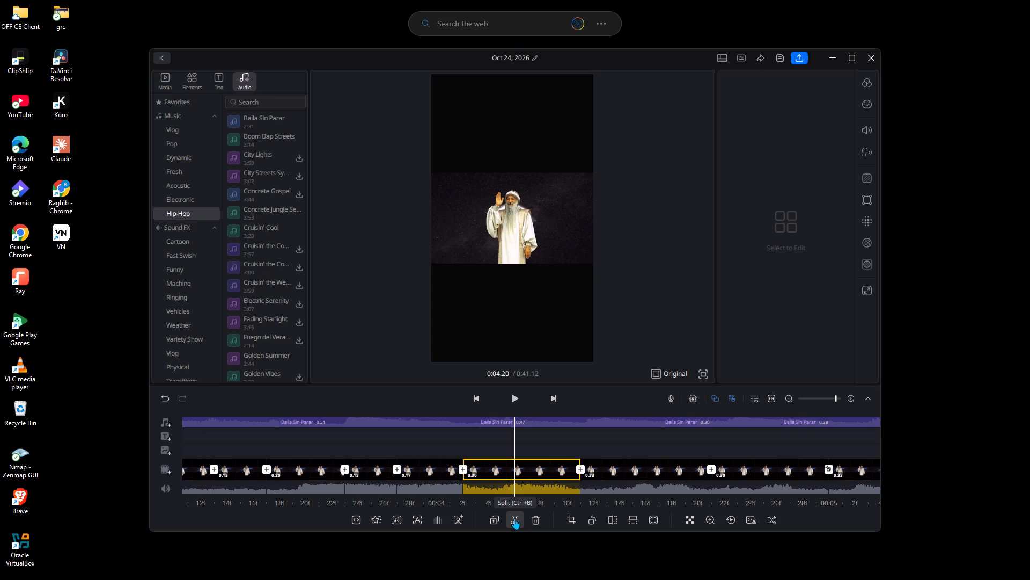
Split the following 0.33-second video clip at 0:04.50.
key(Right)
key(Right)
key(Right)
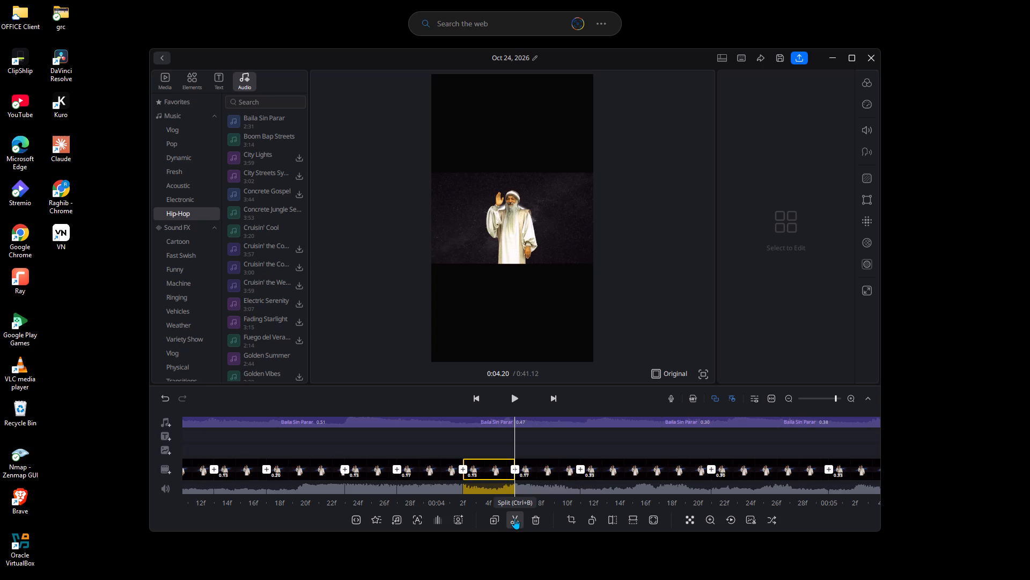
key(Right)
key(Right)
key(Right)
key(Right)
key(Right)
key(Right)
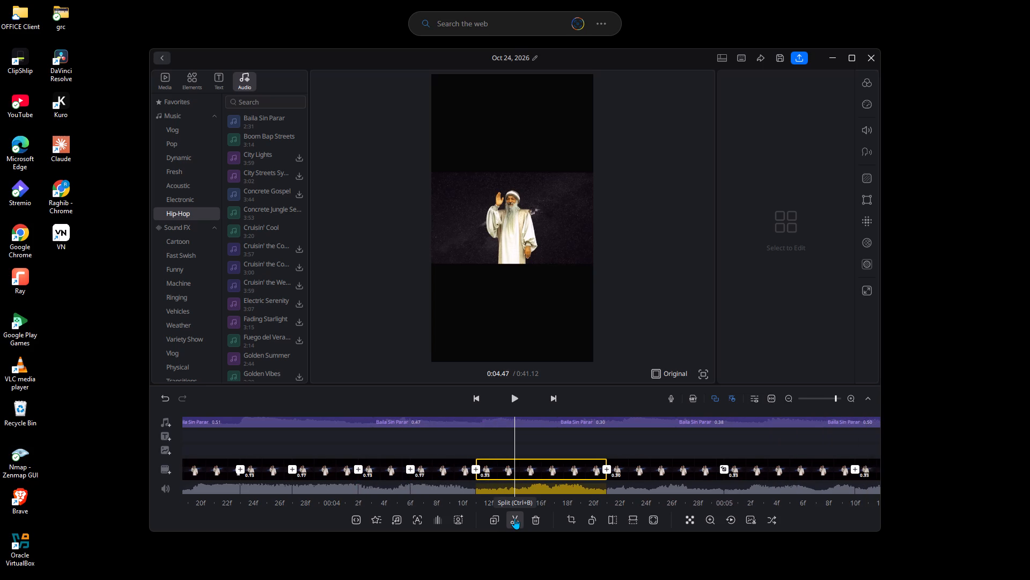
click(514, 518)
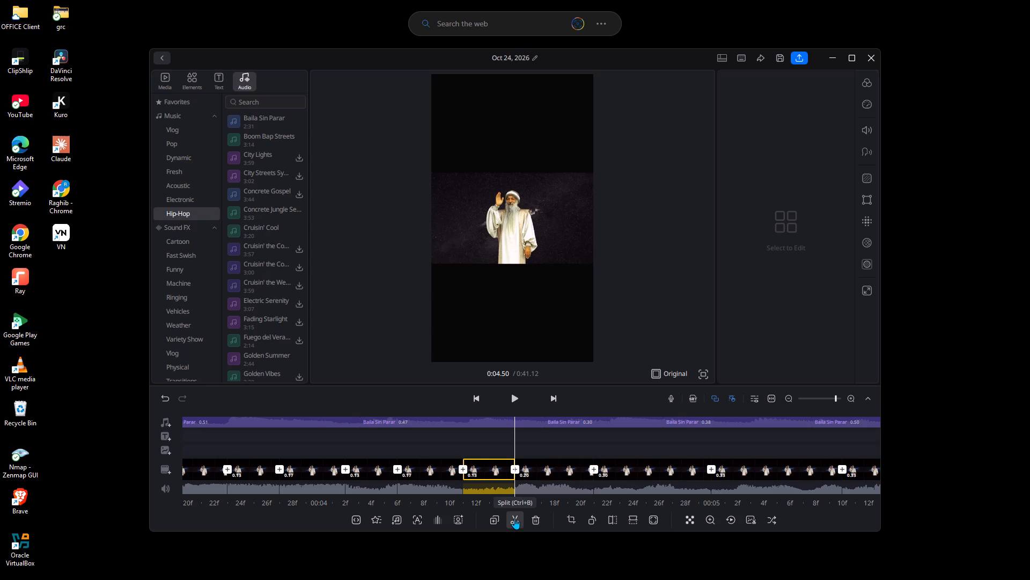
Split the 0.30-second video clip that ends at the five-second mark at 0:04.87.
key(Right)
key(Right)
key(Right)
key(Right)
key(Right)
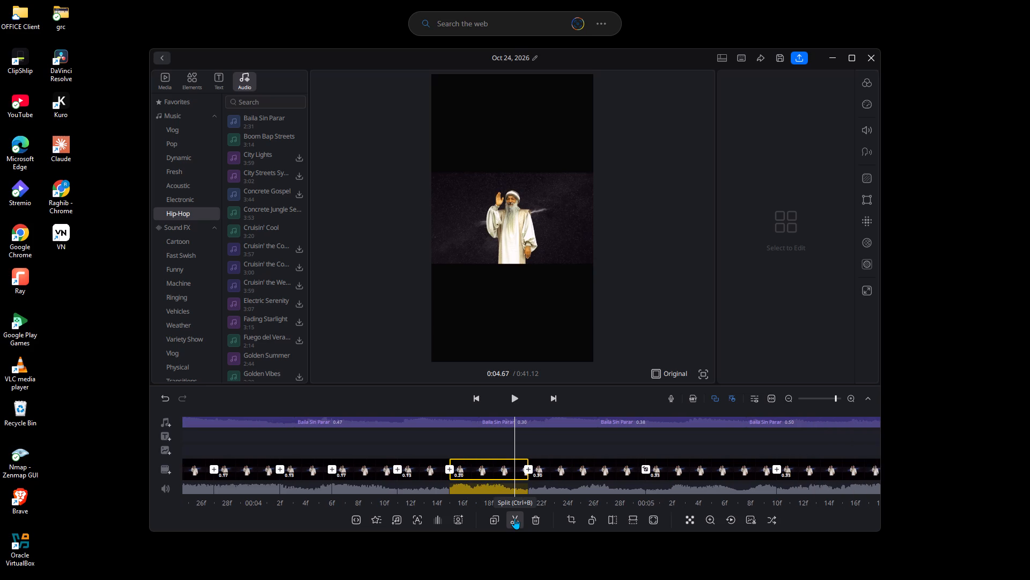
key(Right)
key(Right)
key(Right)
key(Right)
key(Right)
key(Right)
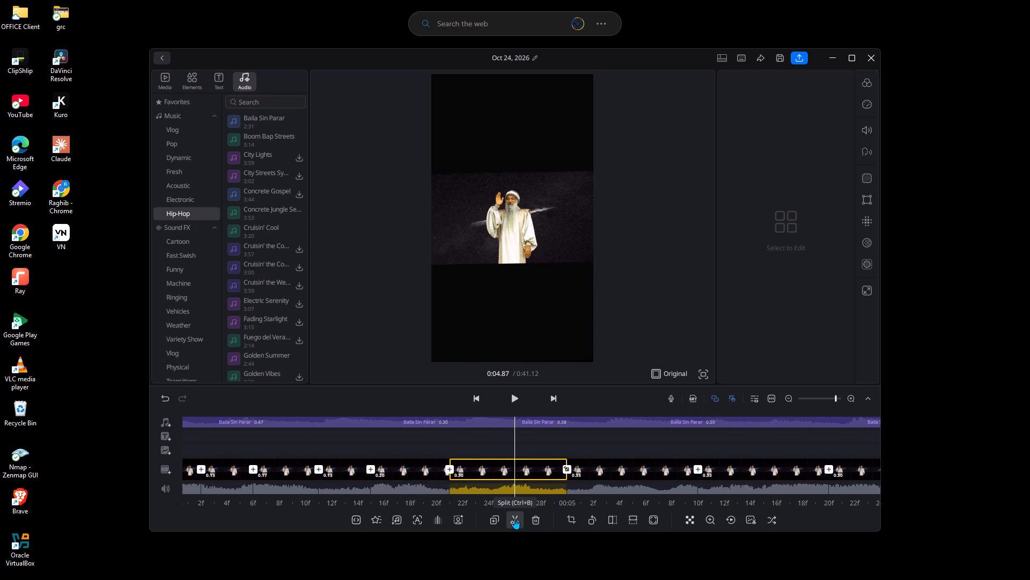
click(514, 518)
Split the 0.33-second video clip that starts at the five-second mark at its midpoint, 0:05.17.
key(Right)
key(Right)
key(Right)
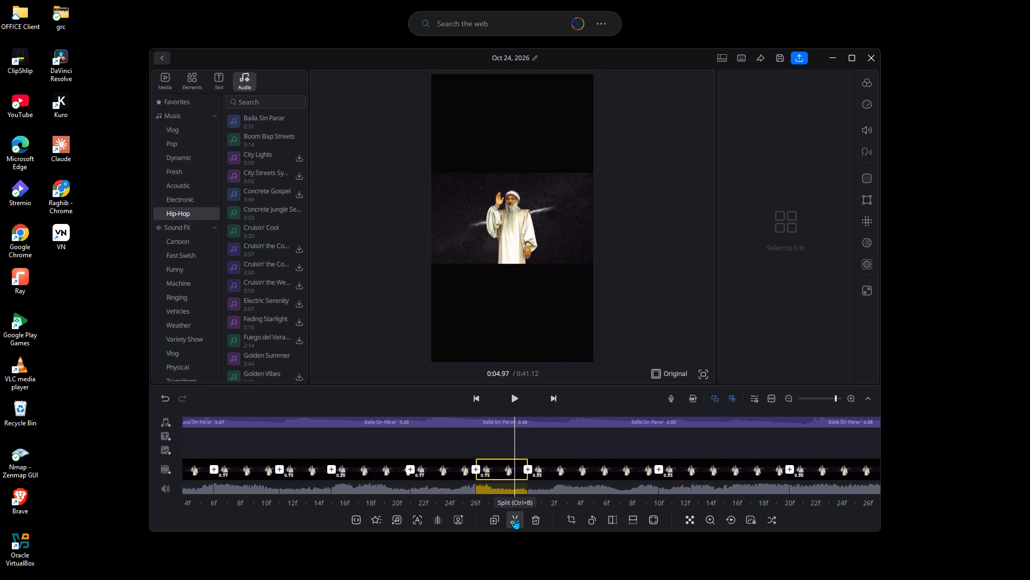
key(Right)
key(Right)
key(Right)
key(Right)
key(Right)
key(Right)
click(514, 518)
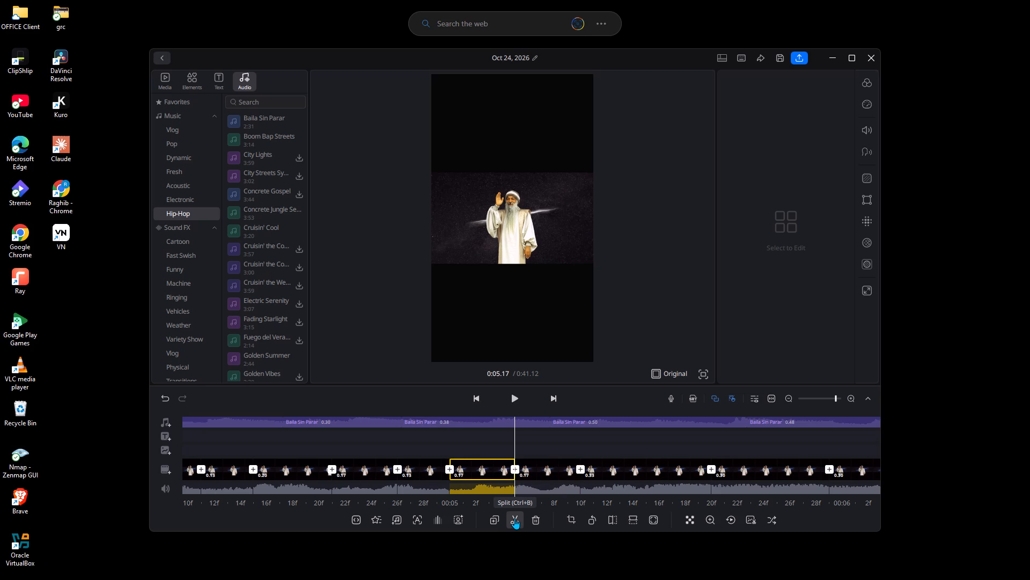
Split the next 0.33-second video clip at its midpoint, 0:05.50.
key(Right)
key(Right)
key(Right)
key(Right)
key(Right)
key(Right)
key(Right)
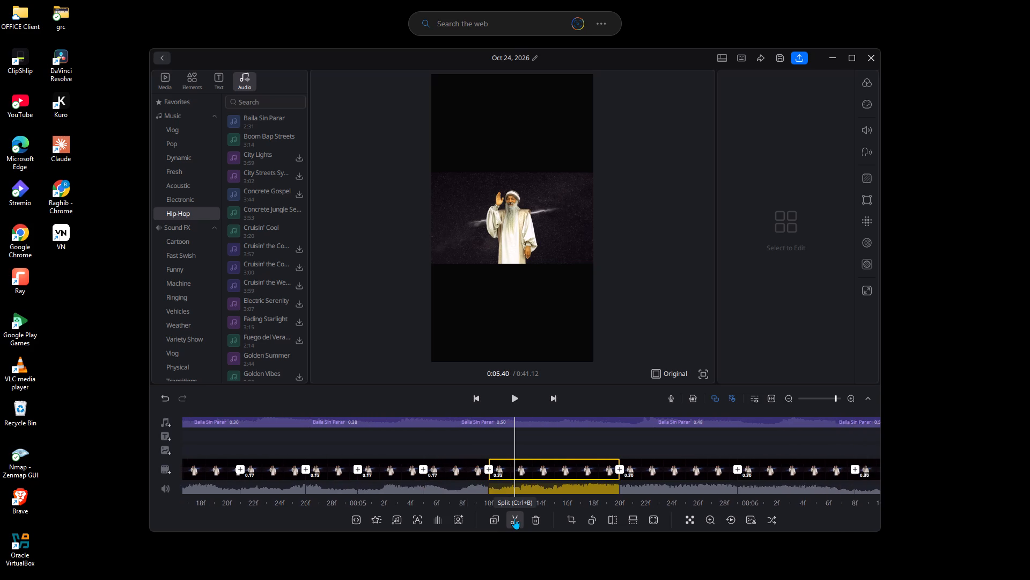
key(Right)
key(Right)
key(Right)
click(514, 518)
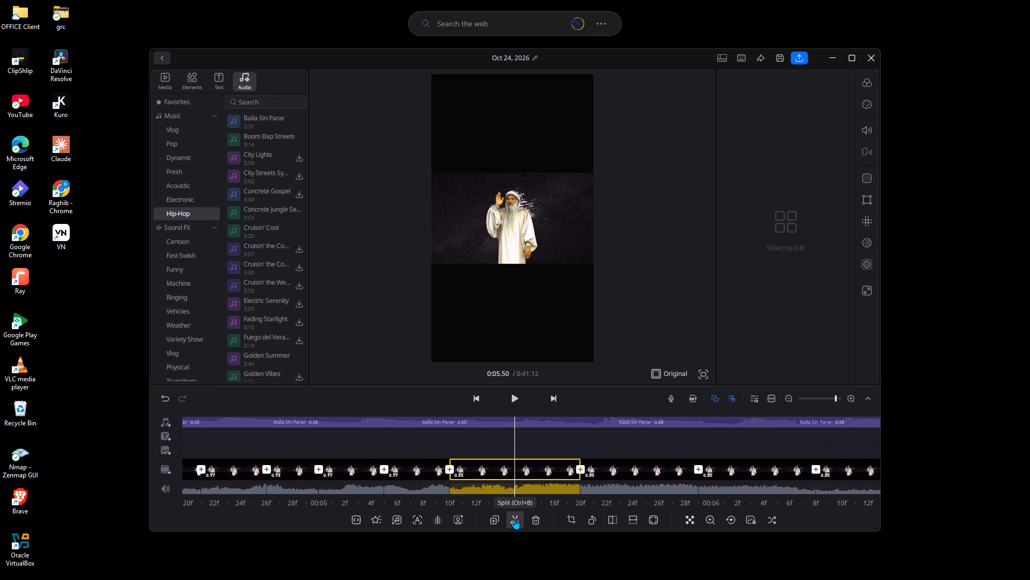
Split the 0.30-second video clip just before the six-second mark at 0:05.80.
key(Right)
key(Right)
key(Right)
key(Right)
key(Right)
key(Right)
key(Right)
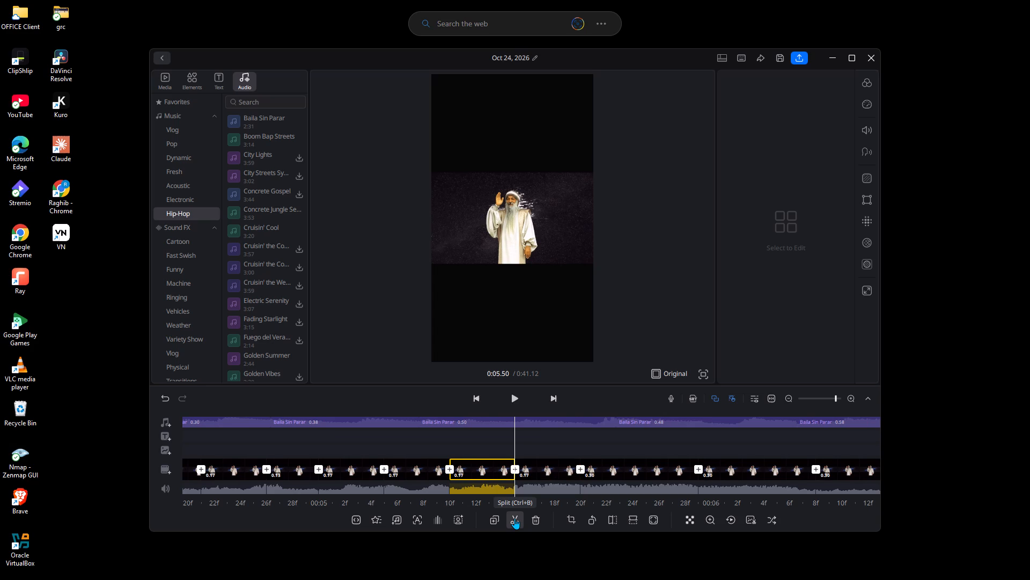
key(Right)
key(Right)
key(Right)
key(Right)
key(Right)
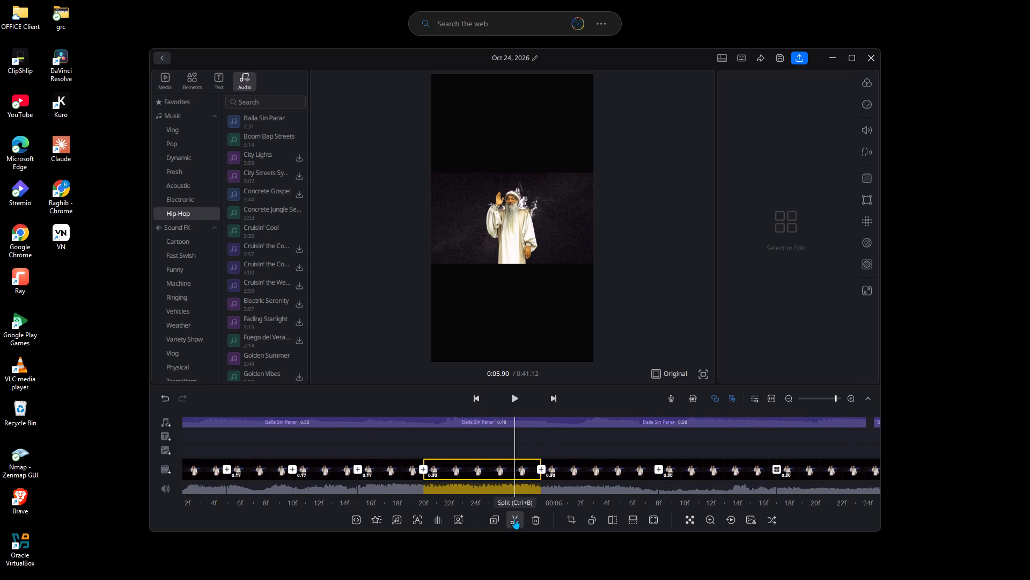
key(Left)
key(Left)
key(Left)
click(514, 518)
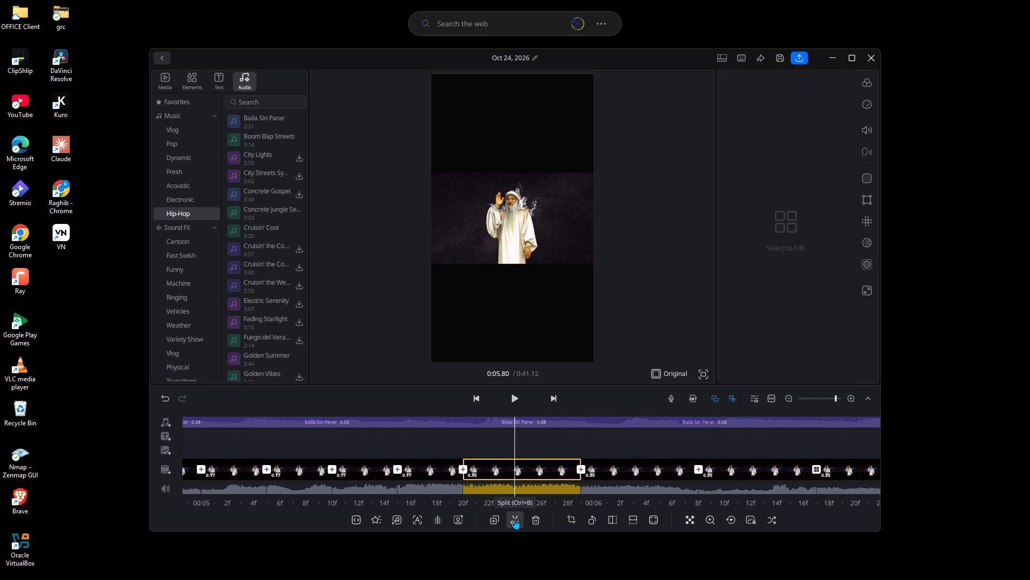
Split the 0.30-second video clip spanning the six-second mark at 0:06.10.
key(Right)
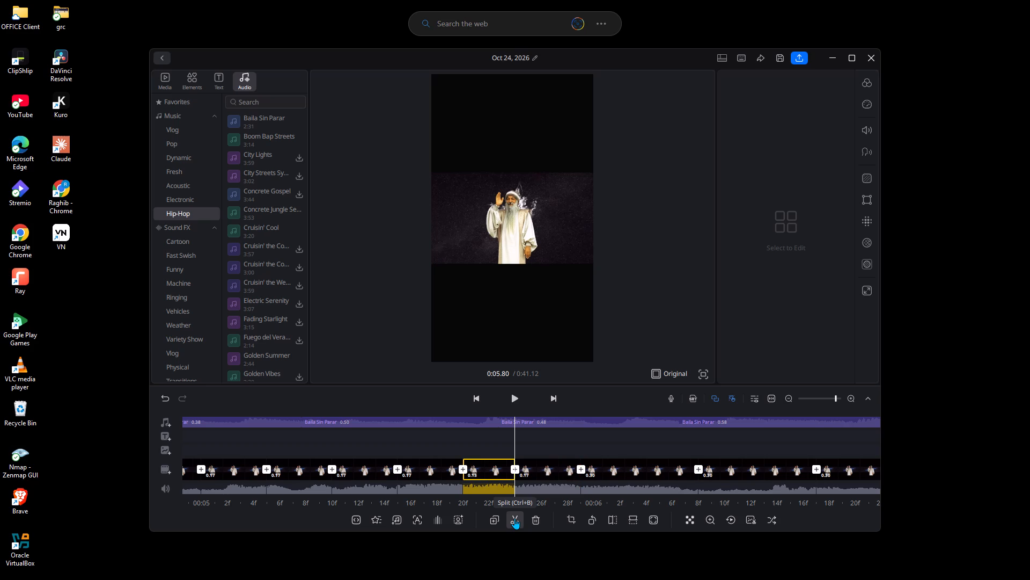
key(Right)
key(Right)
key(Right)
key(Right)
key(Right)
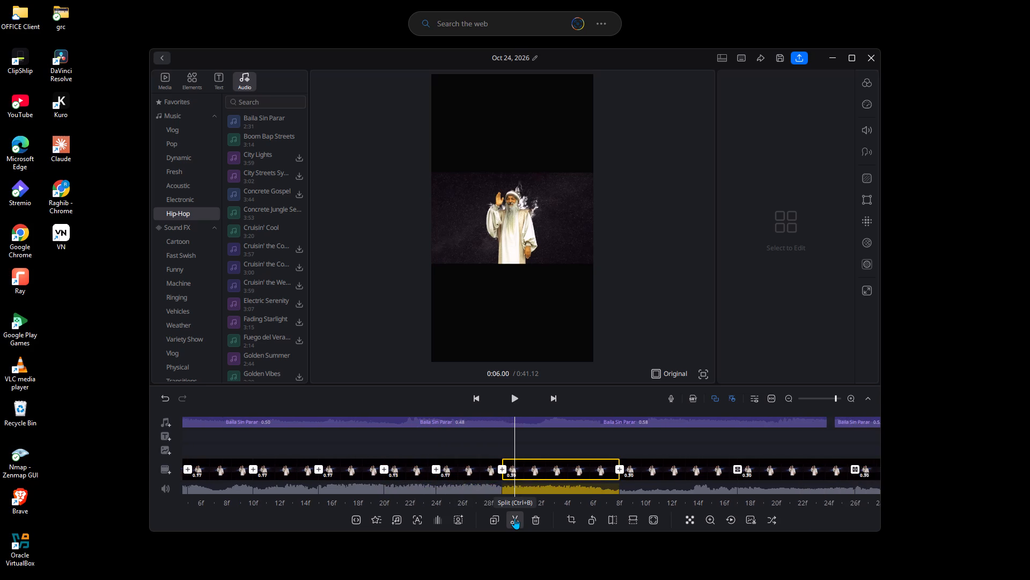
key(Right)
key(Right)
key(Right)
click(514, 518)
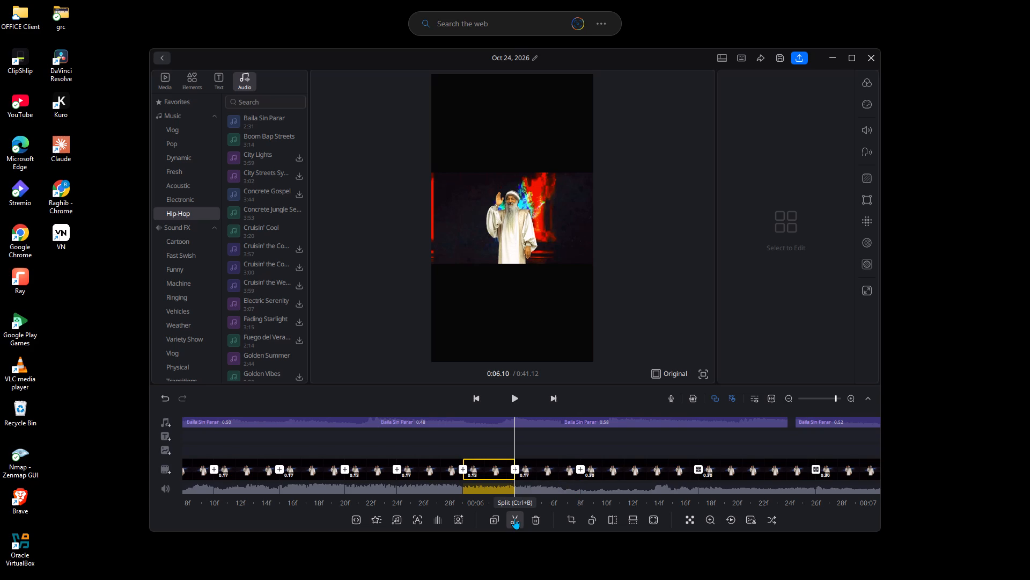
Split the following 0.30-second video clip at 0:06.40.
key(Right)
key(Right)
key(Right)
key(Right)
key(Right)
key(Right)
key(Right)
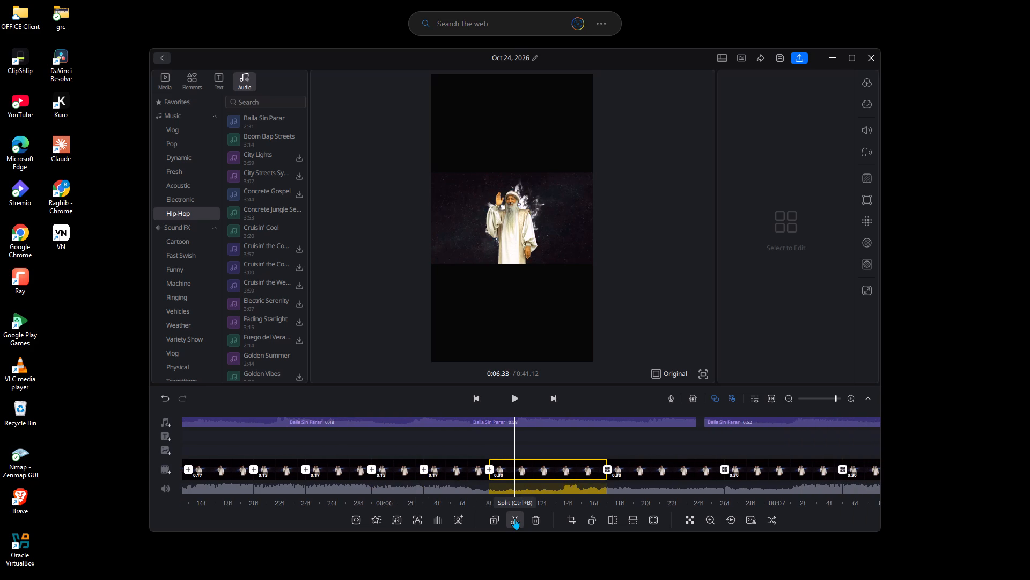
key(Right)
key(Right)
key(Right)
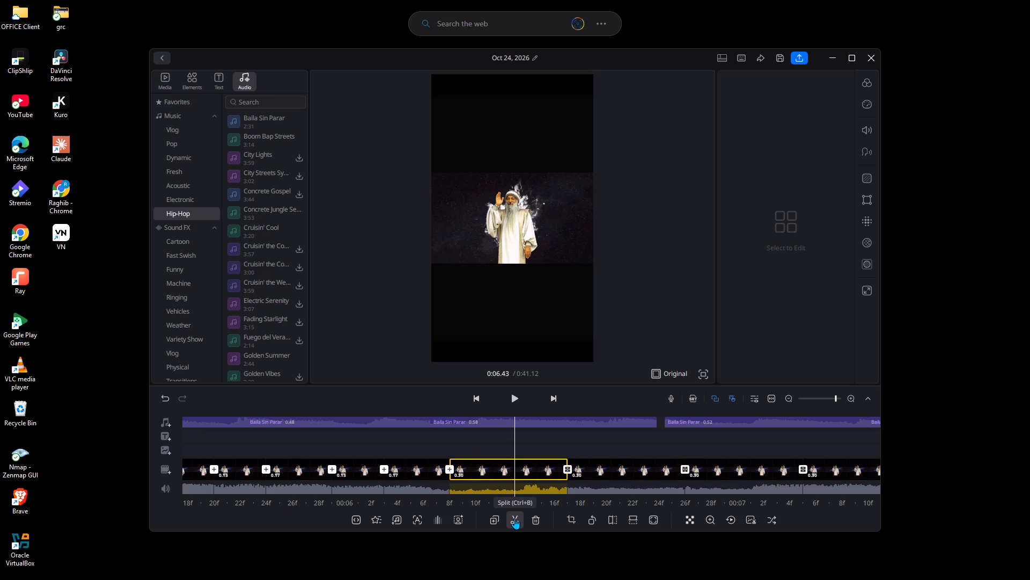
key(Right)
key(Right)
key(Left)
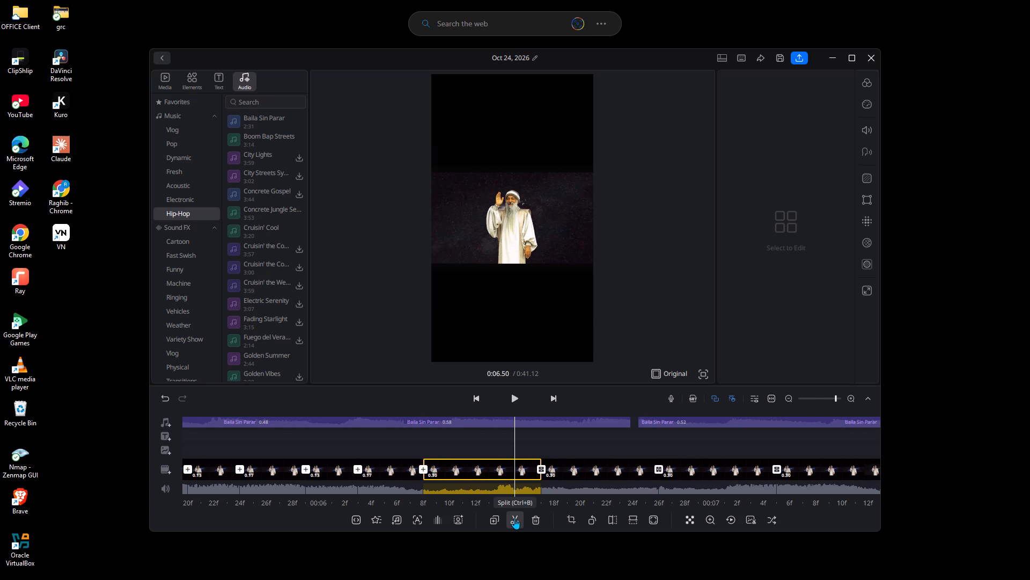
key(Left)
key(Left)
click(514, 518)
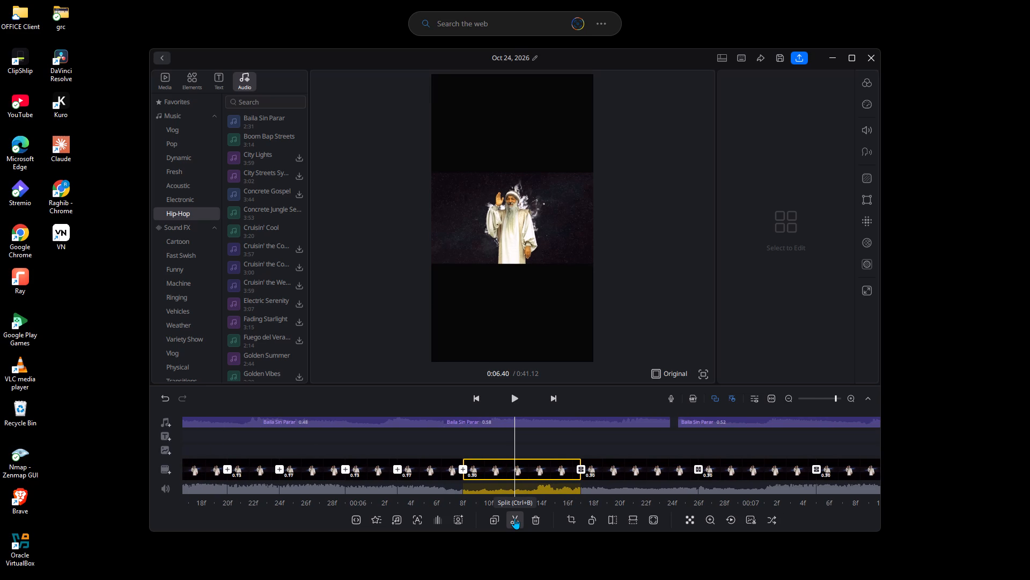
Split the next 0.30-second video clip just past its midpoint, at 0:06.73.
key(Right)
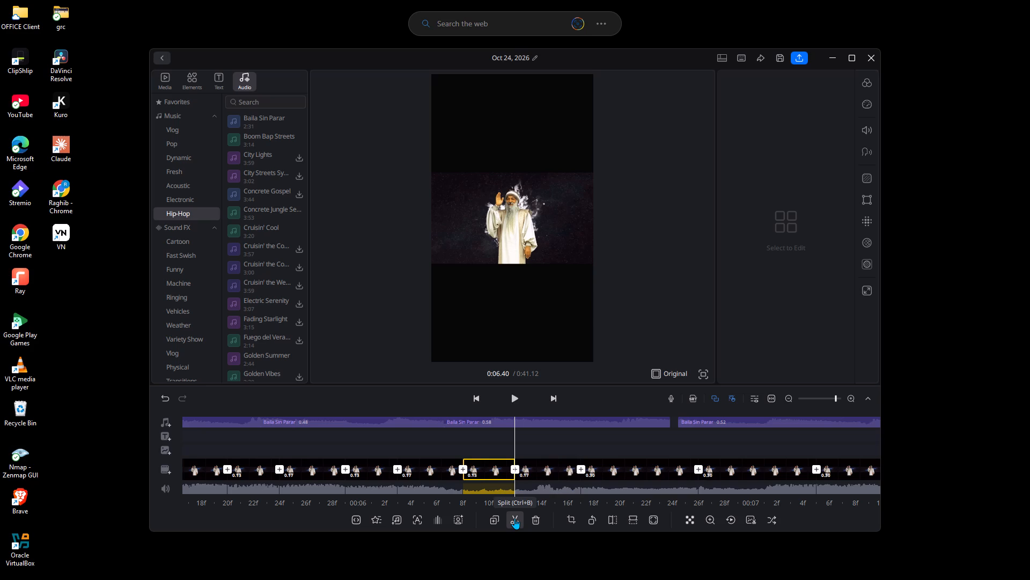
key(Right)
key(Right)
key(Right)
key(Right)
key(Right)
key(Right)
key(Right)
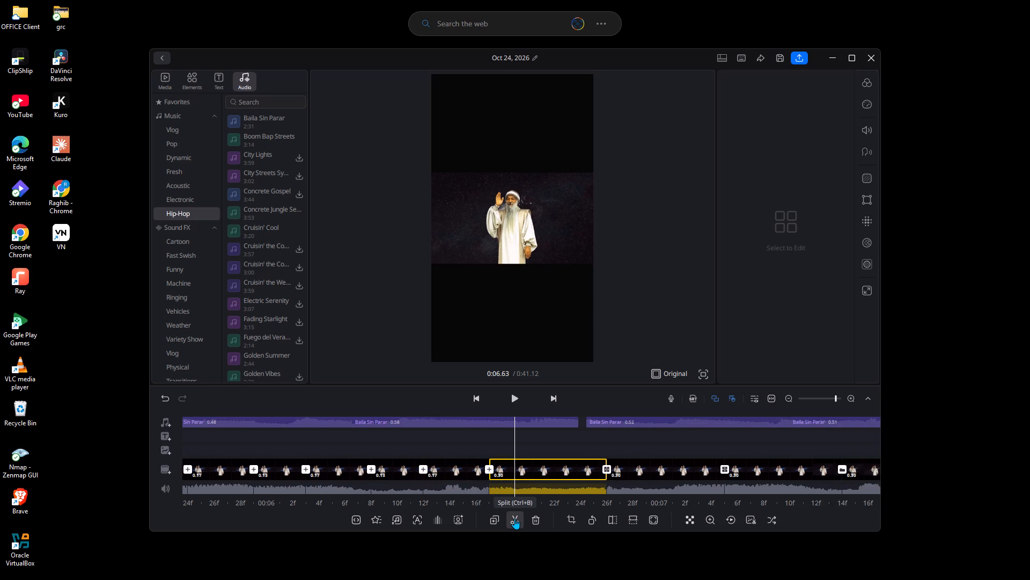
key(Right)
key(Right)
click(514, 518)
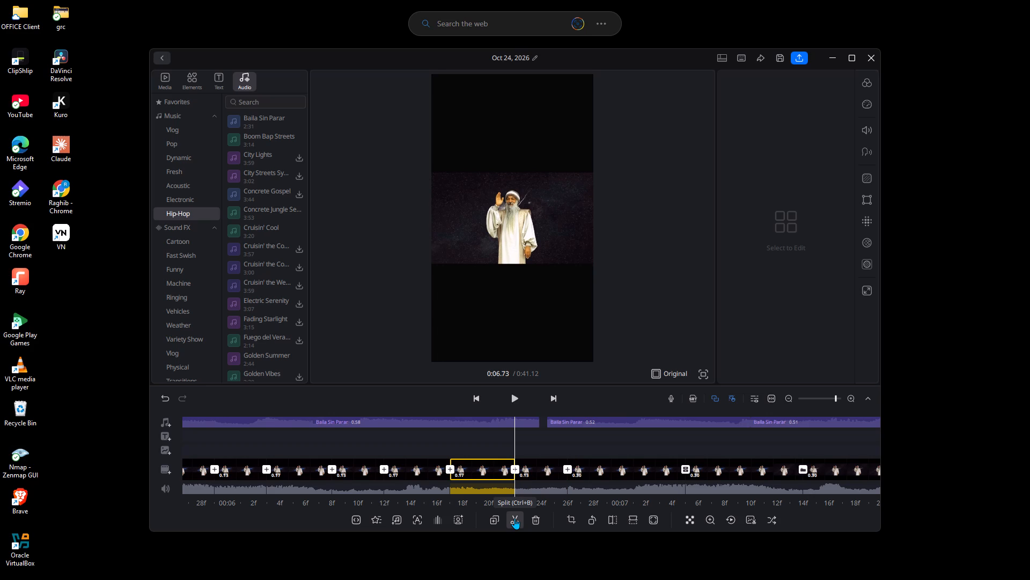
Split the 0.30-second video clip spanning the seven-second mark at 0:07.03.
key(Right)
key(Right)
key(Right)
key(Right)
key(Right)
key(Right)
key(Right)
key(Right)
key(Right)
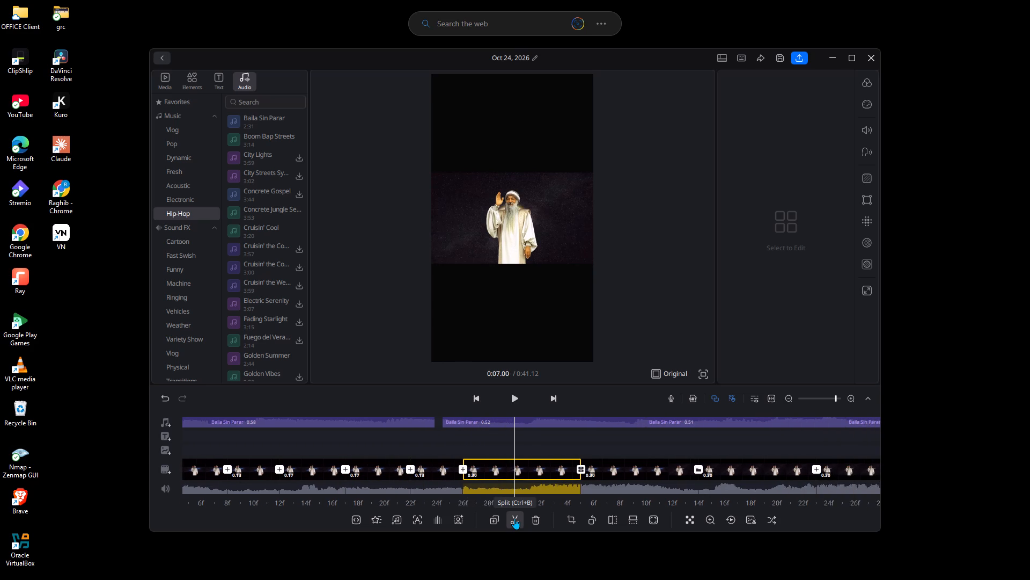
click(514, 518)
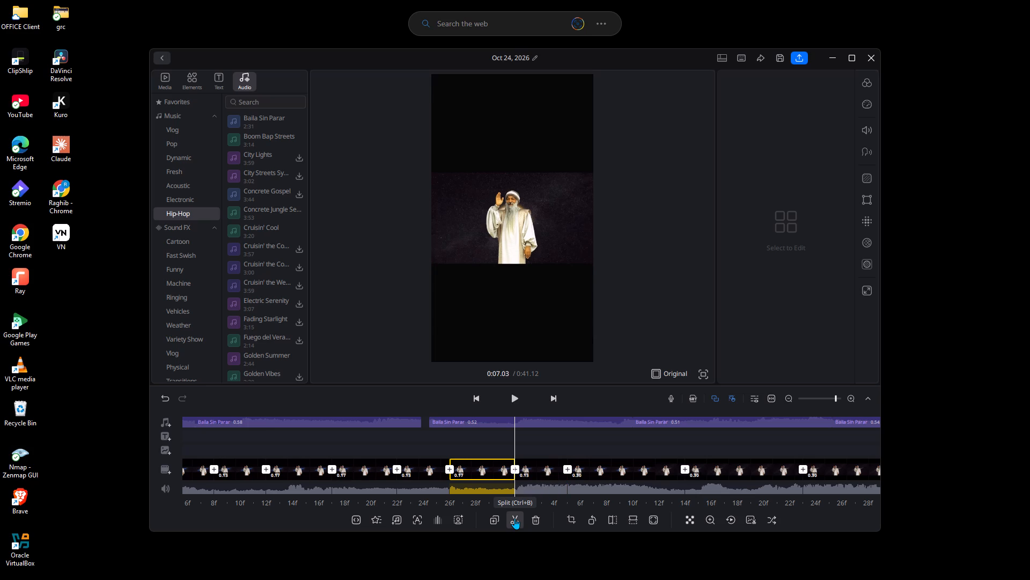
Split the following 0.30-second video clip at 0:07.33.
key(Right)
key(Right)
key(Right)
key(Right)
key(Right)
key(Right)
key(Right)
key(Right)
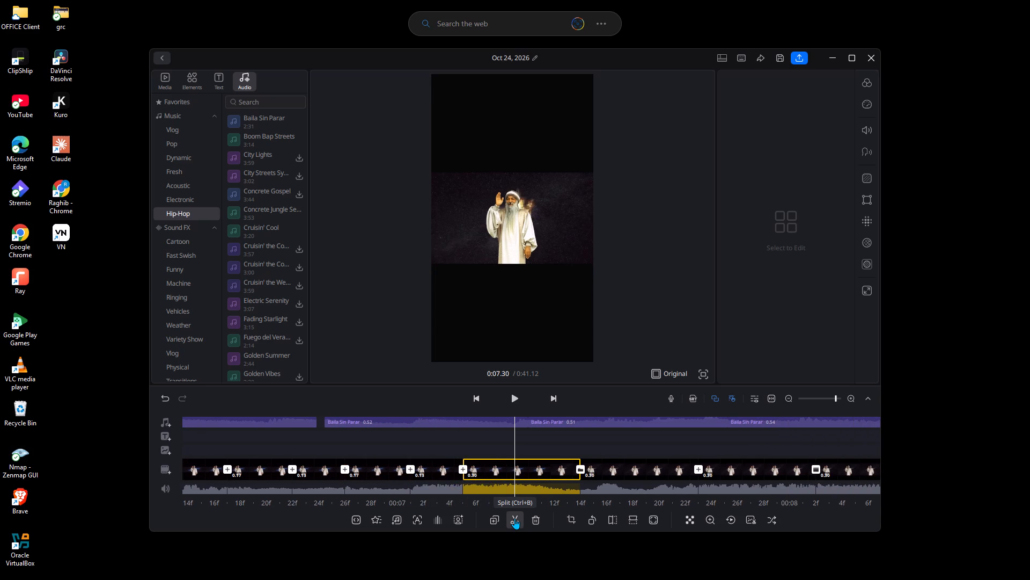
key(Right)
click(514, 518)
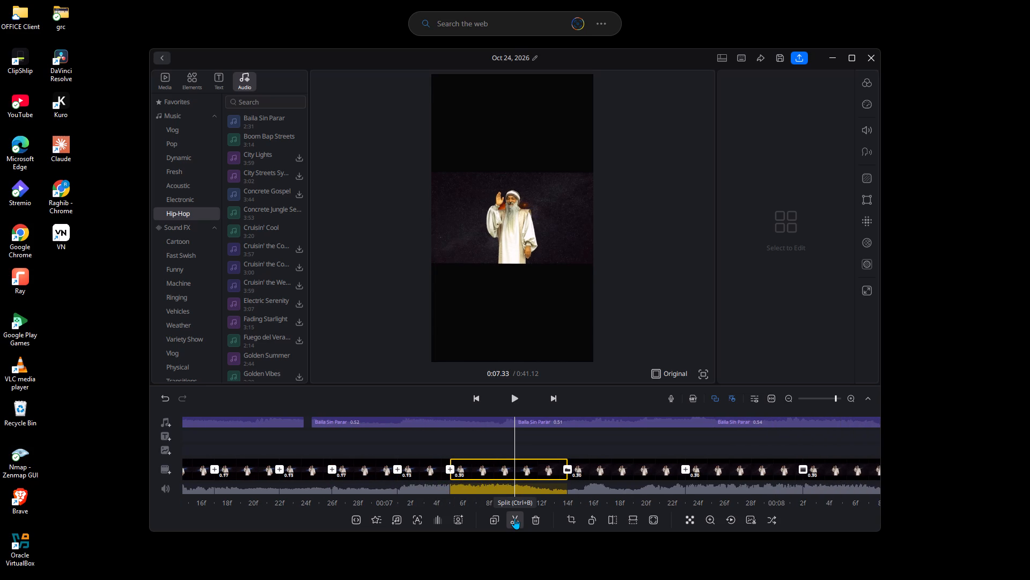
Split the next 0.30-second video clip just past its midpoint, at 0:07.63.
key(Right)
key(Right)
key(Right)
key(Right)
key(Right)
key(Right)
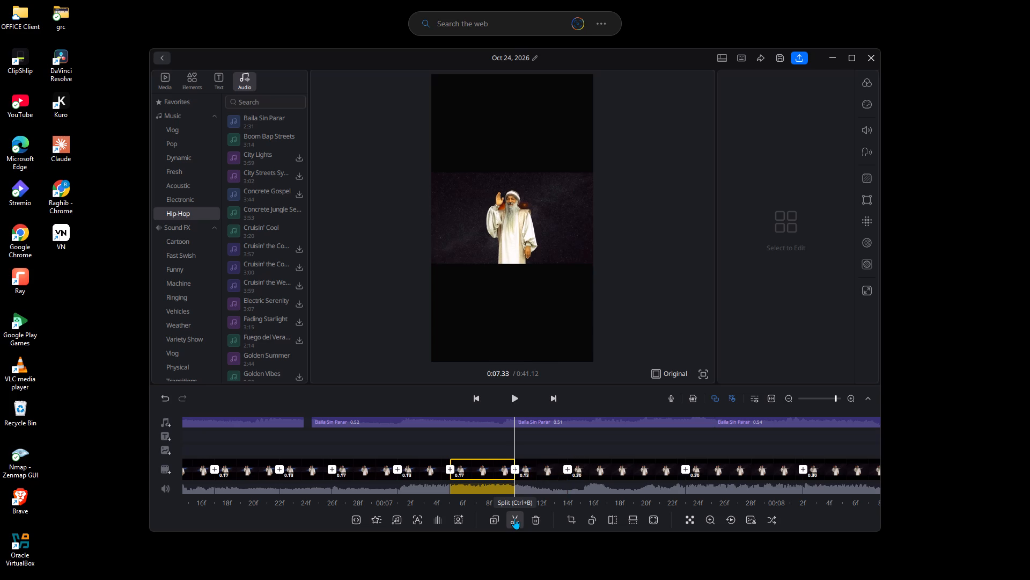
key(Right)
key(Right)
key(Right)
key(Right)
key(Right)
key(Left)
key(Left)
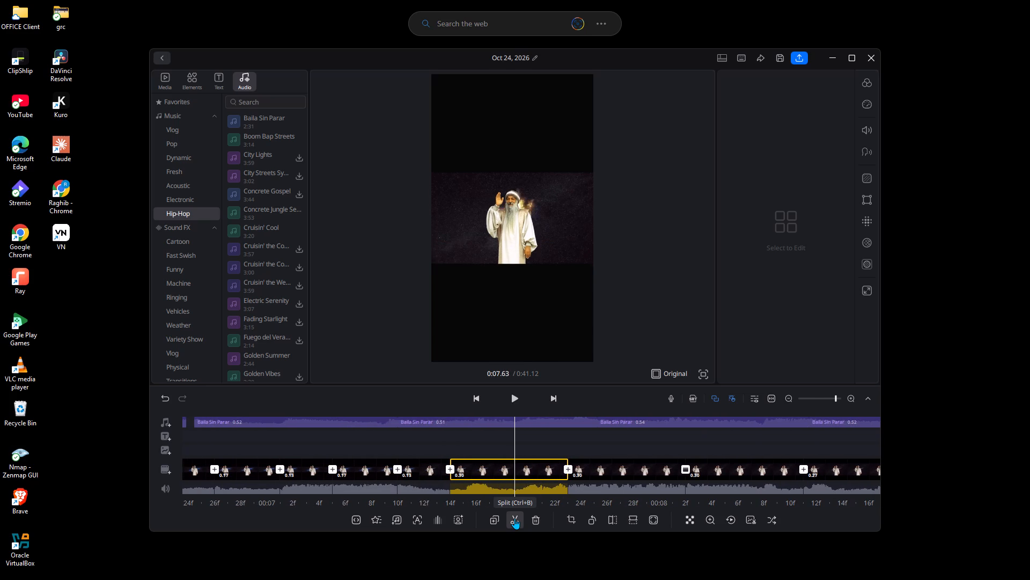
click(514, 518)
Split the 0.30-second video clip spanning the eight-second mark at 0:07.93.
key(Right)
key(Right)
key(Right)
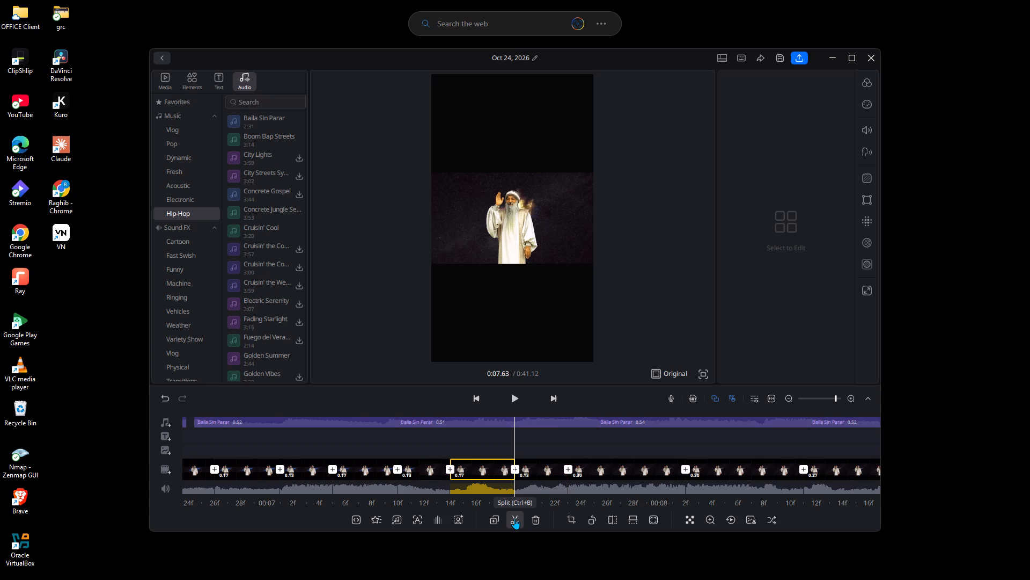
key(Right)
key(Right)
key(Right)
key(Right)
key(Right)
key(Right)
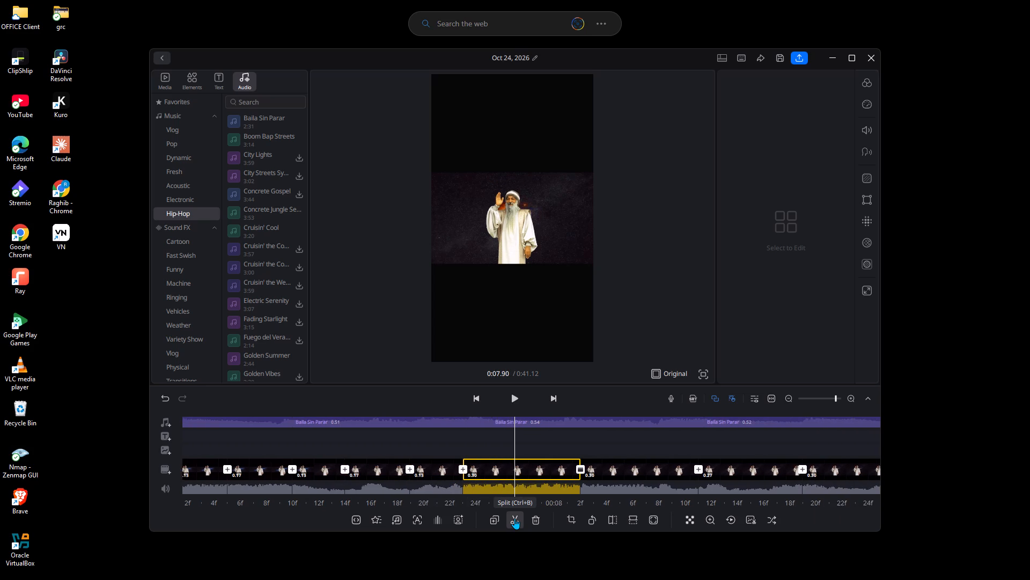
click(514, 518)
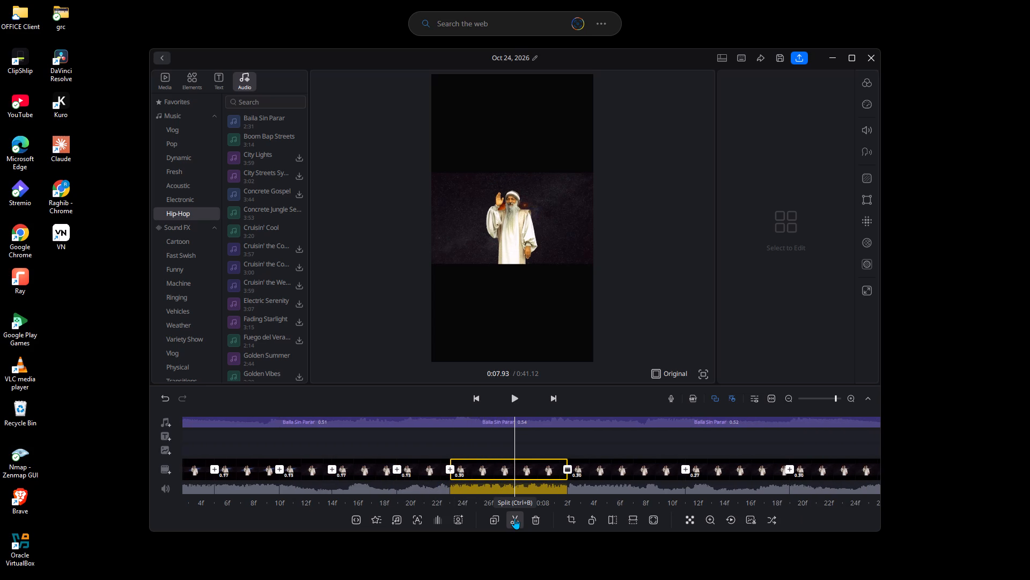
Split the 0.30-second video clip just after the eight-second mark at 0:08.23.
key(Right)
key(Right)
key(Right)
key(Right)
key(Right)
key(Right)
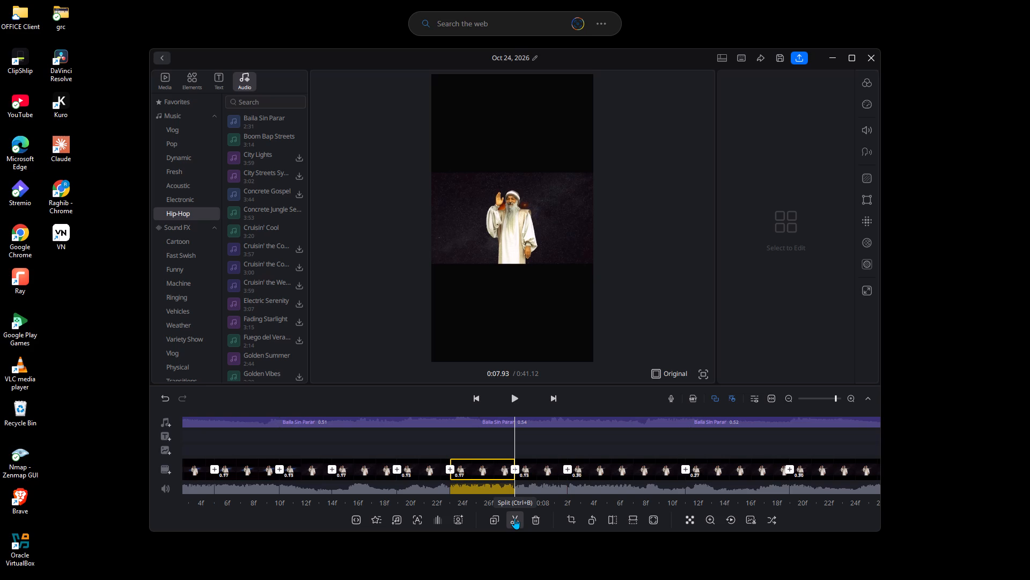
key(Right)
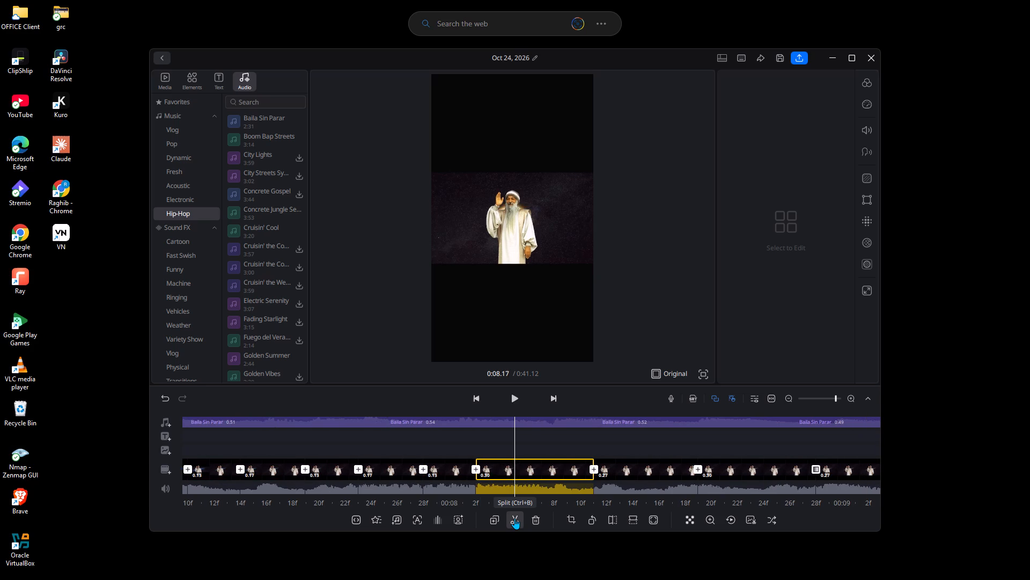
key(Right)
key(Right)
click(514, 518)
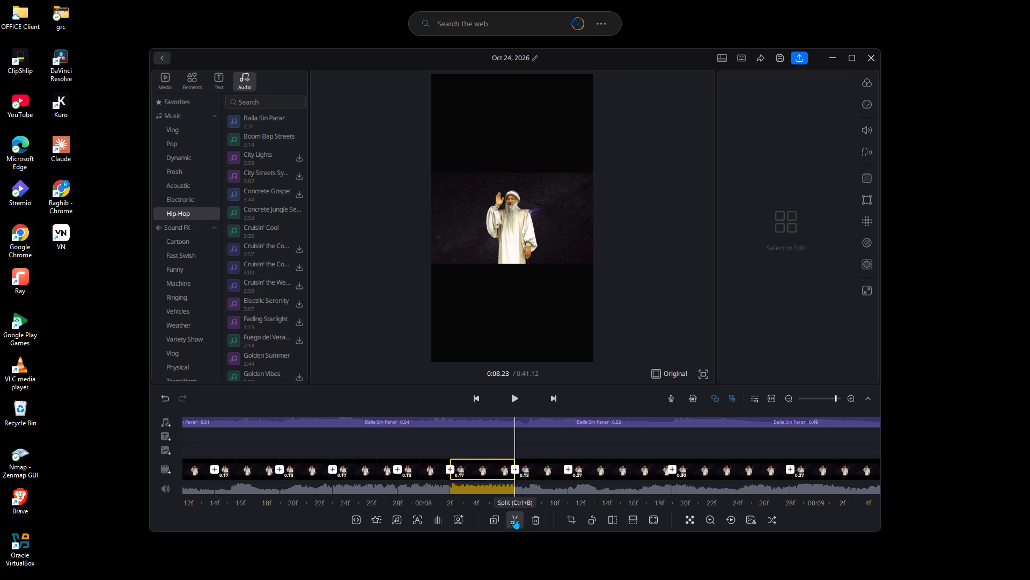
Split the following 0.27-second video clip at its midpoint, 0:08.50.
key(Right)
key(Right)
key(Right)
key(Right)
key(Right)
key(Right)
key(Right)
key(Right)
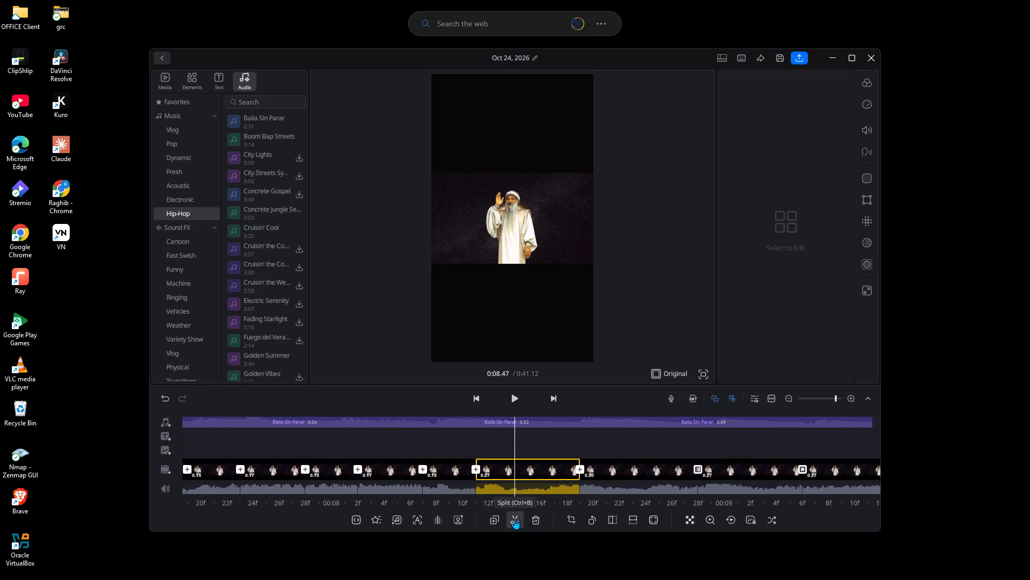
click(514, 518)
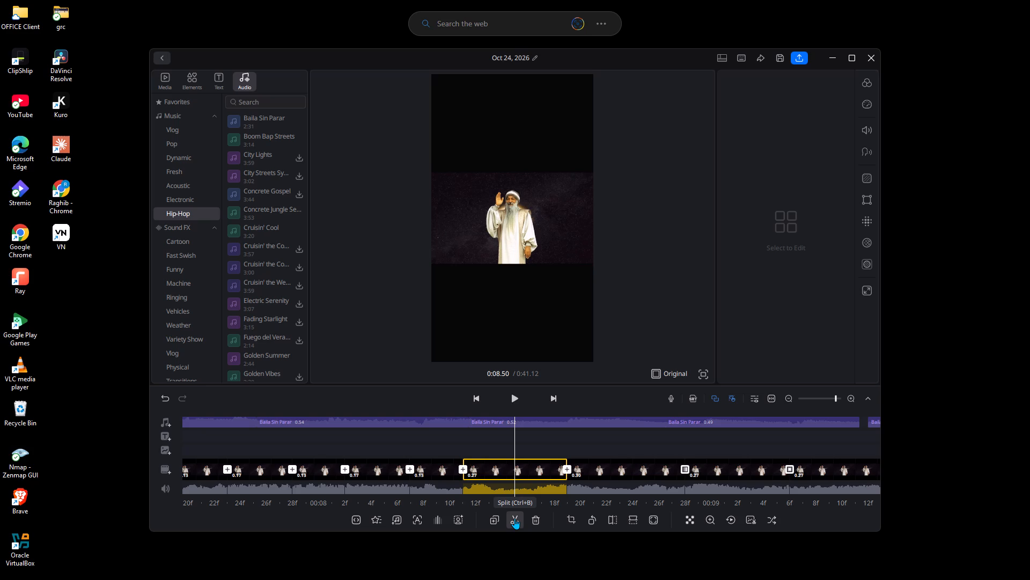
Split the 0.30-second video clip just before the nine-second mark at 0:08.80.
key(Right)
key(Right)
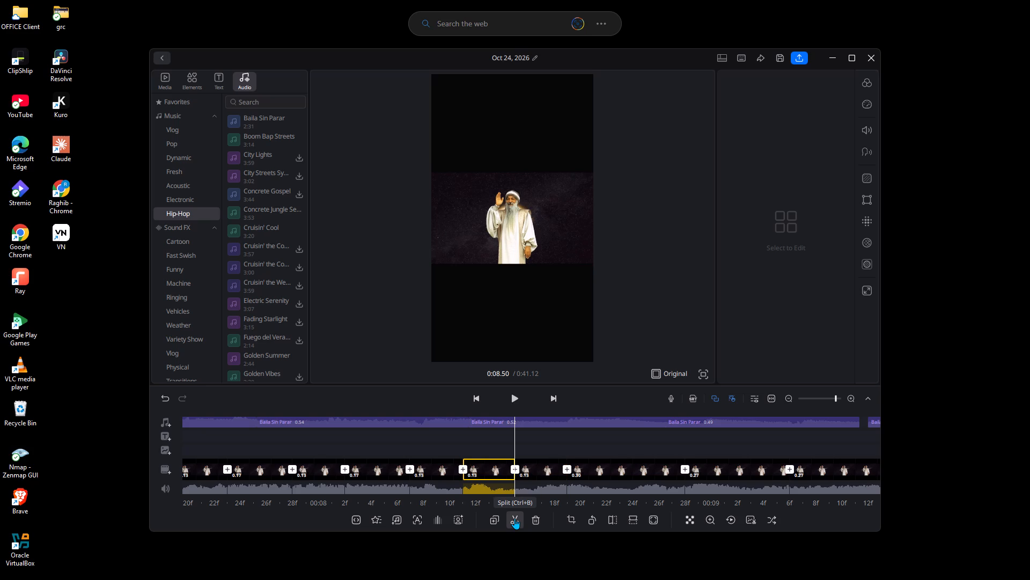
key(Right)
key(Right)
key(Right)
key(Right)
key(Right)
key(Right)
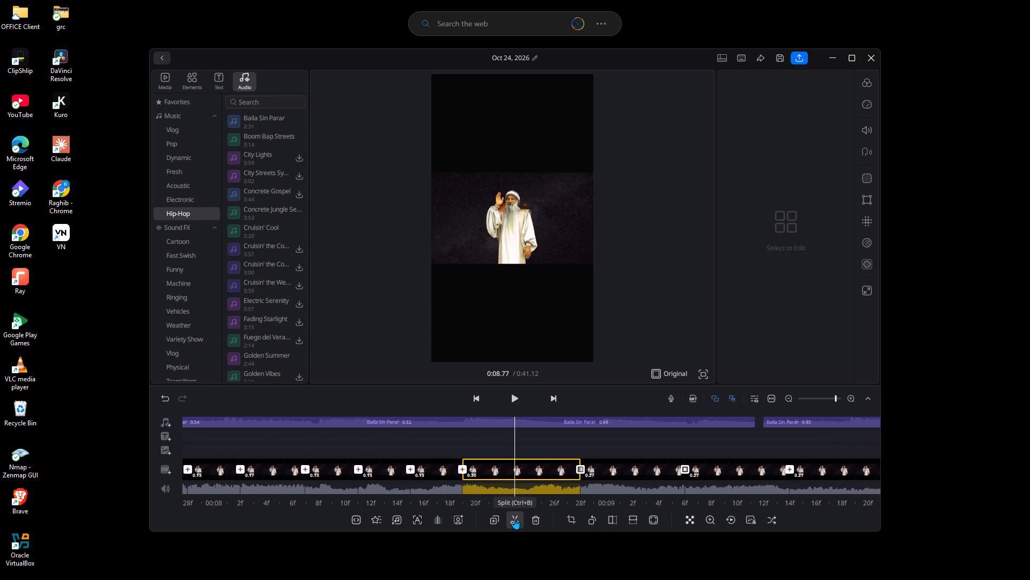
key(Right)
click(514, 518)
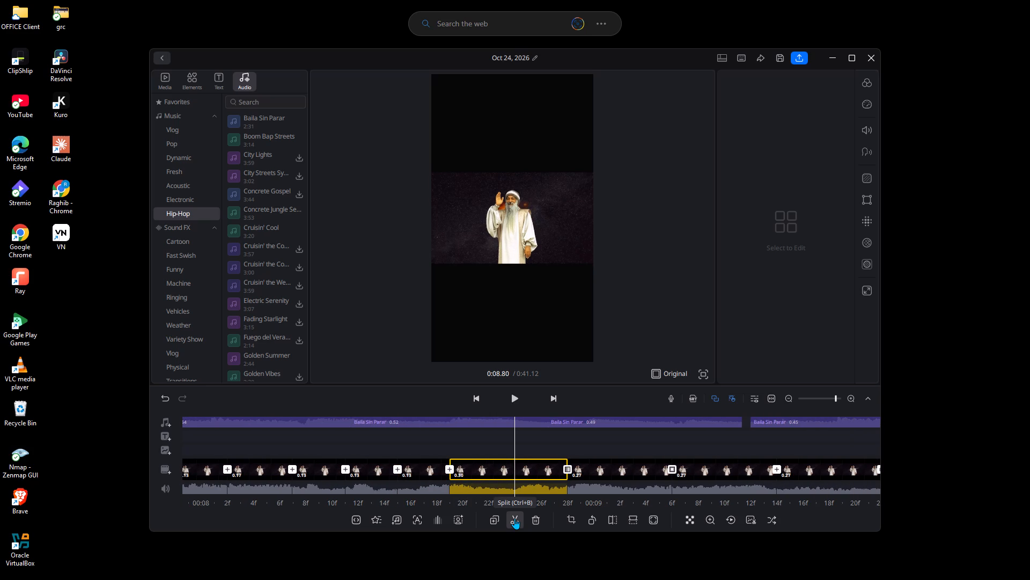
Split the 0.27-second video clip spanning the nine-second mark at its midpoint, 0:09.07.
key(Right)
key(Right)
key(Right)
key(Right)
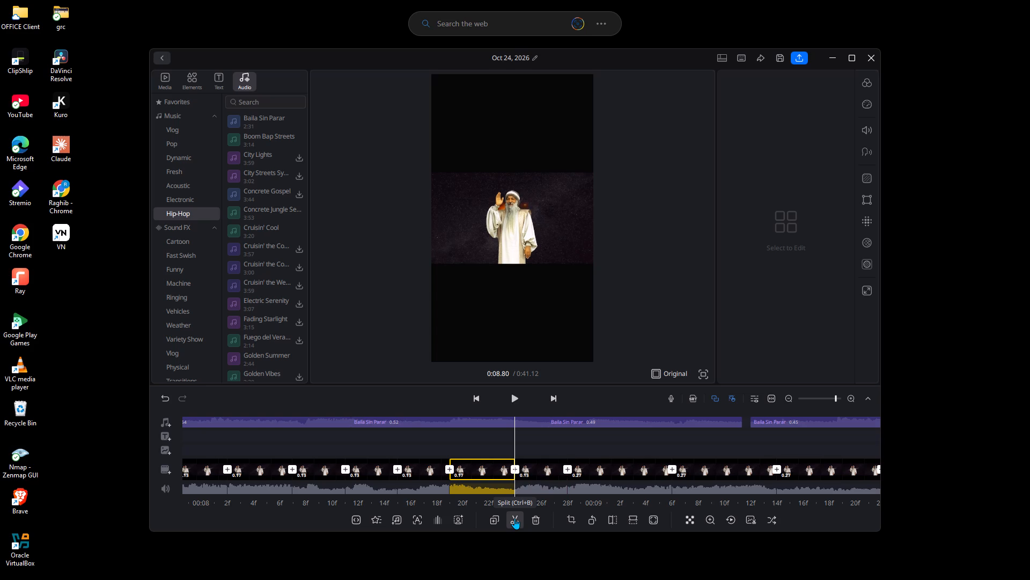
key(Right)
key(Right)
key(Right)
key(Right)
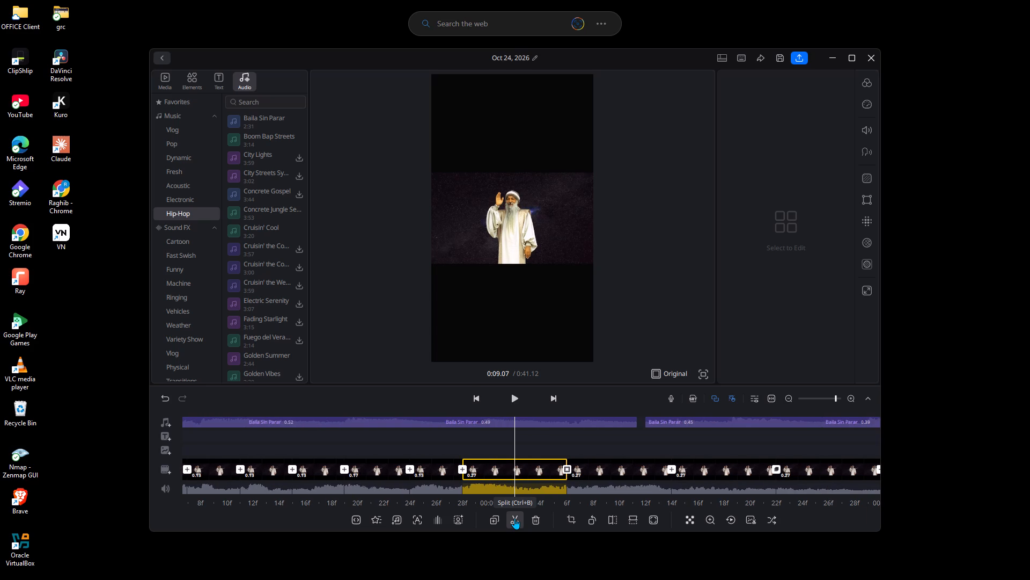
click(514, 518)
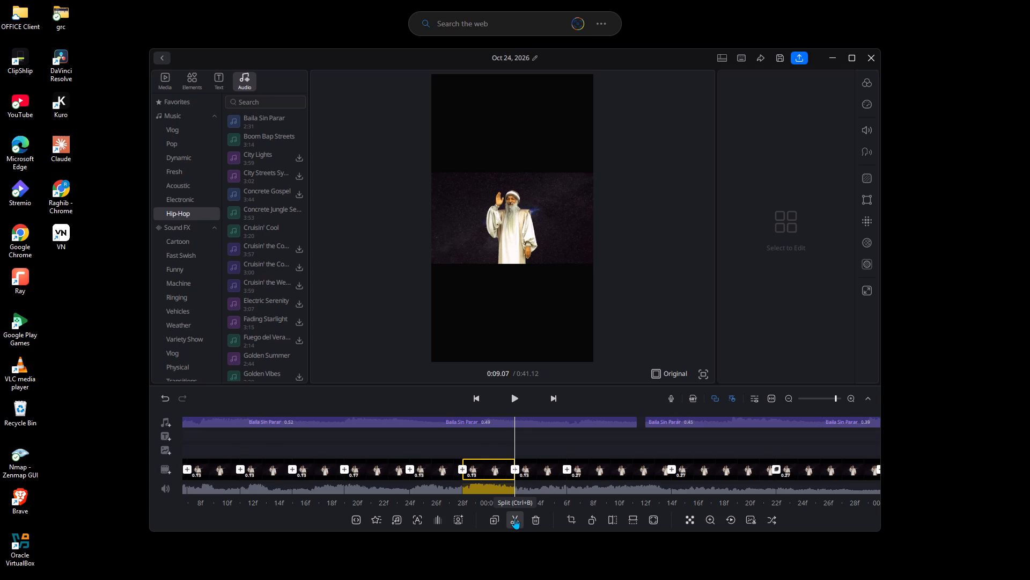
Split the next 0.27-second video clip just past its midpoint, at 0:09.37.
key(Right)
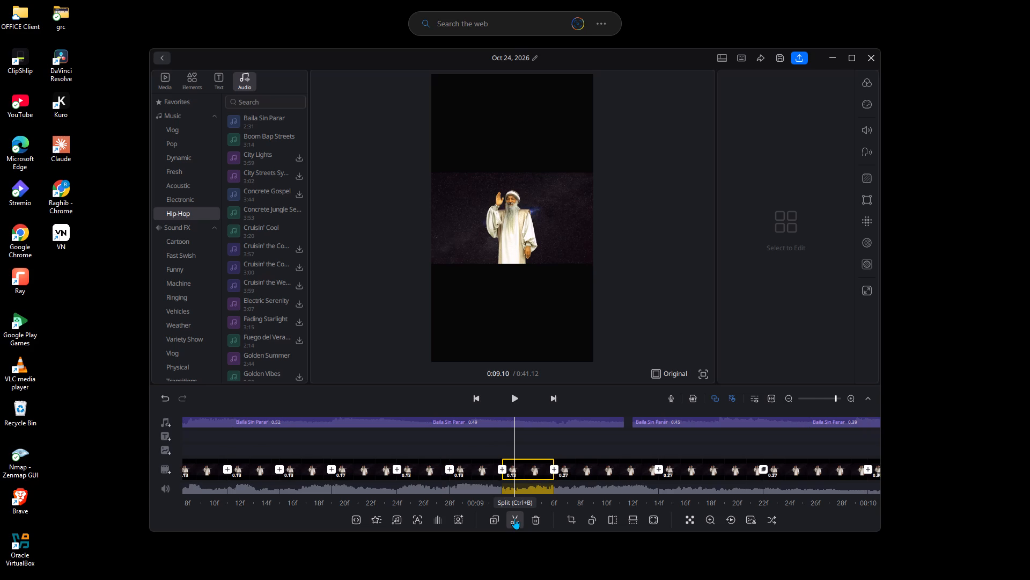
key(Right)
key(Right)
key(Right)
key(Right)
key(Right)
key(Right)
key(Right)
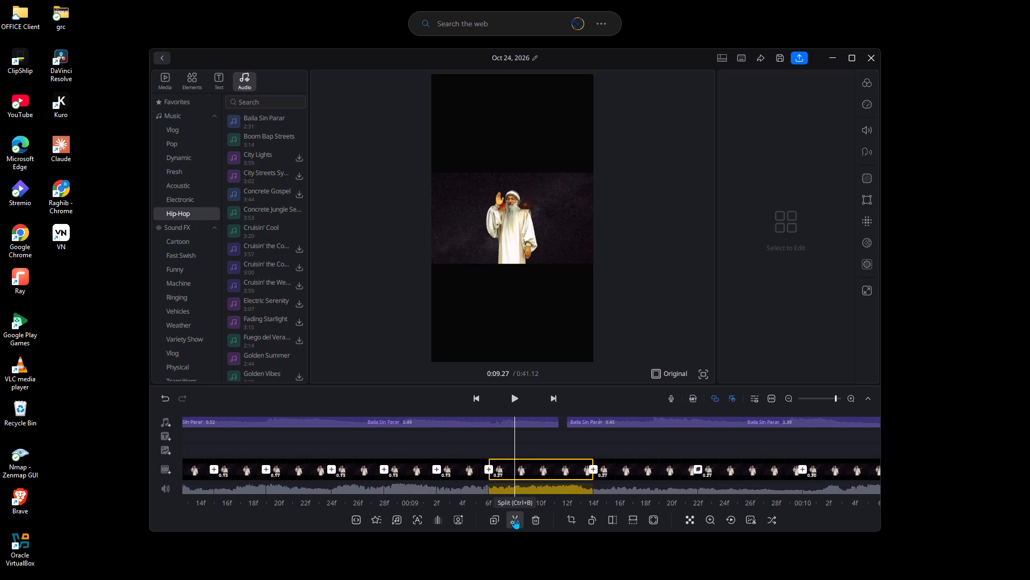
key(Right)
key(Right)
key(Left)
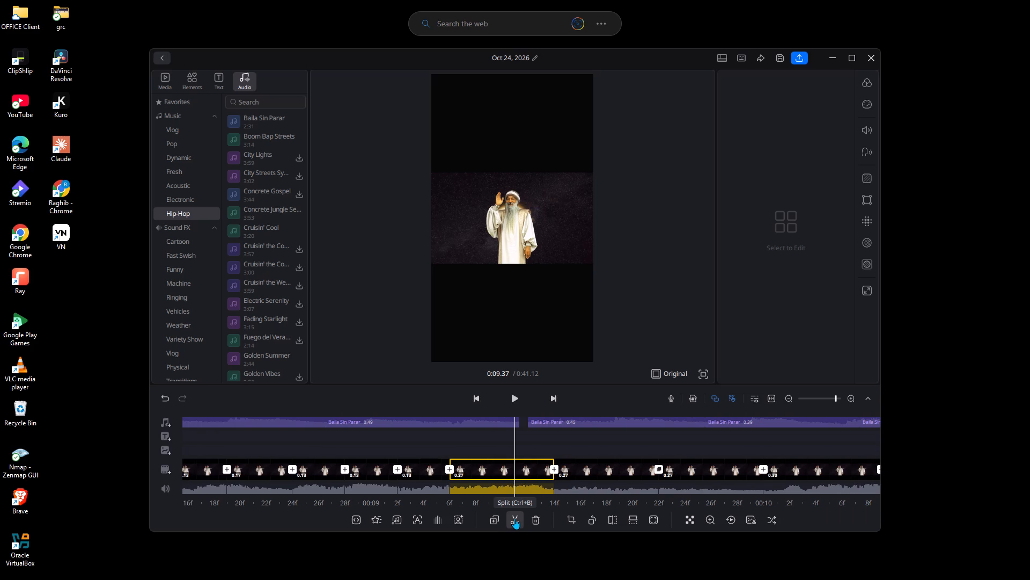
click(514, 518)
Split the following 0.27-second video clip at 0:09.63.
key(Right)
key(Right)
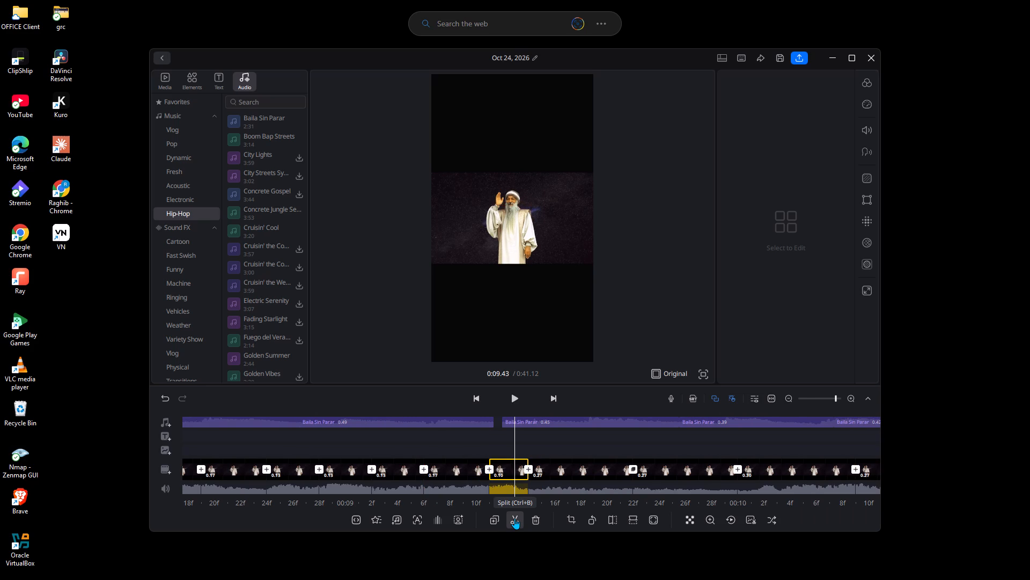
key(Right)
key(Right)
key(Right)
key(Right)
key(Right)
key(Right)
click(514, 518)
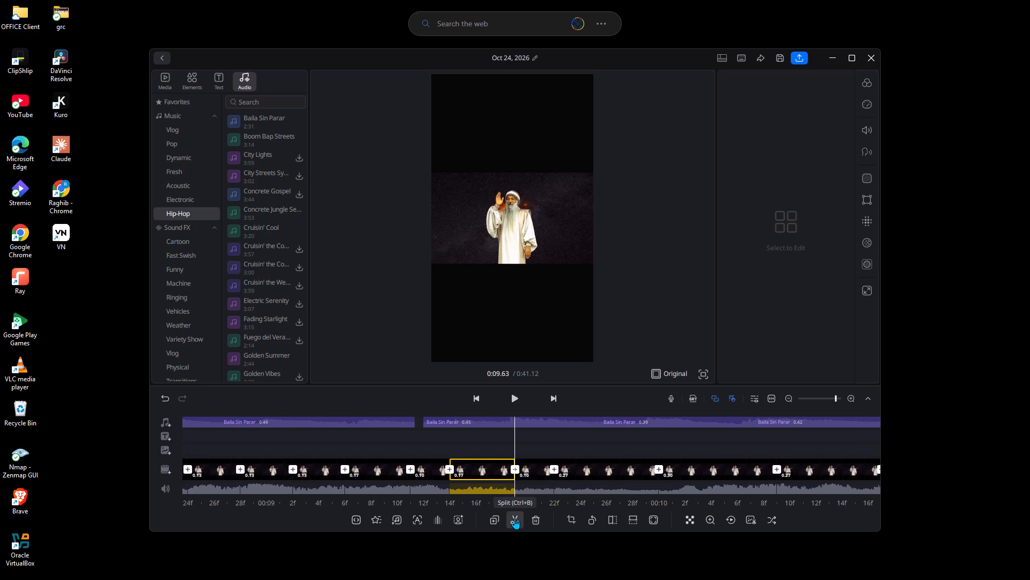
Split the 0.27-second video clip just before the ten-second mark at 0:09.90.
key(Left)
key(Right)
key(Right)
key(Right)
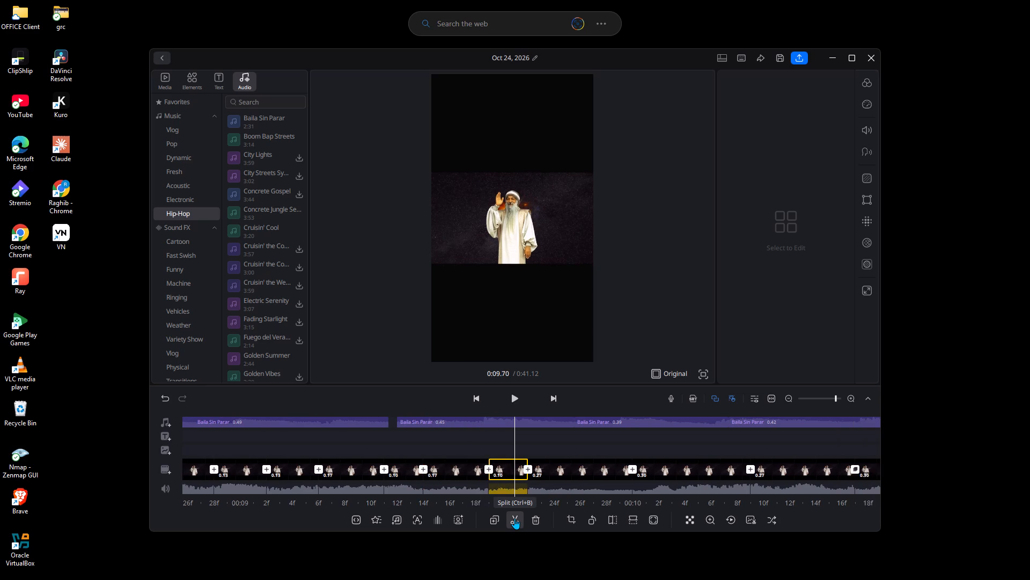
key(Right)
key(Right)
key(Right)
key(Right)
key(Right)
key(Right)
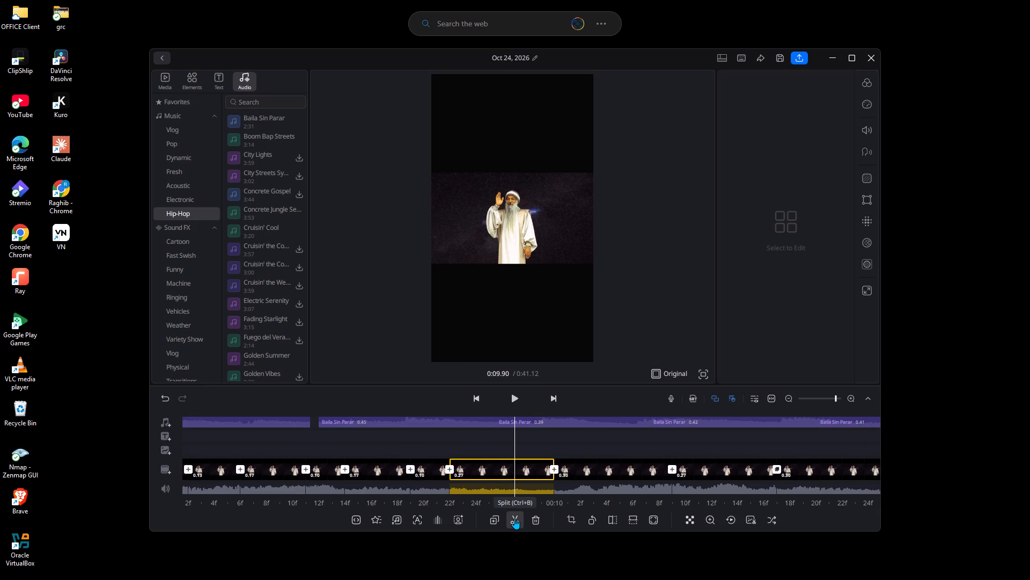
click(514, 518)
Split the 0.30-second video clip starting at the ten-second mark just past its midpoint, at 0:10.17.
key(Right)
key(Right)
key(Right)
key(Right)
key(Right)
key(Right)
key(Right)
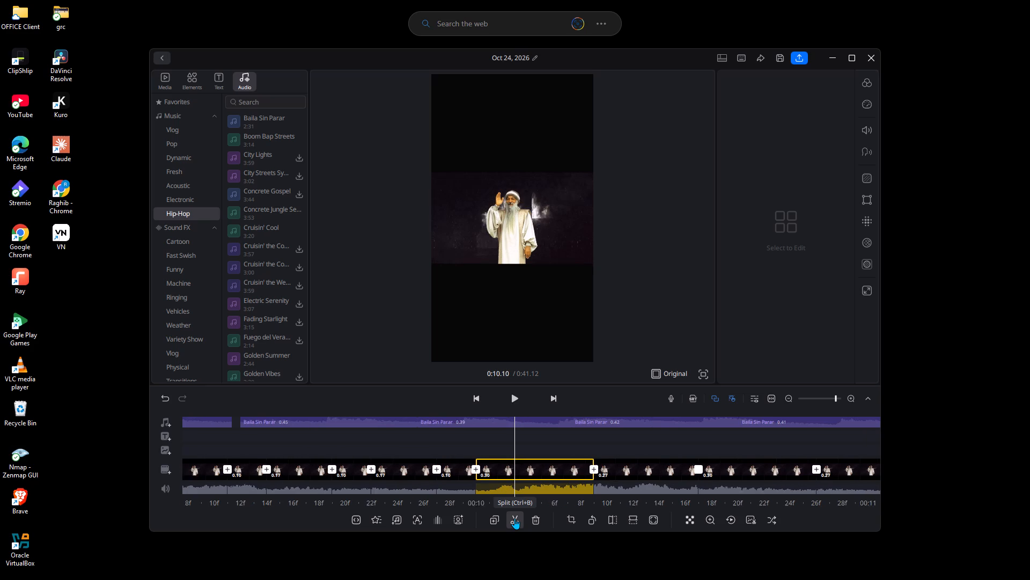
key(Right)
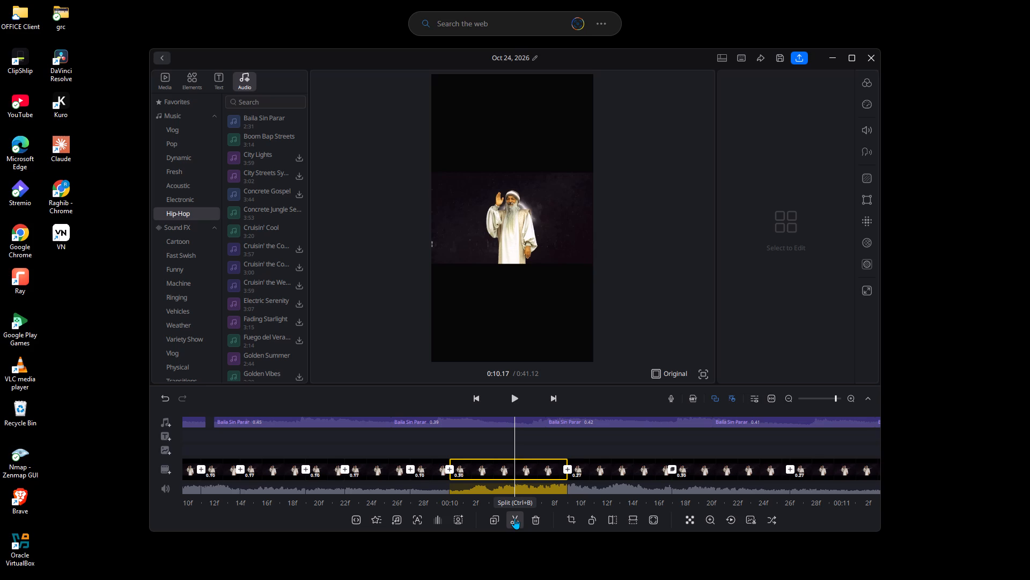
click(514, 518)
Split the following 0.27-second video clip at its midpoint, at 0:10.43.
key(Right)
key(Right)
key(Right)
key(Right)
key(Right)
key(Right)
key(Right)
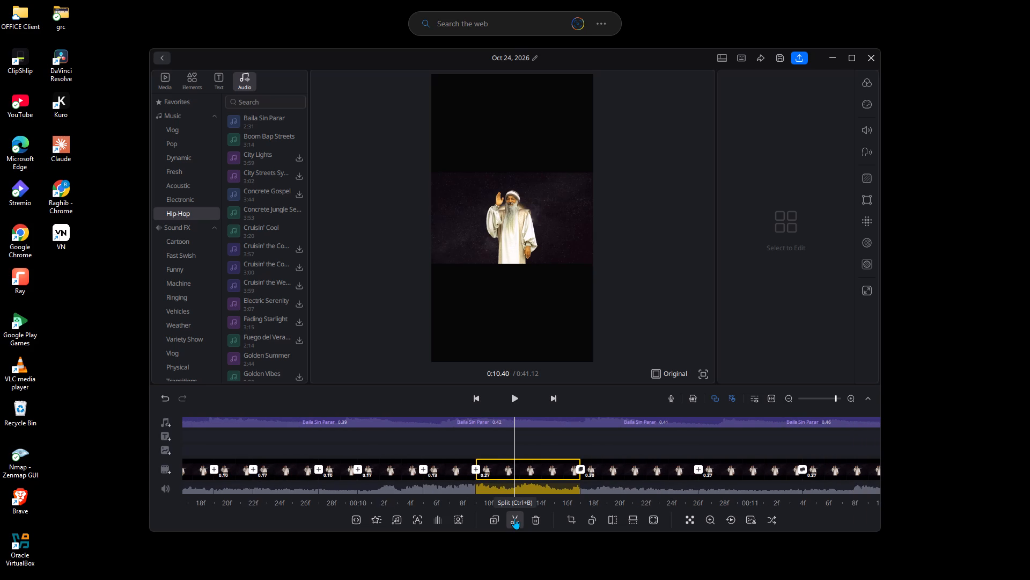
key(Right)
click(514, 518)
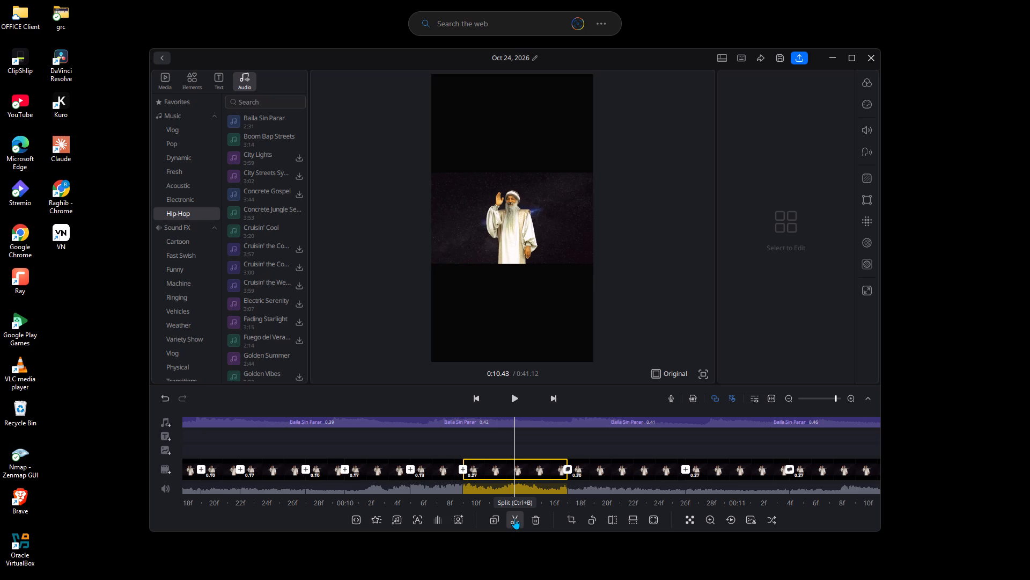
Split the next 0.30-second video clip just past its midpoint, at 0:10.73.
key(Right)
key(Right)
key(Right)
key(Right)
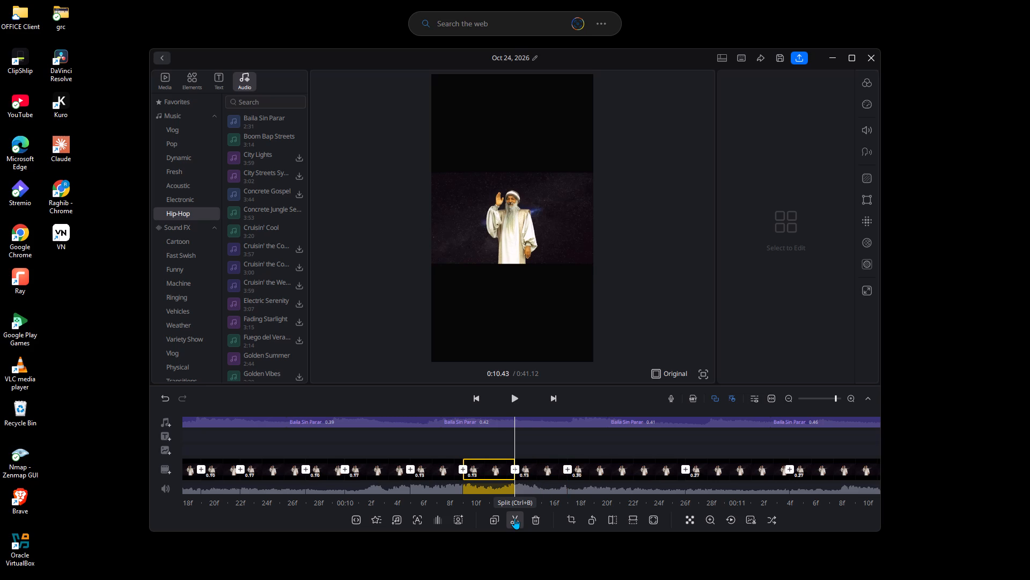
key(Right)
key(Right)
key(Right)
key(Right)
key(Right)
key(Right)
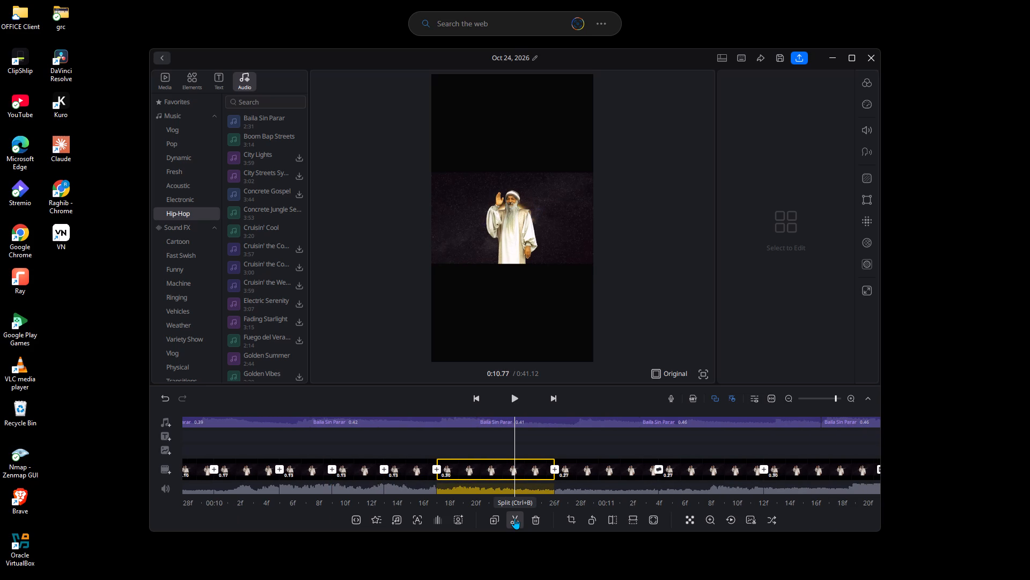
key(Right)
key(Left)
key(Left)
click(514, 518)
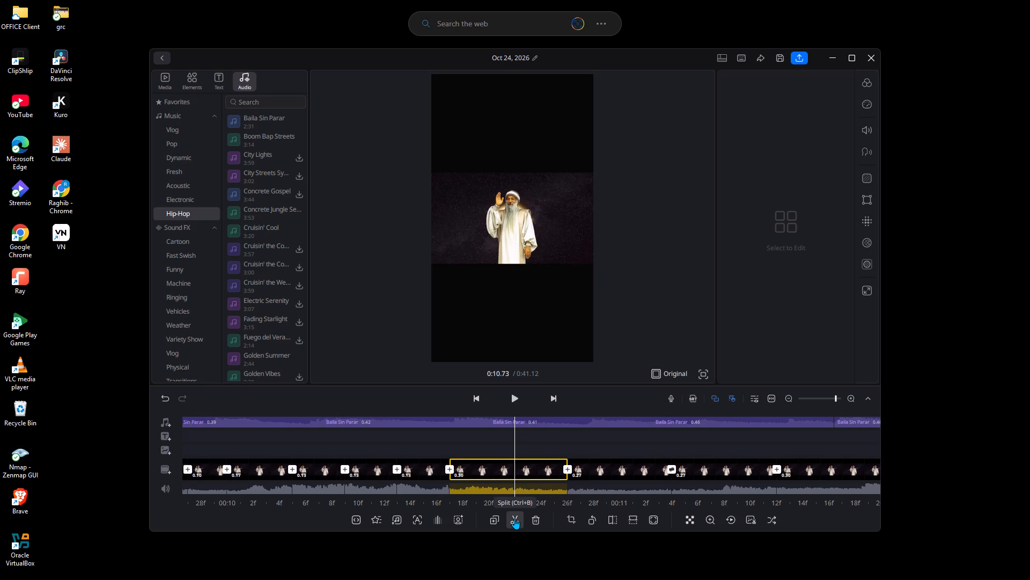
Split the 0.27-second video clip spanning the eleven-second mark at 0:11.03.
key(Right)
key(Right)
key(Right)
key(Right)
key(Right)
key(Right)
key(Right)
key(Right)
key(Right)
key(Right)
key(Right)
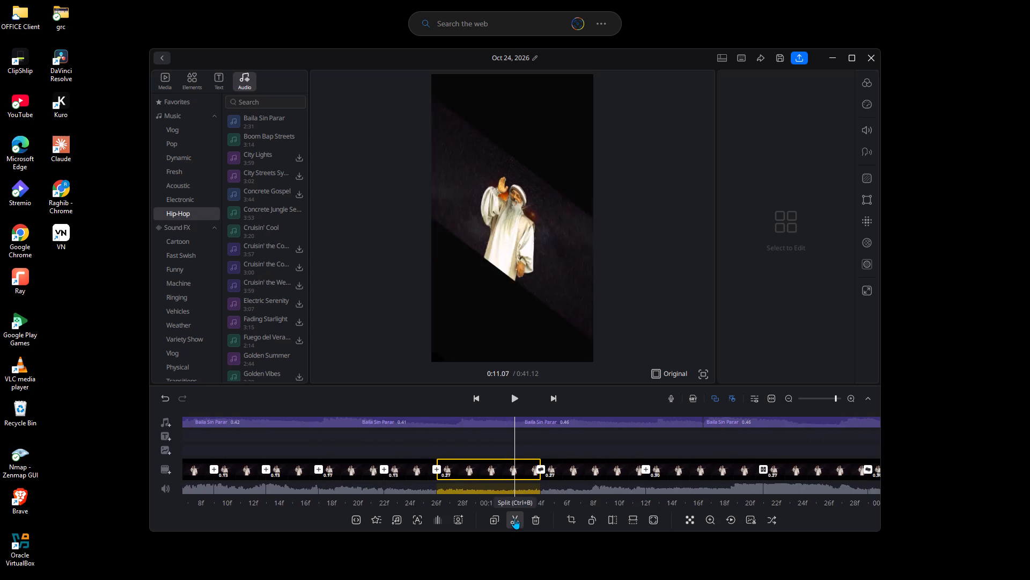
key(Left)
key(Left)
click(514, 518)
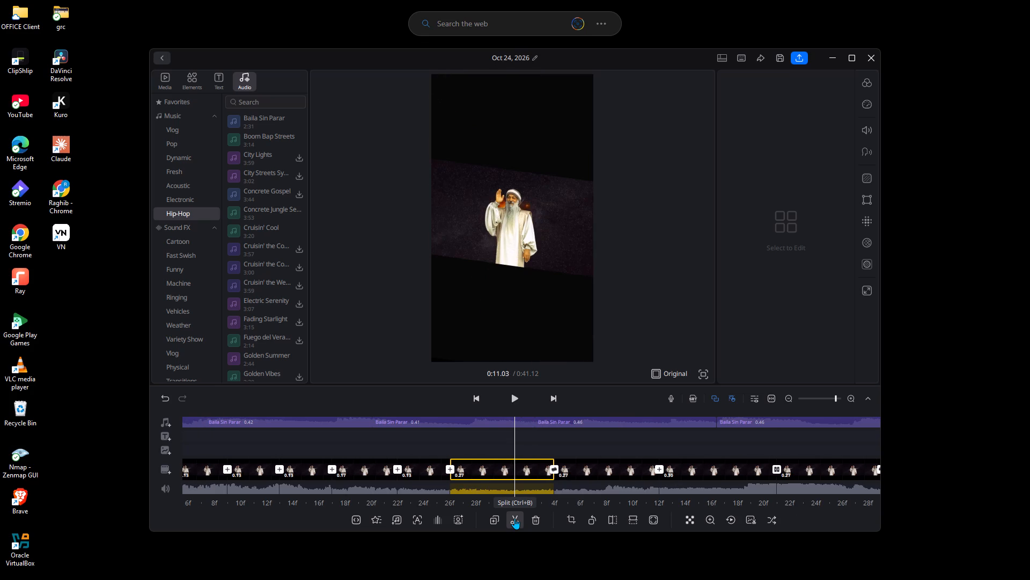
Split the following 0.27-second video clip just past its midpoint, at 0:11.30.
key(Right)
key(Right)
key(Right)
key(Right)
key(Right)
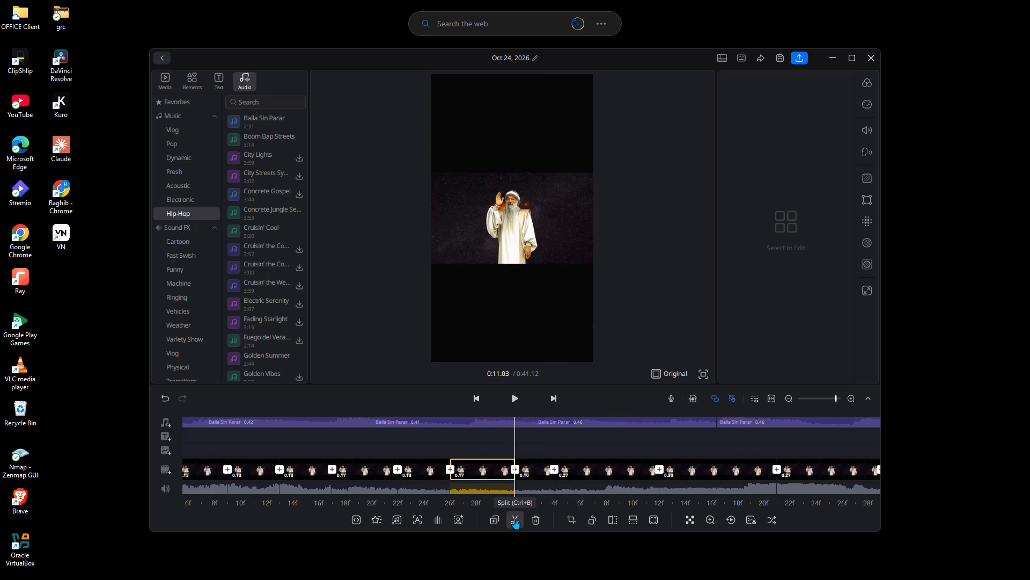
key(Right)
key(Right)
key(Right)
key(Right)
key(Right)
key(Right)
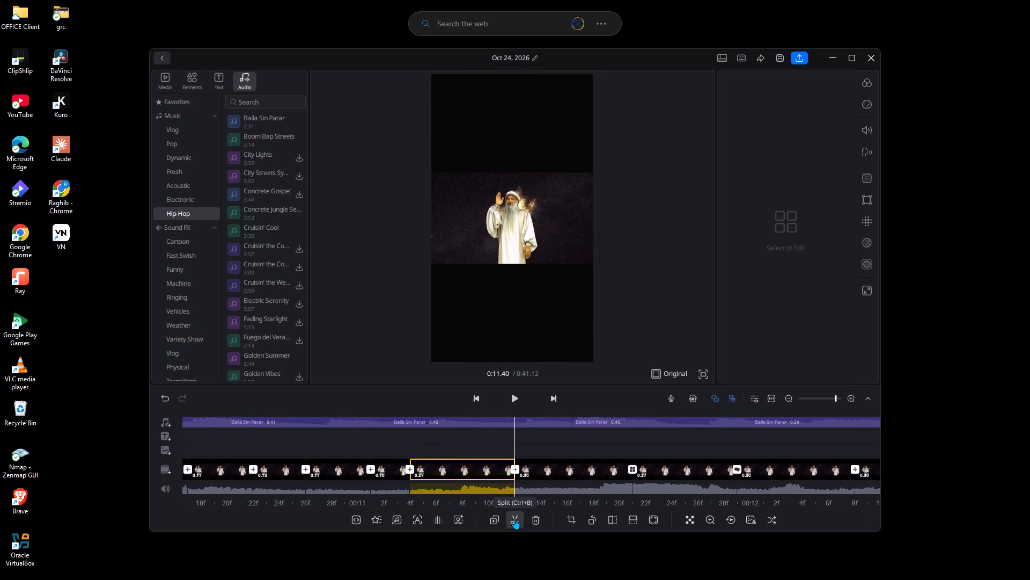
key(Left)
key(Left)
key(Left)
click(514, 518)
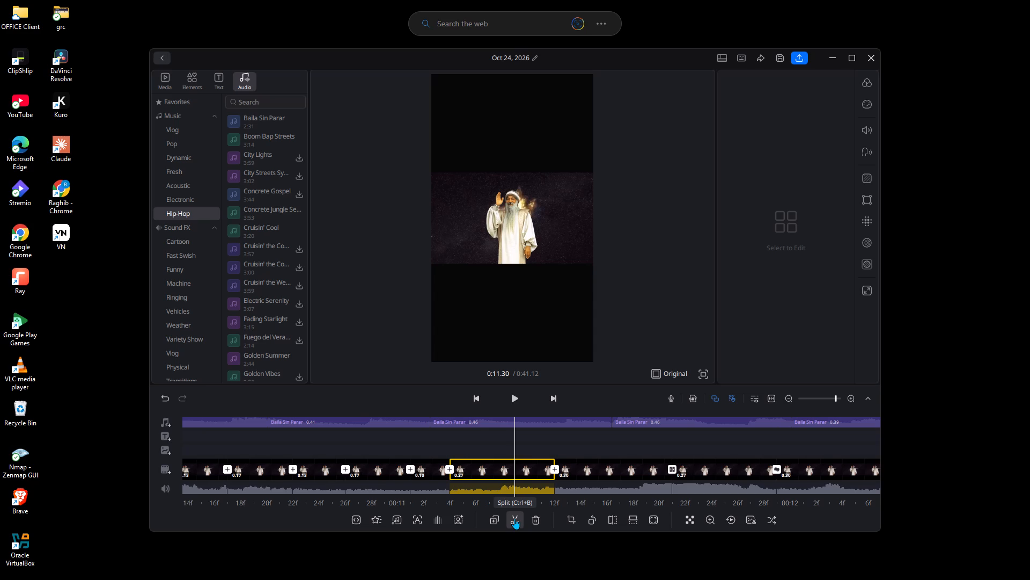
Split the next 0.30-second video clip just before its midpoint, at 0:11.53.
key(Right)
key(Right)
key(Right)
key(Right)
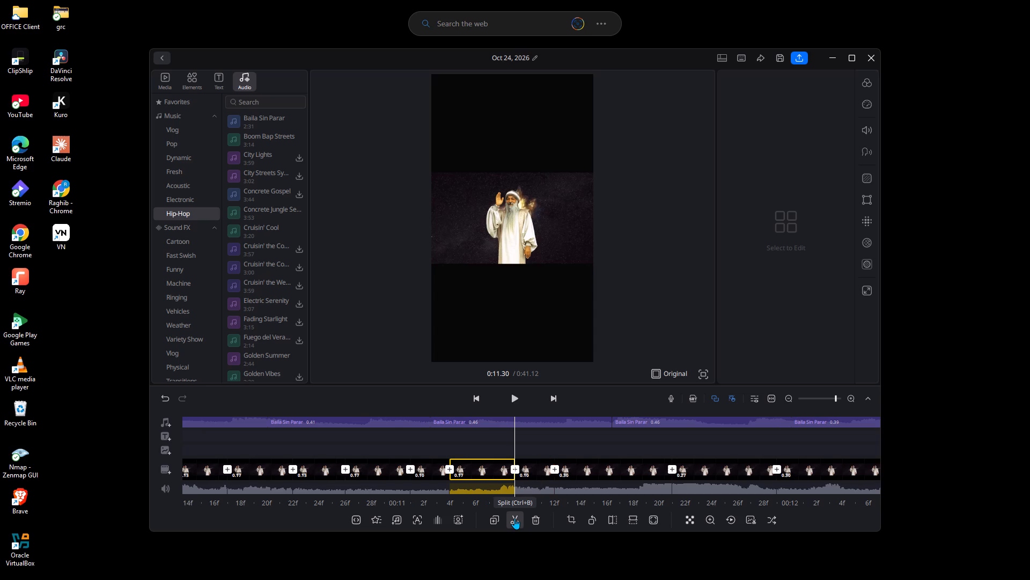
key(Right)
key(Right)
key(Right)
key(Right)
key(Right)
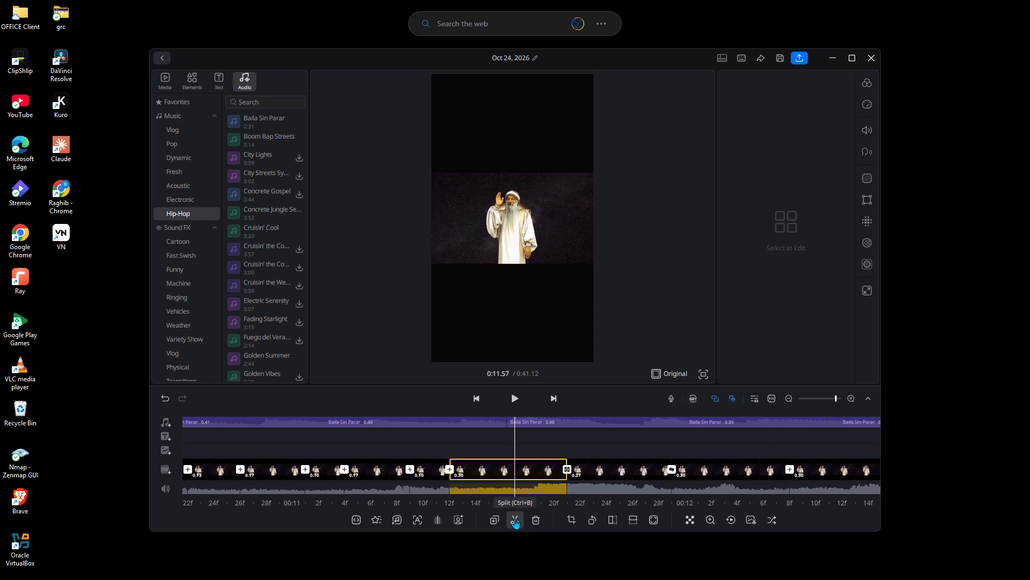
key(Left)
key(Left)
click(514, 518)
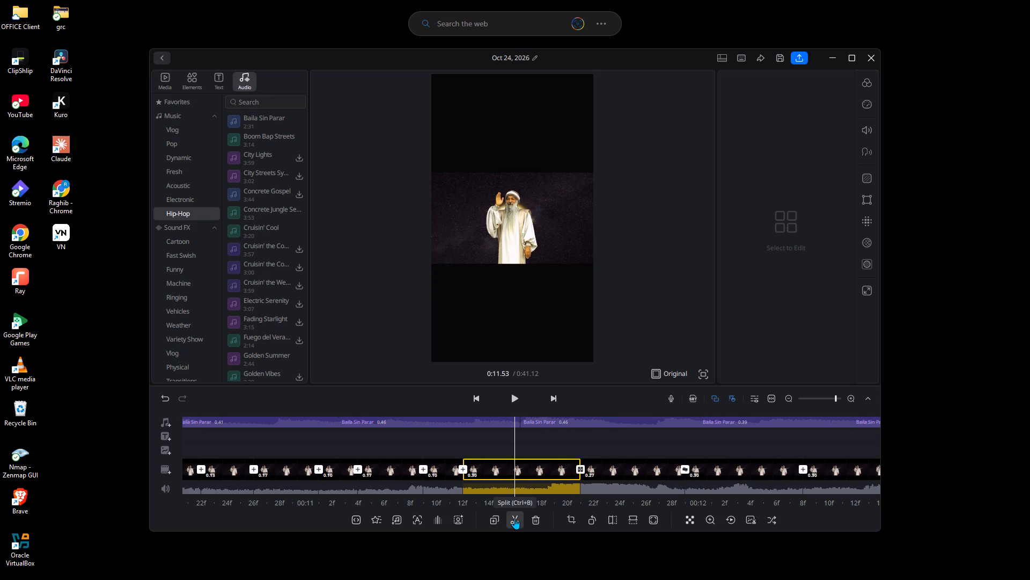
Split the remaining 0.17-second piece of that video clip again at 0:11.60.
key(Right)
key(Right)
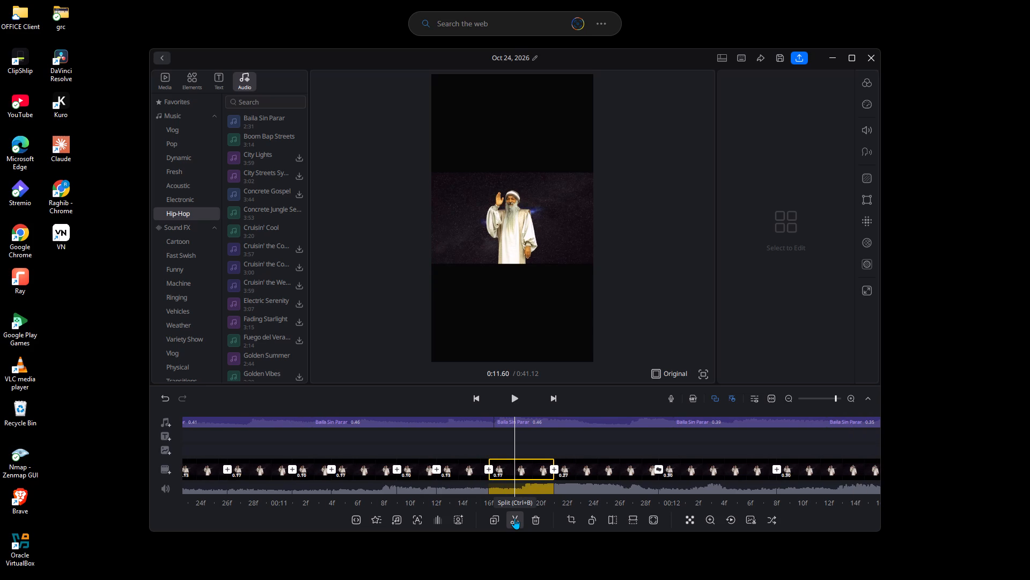
click(514, 518)
Split the 0.27-second video clip just before the twelve-second mark at 0:11.80.
key(Right)
key(Right)
key(Right)
key(Right)
key(Right)
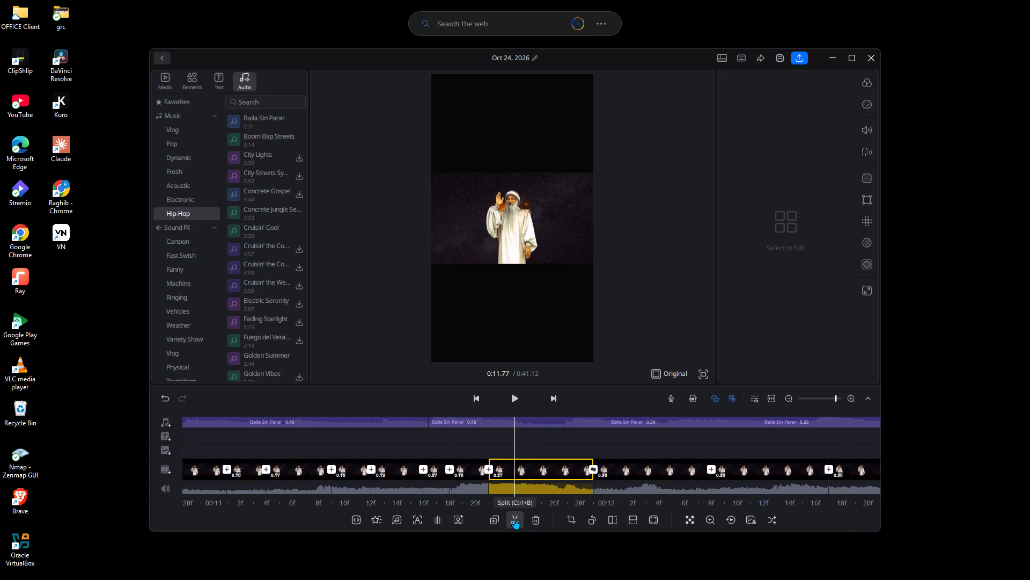
key(Right)
click(514, 518)
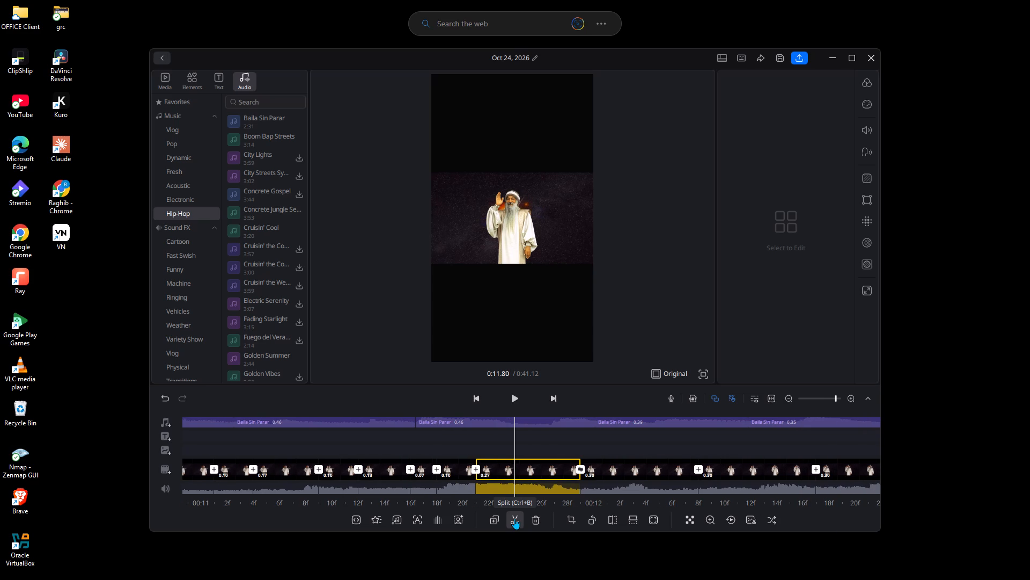
Split the remaining 0.17-second piece of that video clip again at 0:11.90.
key(Right)
key(Right)
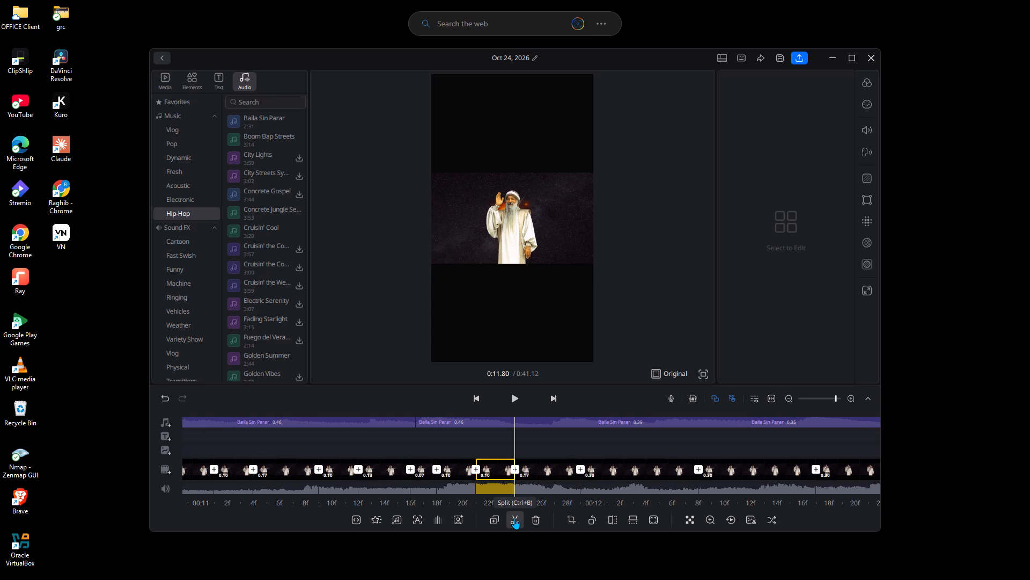
key(Right)
key(Right)
key(Left)
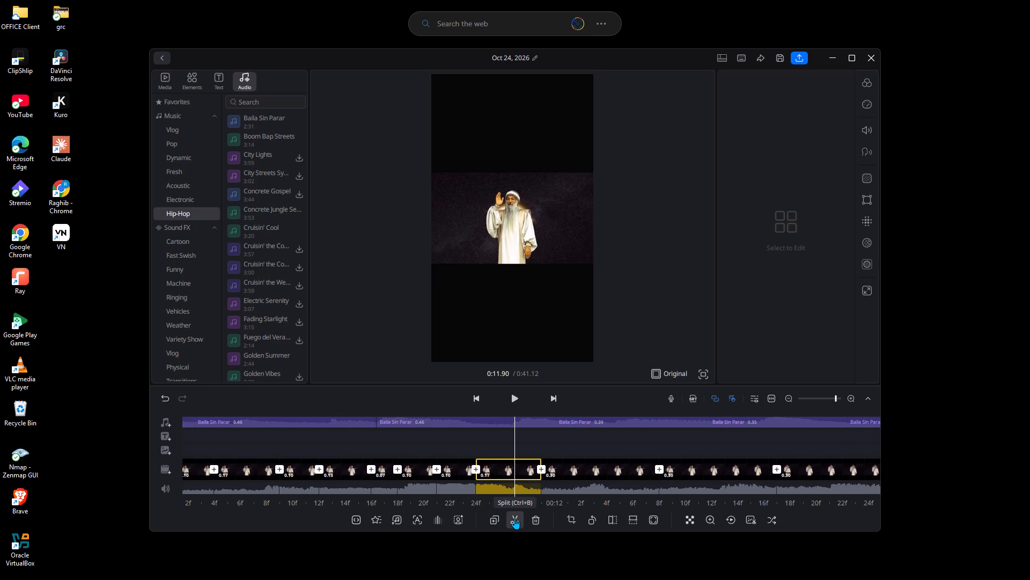
click(514, 518)
Split the 0.30-second video clip spanning the twelve-second mark at 0:12.07.
key(Right)
key(Right)
key(Right)
key(Right)
key(Right)
key(Right)
key(Right)
key(Right)
key(Right)
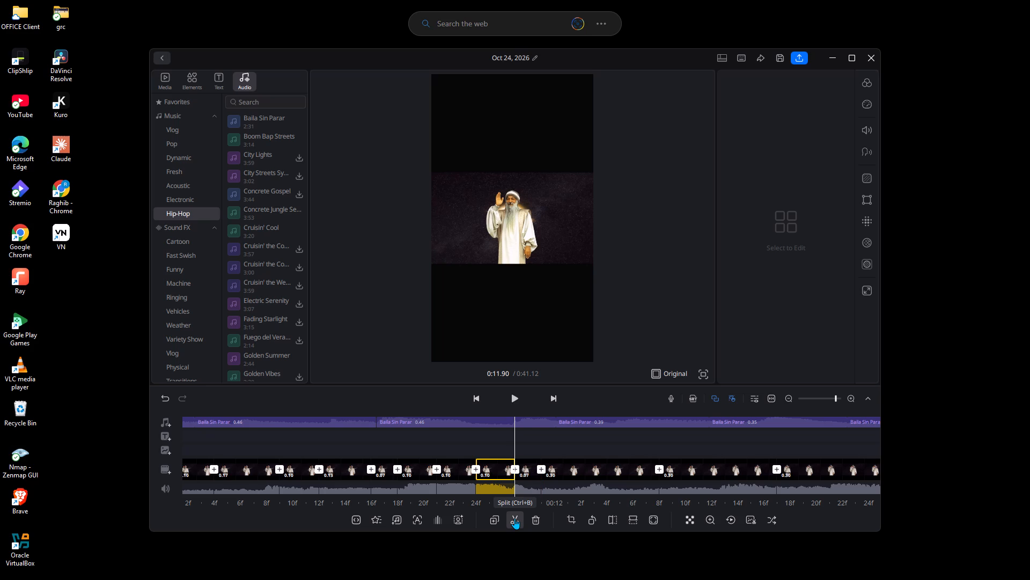
key(Left)
key(Left)
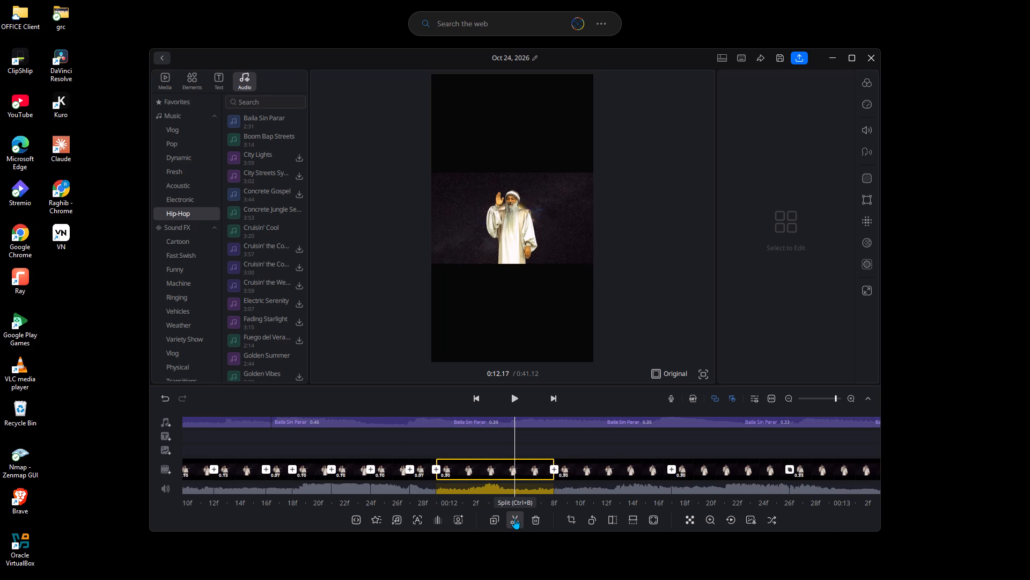
key(Left)
key(Left)
click(514, 518)
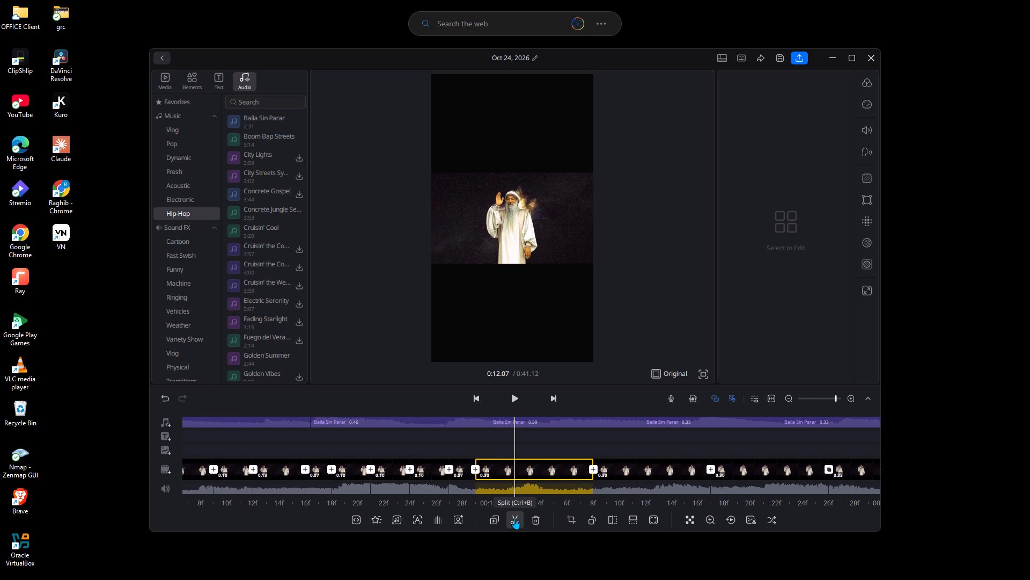
Split the remaining 0.20-second piece of that video clip again at 0:12.17.
key(Right)
key(Right)
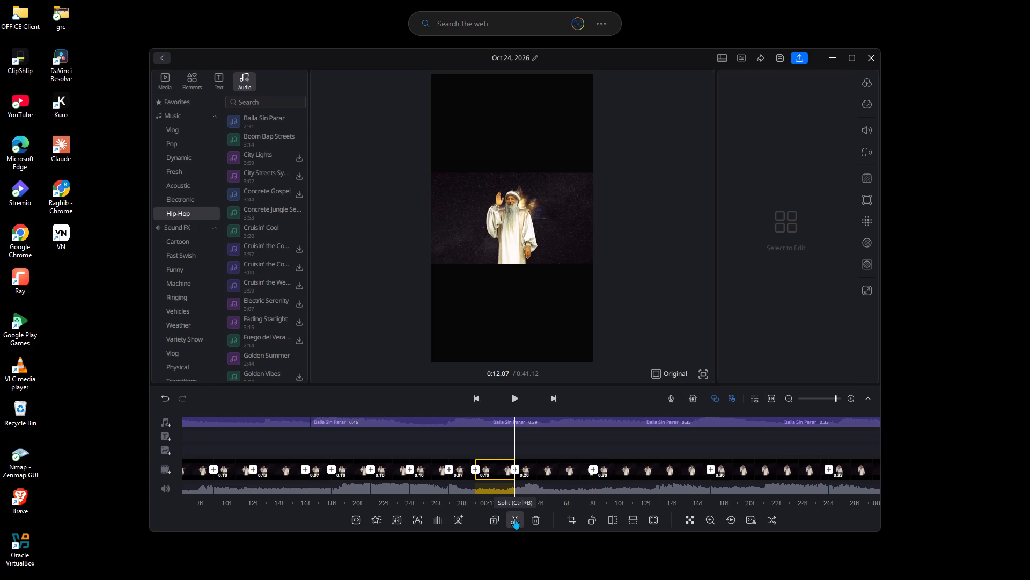
key(Right)
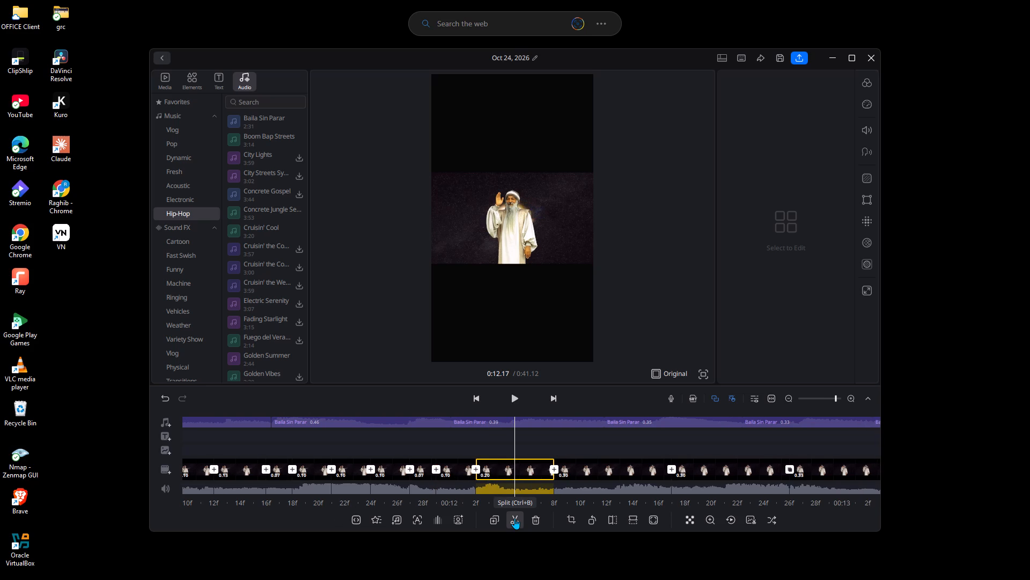
click(514, 518)
Split the following 0.30-second video clip at 0:12.33.
key(Right)
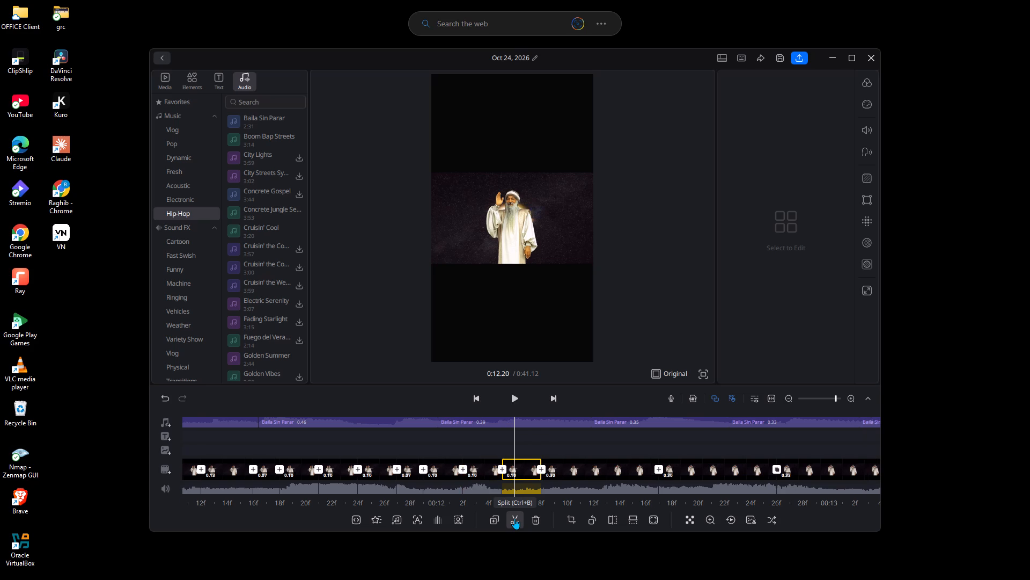
key(Right)
key(Right)
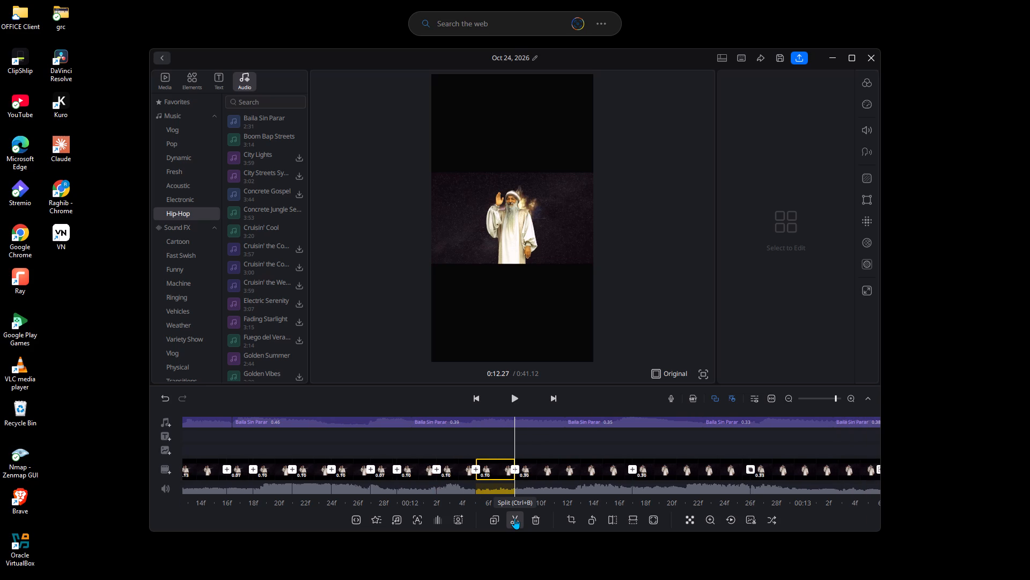
key(Right)
key(Right)
click(514, 518)
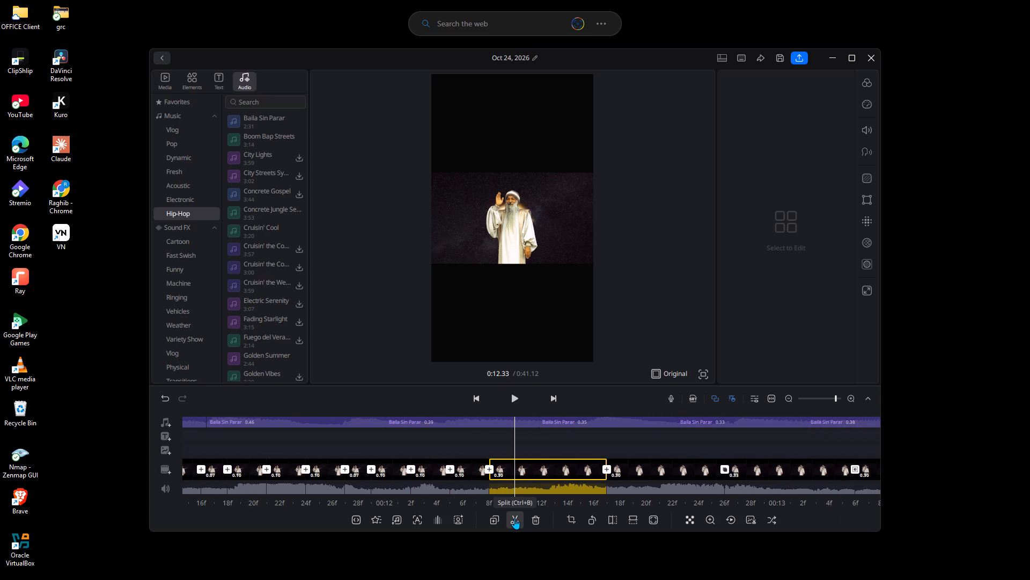
Split the remaining 0.23-second piece of that video clip again at 0:12.43.
key(Right)
key(Right)
key(Right)
key(Right)
key(Right)
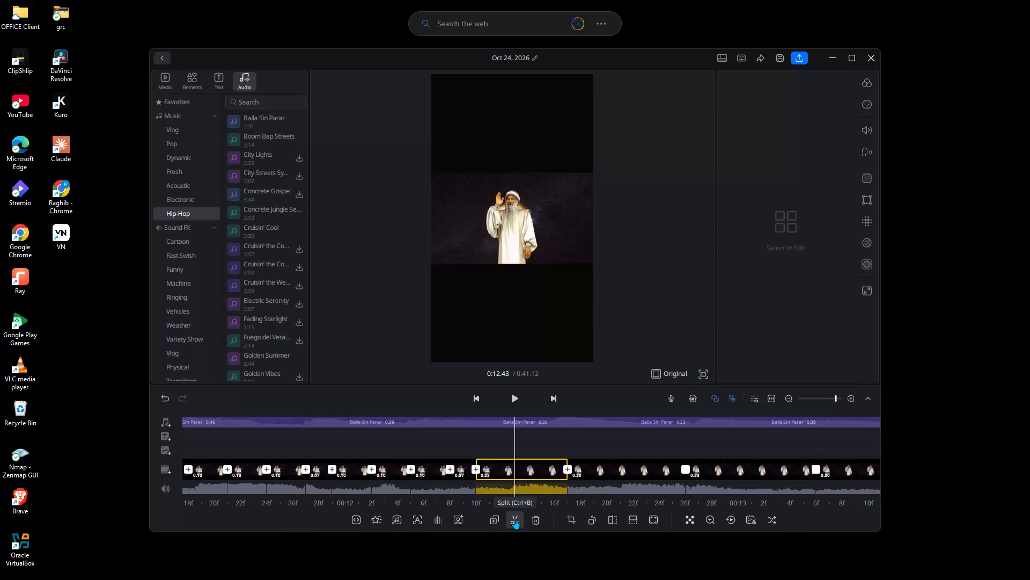
key(Left)
key(Left)
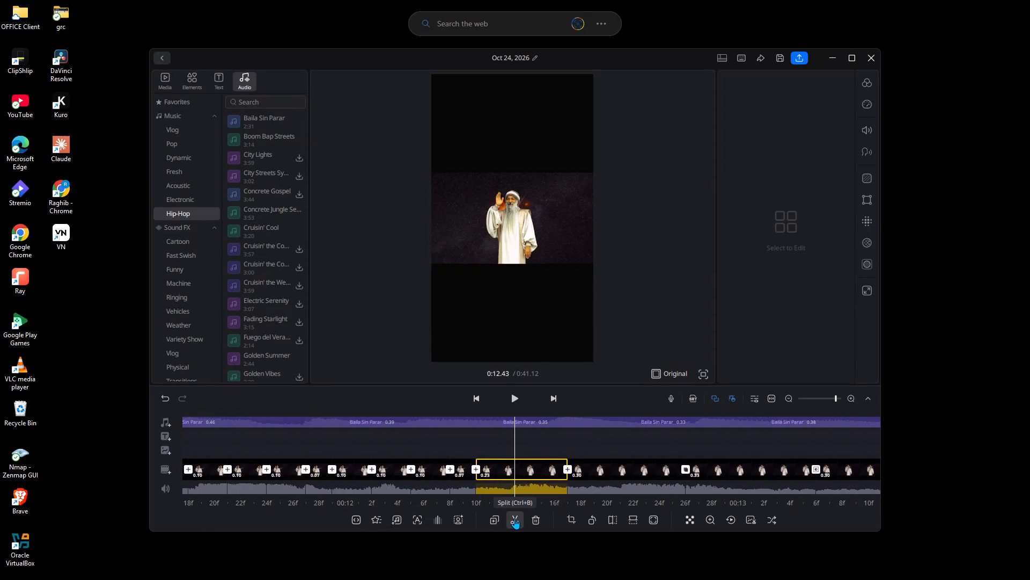
click(514, 518)
Split the following 0.30-second video clip at 0:12.63.
key(Right)
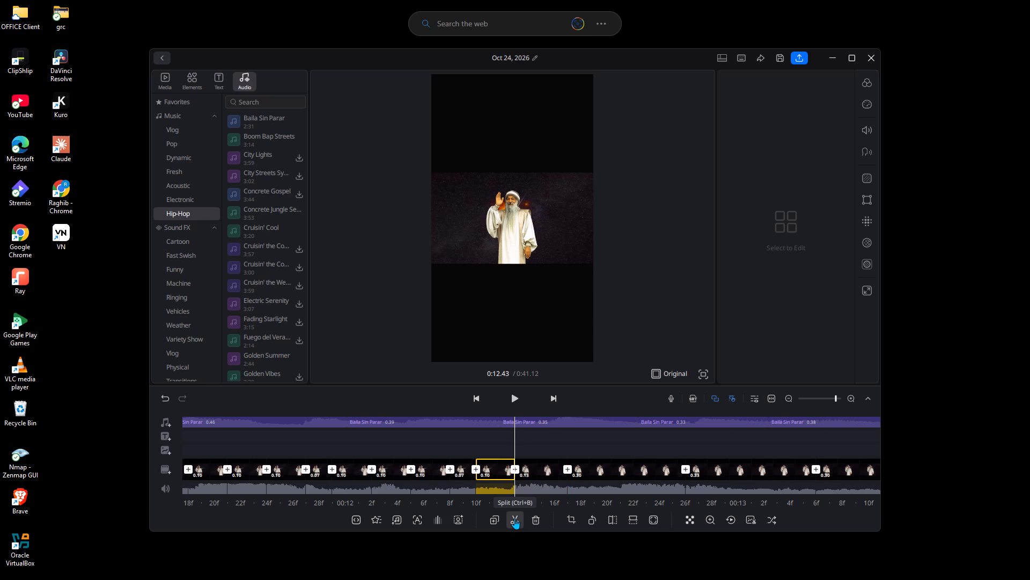
key(Right)
key(Right)
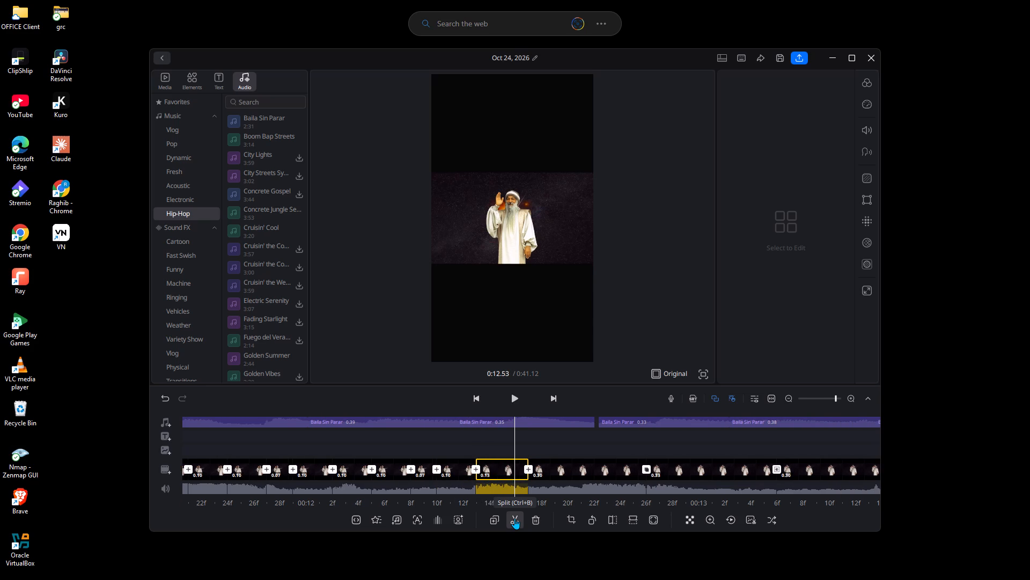
key(Right)
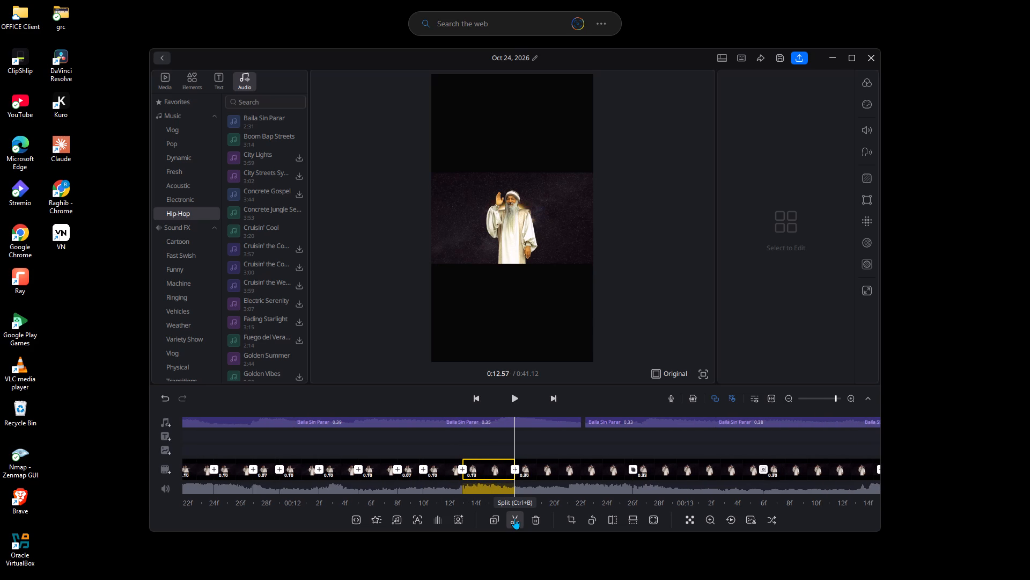
key(Right)
key(Right)
click(514, 518)
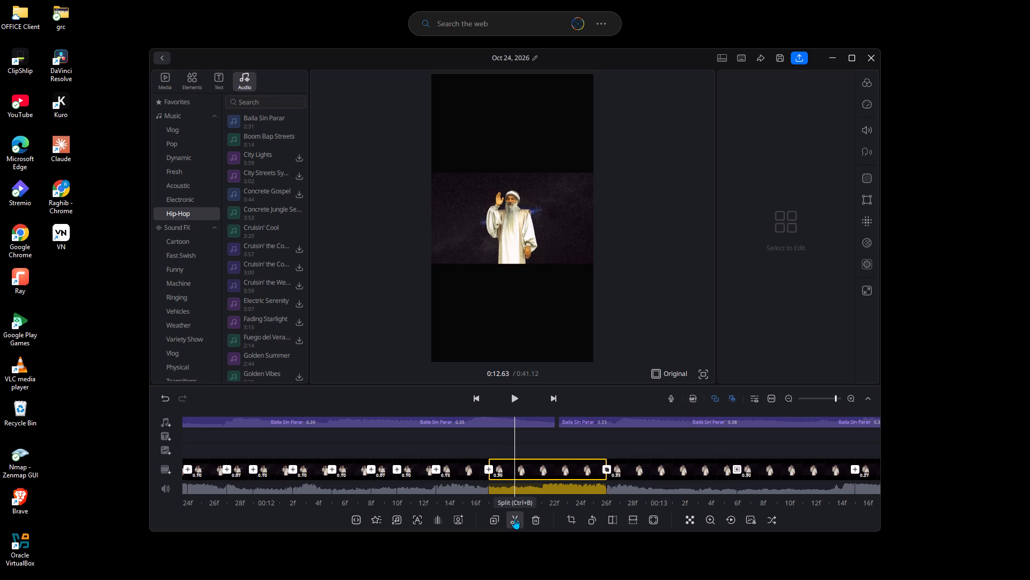
Split the 0.33-second video clip spanning the thirteen-second mark at 0:13.03.
key(Right)
key(Right)
key(Right)
key(Right)
key(Right)
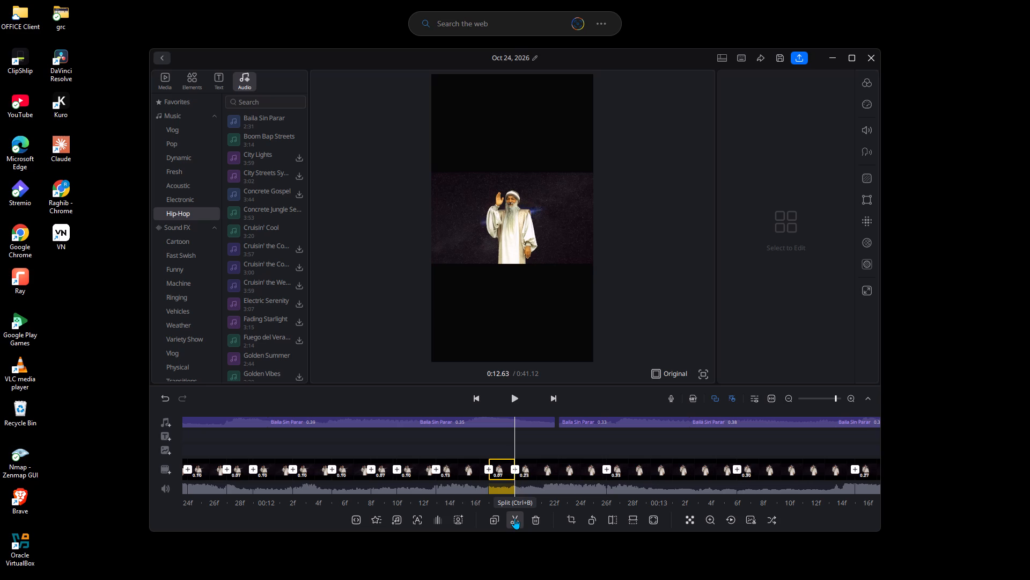
key(Right)
key(Right)
key(Right)
key(Right)
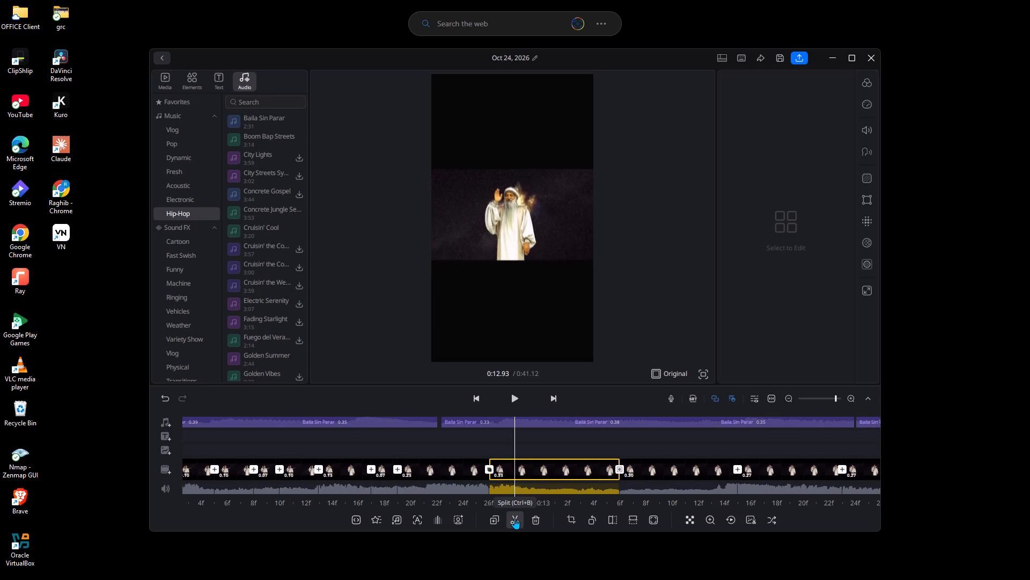
key(Right)
key(Right)
key(Right)
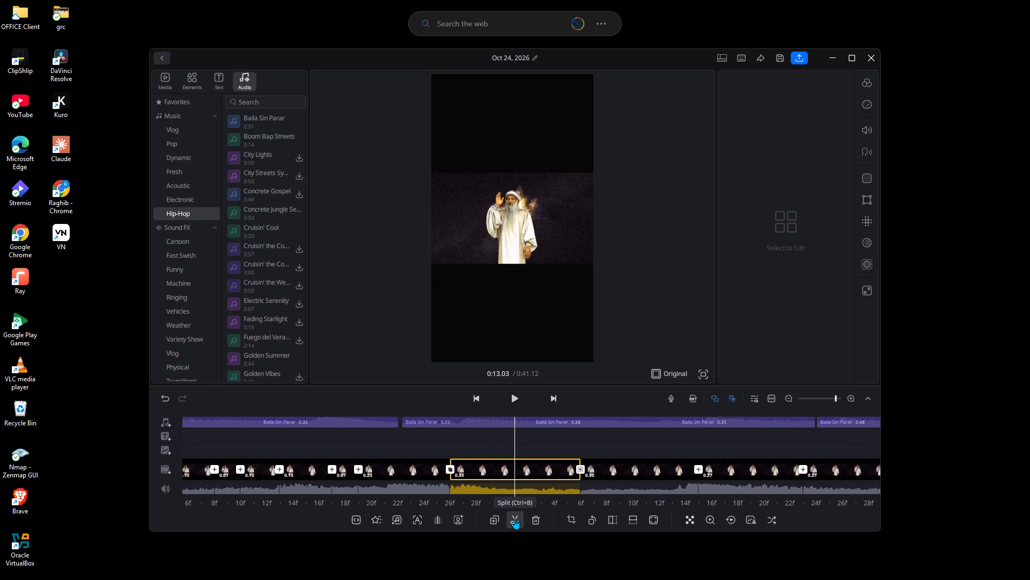
click(514, 518)
Extend the start of the Baila Sin Parar segment near 0:12.7 back to the preceding segment, making it 0.34 seconds long.
click(424, 417)
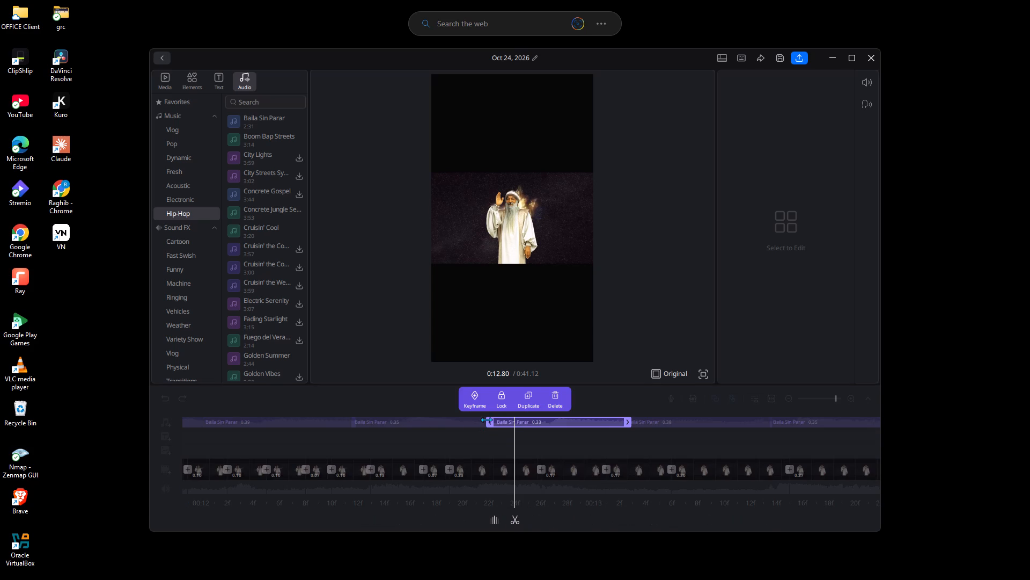
drag(486, 419, 479, 416)
click(472, 416)
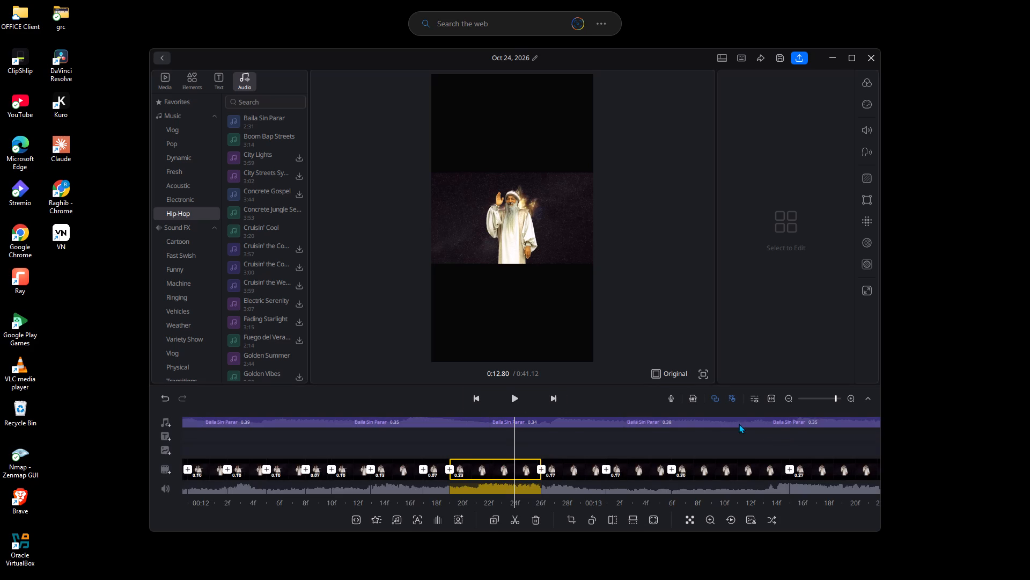
Close the small gap before the 0.48-second Baila Sin Parar segment near 0:13.8.
drag(692, 441, 537, 434)
drag(756, 439, 509, 436)
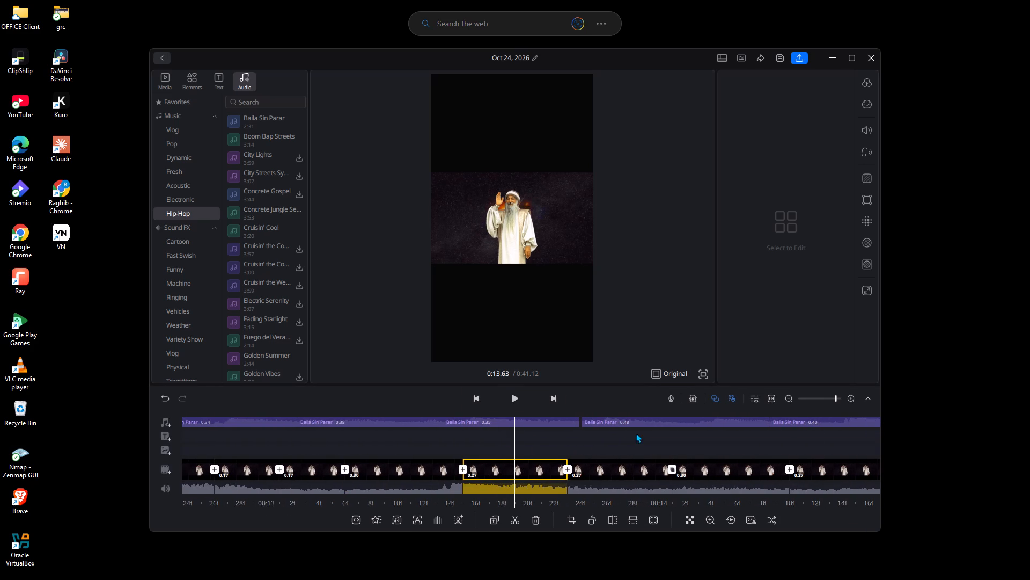
click(601, 421)
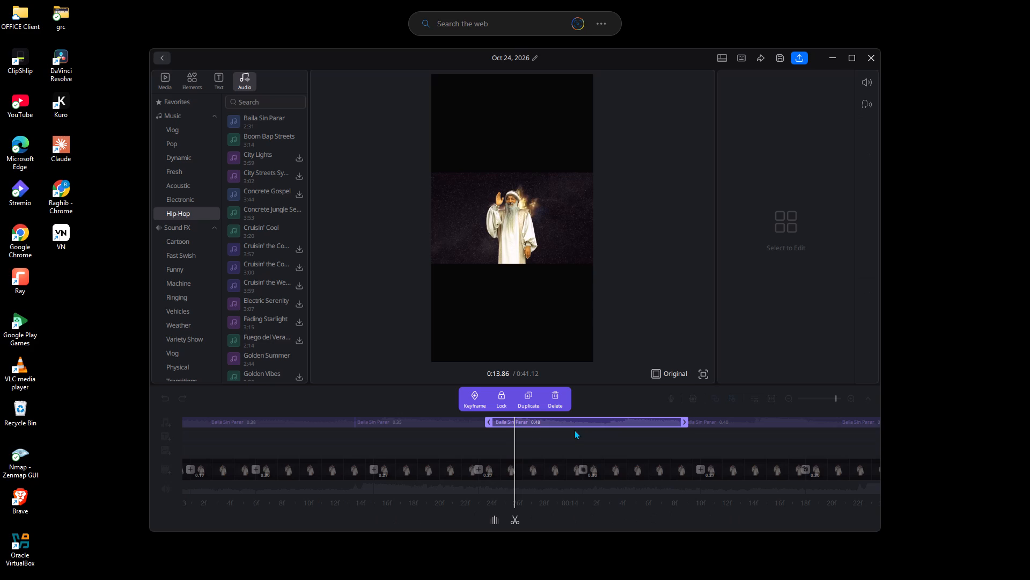
click(488, 419)
click(475, 419)
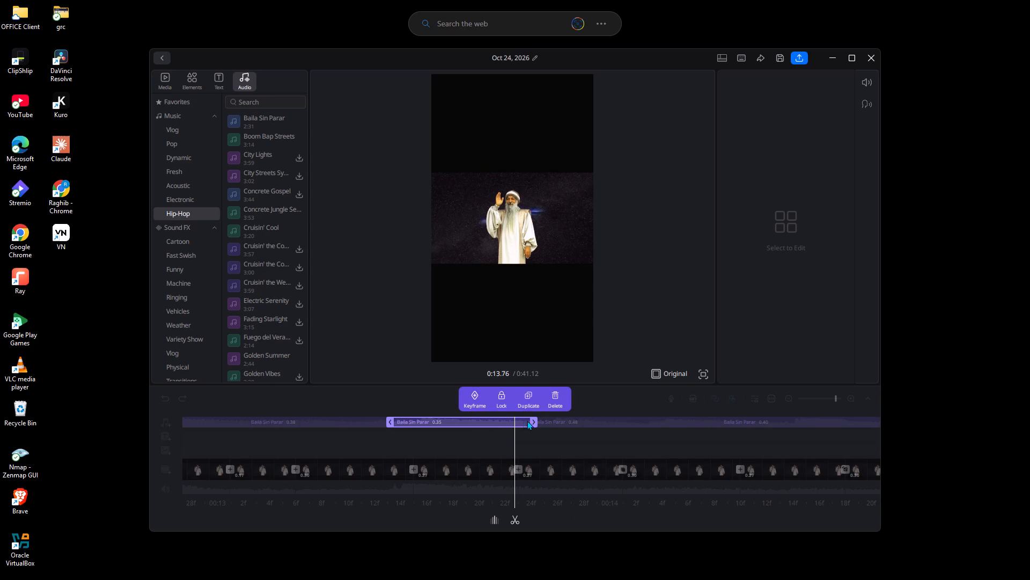
click(650, 437)
Extend the start of the Baila Sin Parar segment near 0:20.1 back to the preceding segment, making it 0.41 seconds long.
drag(699, 436, 506, 421)
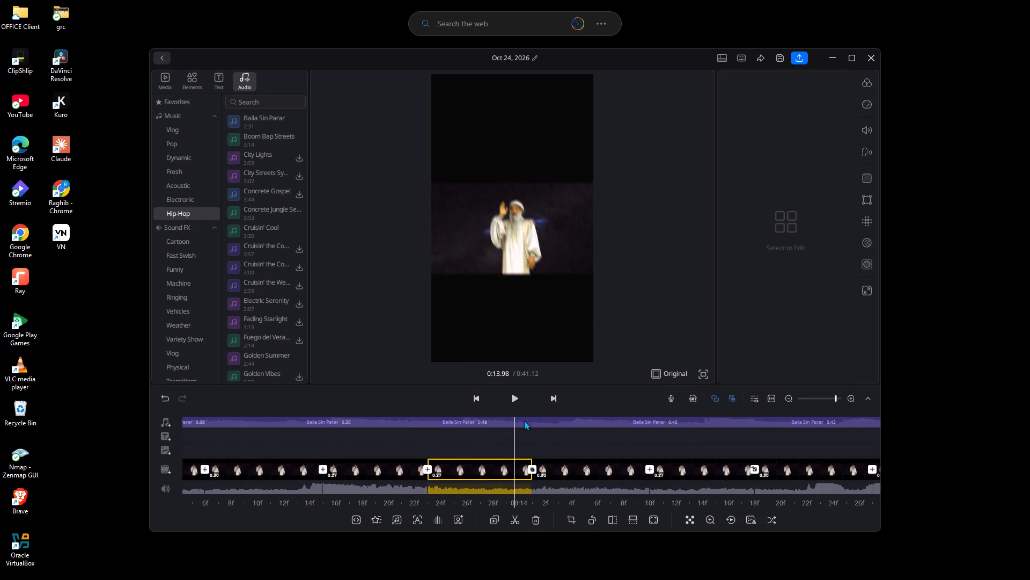
drag(732, 437, 431, 419)
drag(604, 437, 482, 419)
drag(429, 417, 407, 416)
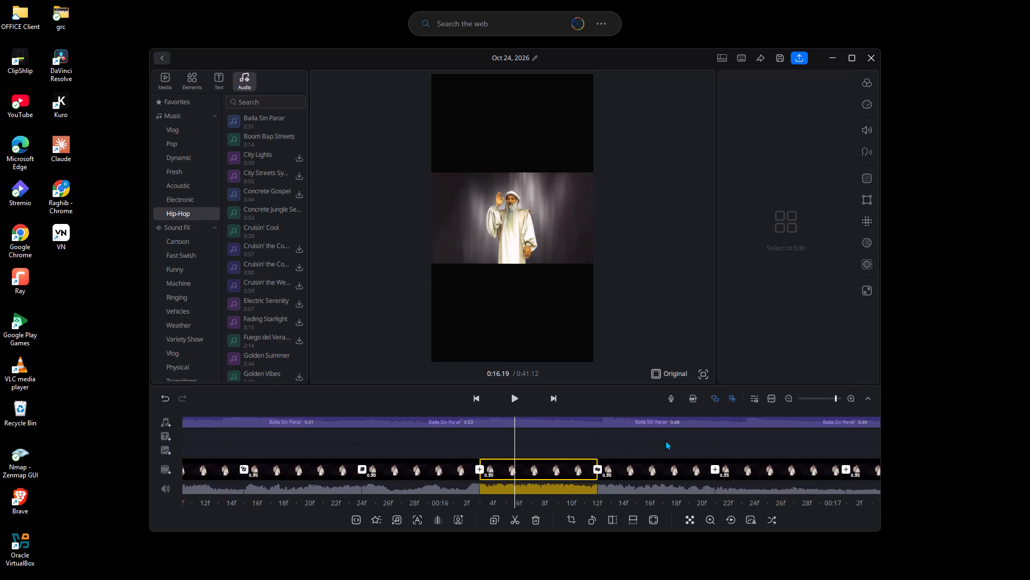
drag(667, 441, 440, 411)
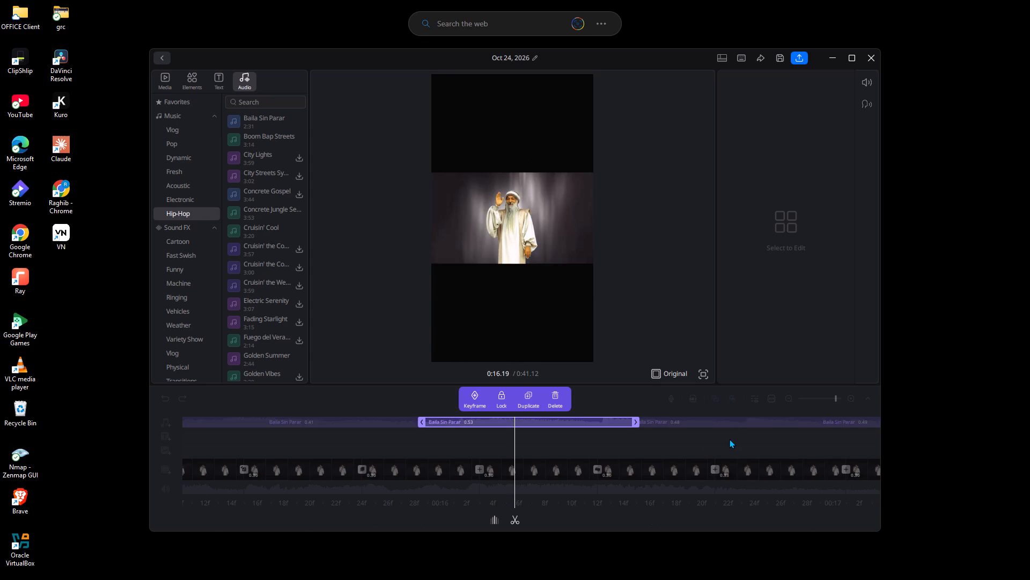
drag(690, 441, 411, 426)
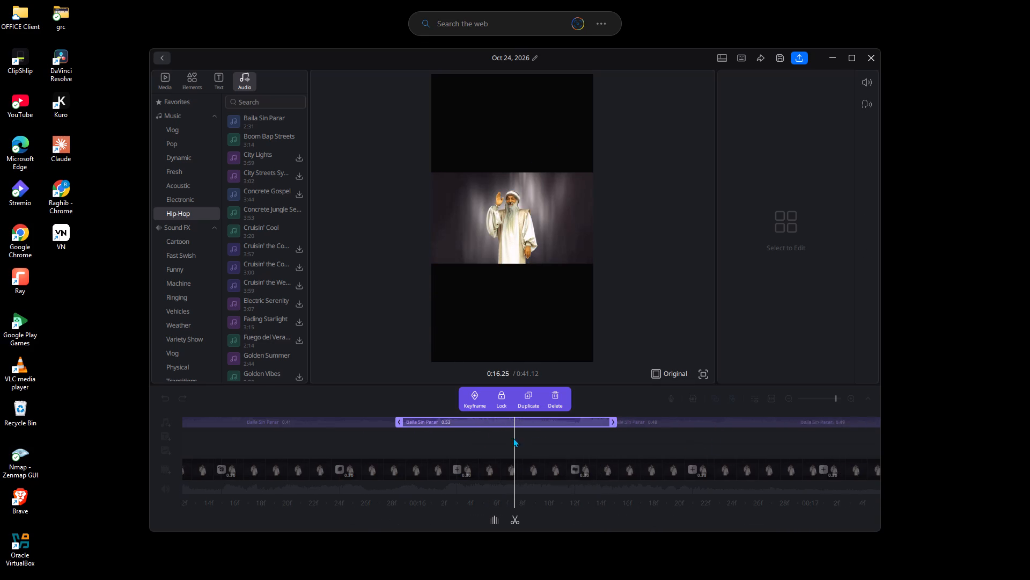
drag(696, 442, 350, 429)
drag(550, 447, 689, 443)
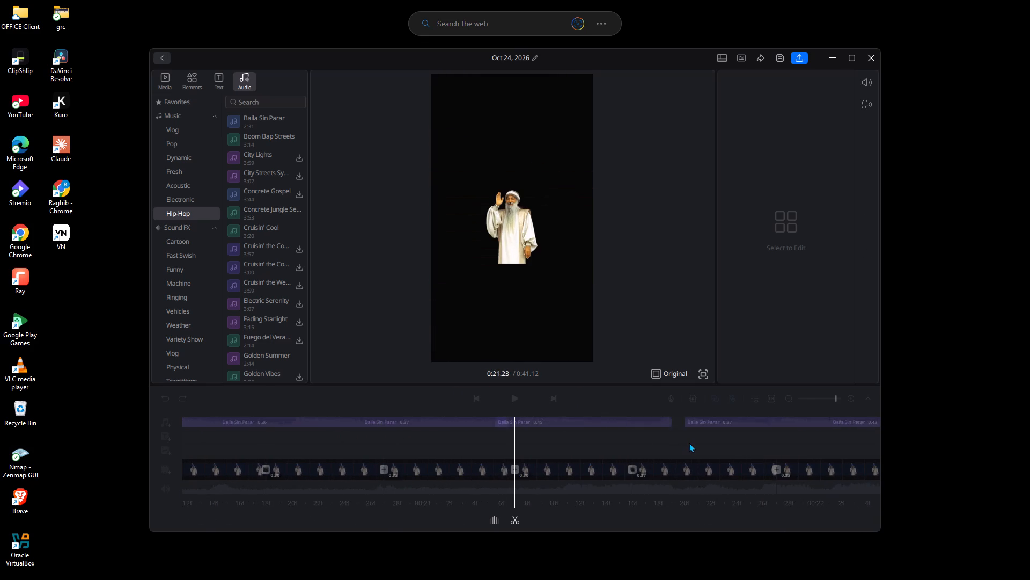
drag(689, 443, 692, 443)
drag(553, 427, 796, 426)
drag(315, 422, 531, 440)
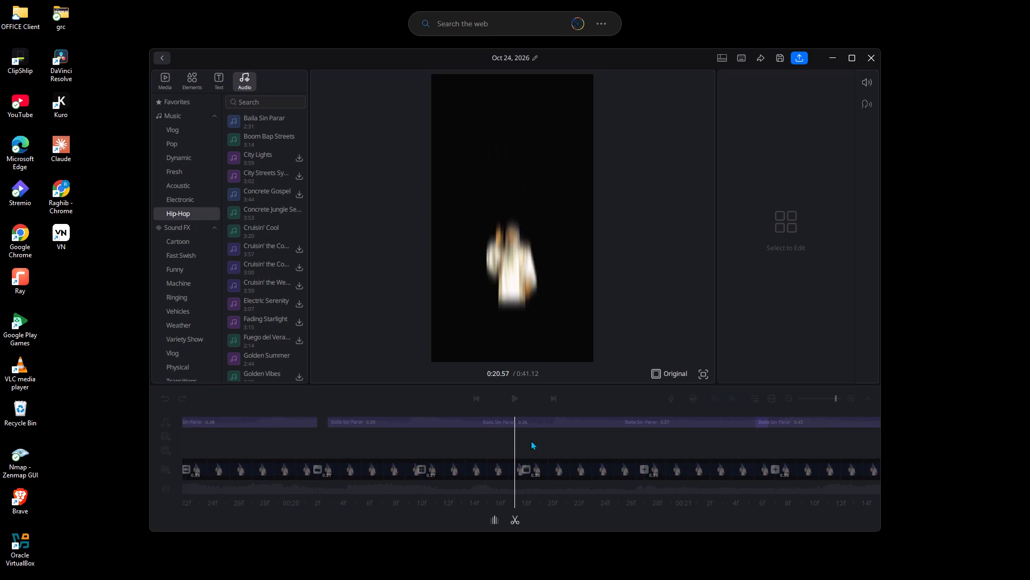
drag(531, 440, 557, 441)
click(561, 422)
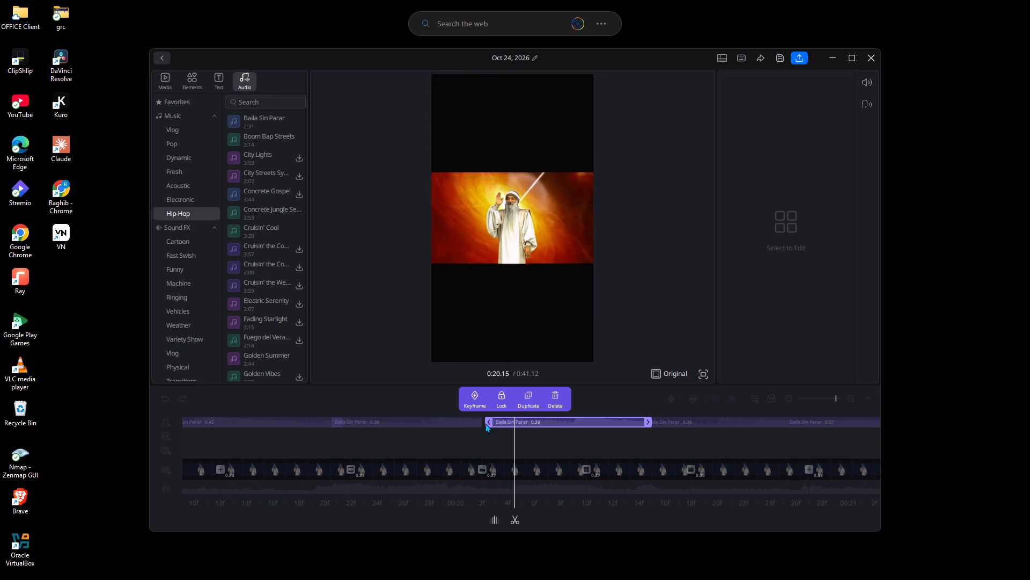
drag(490, 420, 461, 419)
click(652, 443)
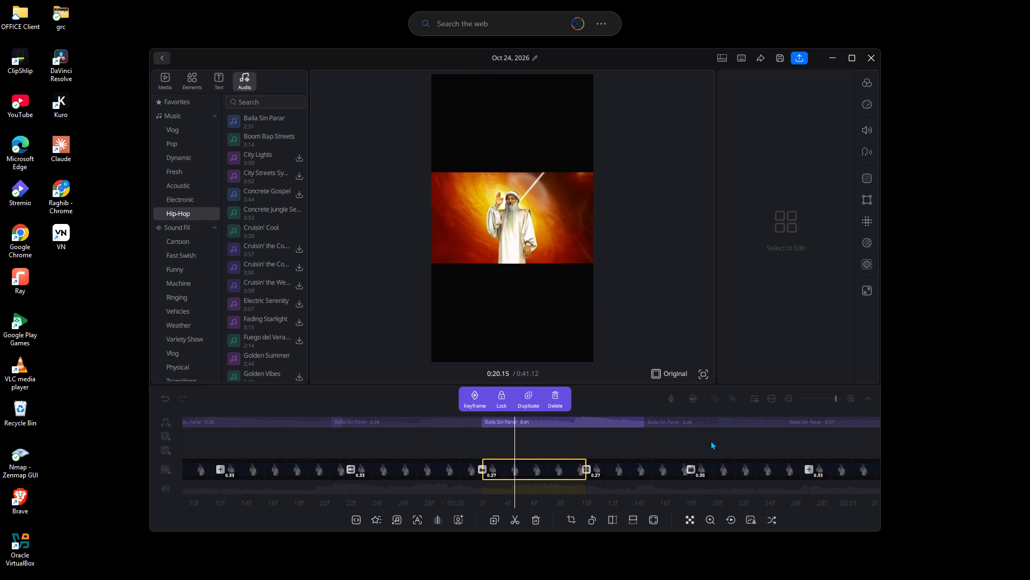
Extend the start of the Baila Sin Parar segment near 0:21.6 back to the preceding segment, making it 0.40 seconds long.
drag(714, 440, 482, 431)
drag(646, 434, 470, 428)
drag(669, 438, 436, 432)
drag(732, 437, 467, 423)
drag(605, 437, 600, 436)
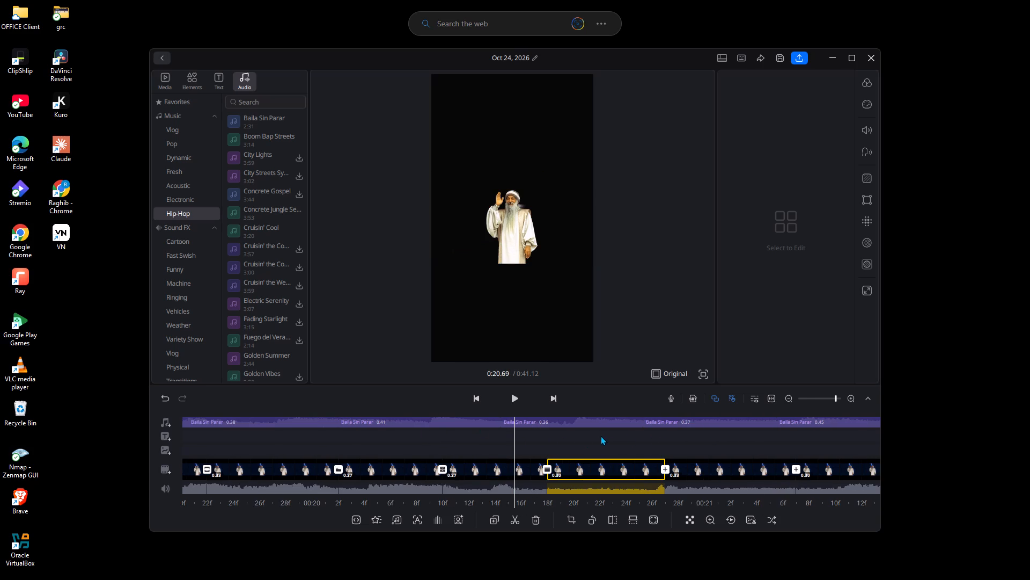
drag(600, 436, 473, 433)
click(864, 417)
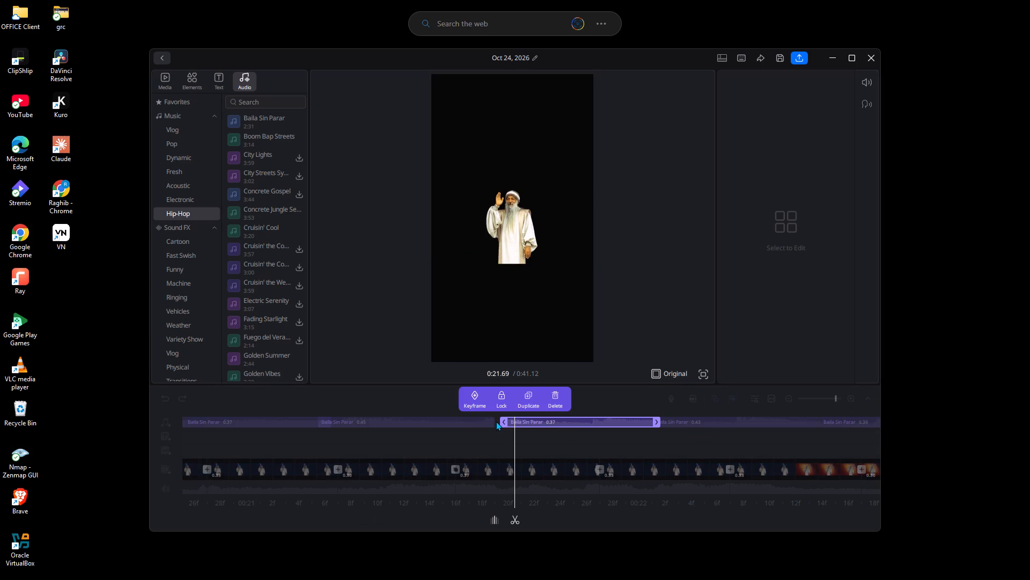
drag(502, 421, 464, 421)
click(613, 446)
Extend the start of the Baila Sin Parar segment near 0:23.3 back to the preceding segment, making it 0.41 seconds long.
drag(717, 444, 493, 423)
drag(687, 435, 568, 434)
drag(497, 434, 444, 435)
drag(595, 439, 546, 437)
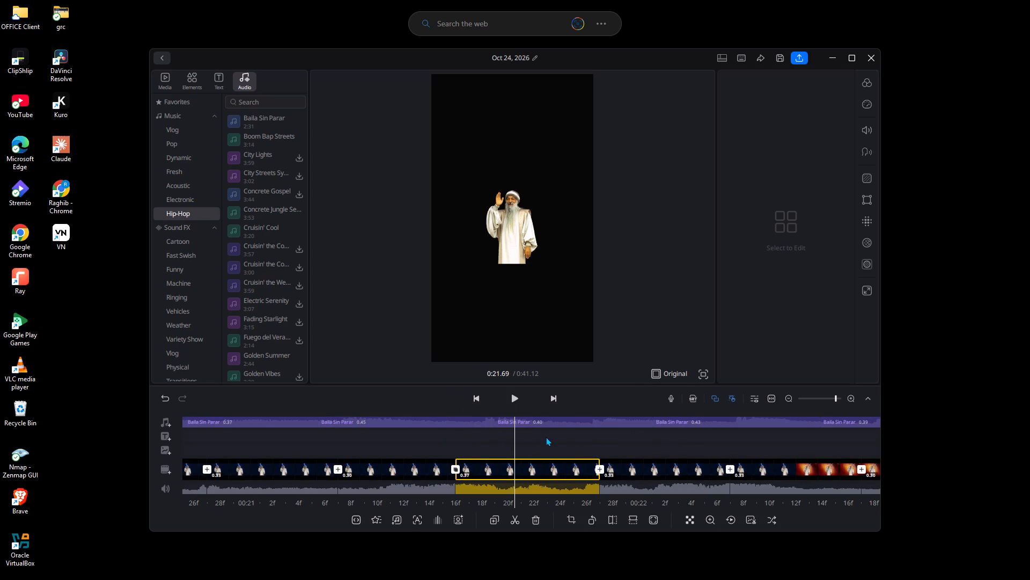
drag(546, 437, 451, 436)
drag(582, 436, 448, 434)
drag(617, 433, 426, 427)
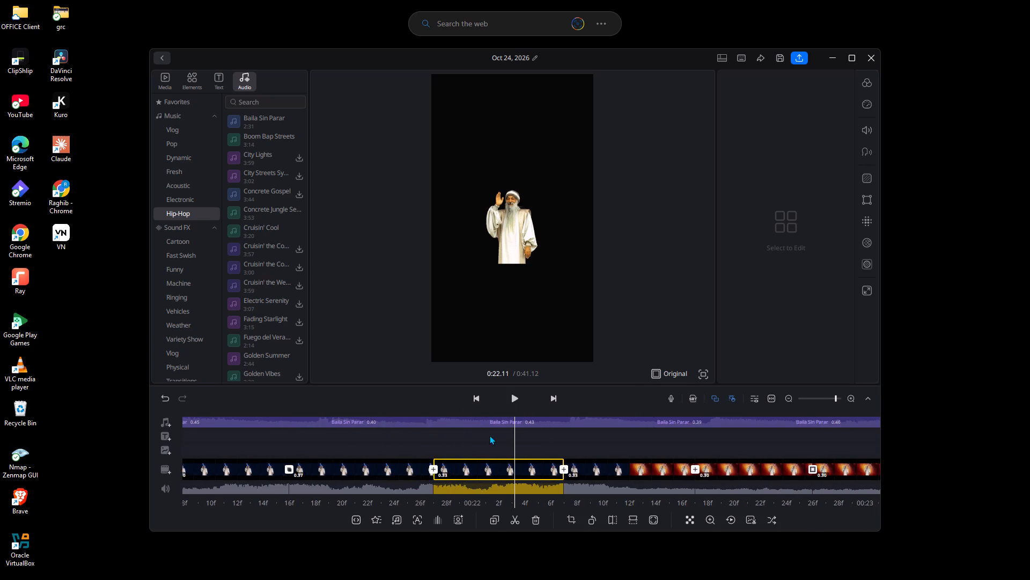
drag(605, 442, 313, 430)
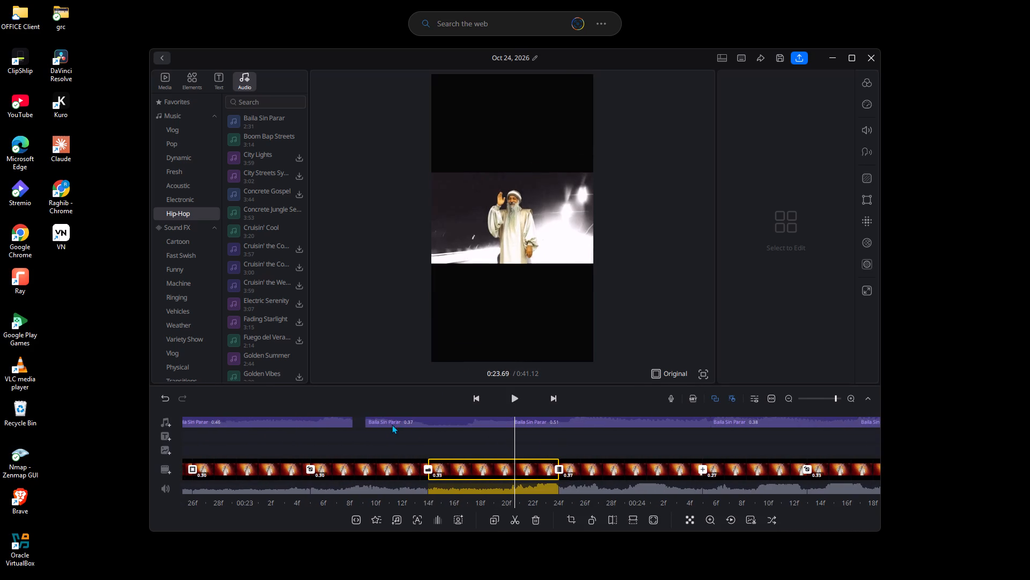
click(377, 421)
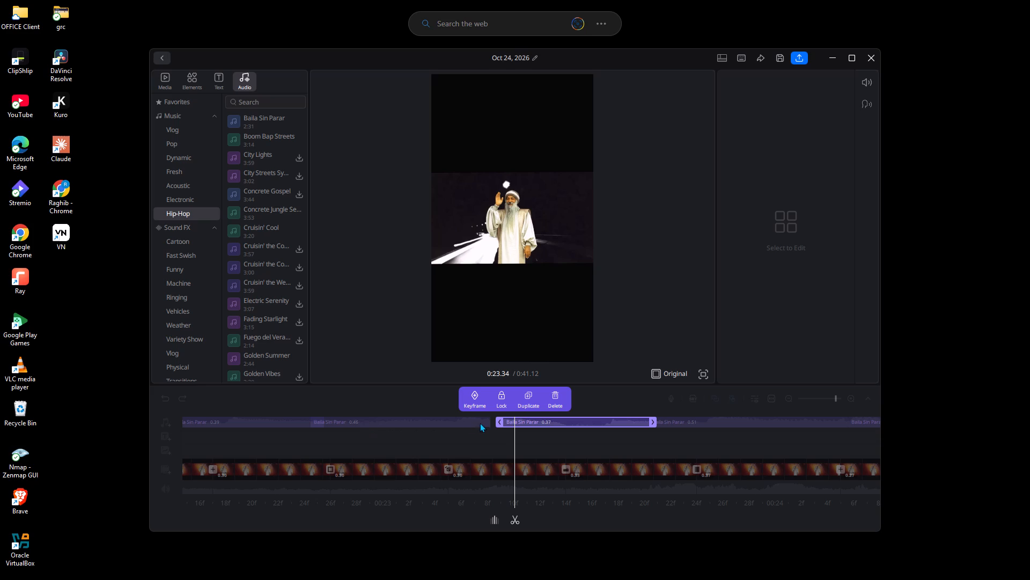
drag(502, 421, 472, 419)
click(622, 447)
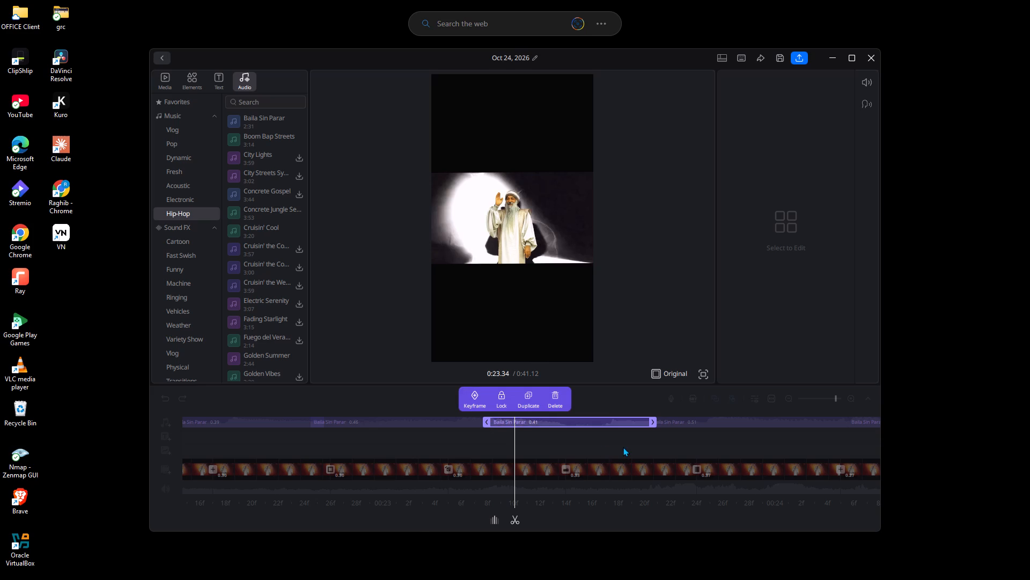
Extend the start of the Baila Sin Parar segment near 0:25.7 back to the preceding segment, making it 0.37 seconds long.
drag(710, 442, 480, 434)
drag(666, 436, 645, 436)
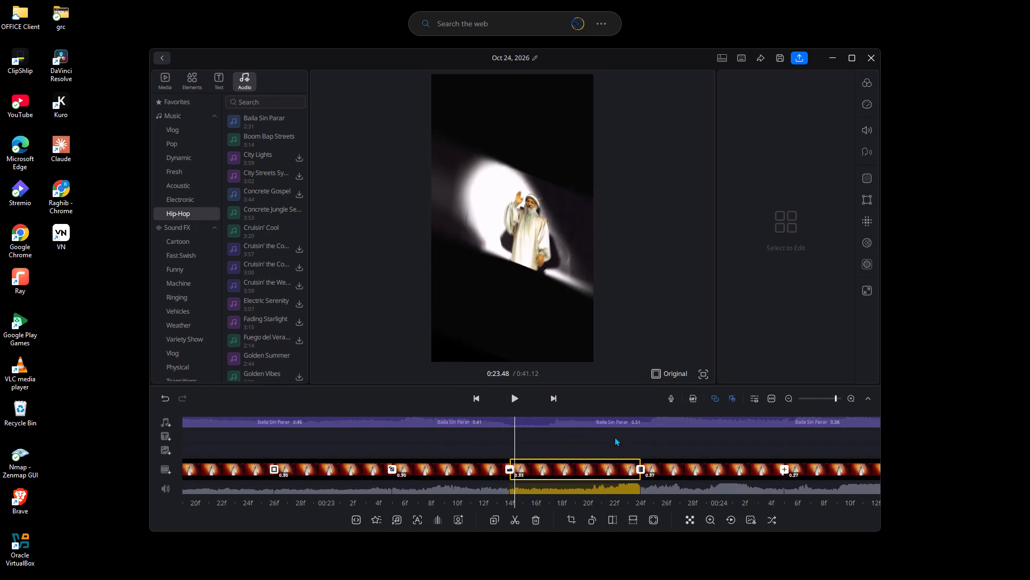
drag(613, 437, 422, 421)
drag(629, 433, 433, 424)
drag(637, 429, 323, 421)
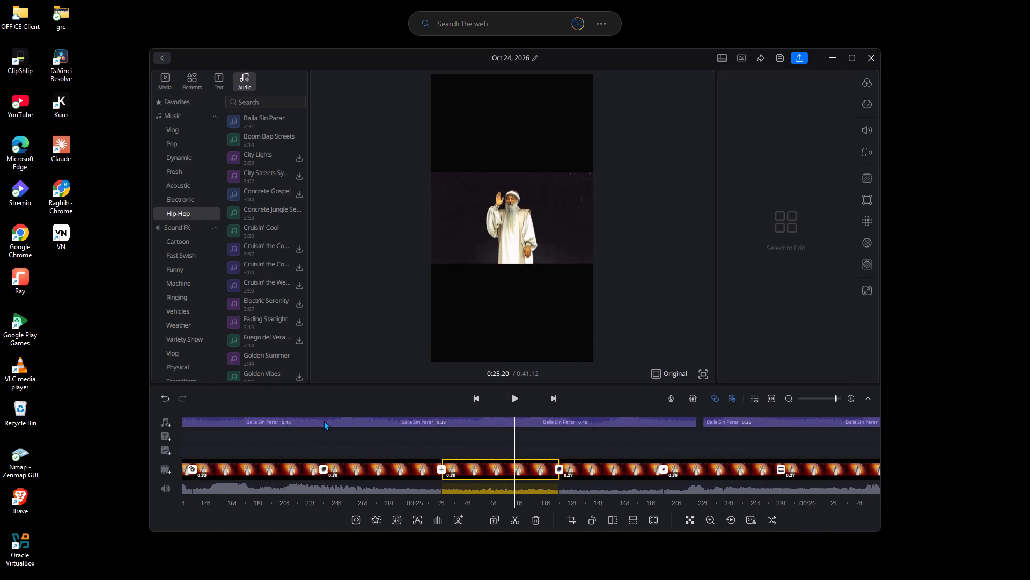
click(496, 421)
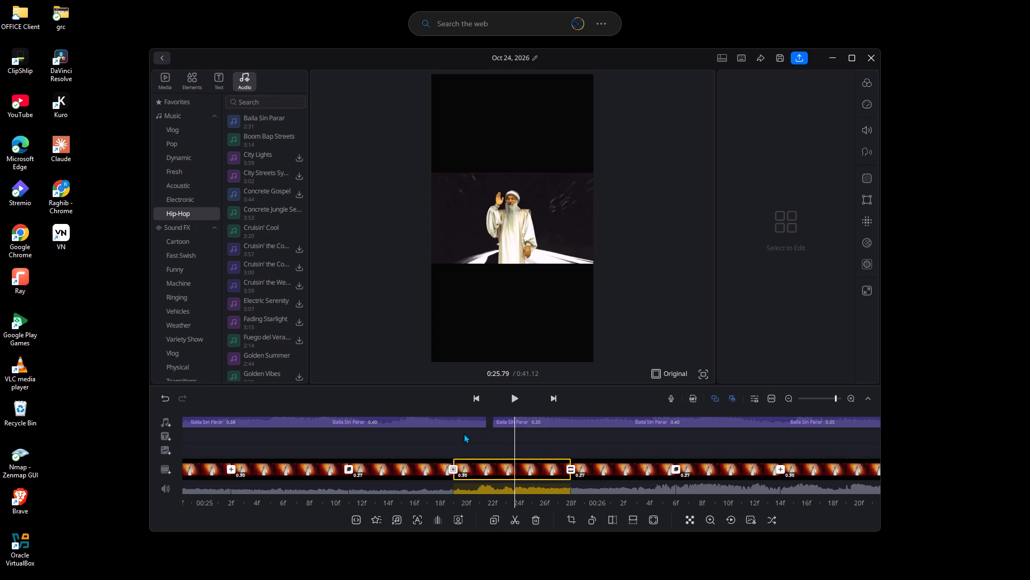
drag(505, 421, 482, 420)
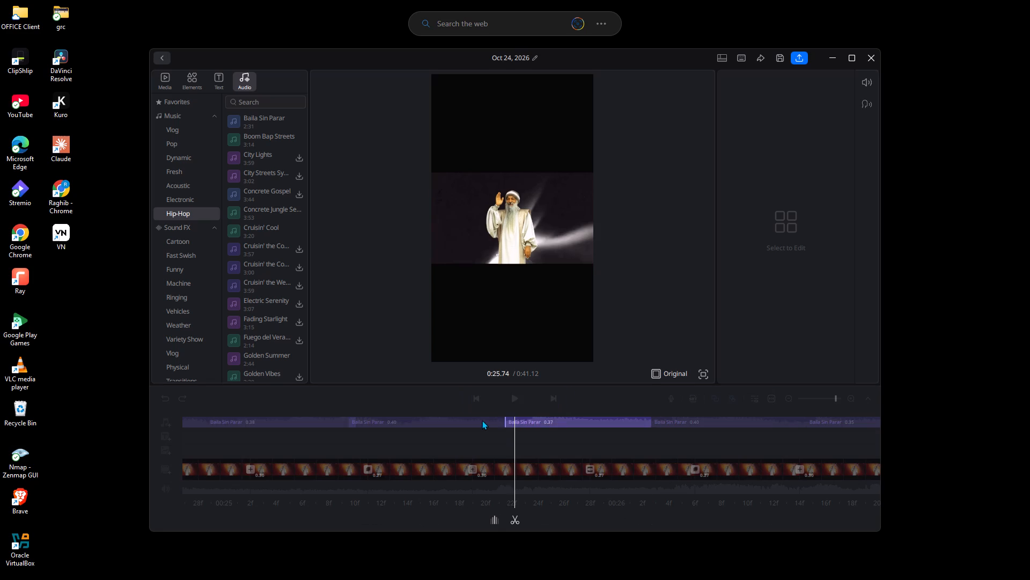
click(688, 444)
Extend the start of the Baila Sin Parar segment near 0:32.6 back to the preceding segment, making it 0.41 seconds long.
drag(650, 444, 381, 441)
drag(561, 443, 406, 437)
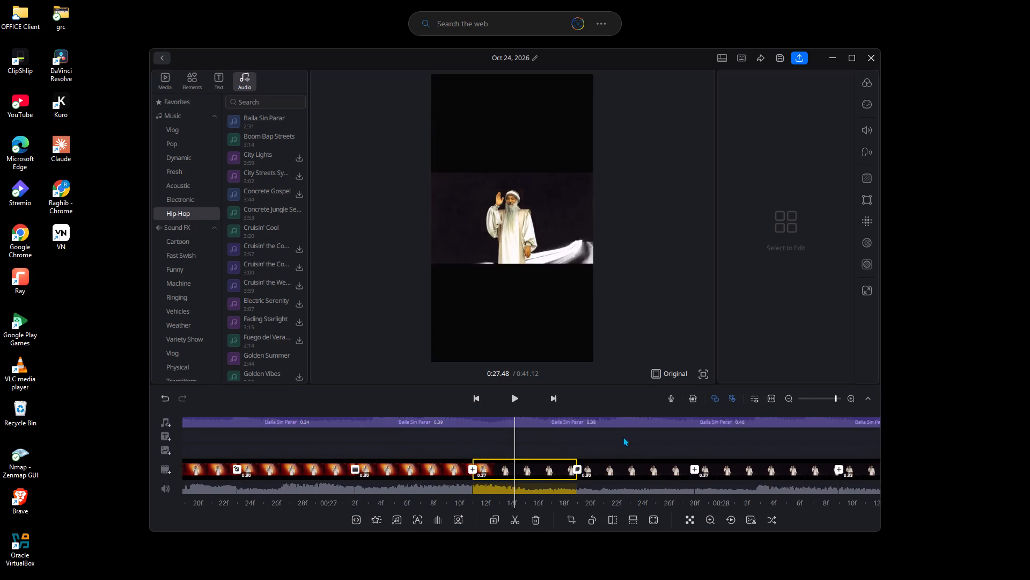
drag(641, 436, 431, 433)
drag(713, 450, 514, 434)
drag(660, 438, 387, 433)
drag(617, 443, 320, 432)
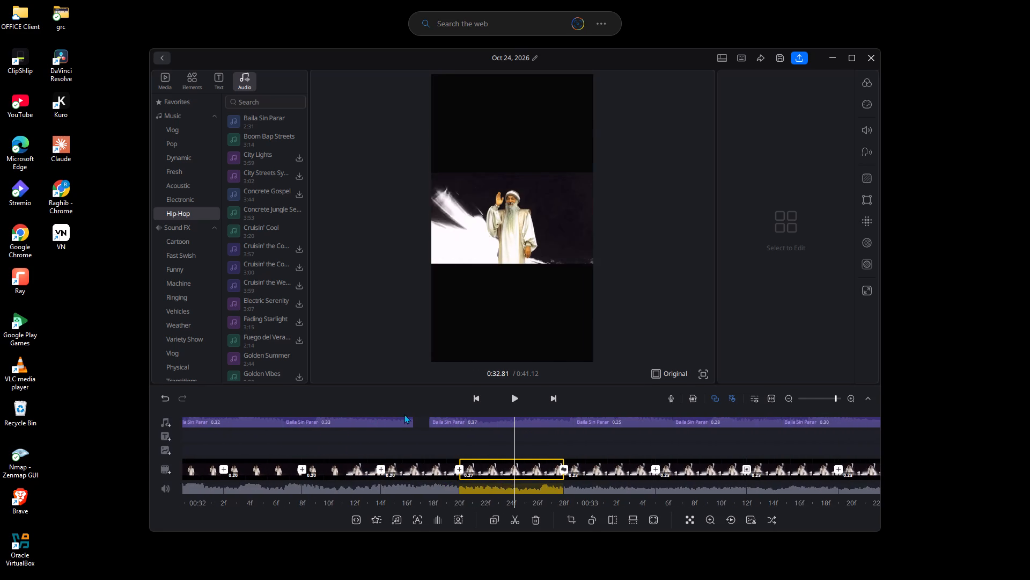
click(433, 418)
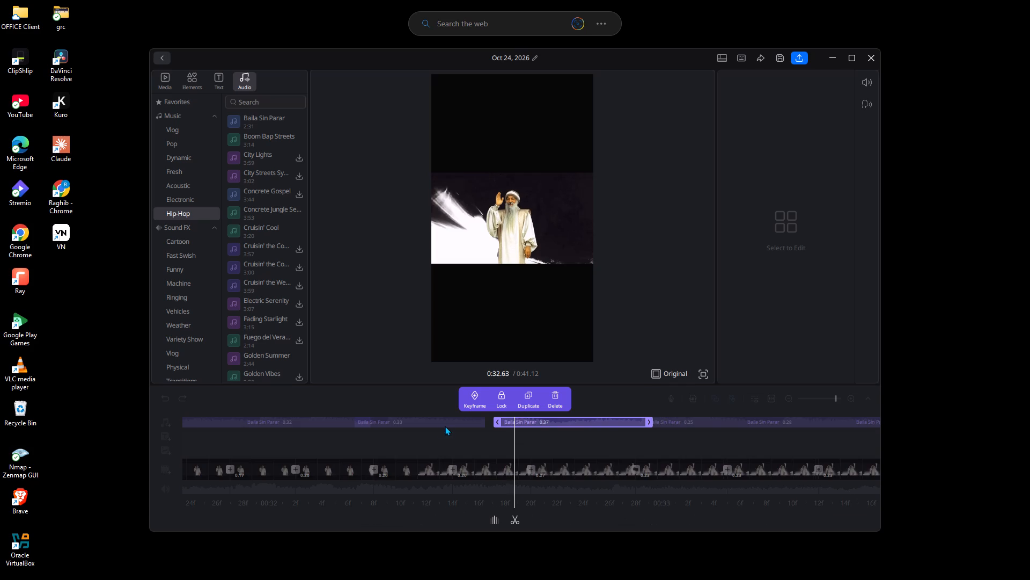
drag(496, 423, 433, 422)
click(392, 433)
Extend the start of the Baila Sin Parar segment near 0:31.6 back to the preceding segment, making it 0.32 seconds long.
drag(368, 436, 429, 437)
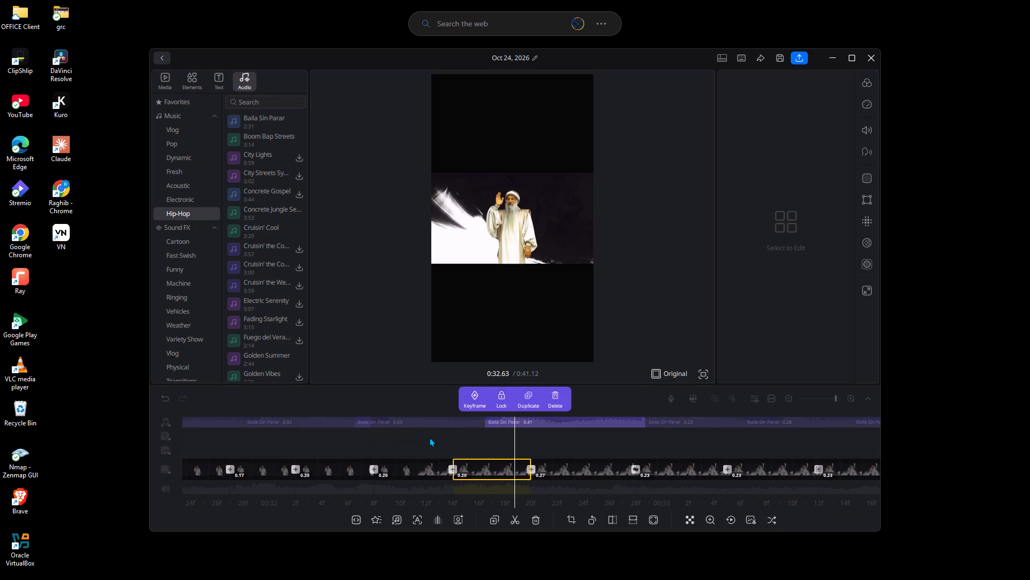
drag(429, 437, 676, 440)
click(440, 418)
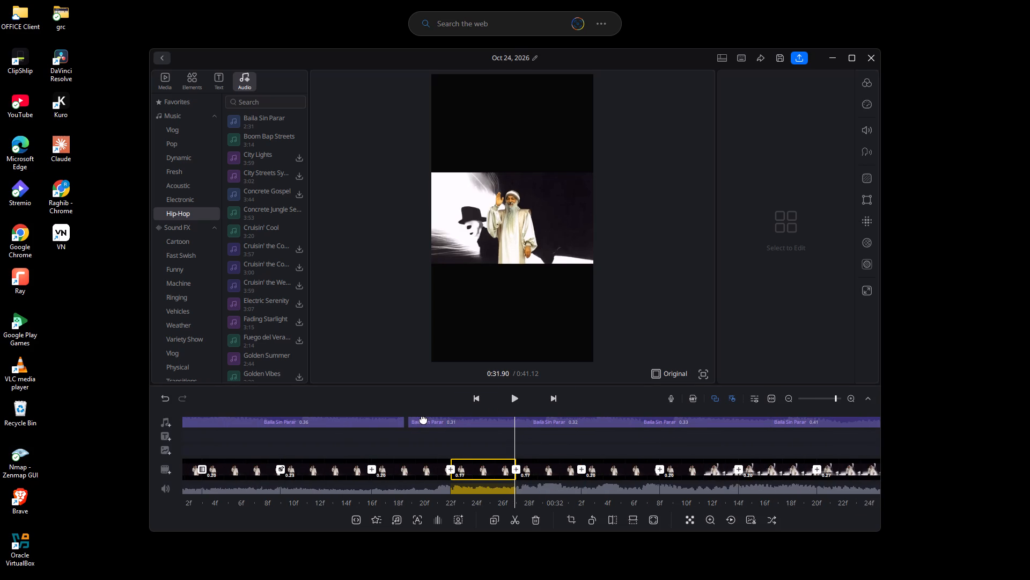
click(422, 421)
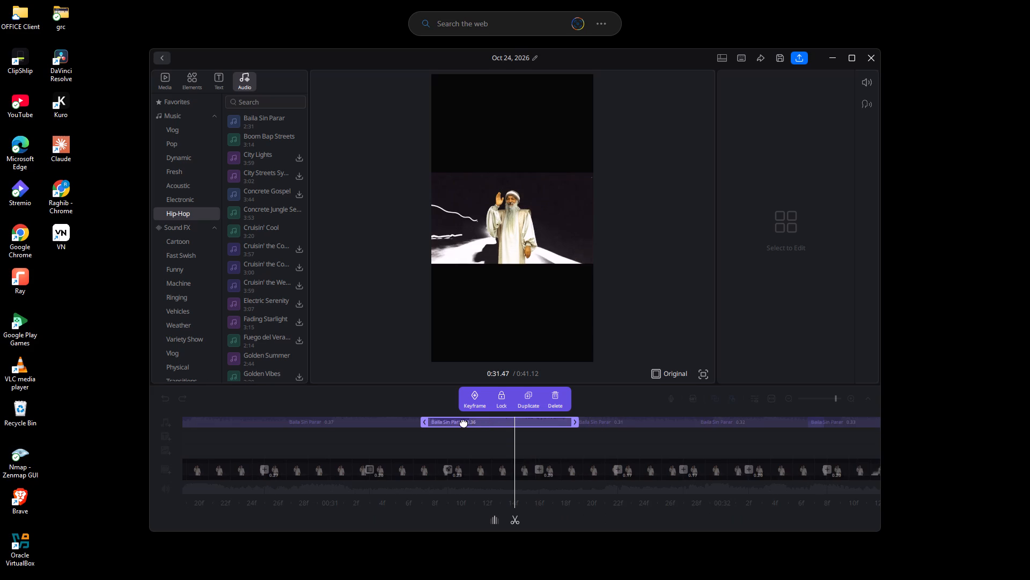
click(589, 421)
drag(495, 421, 455, 422)
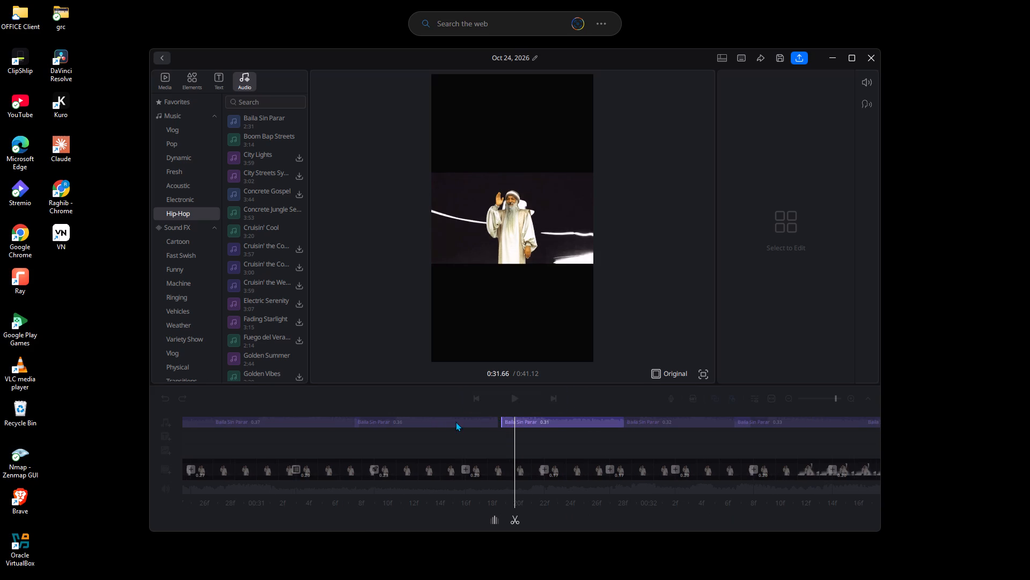
drag(455, 422, 453, 422)
click(637, 446)
Extend the start of the Baila Sin Parar segment near 0:35.9 back to the preceding segment, making it 0.37 seconds long.
drag(673, 439, 209, 433)
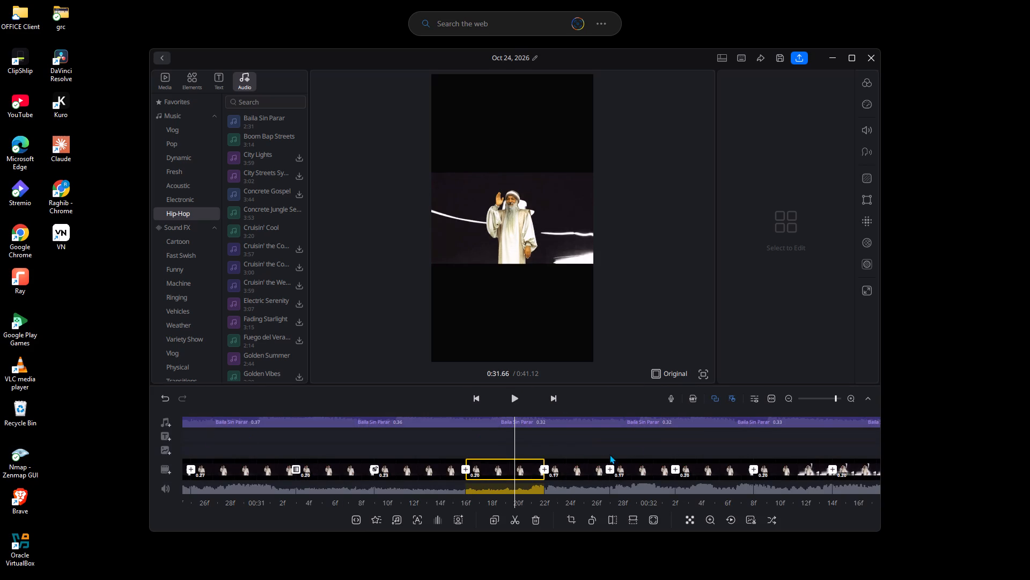
drag(686, 437, 387, 435)
drag(686, 437, 326, 438)
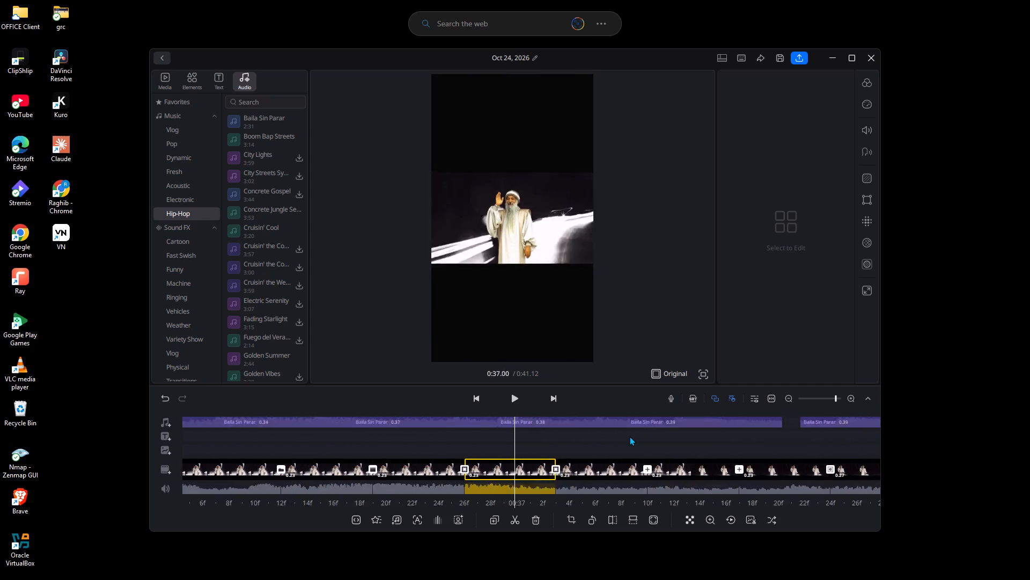
drag(164, 411, 425, 411)
drag(334, 439, 657, 437)
drag(388, 441, 821, 416)
drag(415, 438, 704, 429)
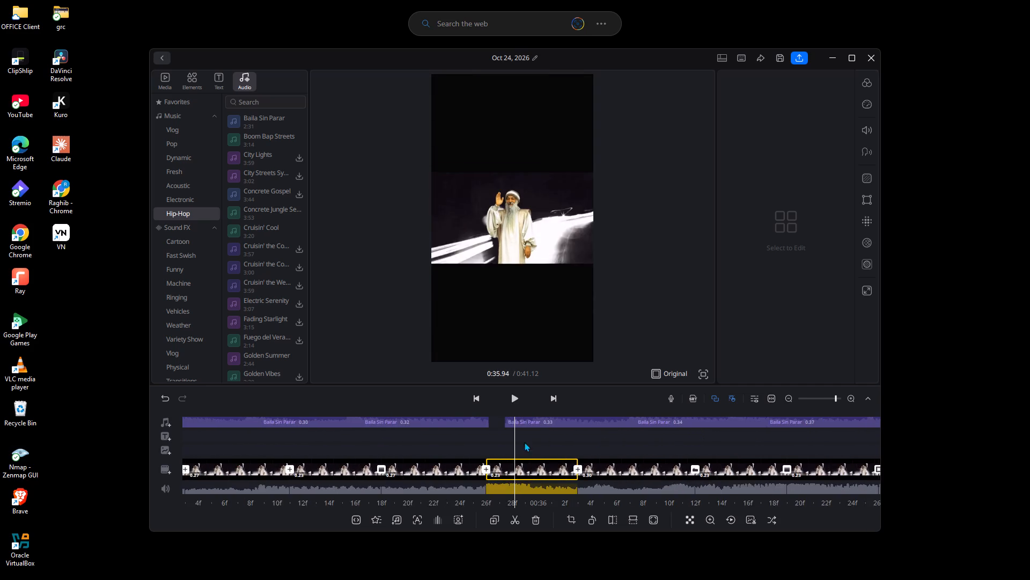
drag(484, 444, 757, 435)
click(740, 435)
drag(523, 454, 821, 432)
click(618, 421)
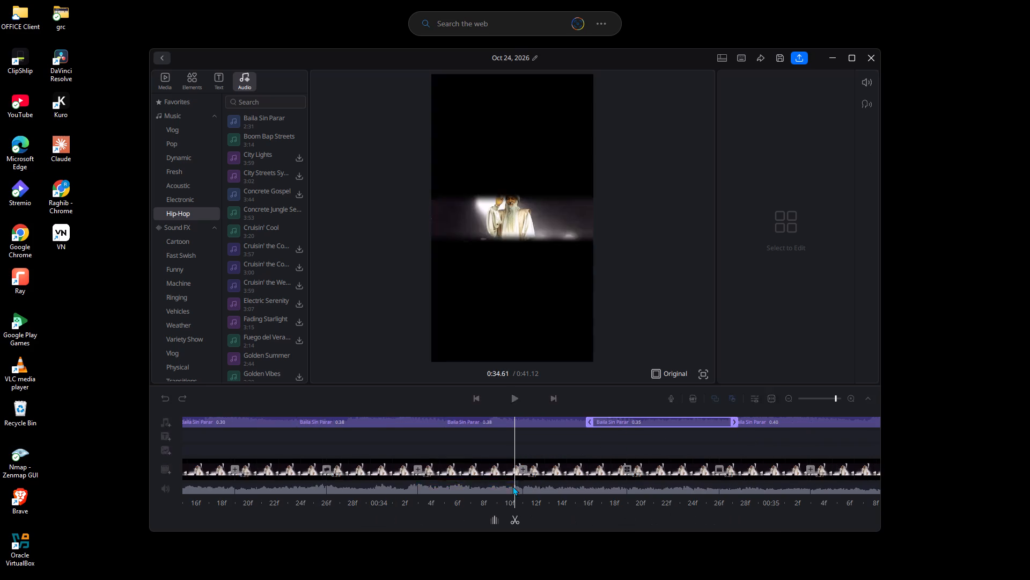
click(695, 423)
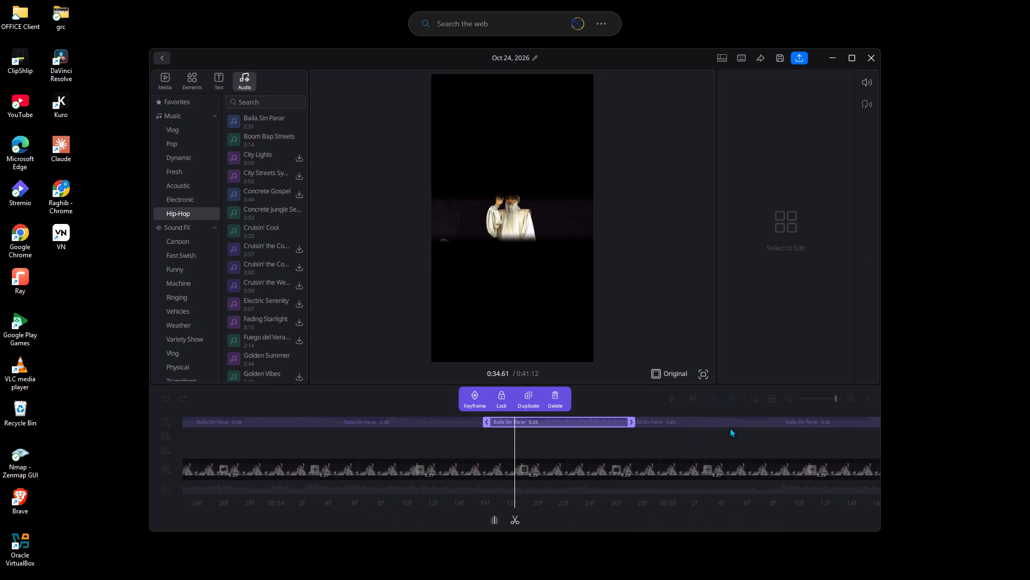
click(856, 420)
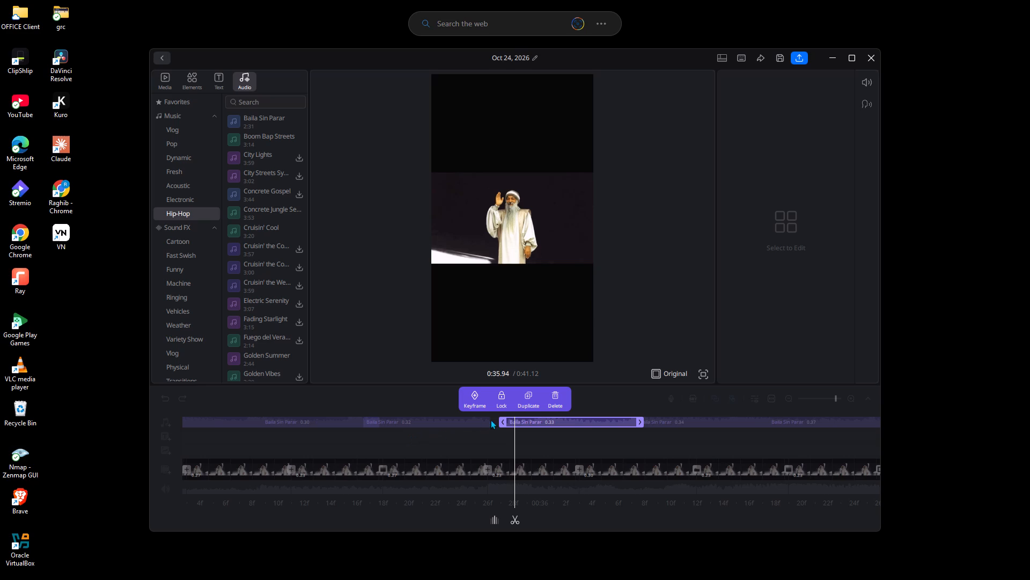
drag(500, 420, 466, 418)
Extend the start of the Baila Sin Parar segment near 0:37.7 back to the preceding segment, making it 0.43 seconds long.
click(730, 419)
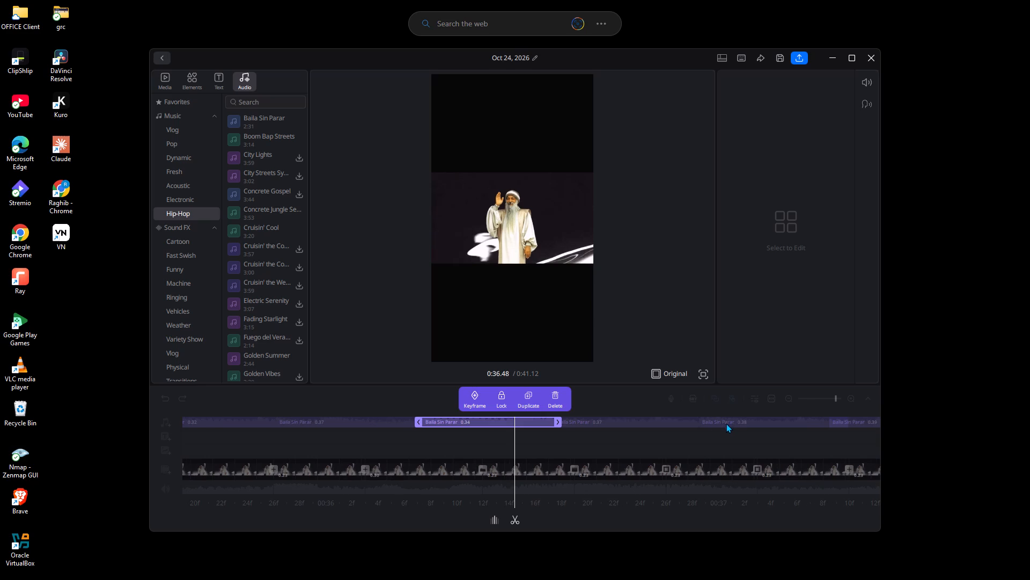
click(731, 418)
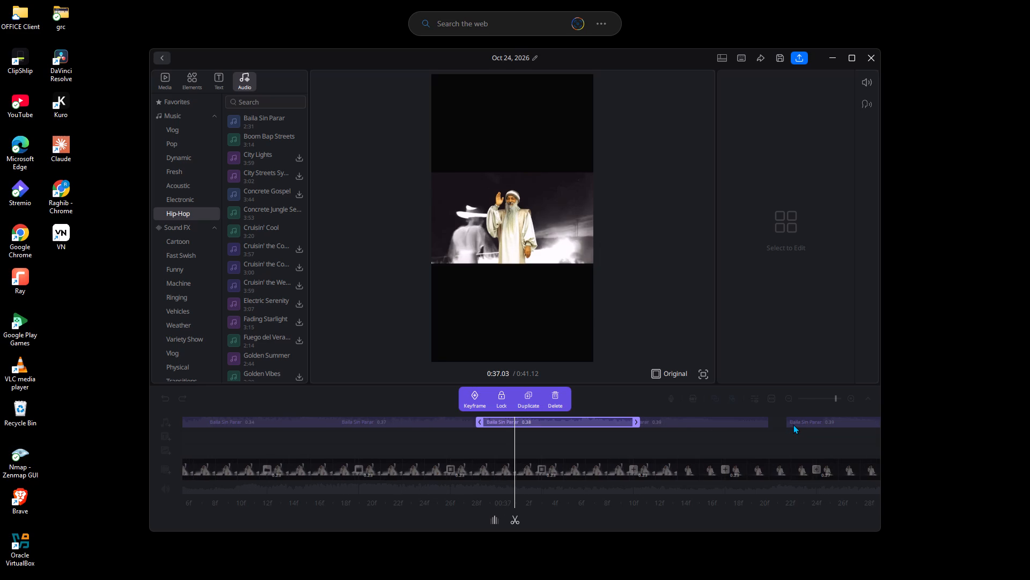
click(795, 417)
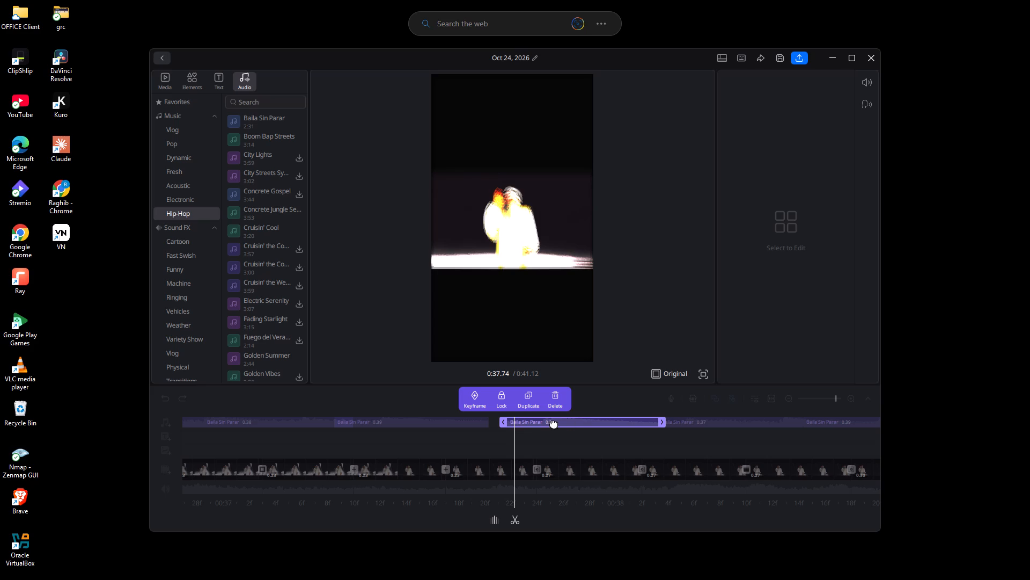
drag(503, 420, 476, 420)
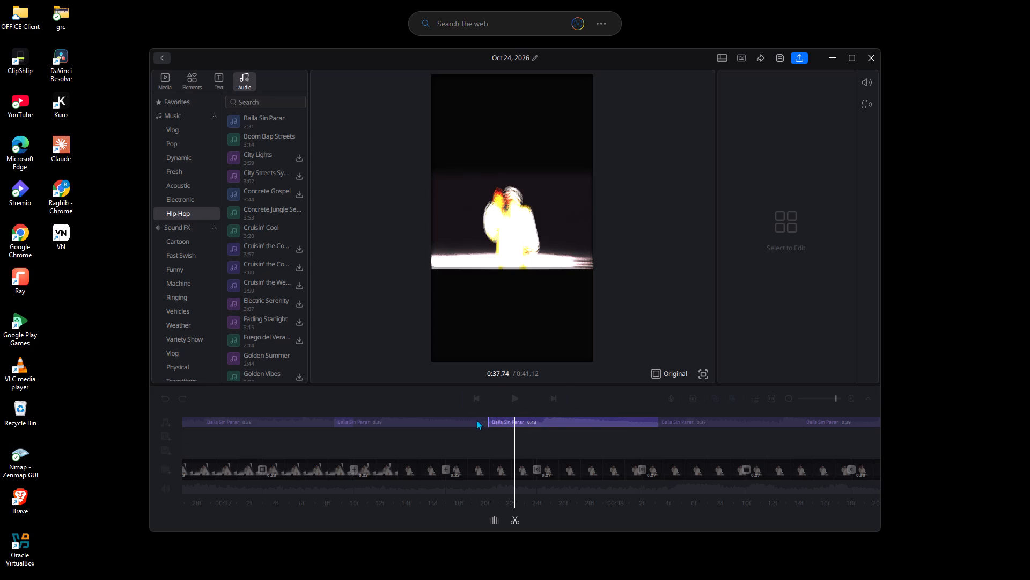
drag(476, 420, 476, 420)
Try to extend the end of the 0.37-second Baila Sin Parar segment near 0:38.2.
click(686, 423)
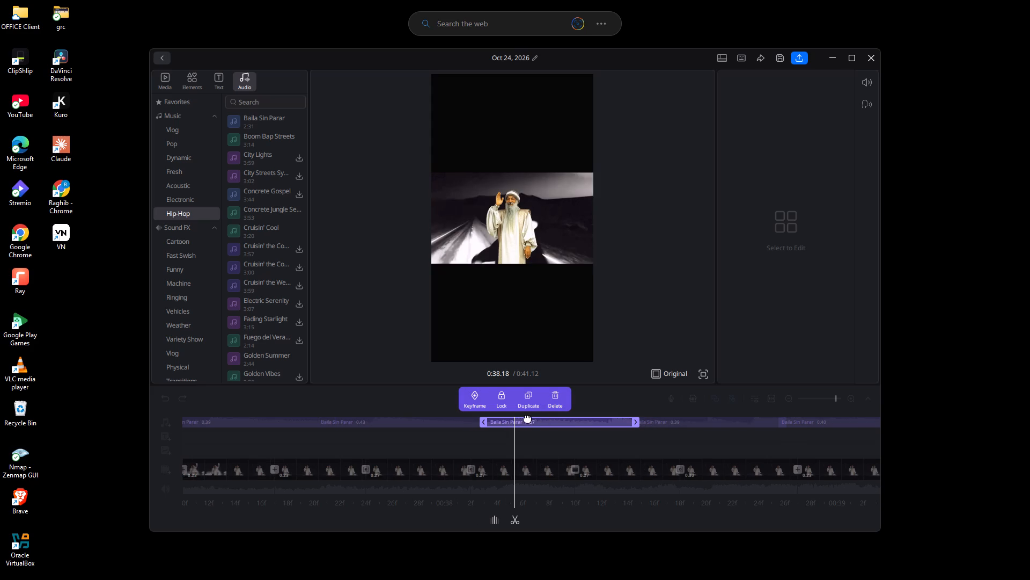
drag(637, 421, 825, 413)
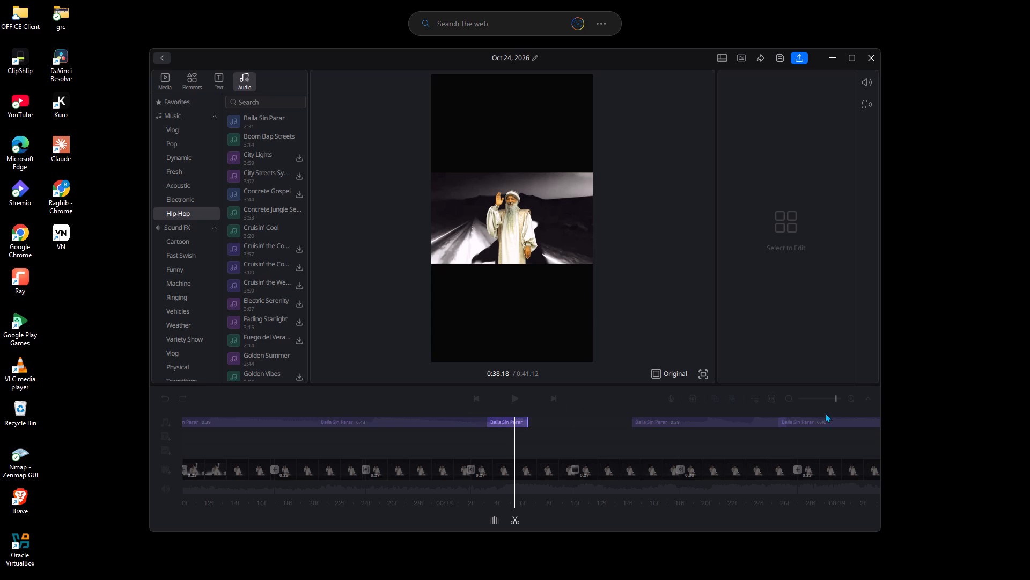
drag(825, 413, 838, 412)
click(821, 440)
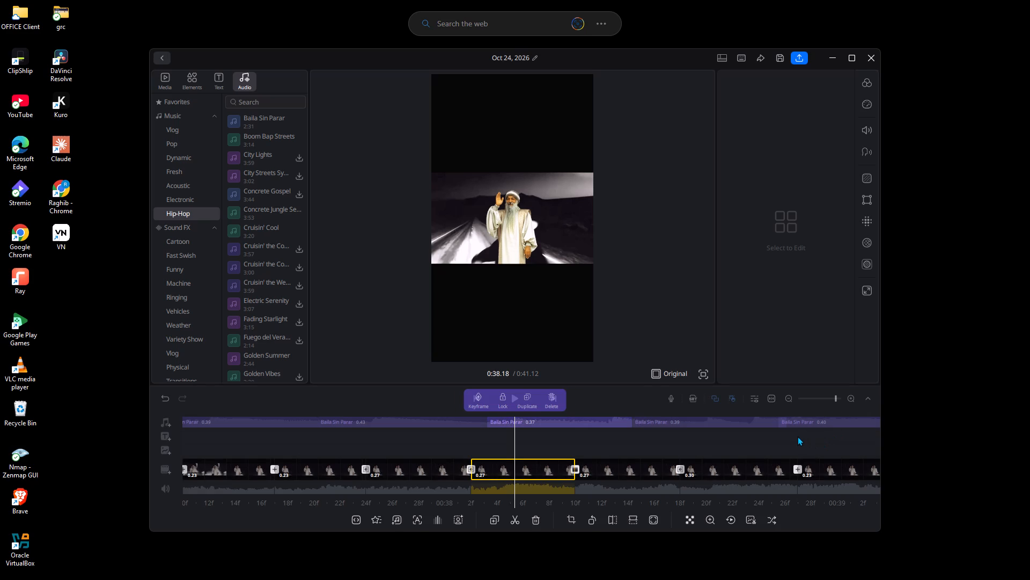
Extend the start of the Baila Sin Parar segment near 0:39.3 back to the preceding segment, making it 0.37 seconds long.
drag(797, 436, 571, 434)
drag(719, 438, 503, 437)
drag(703, 440, 562, 434)
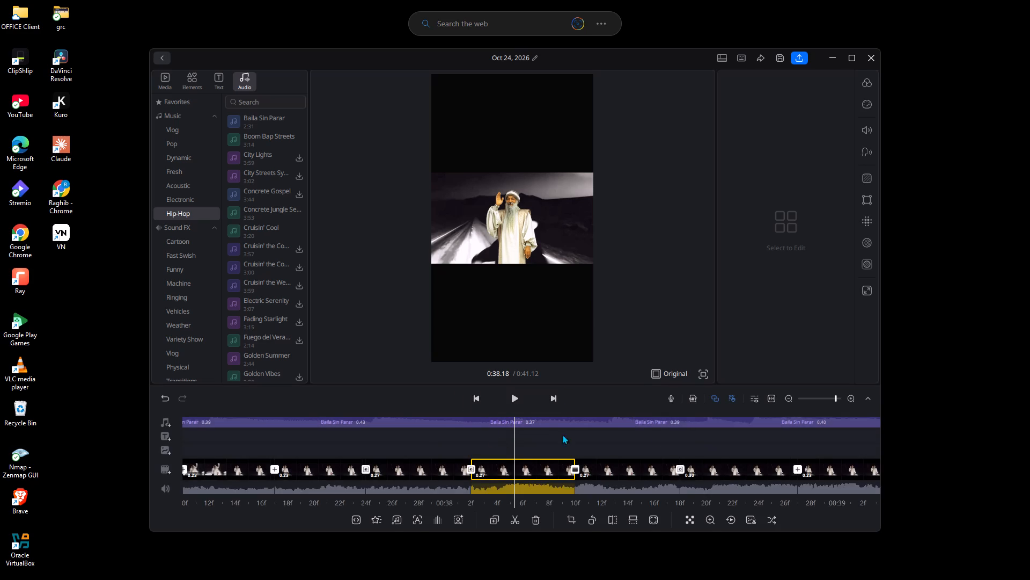
drag(562, 434, 424, 434)
drag(589, 440, 484, 430)
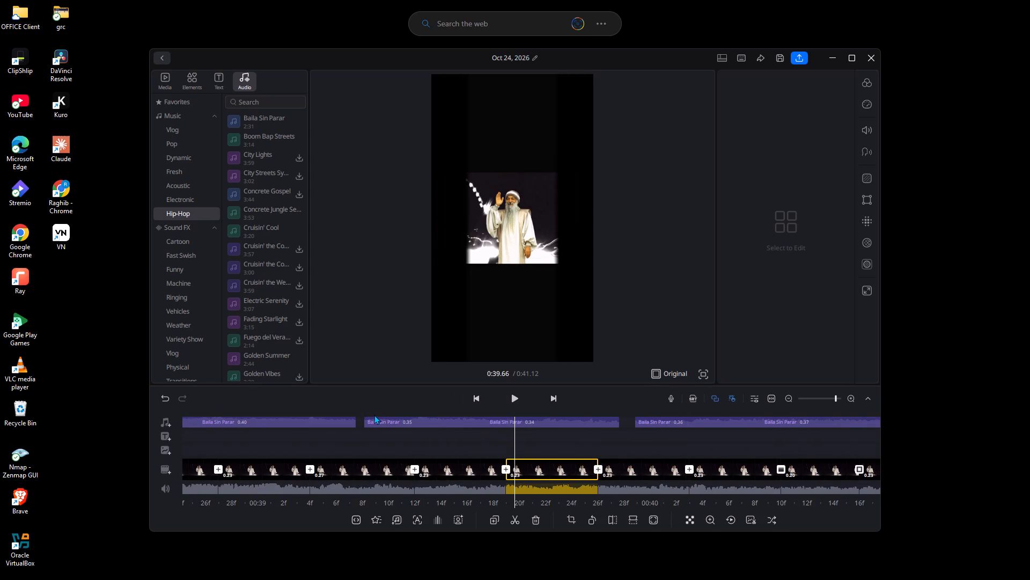
click(378, 418)
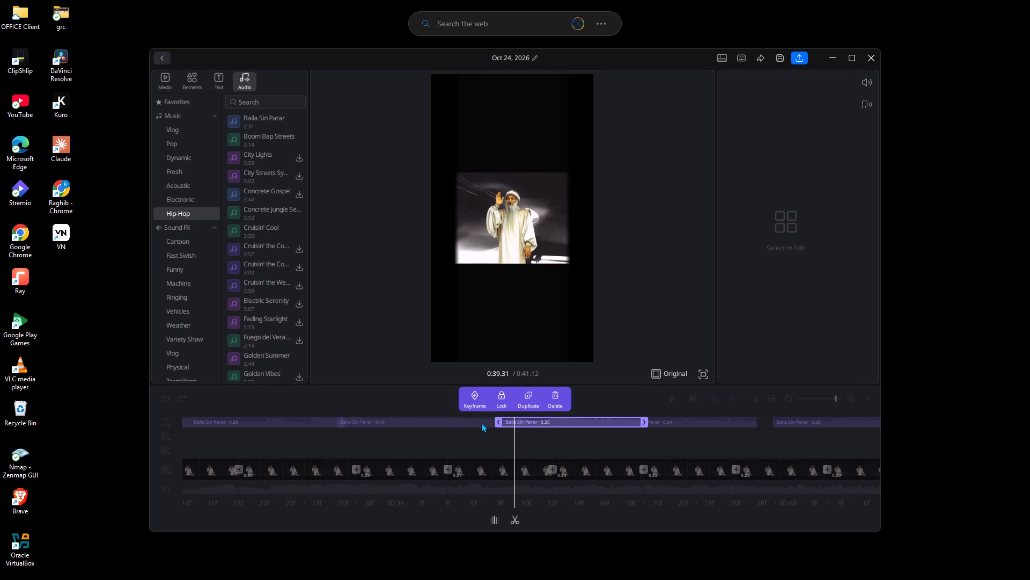
drag(495, 420, 455, 418)
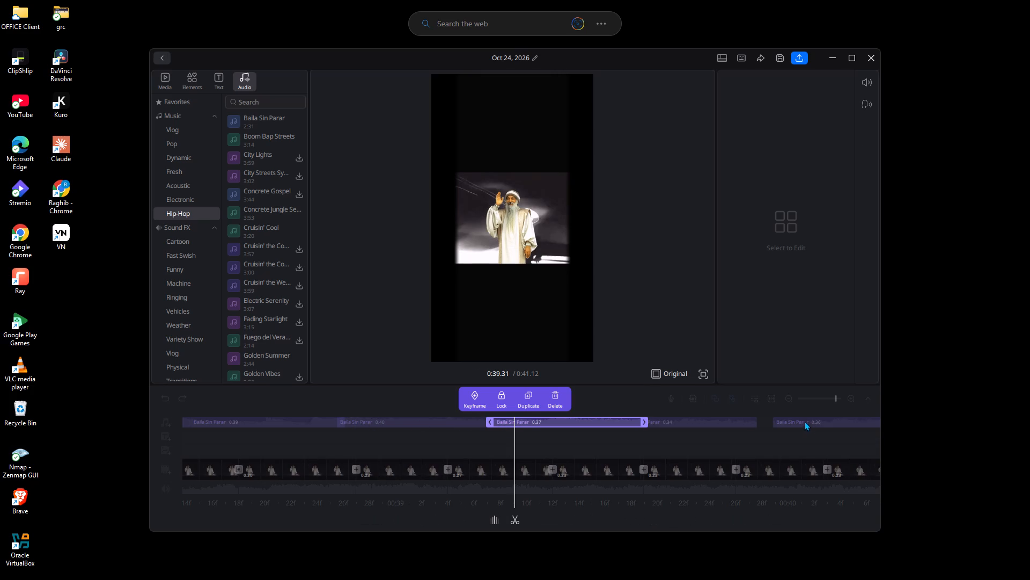
Extend the start of the Baila Sin Parar segment near 0:40.0 back to the preceding segment, making it 0.40 seconds long.
click(804, 421)
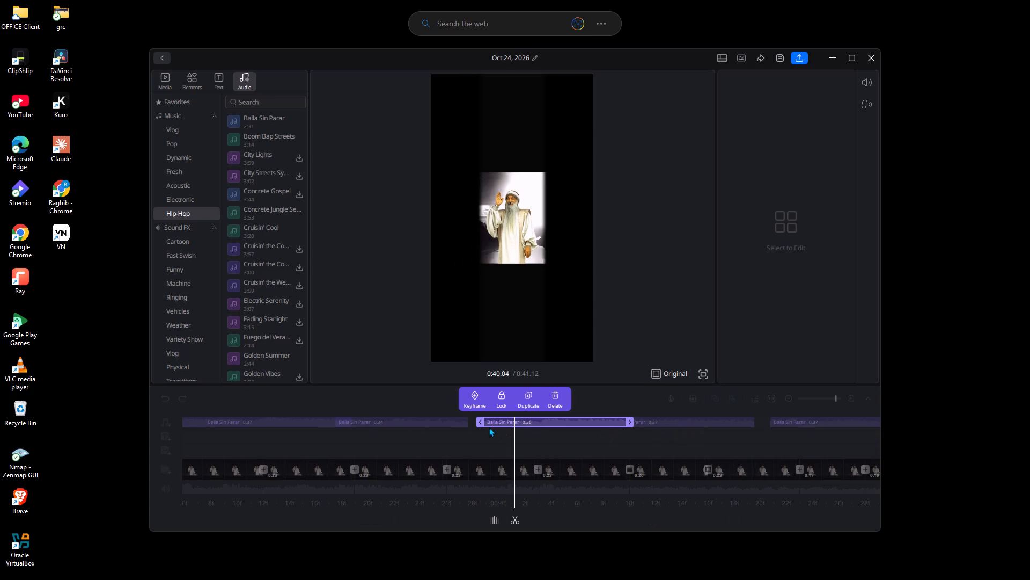
drag(481, 422, 421, 419)
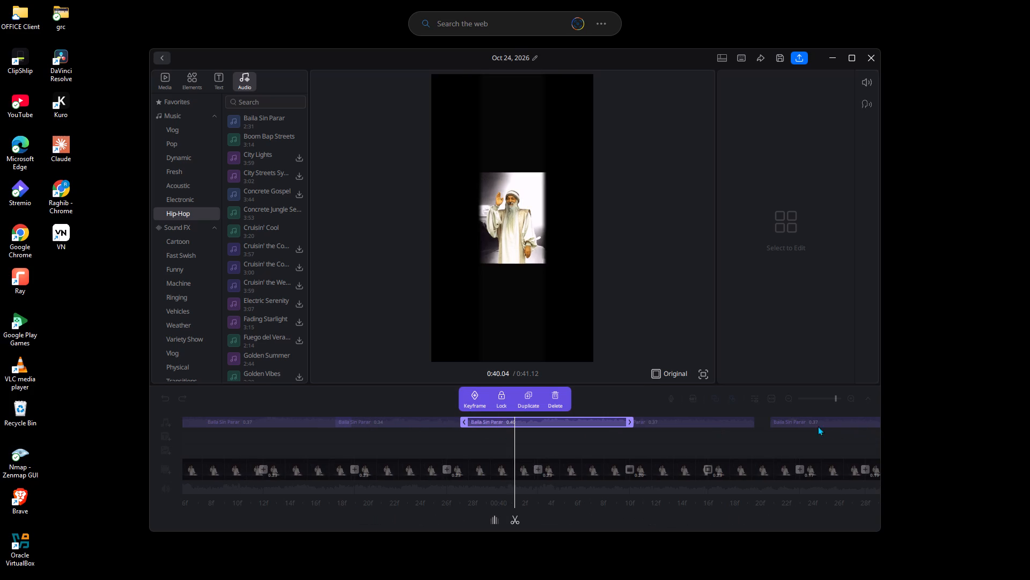
Extend the start of the Baila Sin Parar segment near 0:40.7 back to the preceding segment, making it 0.41 seconds long.
click(795, 423)
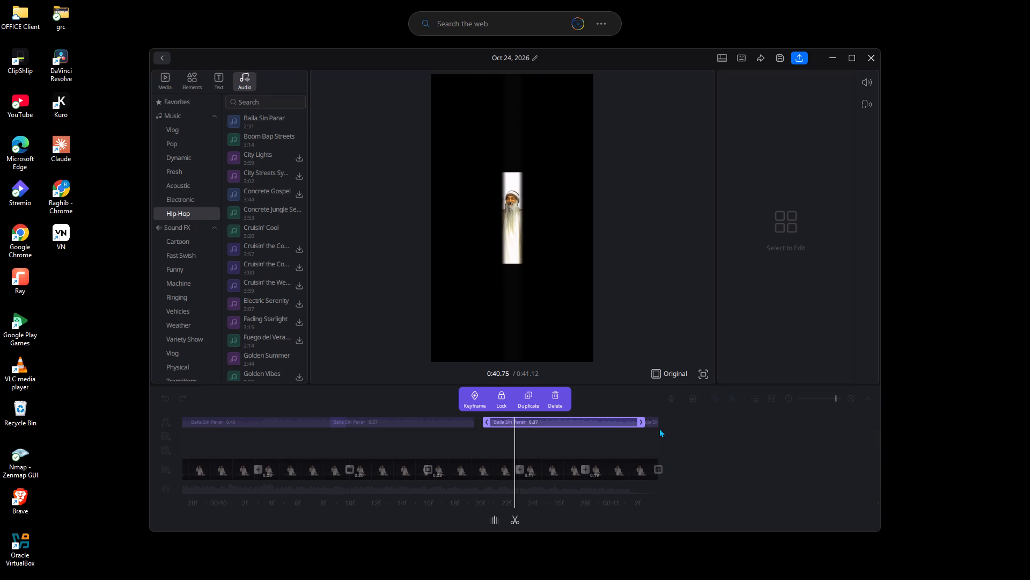
drag(485, 419, 452, 419)
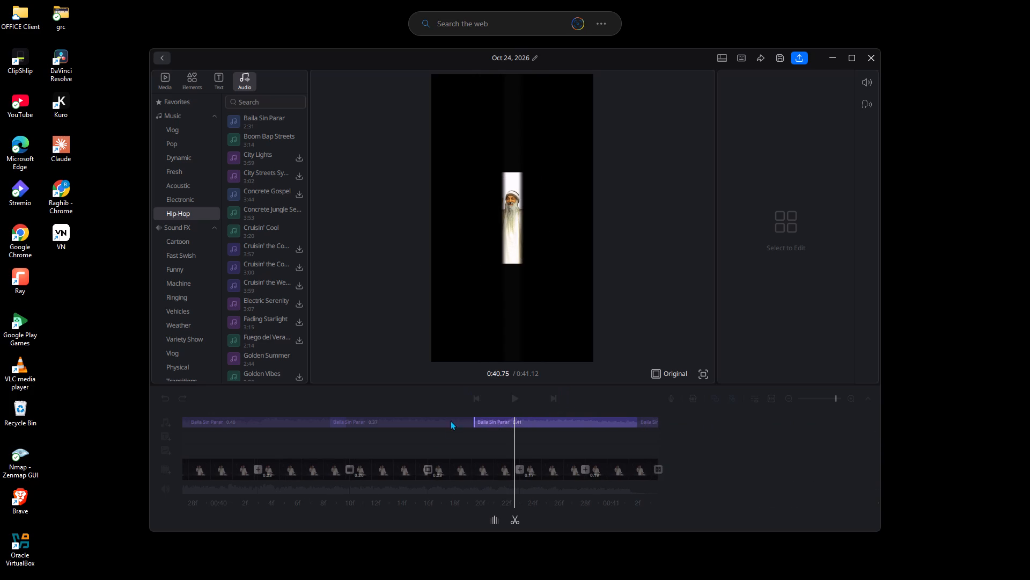
click(440, 438)
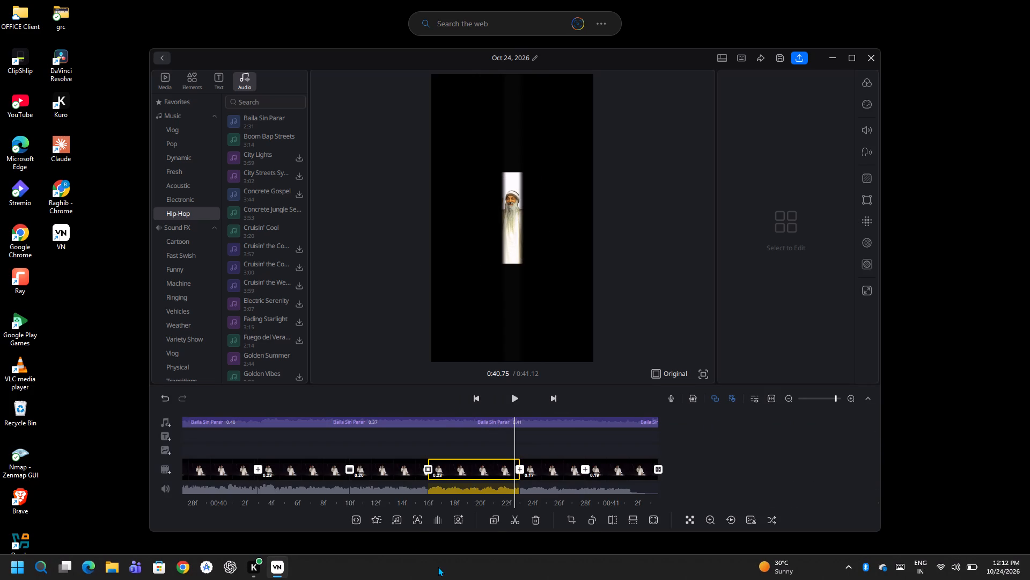